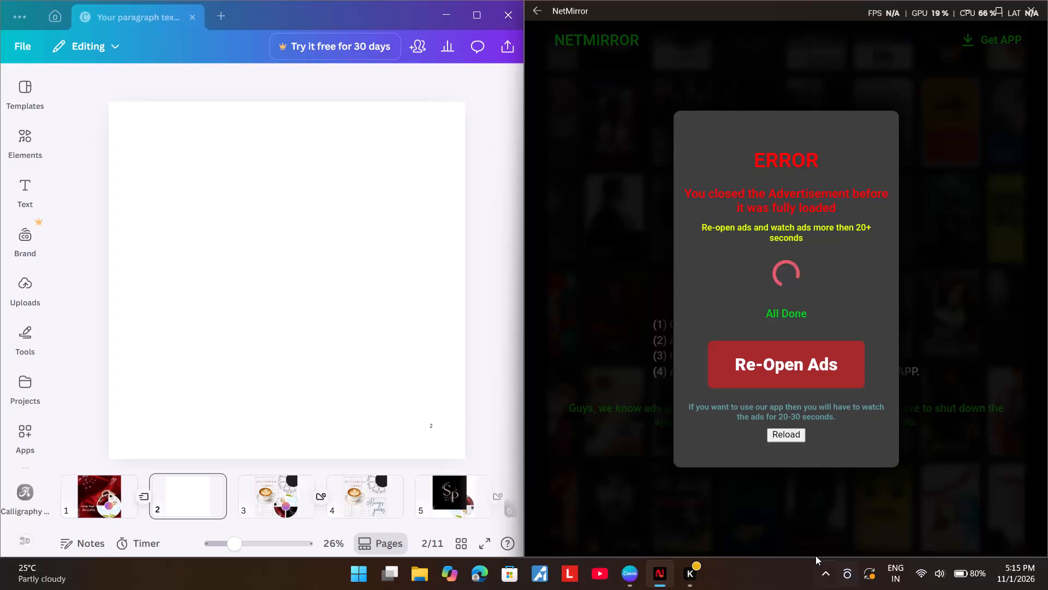
Re-open the NetMirror advertisement, return to the error notice and reload the page.
click(758, 367)
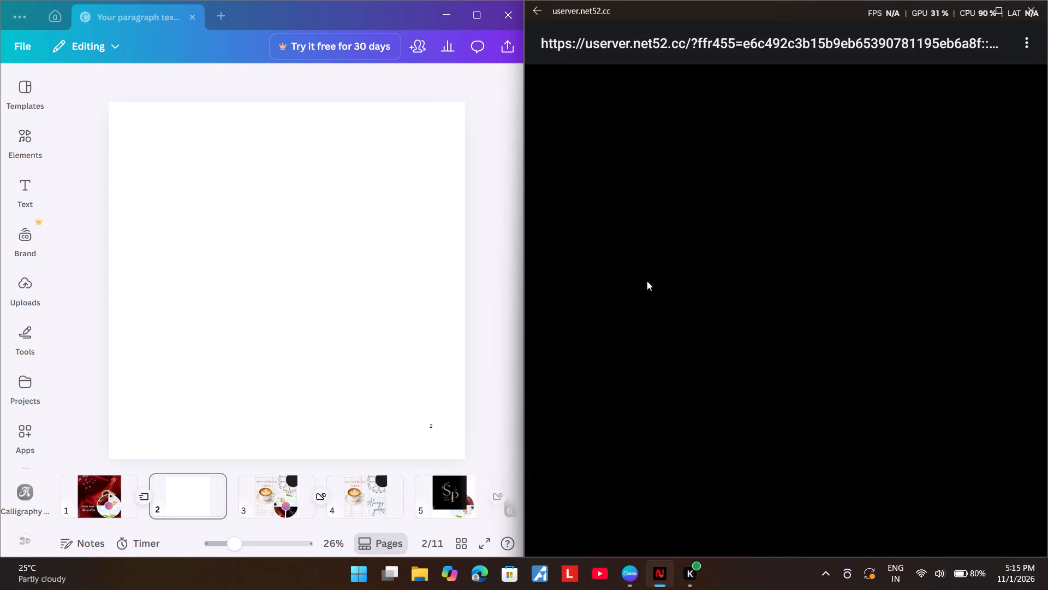
click(537, 9)
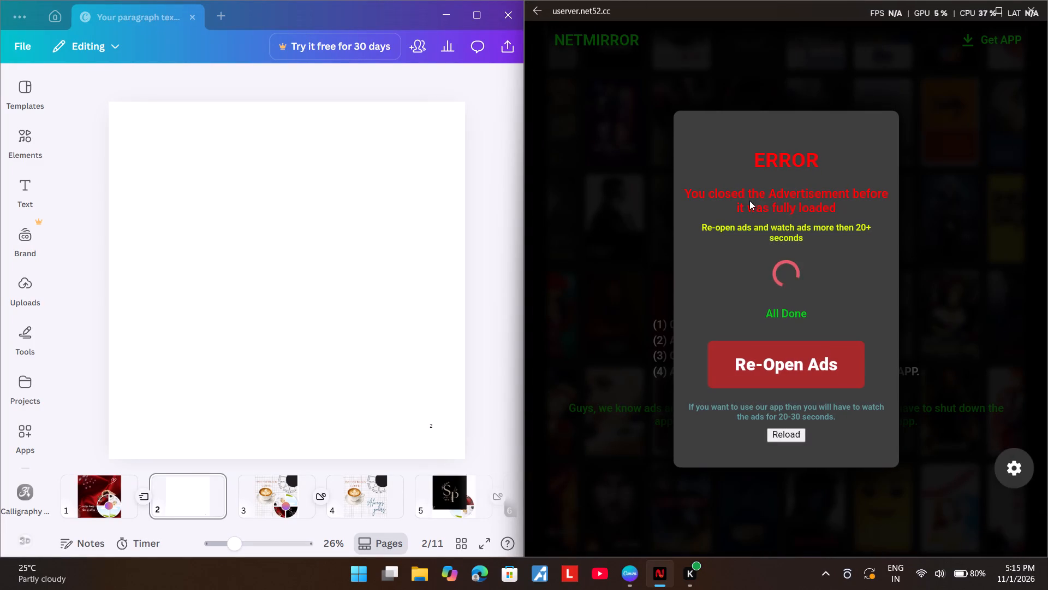
click(800, 434)
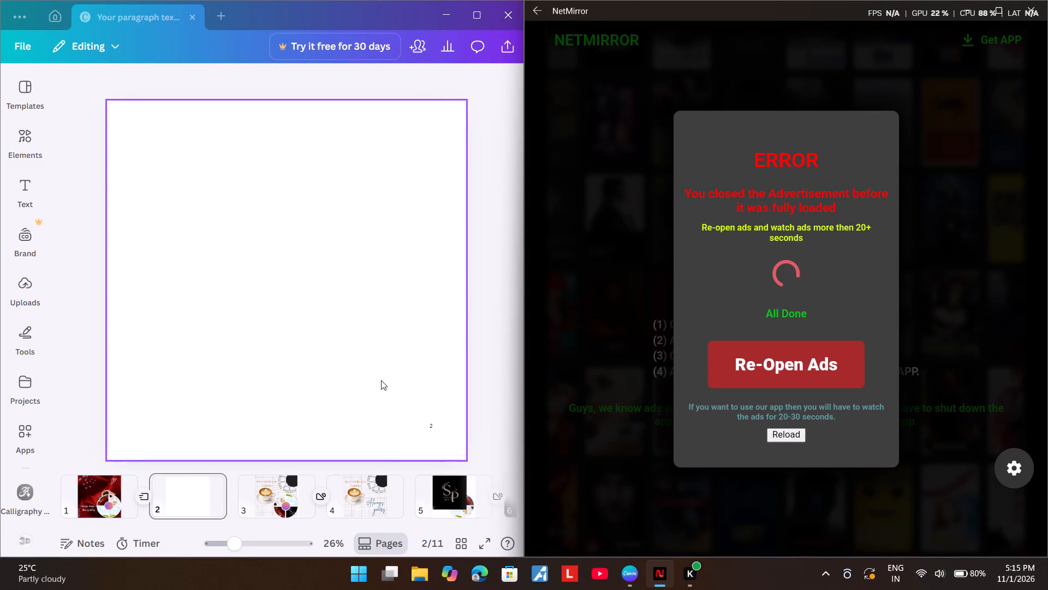
Switch to Canva and open page 3 of the coffee design.
scroll(396, 457, down, 5)
click(386, 497)
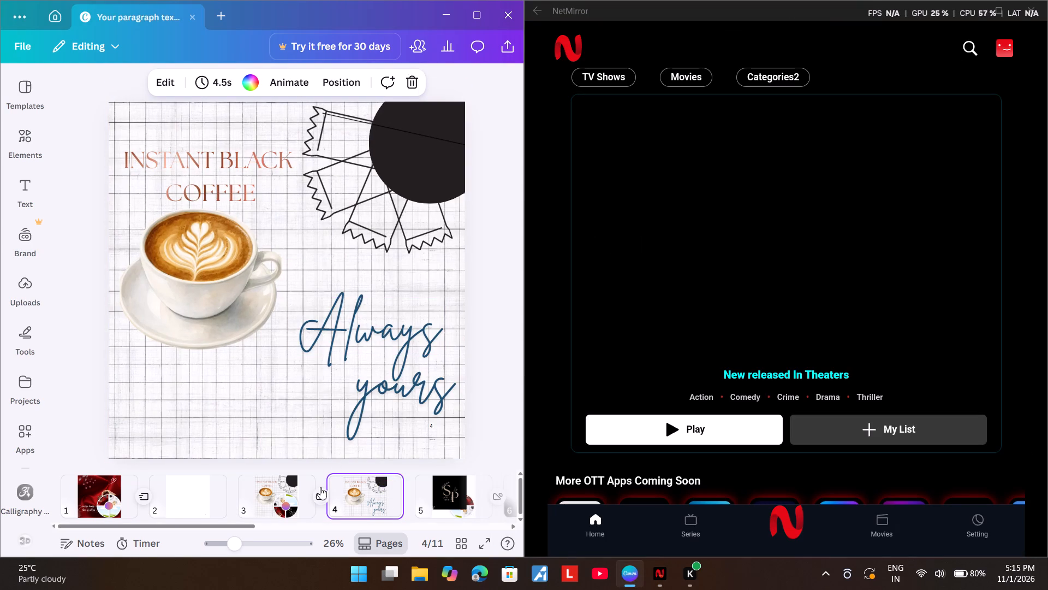
Return to page 3 of the coffee design.
click(293, 497)
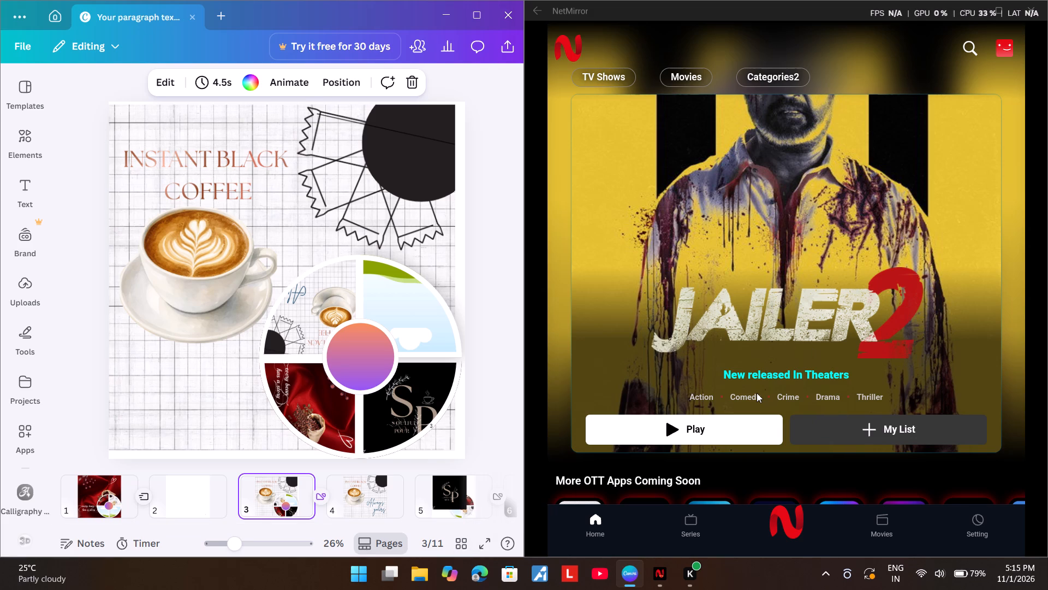
Switch to NetMirror and browse the home page's movie and series rows down to the Boredom Busters section.
scroll(757, 393, down, 2)
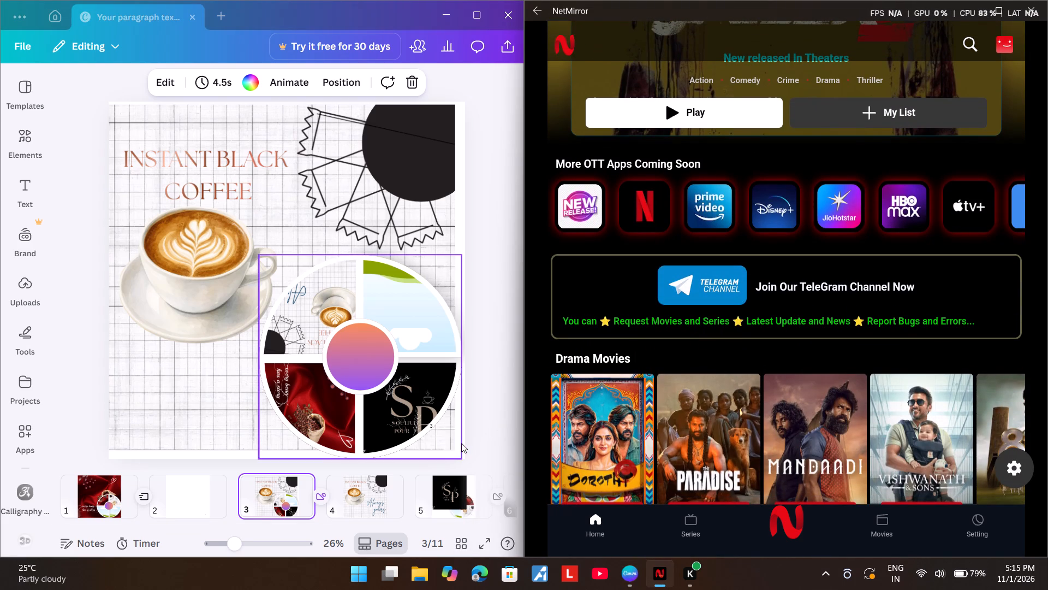
scroll(643, 309, down, 1)
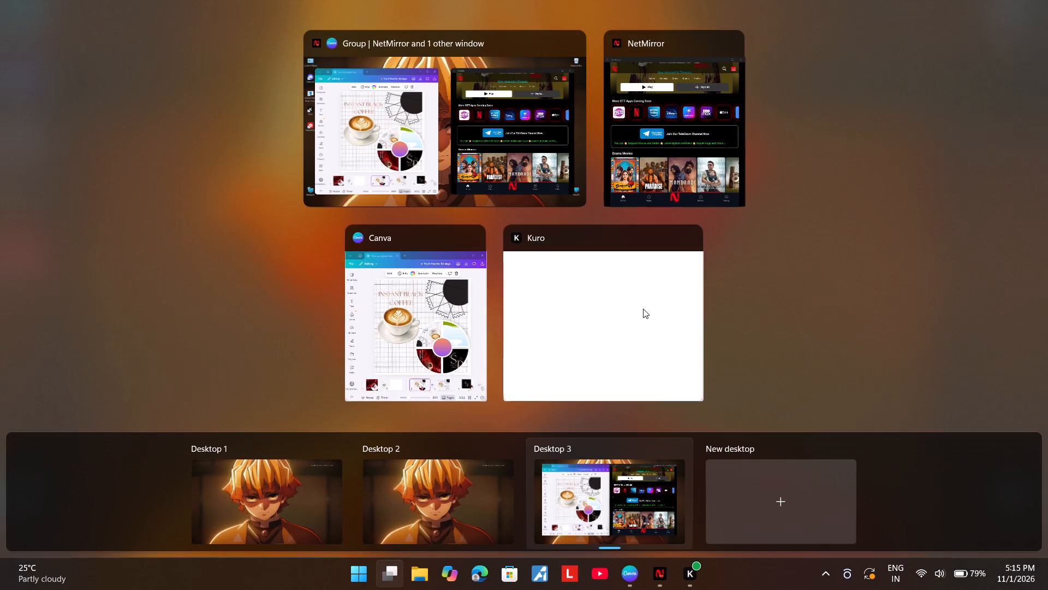
click(501, 146)
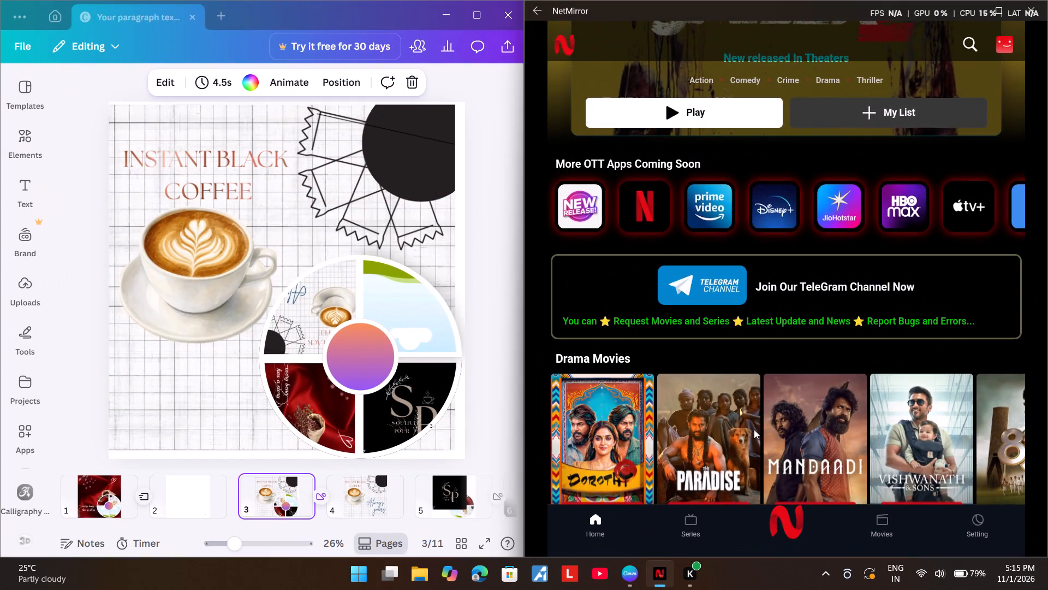
scroll(748, 433, down, 4)
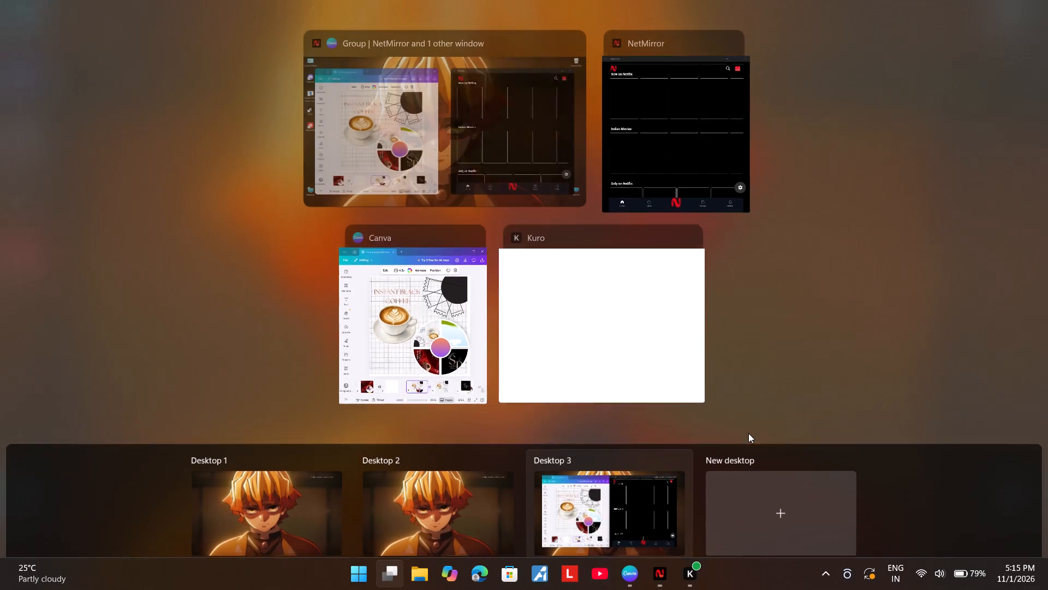
click(678, 184)
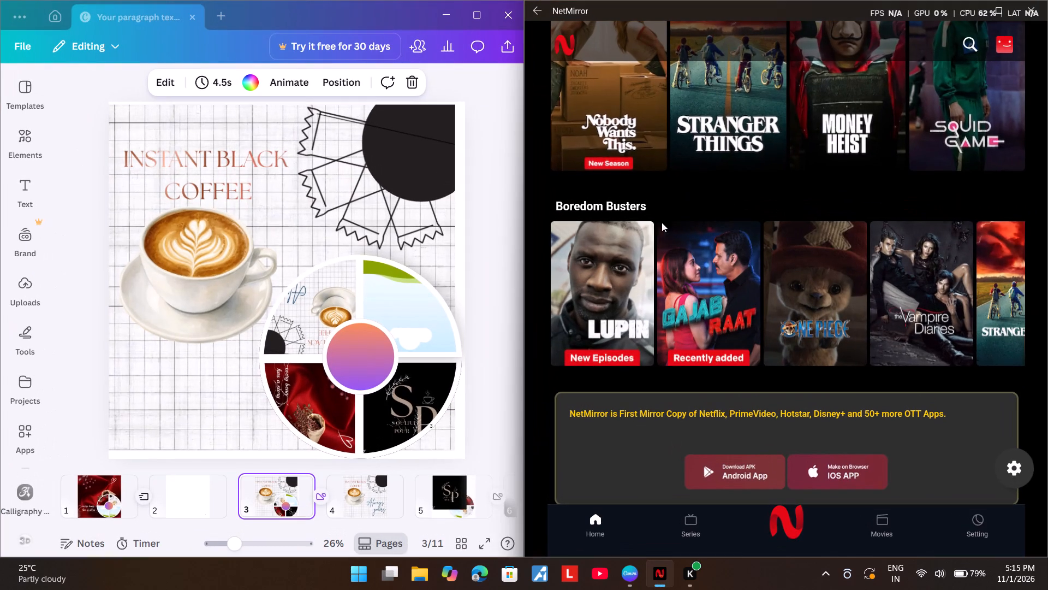
Switch to NetMirror, browse its home page and open the Prime Video catalogue.
scroll(630, 365, up, 8)
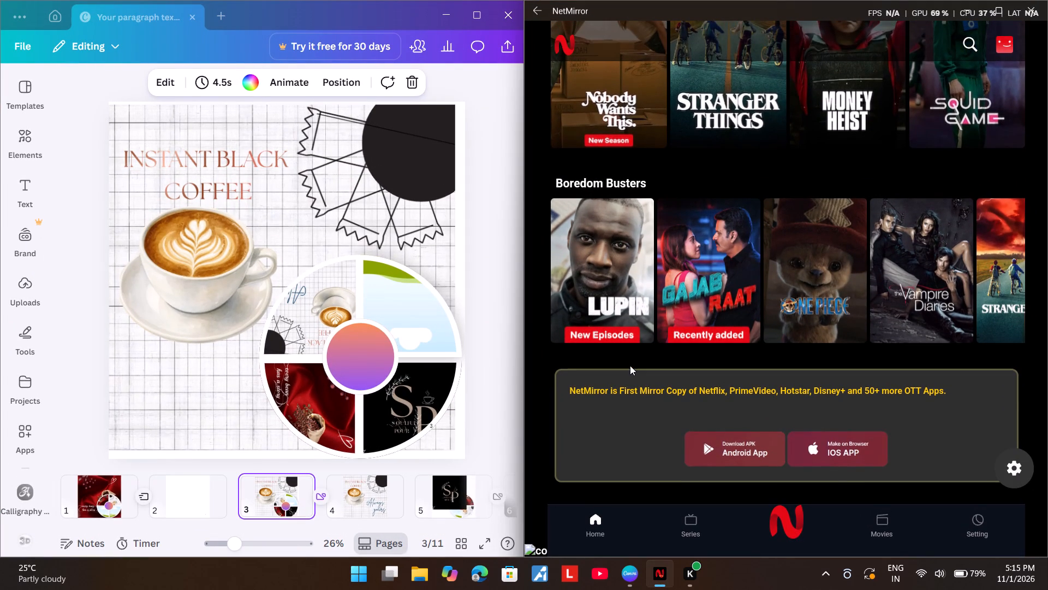
scroll(594, 169, up, 12)
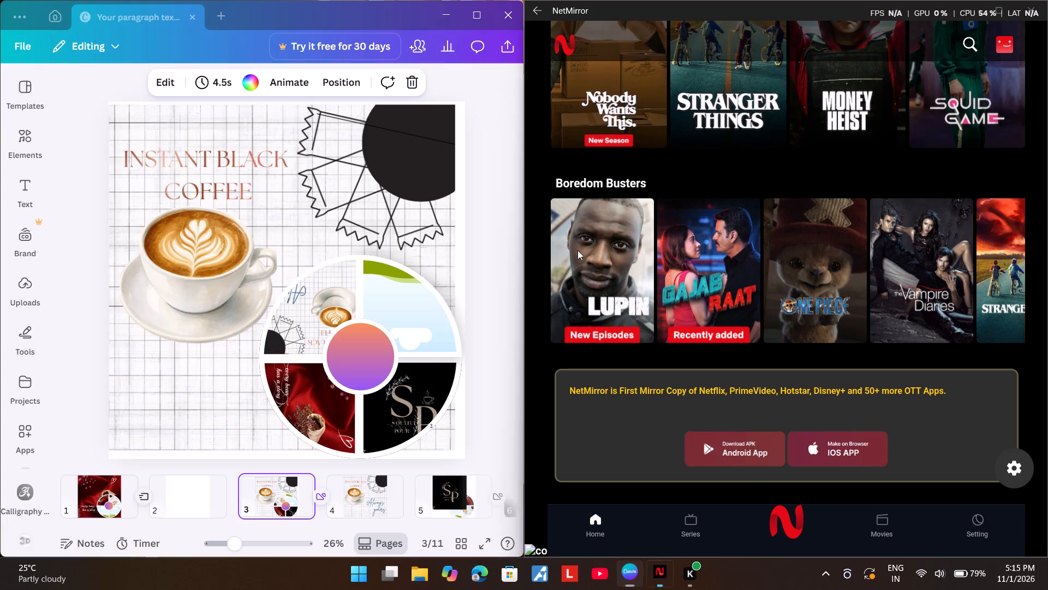
scroll(571, 193, up, 12)
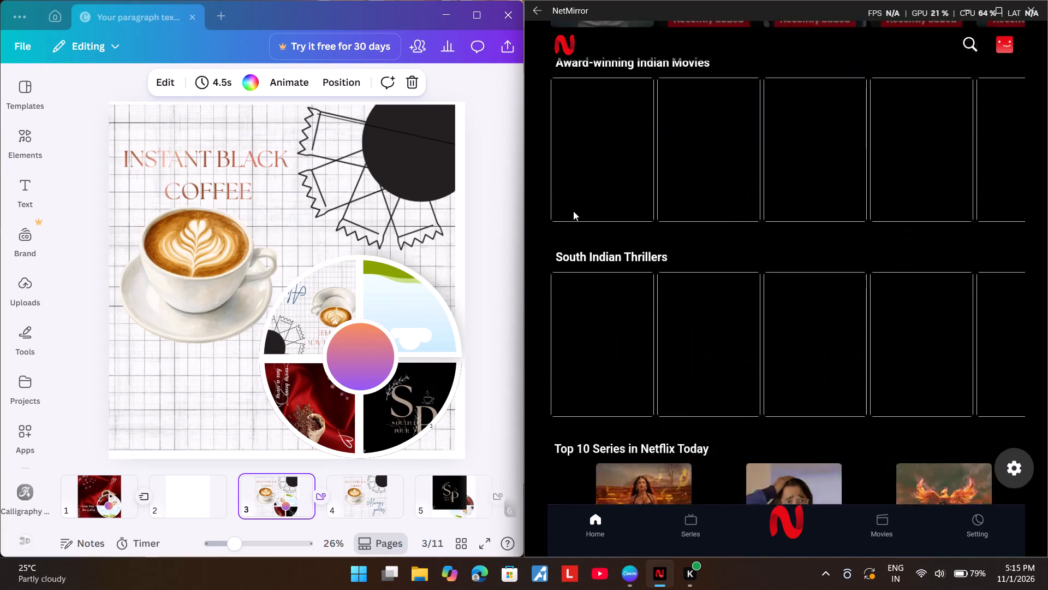
scroll(812, 564, down, 1)
scroll(770, 474, down, 1)
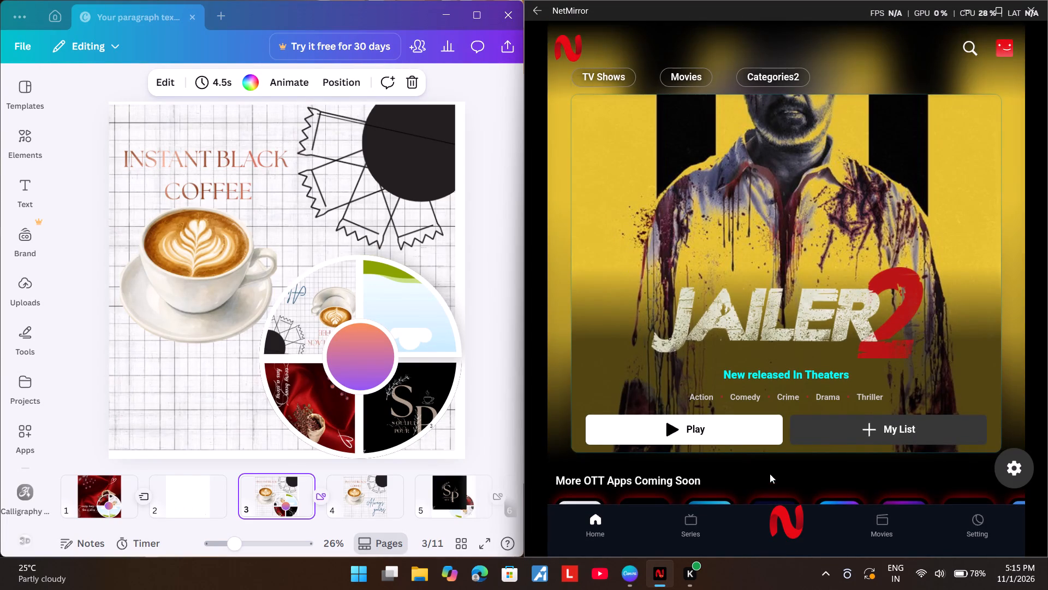
scroll(770, 474, down, 1)
scroll(728, 261, up, 1)
scroll(728, 261, down, 1)
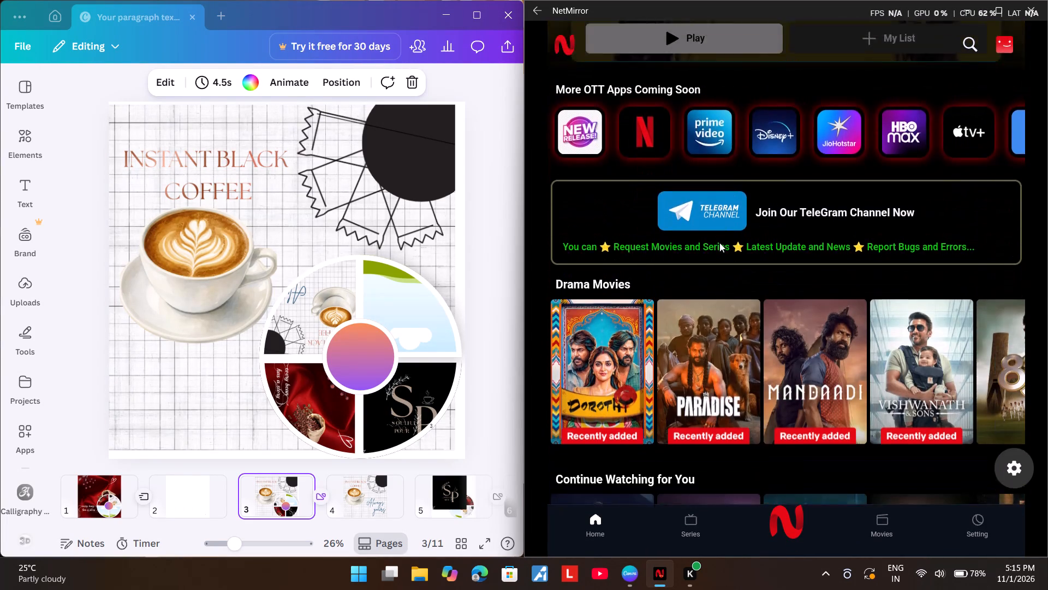
click(719, 78)
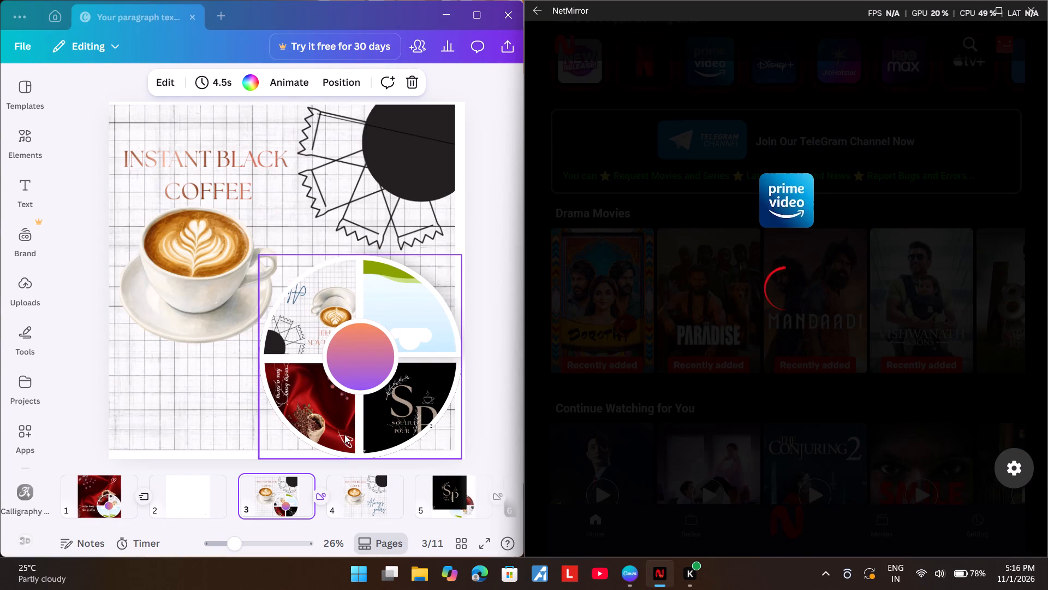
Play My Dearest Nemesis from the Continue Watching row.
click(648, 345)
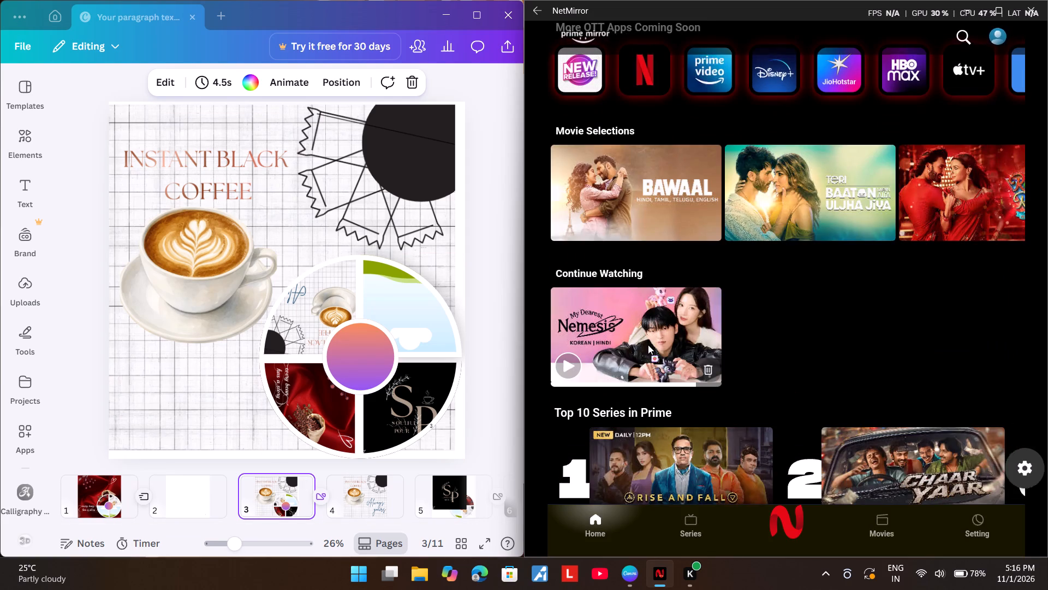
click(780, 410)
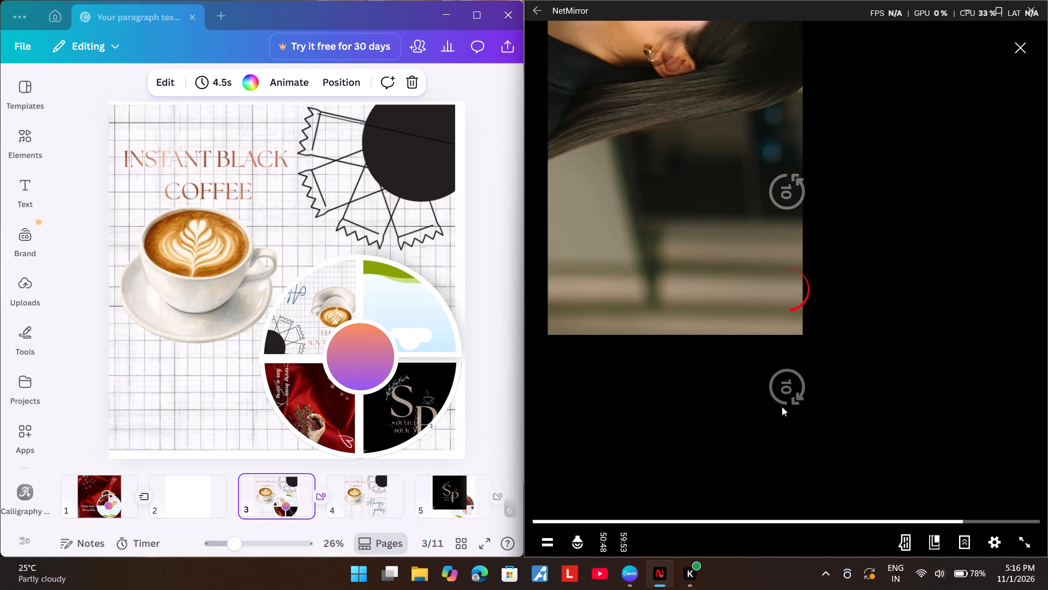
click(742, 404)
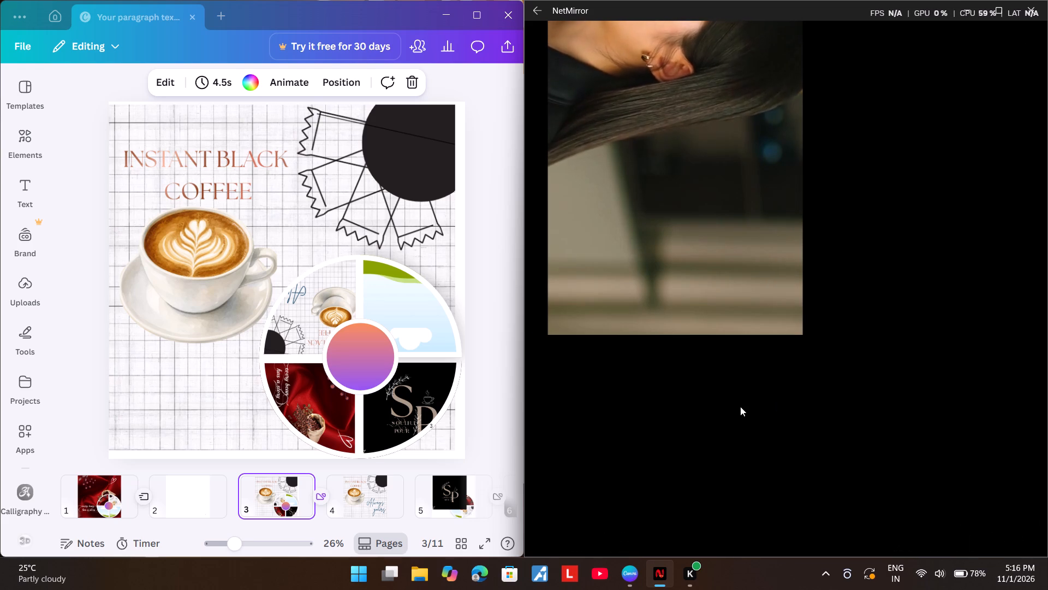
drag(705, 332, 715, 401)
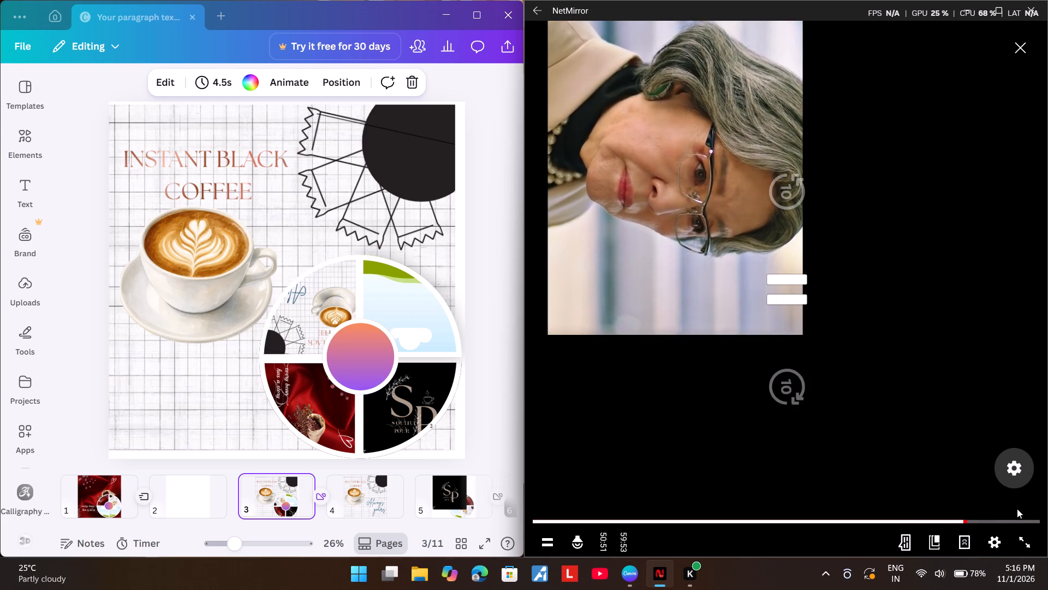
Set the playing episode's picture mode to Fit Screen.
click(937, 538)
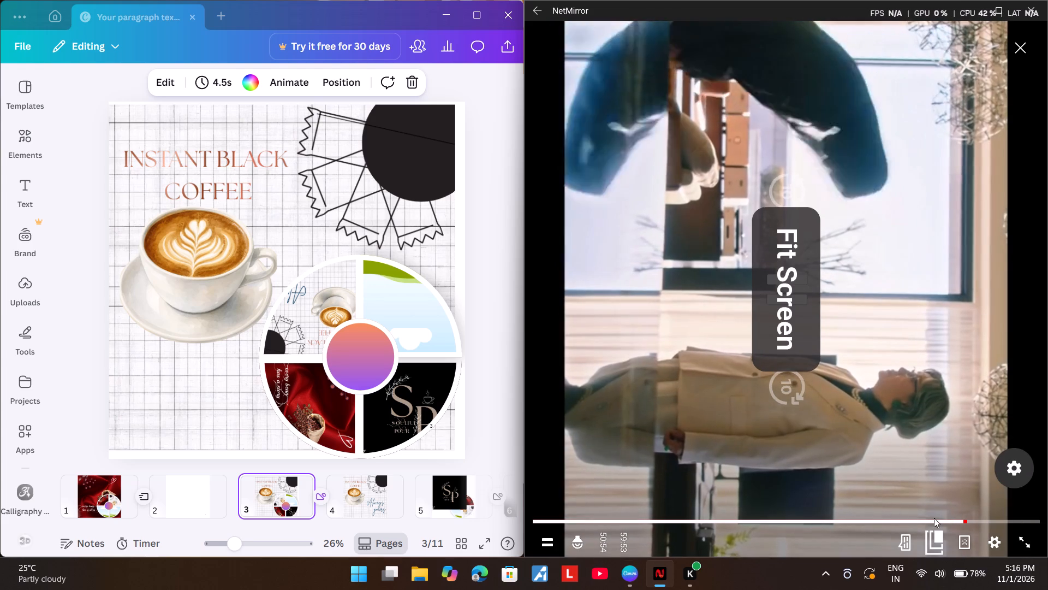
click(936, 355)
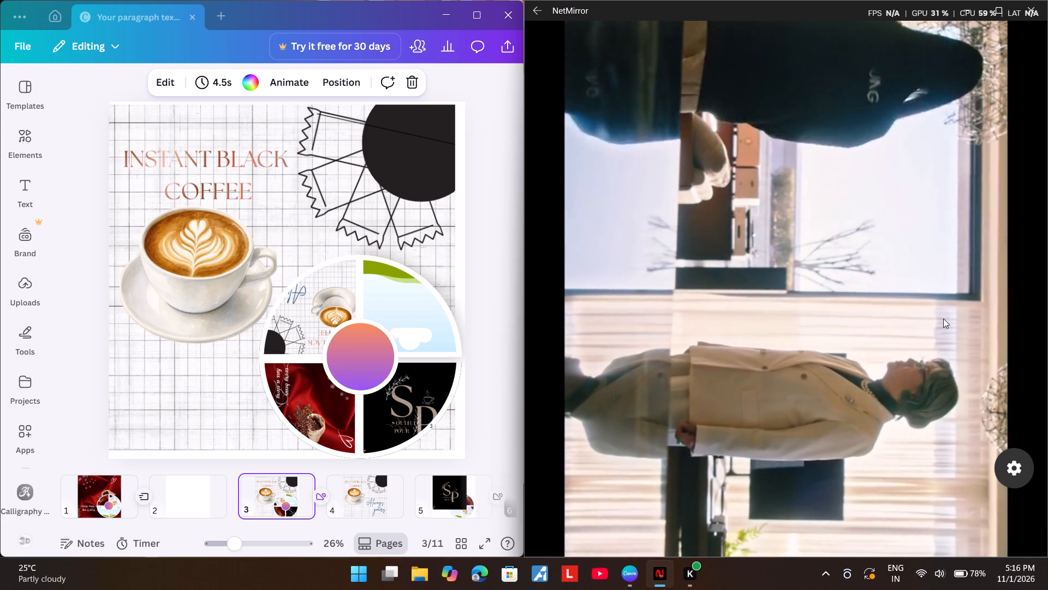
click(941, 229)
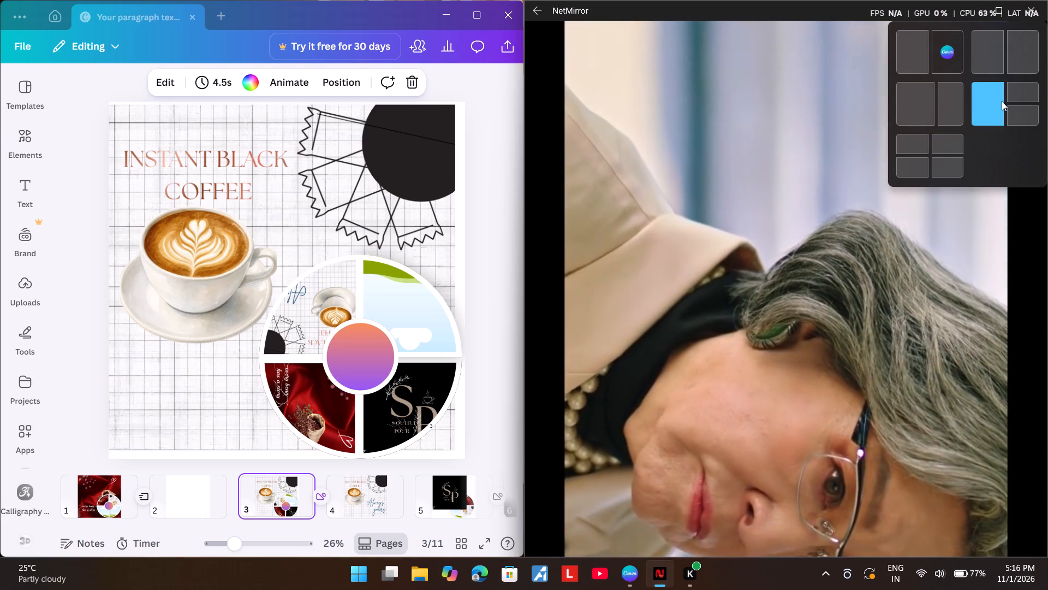
Snap NetMirror into the upper-right quarter of the desktop, with Canva filling the left half.
click(1017, 90)
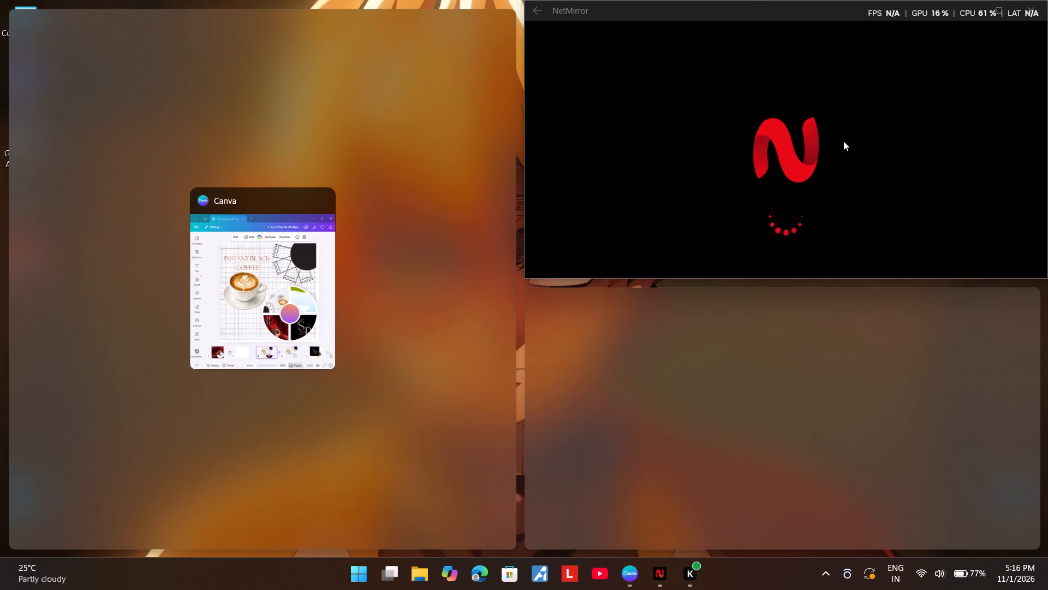
click(260, 310)
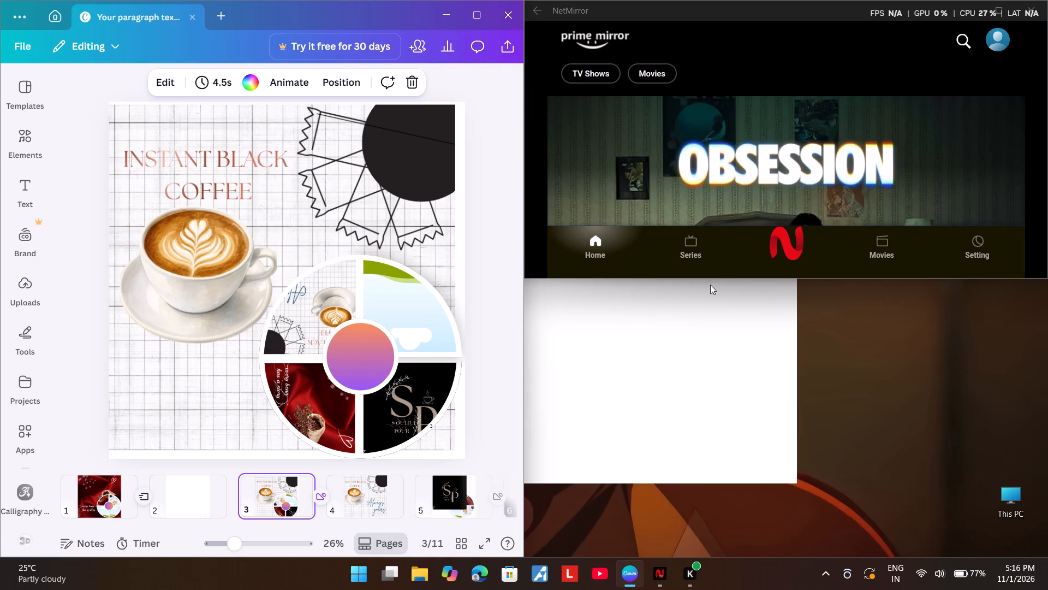
In NetMirror, find My Dearest Nemesis under Continue Watching and open its details page.
scroll(696, 179, down, 1)
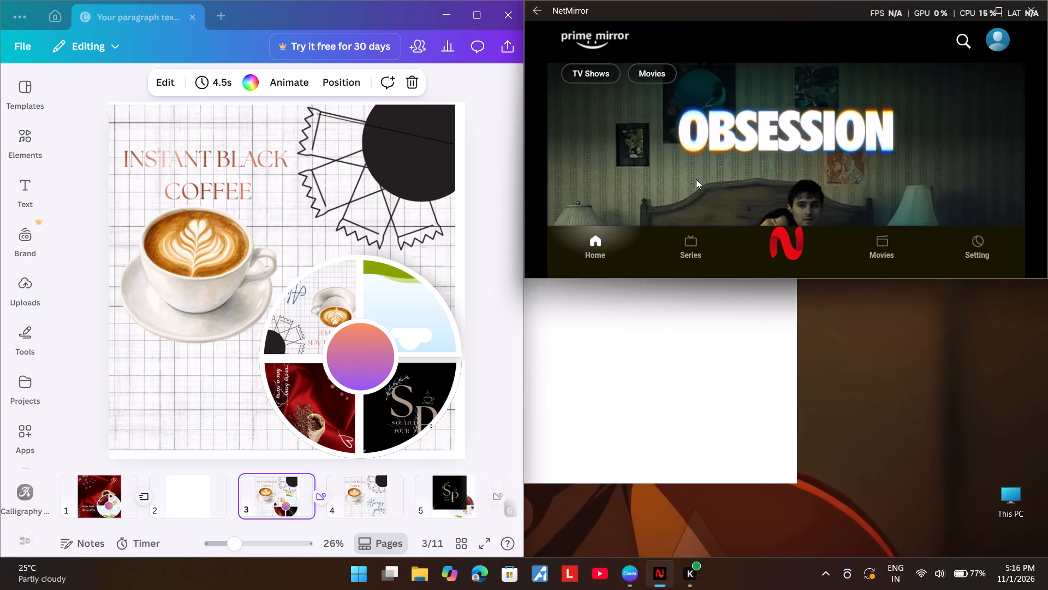
scroll(684, 196, down, 1)
scroll(676, 169, up, 1)
scroll(676, 169, down, 1)
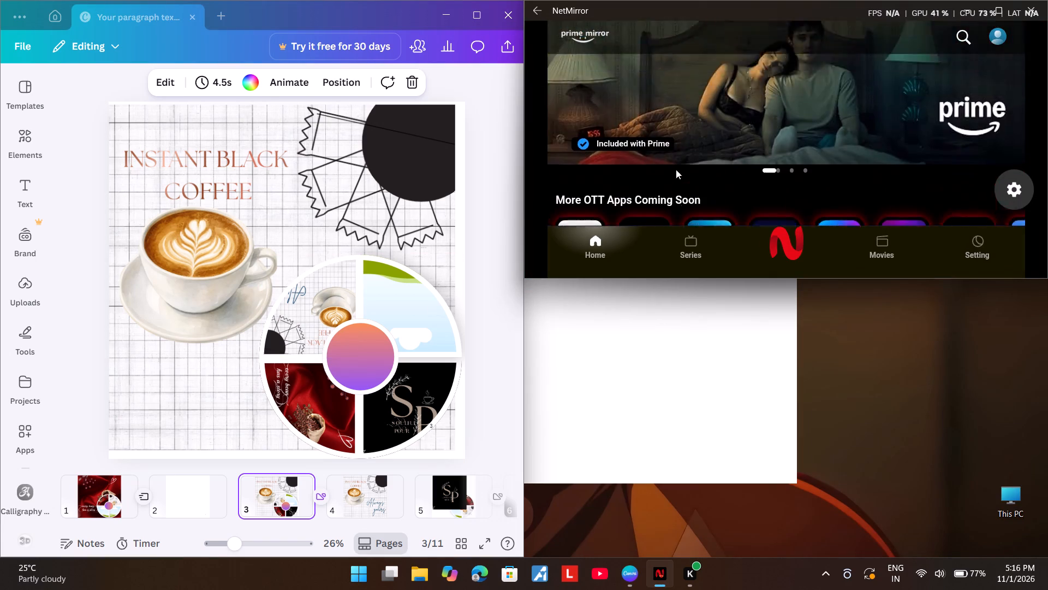
scroll(676, 169, down, 1)
right_click(691, 144)
scroll(692, 156, down, 1)
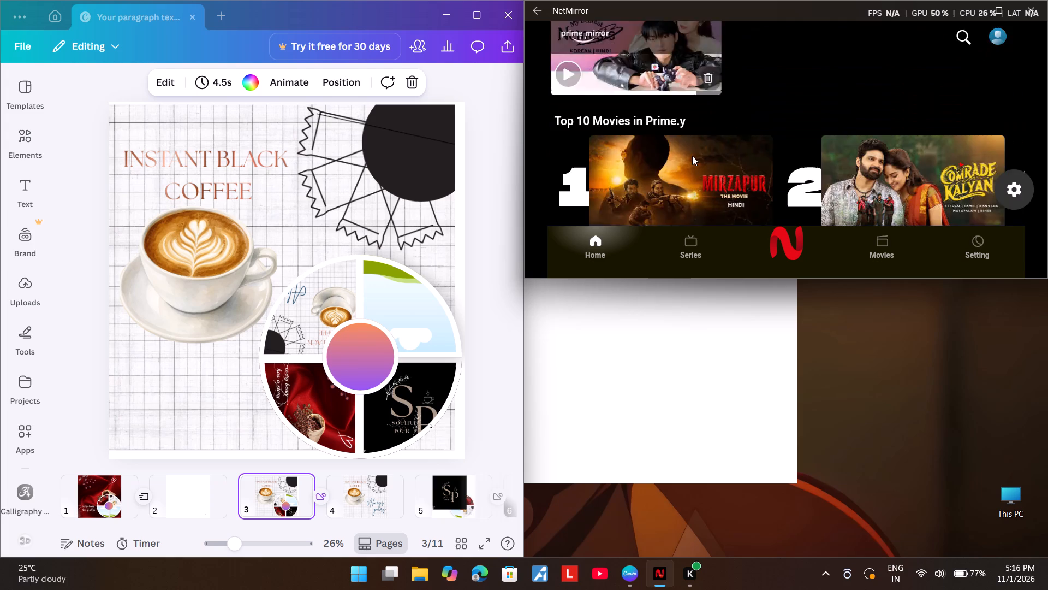
scroll(675, 136, up, 1)
scroll(675, 136, down, 1)
scroll(642, 6, up, 1)
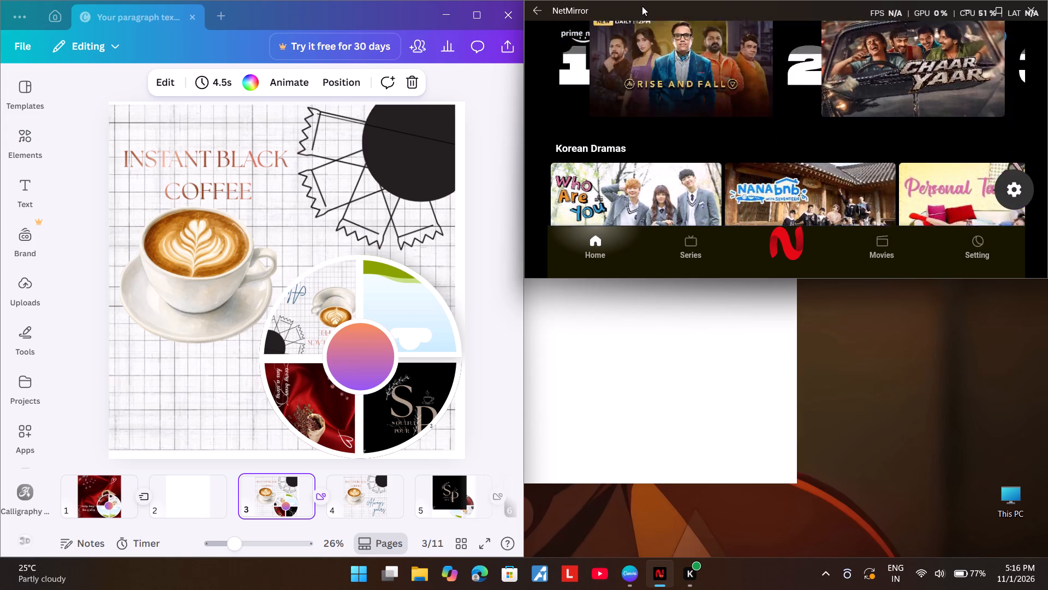
scroll(642, 6, up, 1)
scroll(643, 91, up, 1)
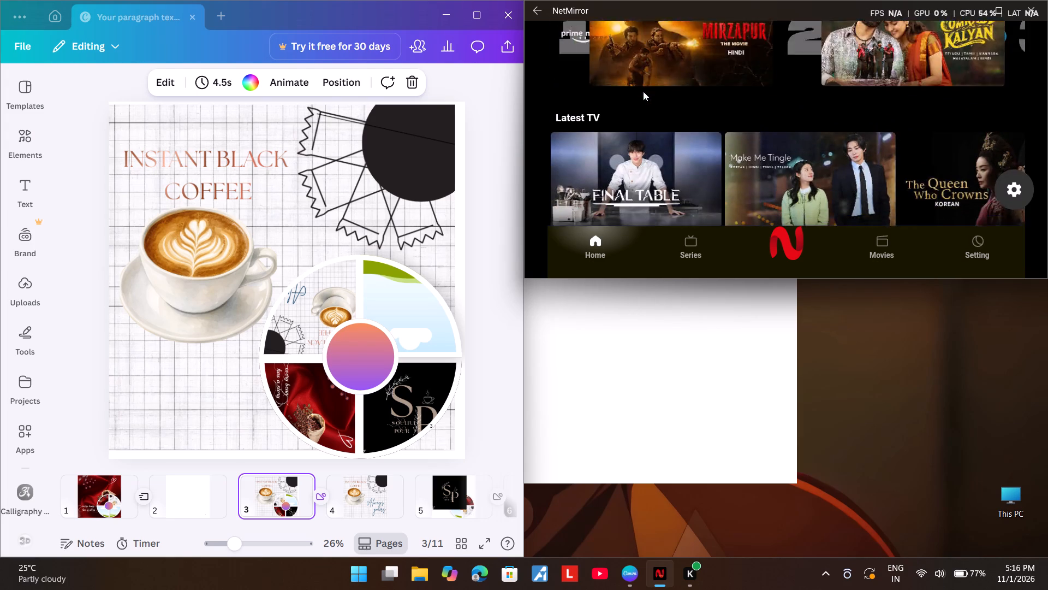
scroll(643, 91, up, 1)
click(623, 146)
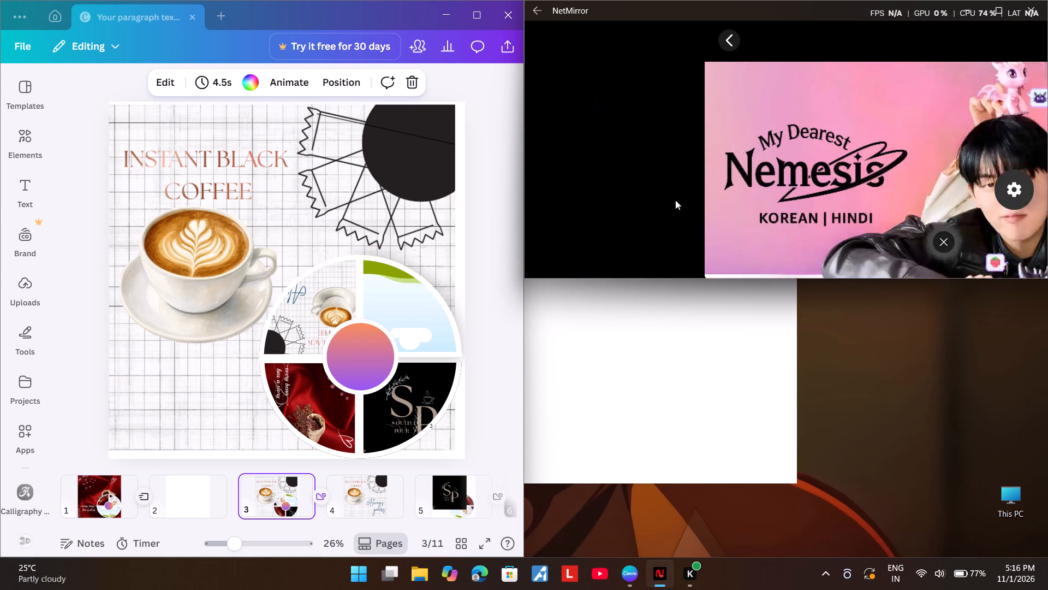
Resume season 1, episode 10 of My Dearest Nemesis.
scroll(703, 157, up, 1)
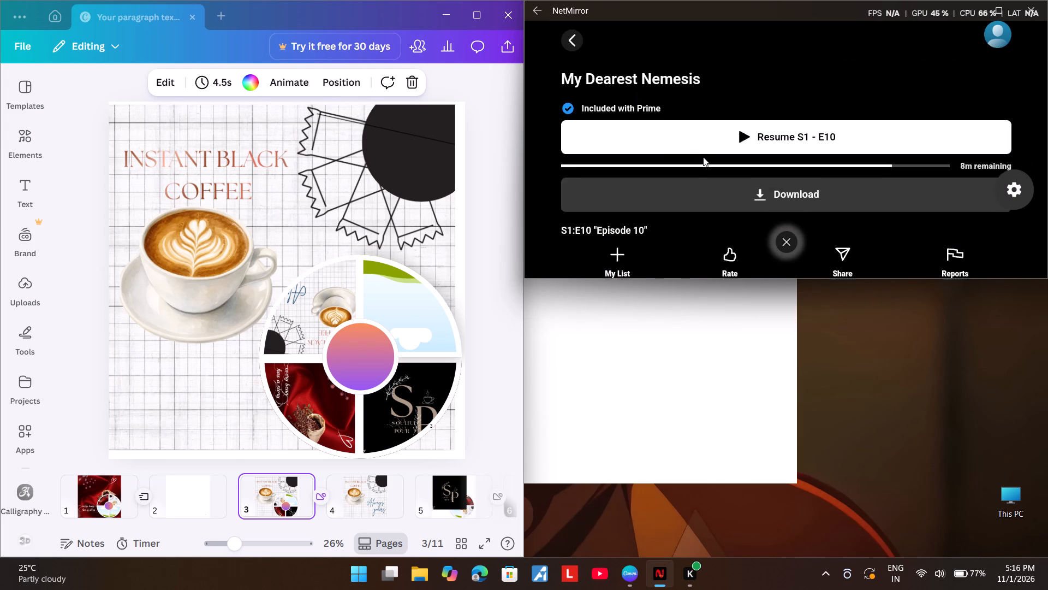
scroll(693, 213, down, 1)
scroll(705, 96, up, 1)
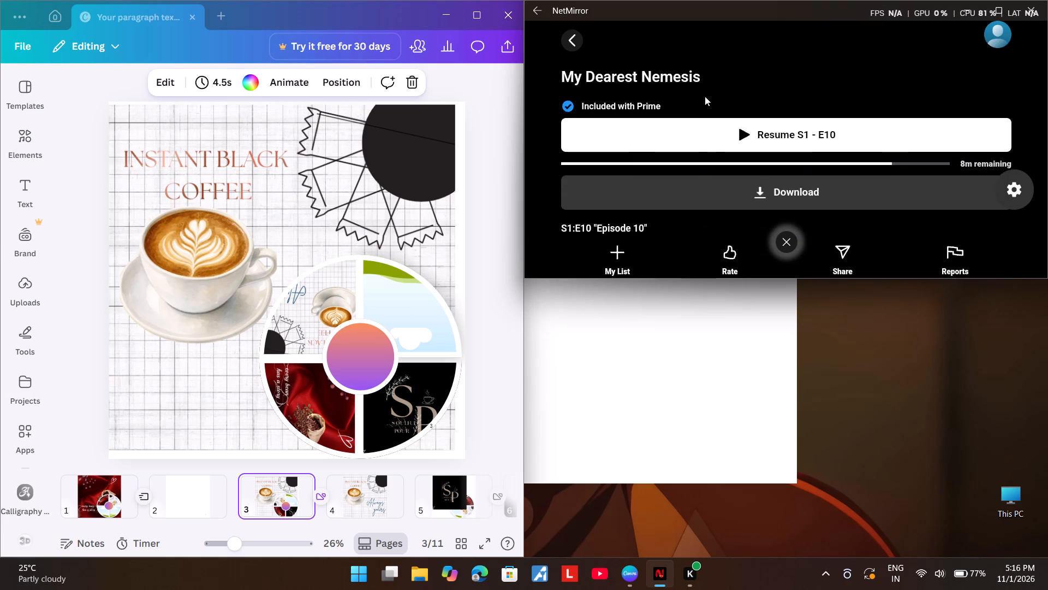
scroll(701, 120, down, 1)
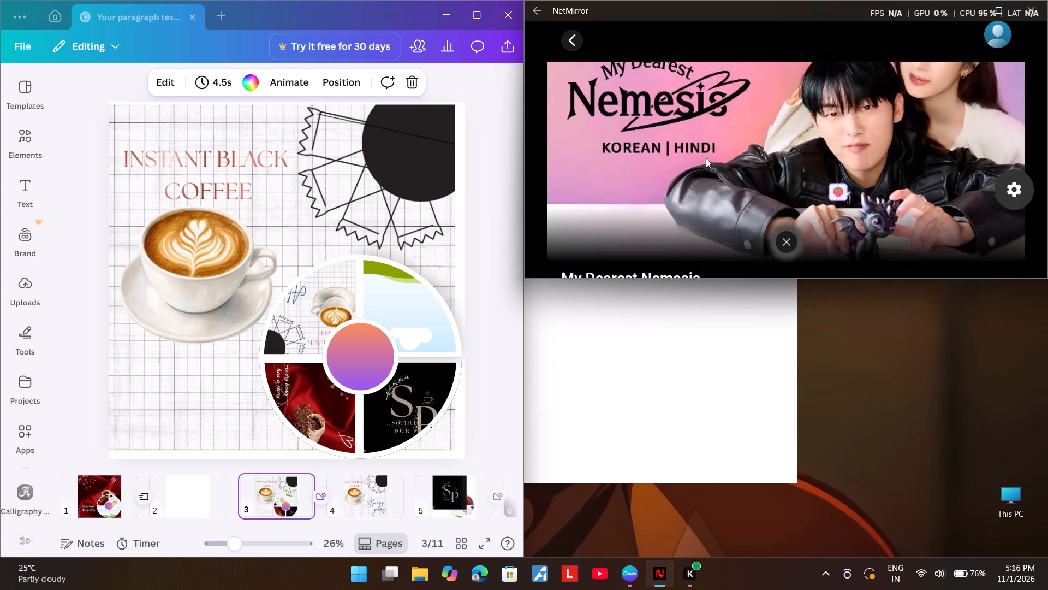
scroll(707, 109, up, 1)
click(707, 109)
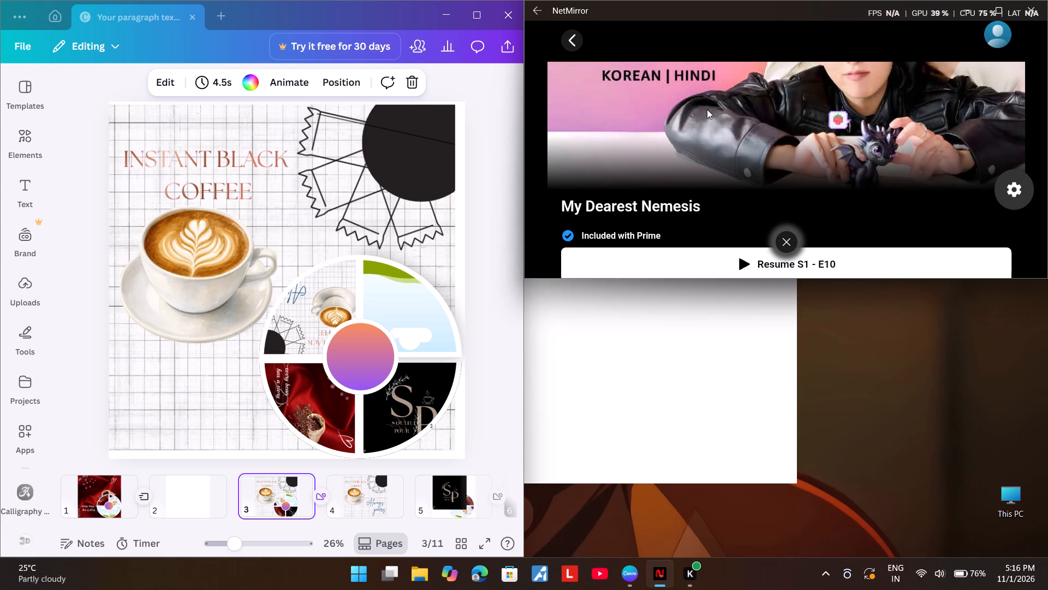
click(699, 269)
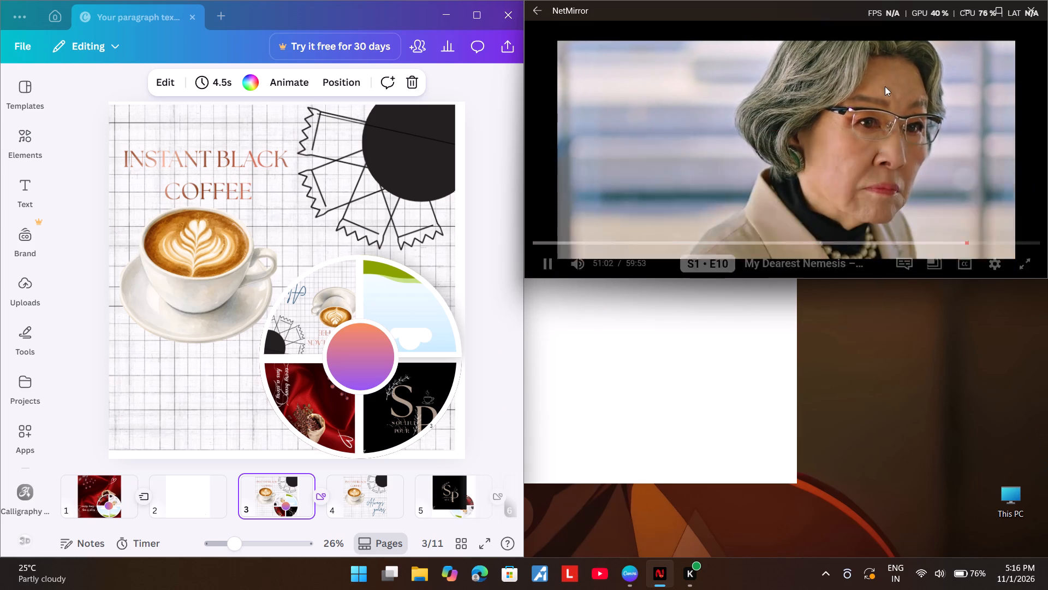
Change the episode's picture size so the video spans the full width of the NetMirror window.
click(932, 264)
click(936, 268)
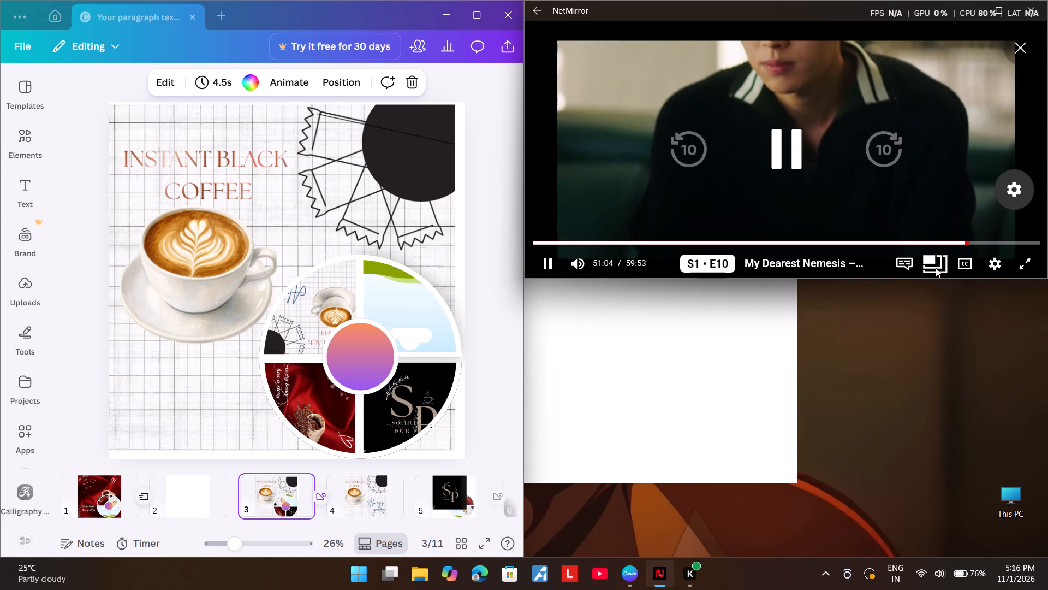
click(952, 161)
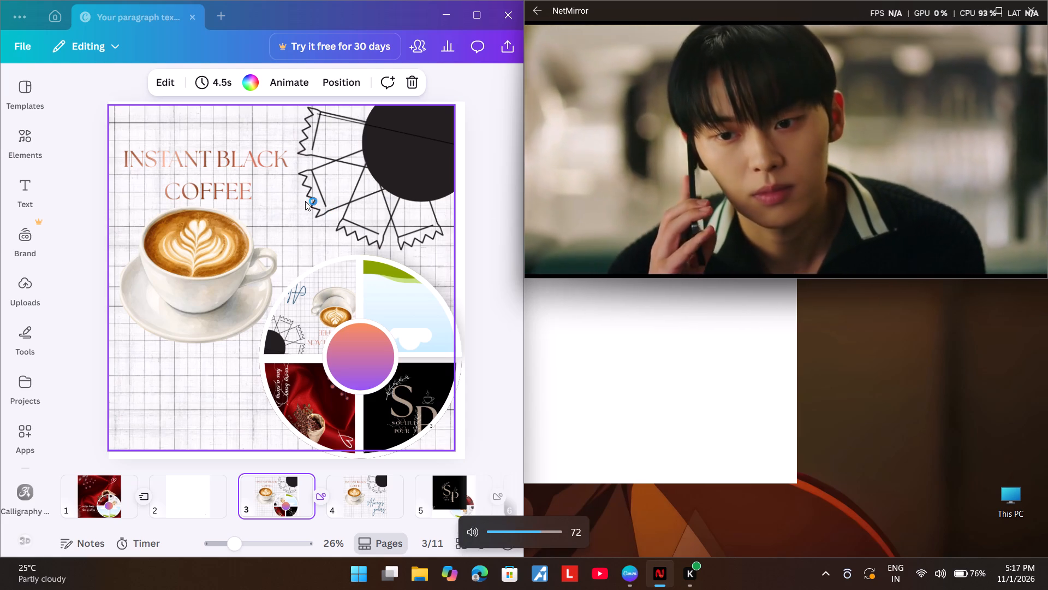
Switch to Canva and, on page 3, examine the additional options available for the upper-left picture of the circular collage.
click(336, 490)
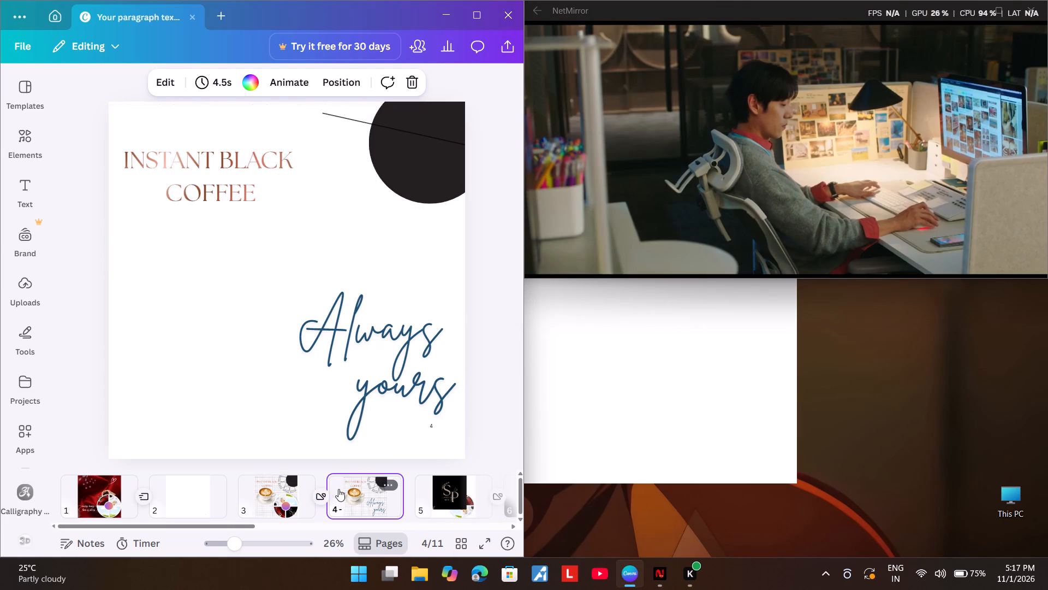
click(292, 493)
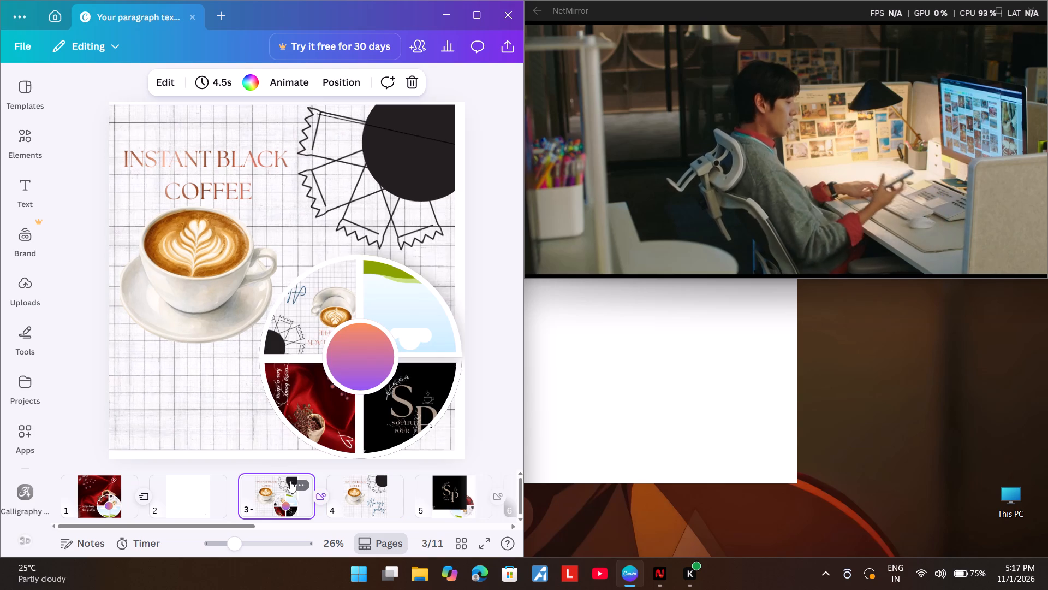
click(312, 316)
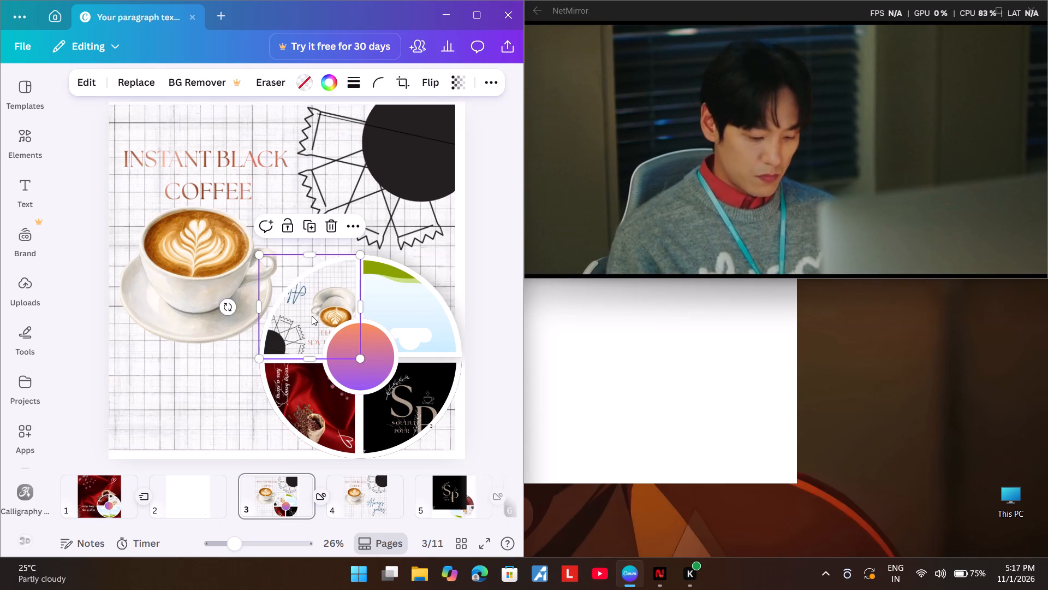
click(347, 223)
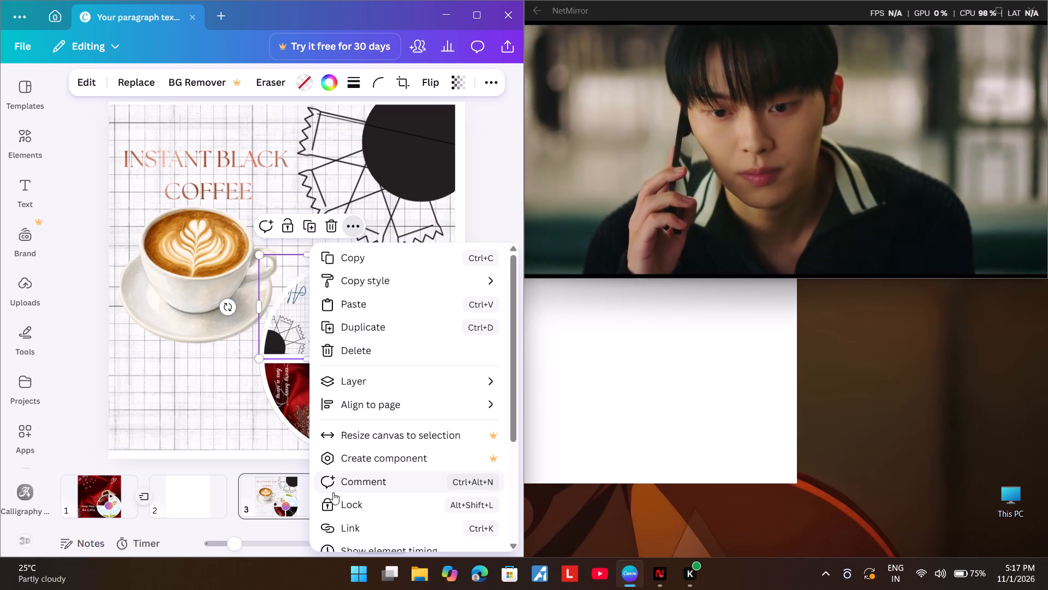
scroll(350, 412, down, 1)
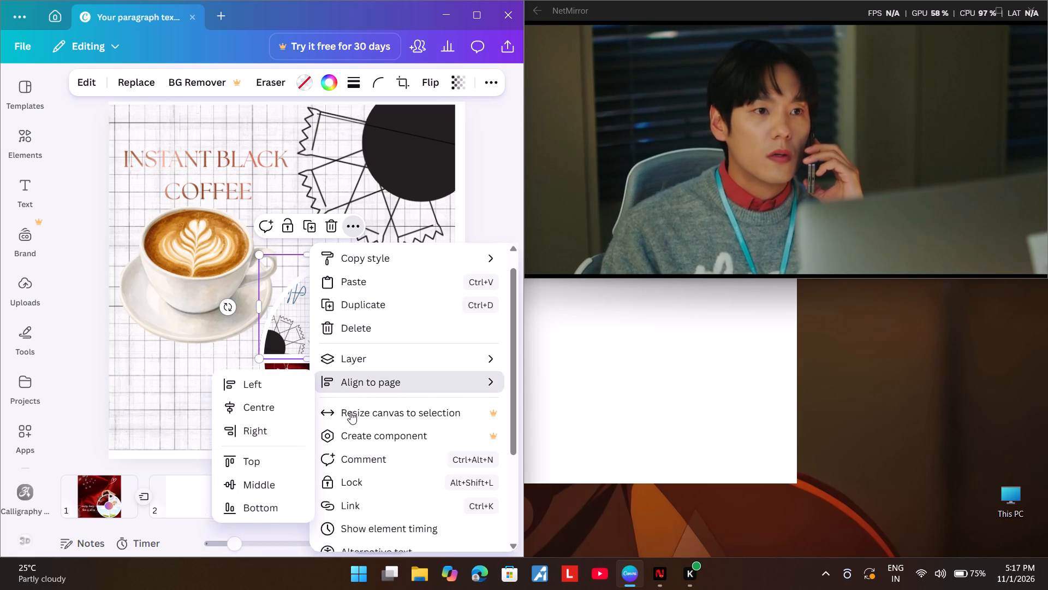
scroll(350, 412, down, 6)
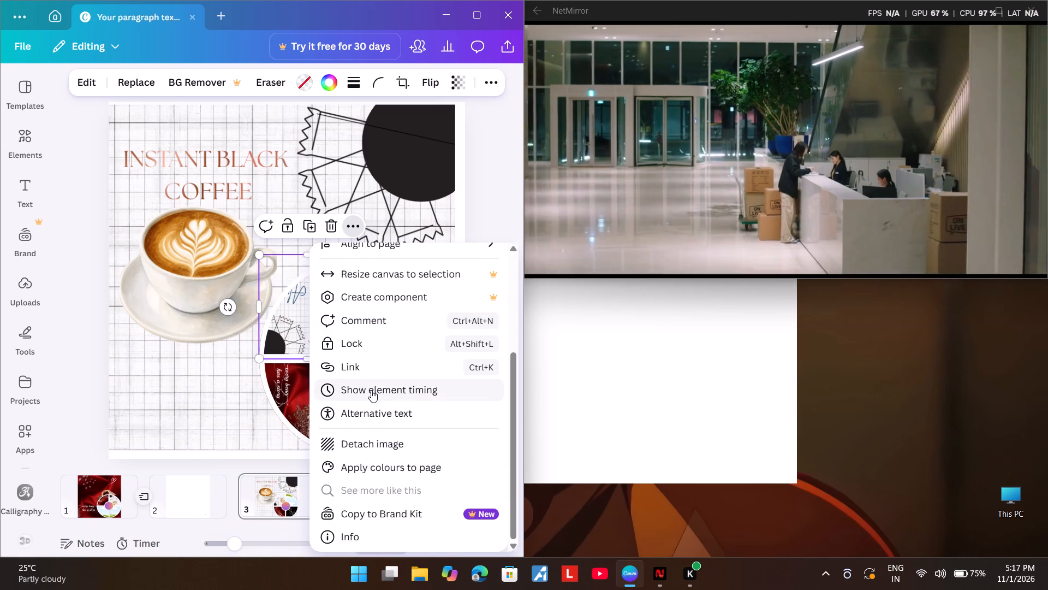
scroll(371, 390, down, 1)
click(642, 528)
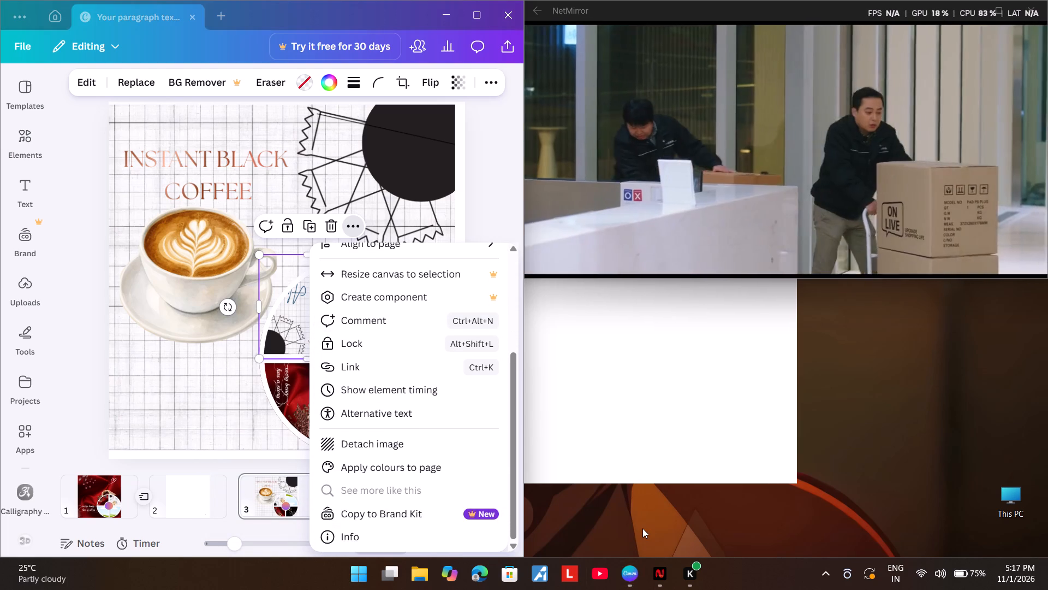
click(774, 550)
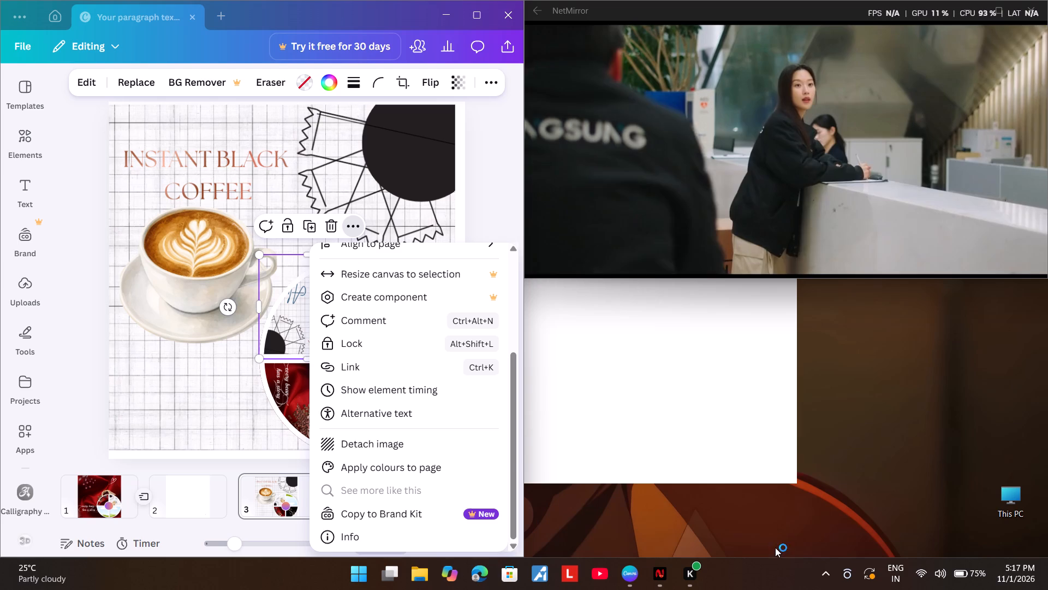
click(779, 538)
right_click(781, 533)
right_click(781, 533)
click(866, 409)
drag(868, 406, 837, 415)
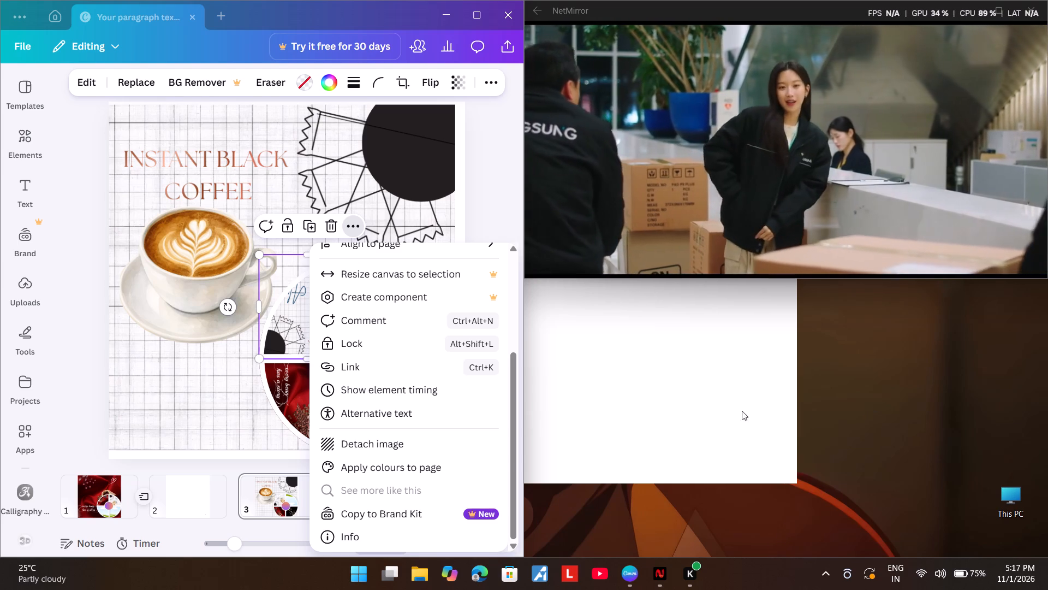
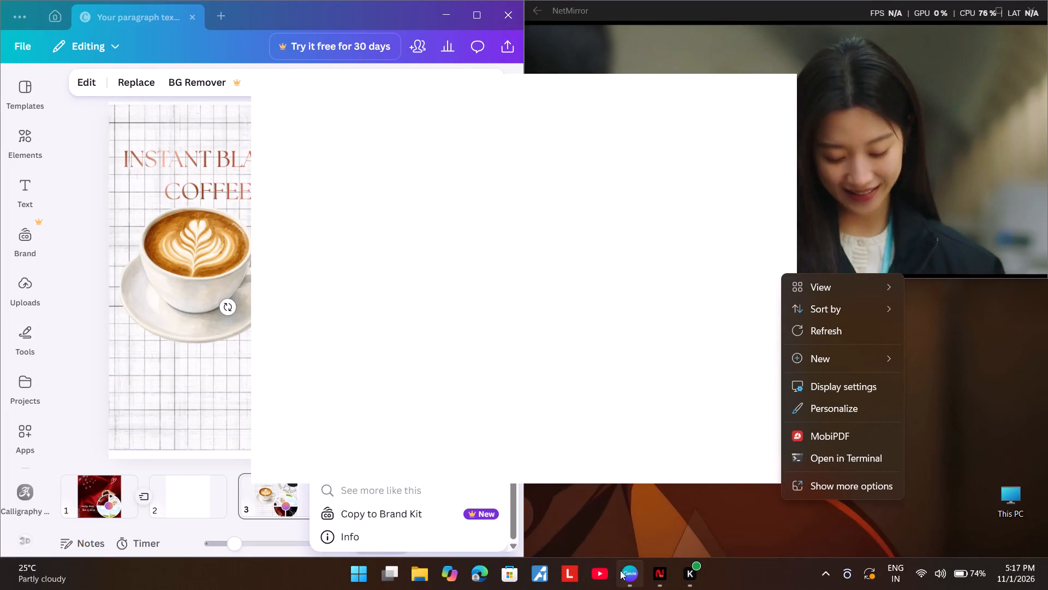
Switch back to Canva and look at the additional options of the circular collage's upper-left picture again.
click(594, 517)
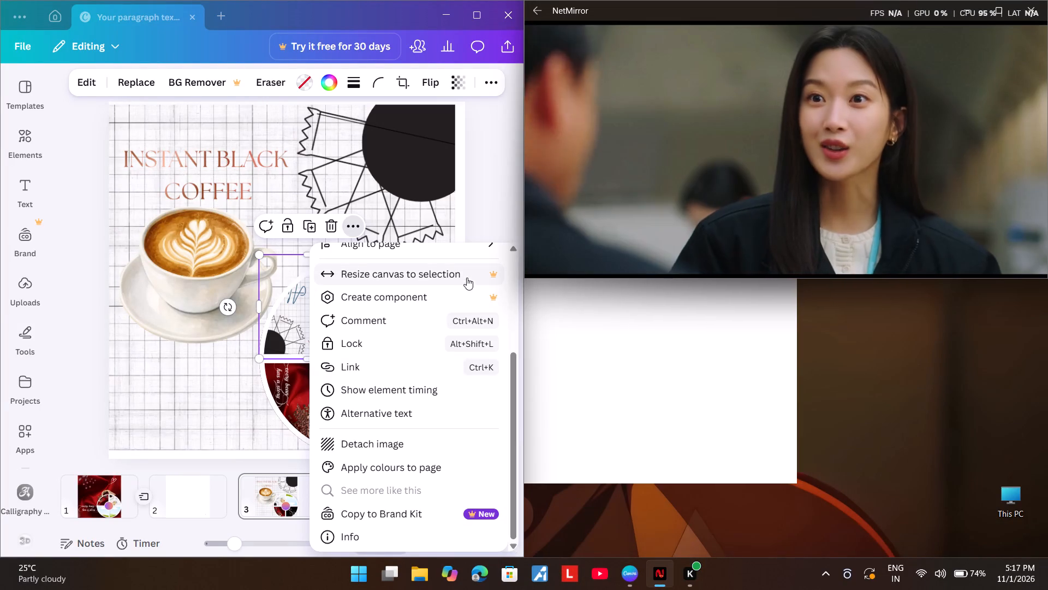
click(292, 295)
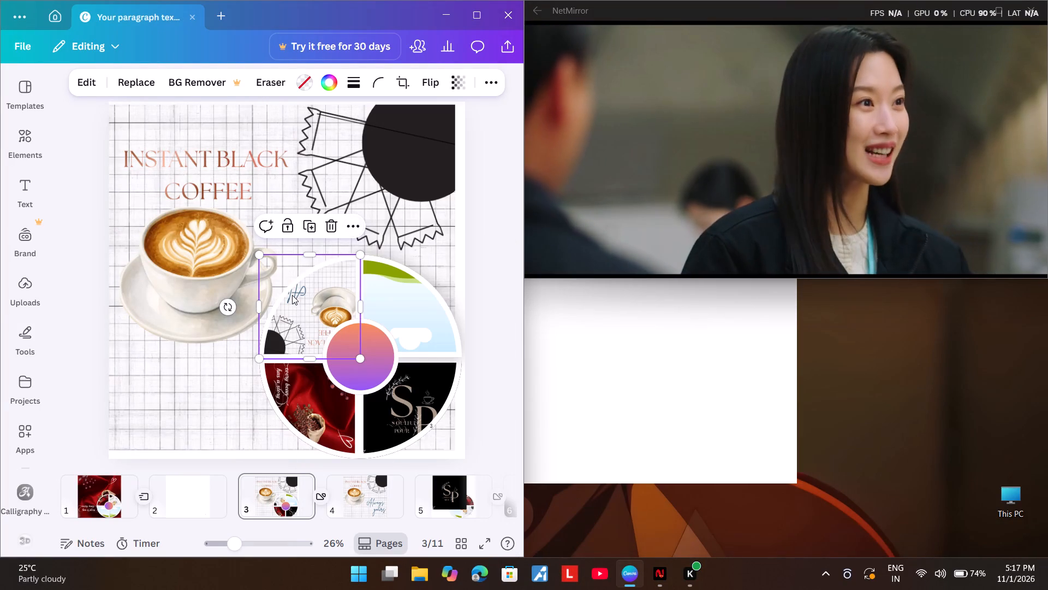
click(332, 284)
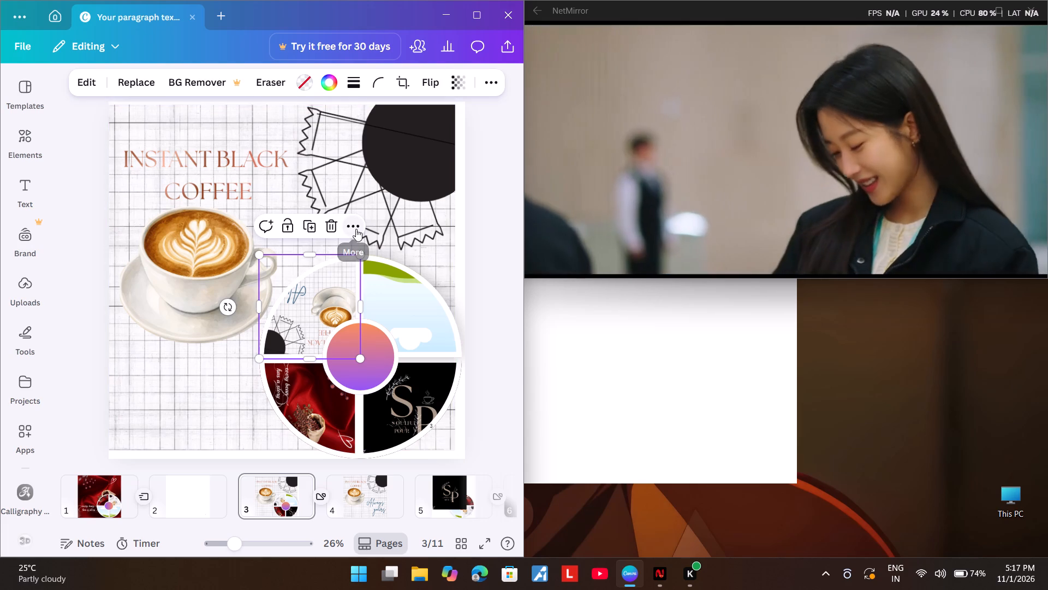
click(356, 229)
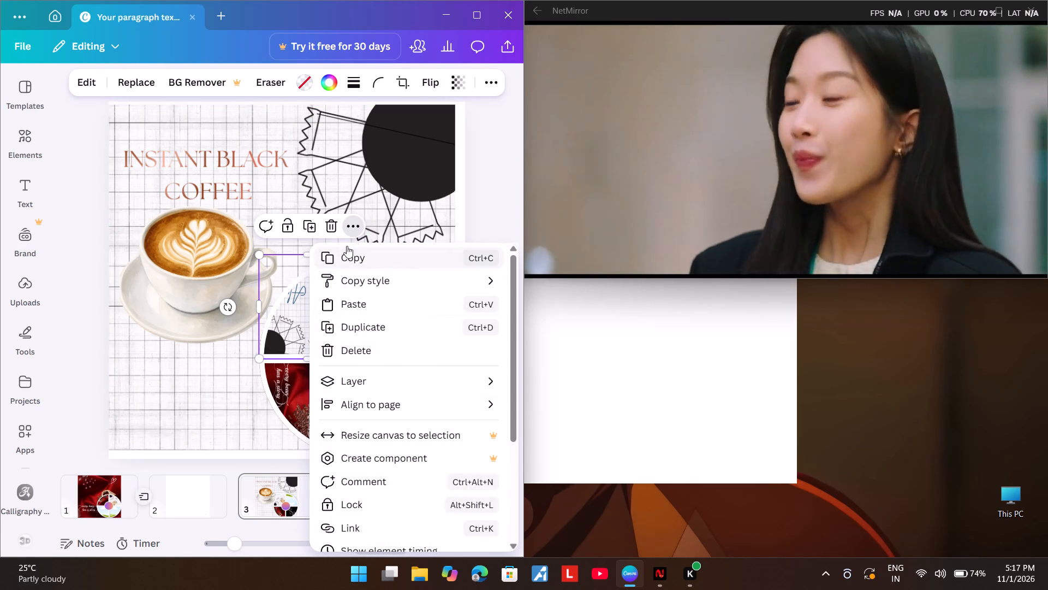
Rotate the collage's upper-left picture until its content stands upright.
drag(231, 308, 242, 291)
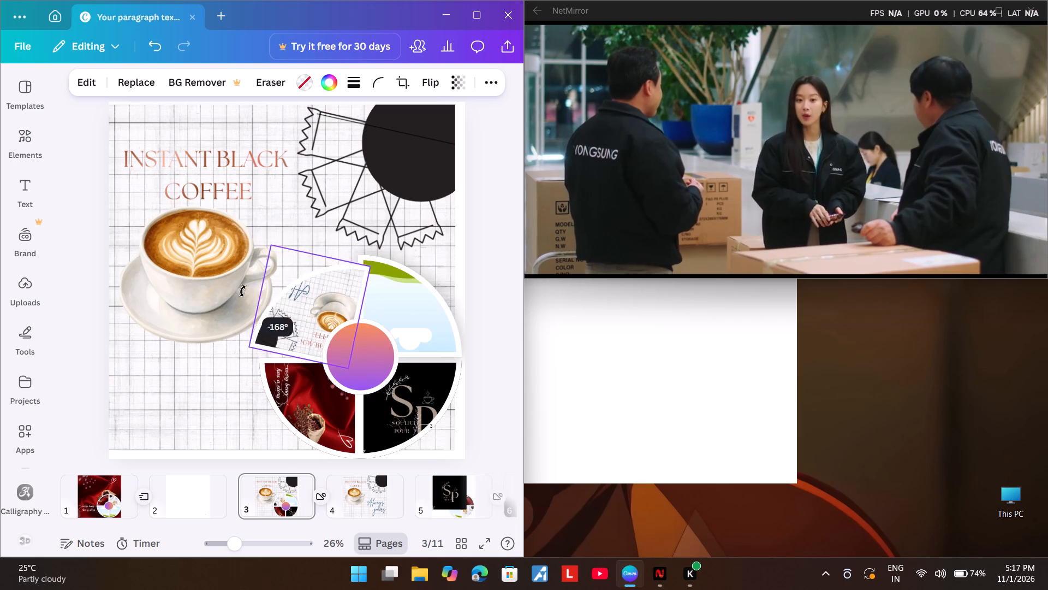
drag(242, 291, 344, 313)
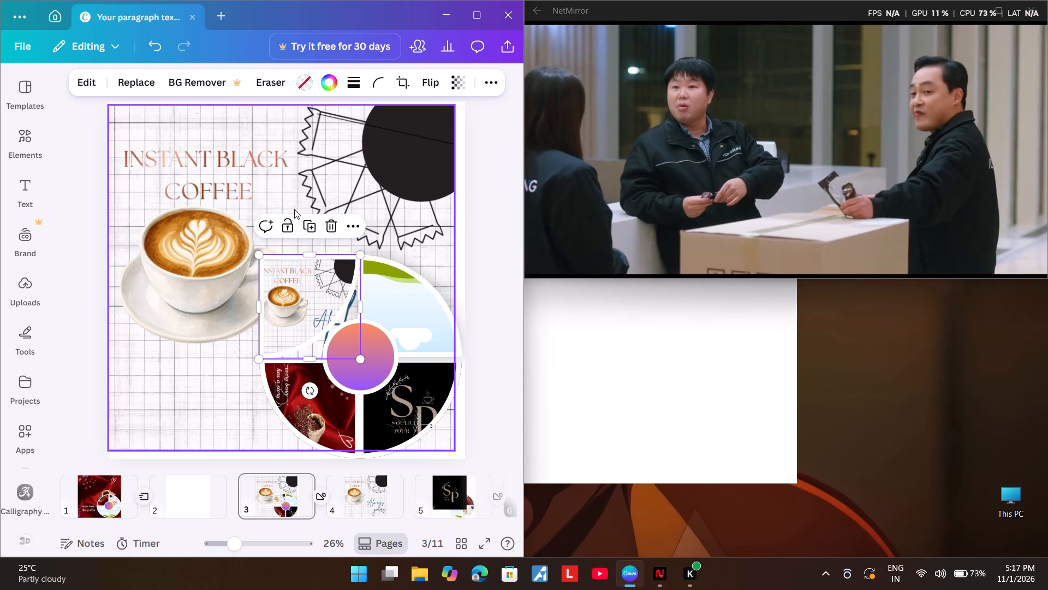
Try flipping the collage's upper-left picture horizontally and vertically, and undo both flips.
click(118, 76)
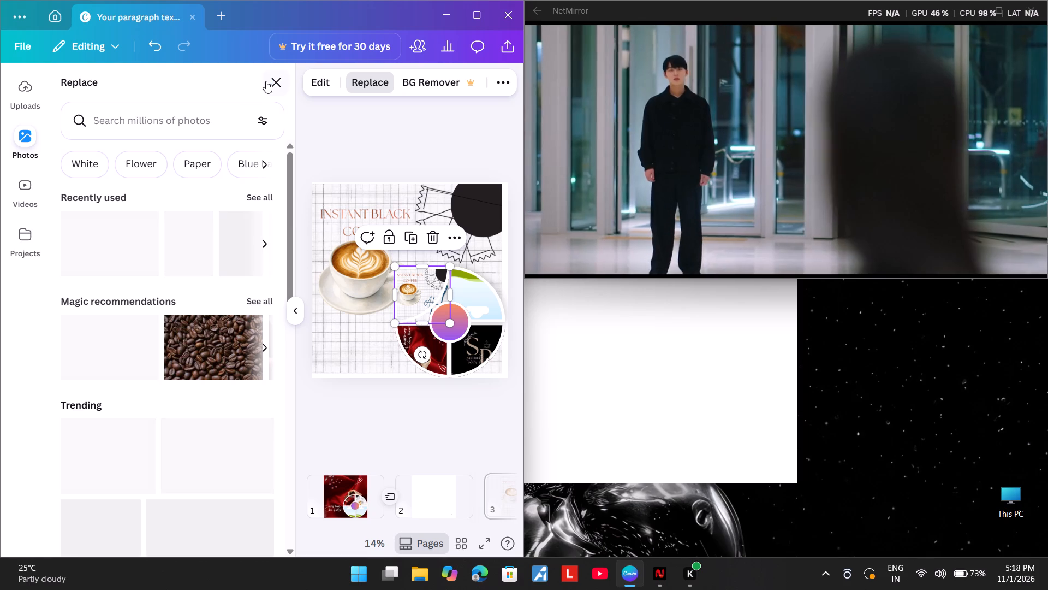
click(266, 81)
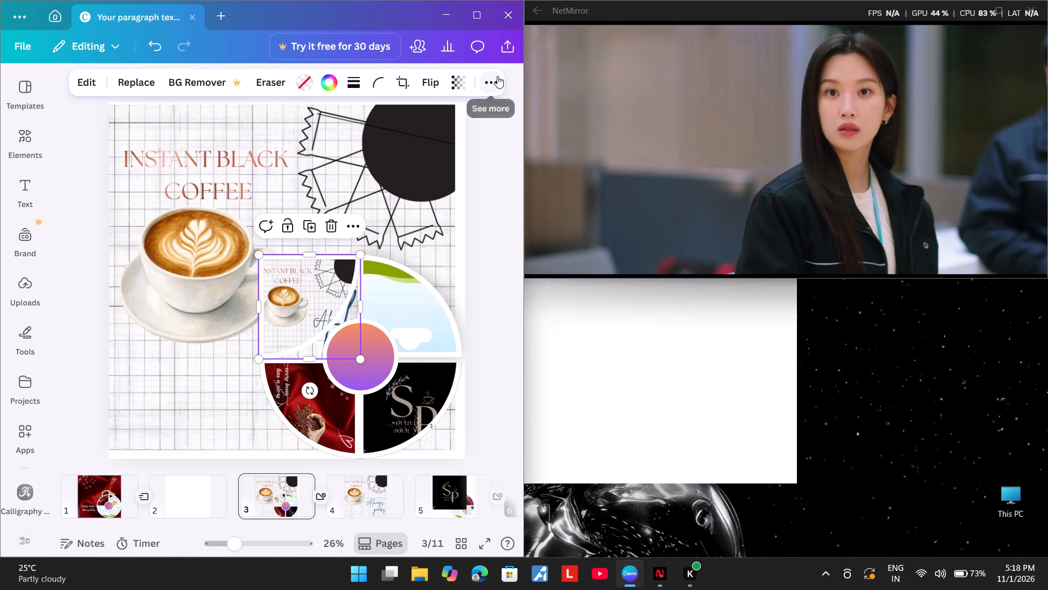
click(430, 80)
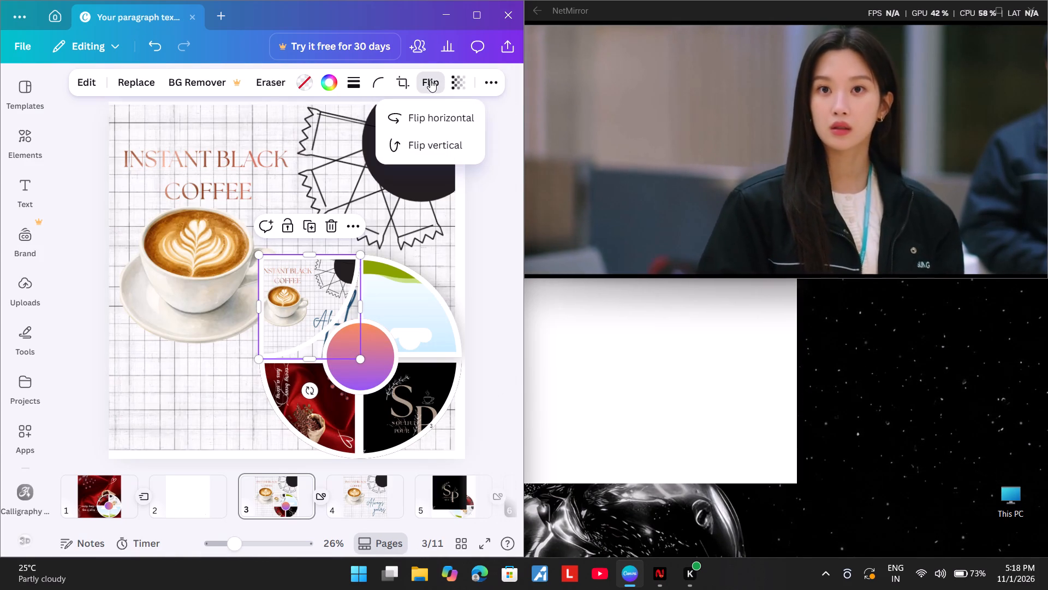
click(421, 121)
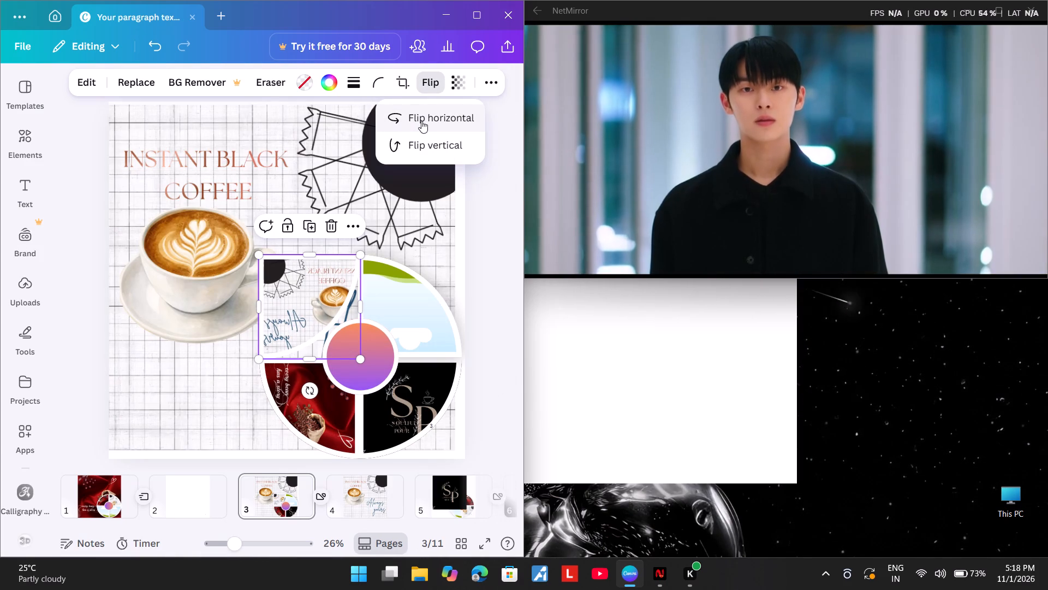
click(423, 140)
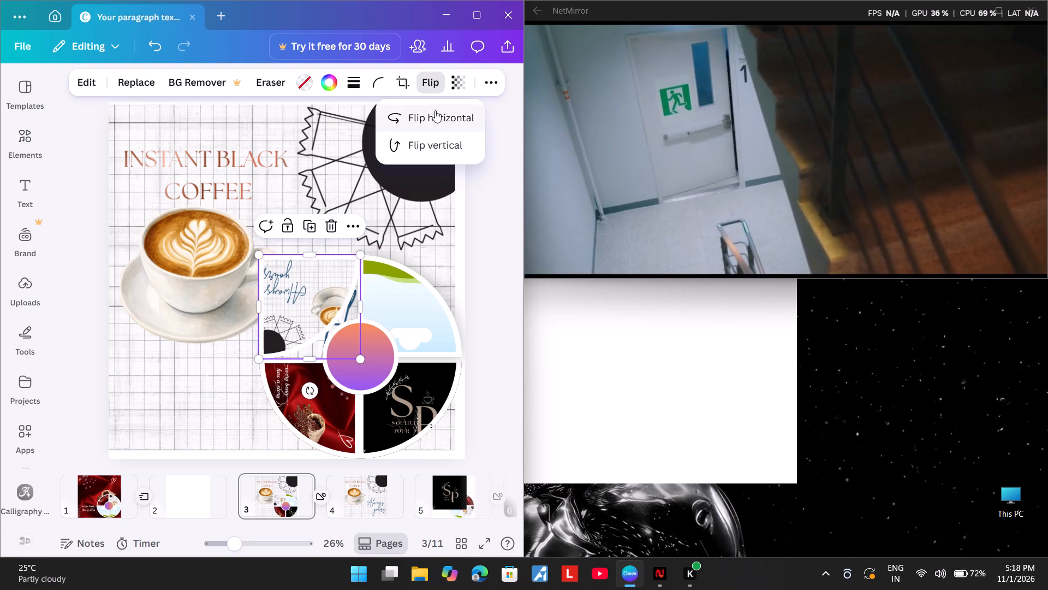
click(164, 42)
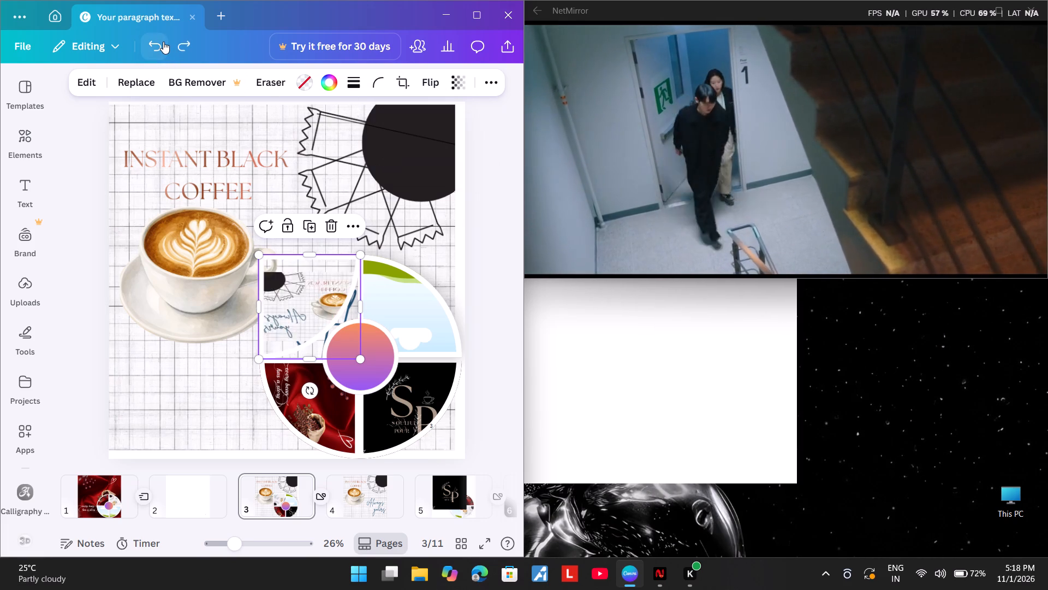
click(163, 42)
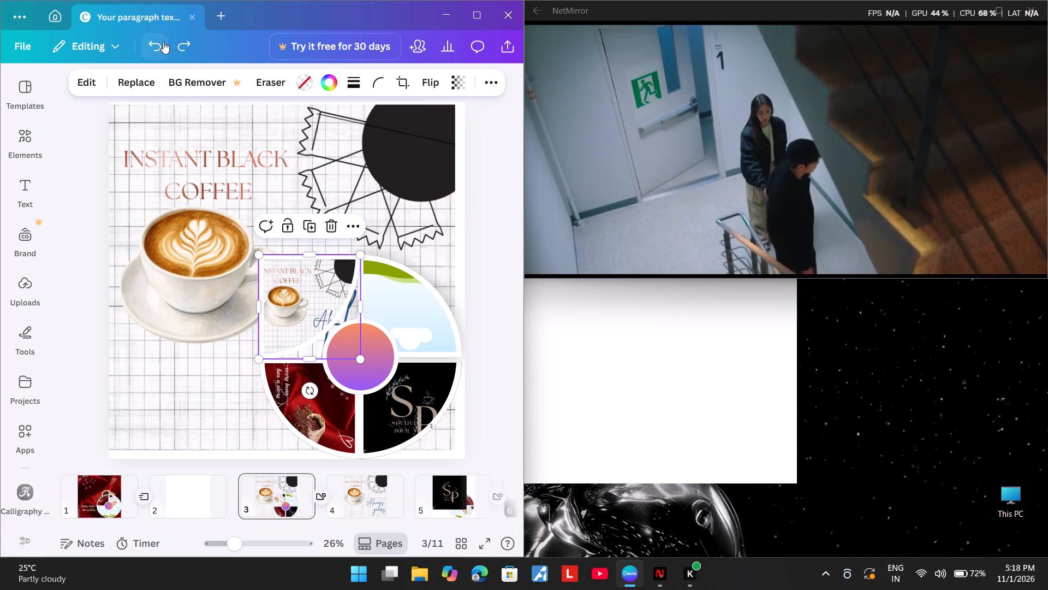
Rotate the collage's upper-left picture nearly 180° so its rounded edge follows the circle again.
drag(311, 388, 253, 363)
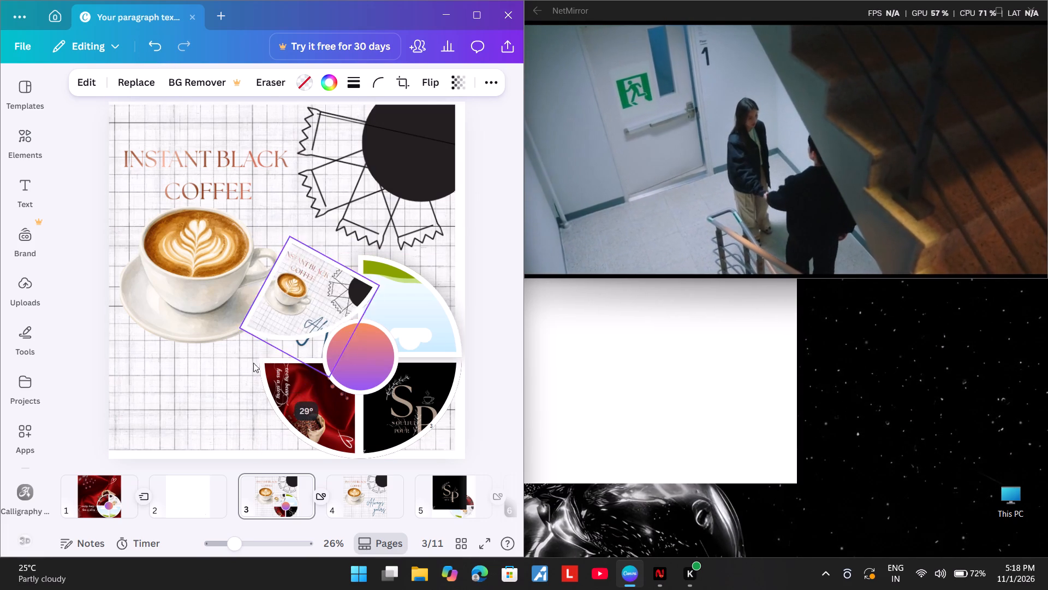
drag(253, 363, 305, 263)
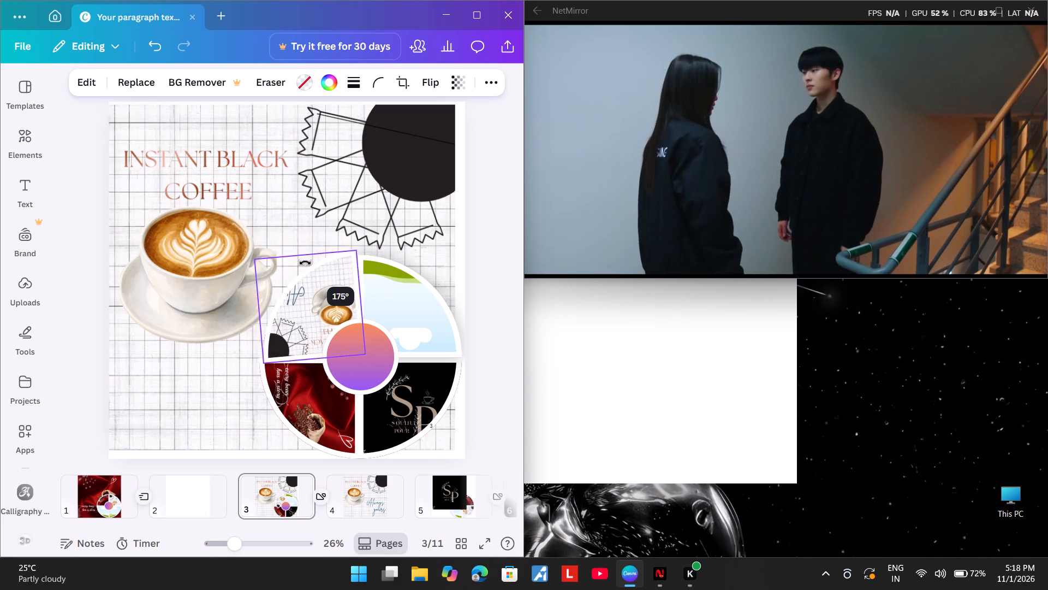
drag(305, 263, 308, 261)
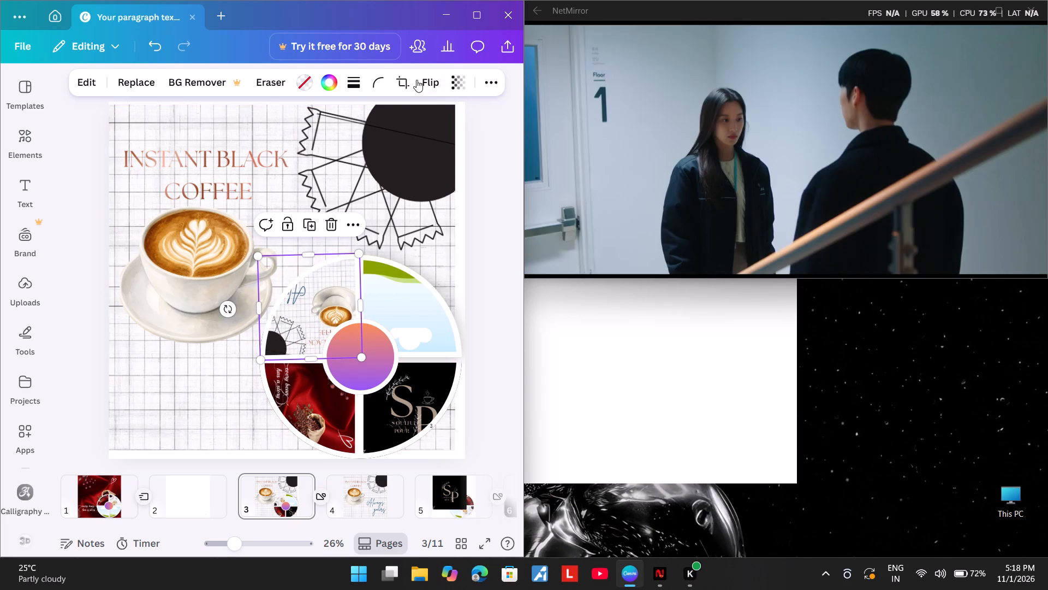
Flip the rotated upper-left picture of the collage both vertically and horizontally.
drag(419, 78, 426, 76)
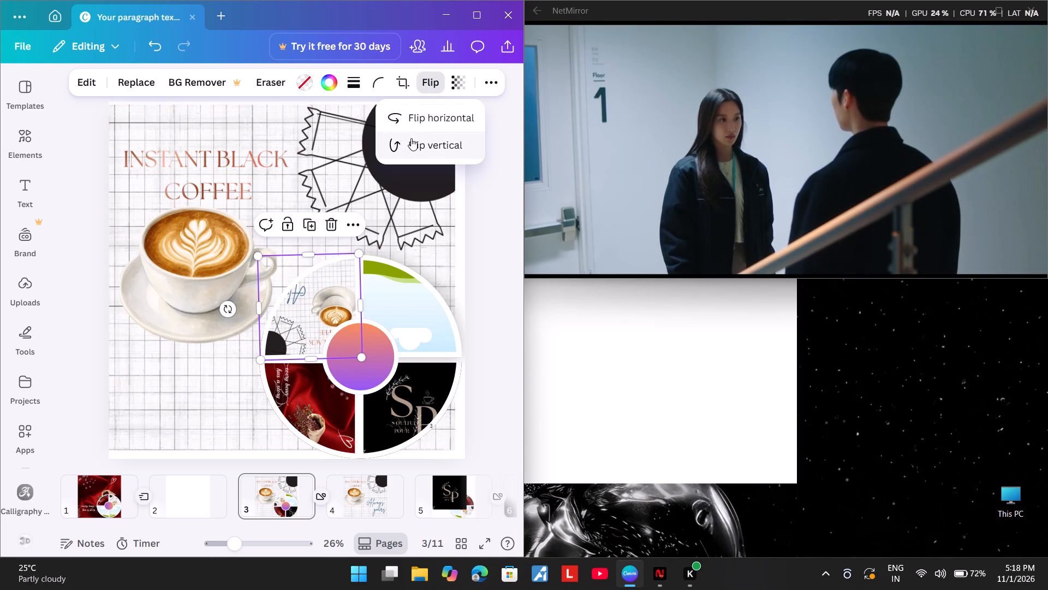
click(411, 138)
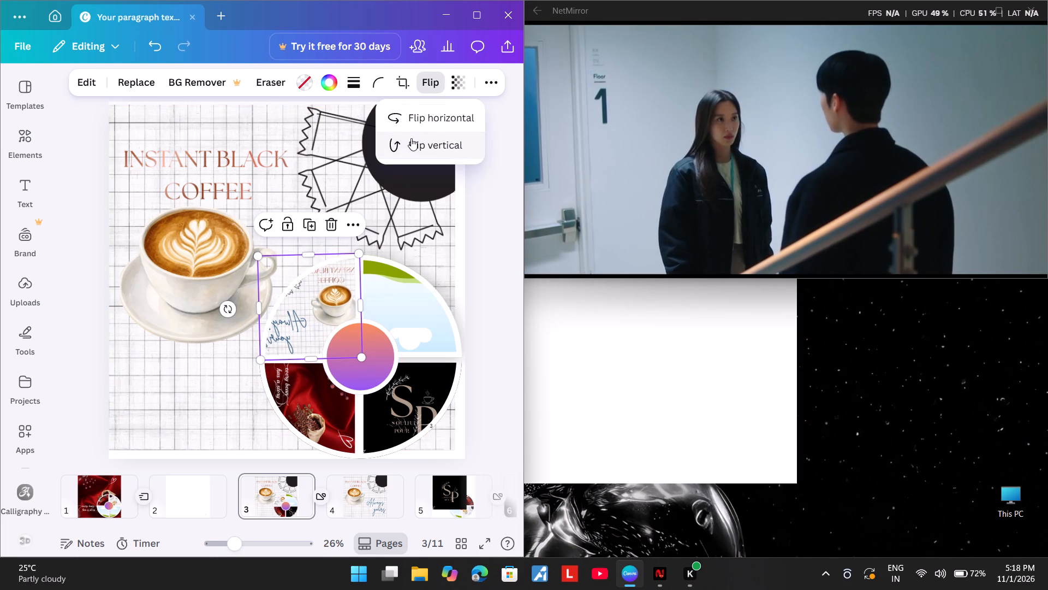
click(416, 120)
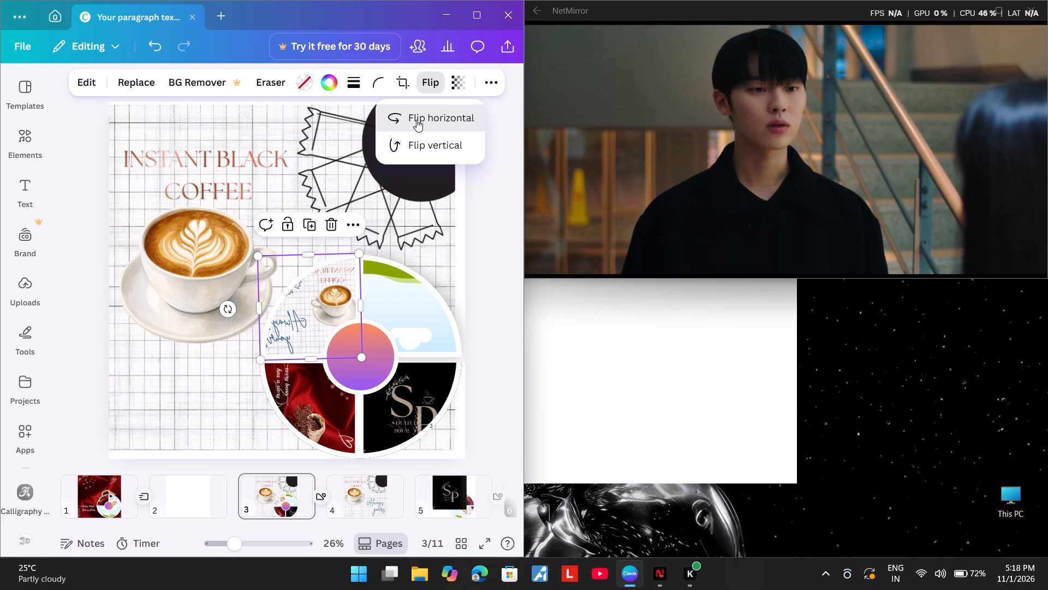
click(314, 298)
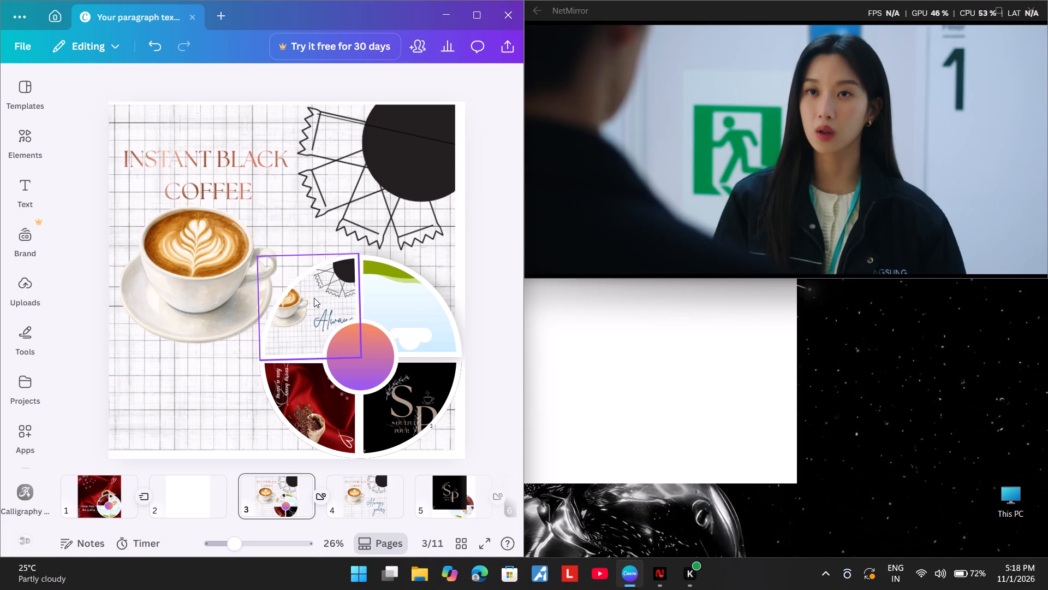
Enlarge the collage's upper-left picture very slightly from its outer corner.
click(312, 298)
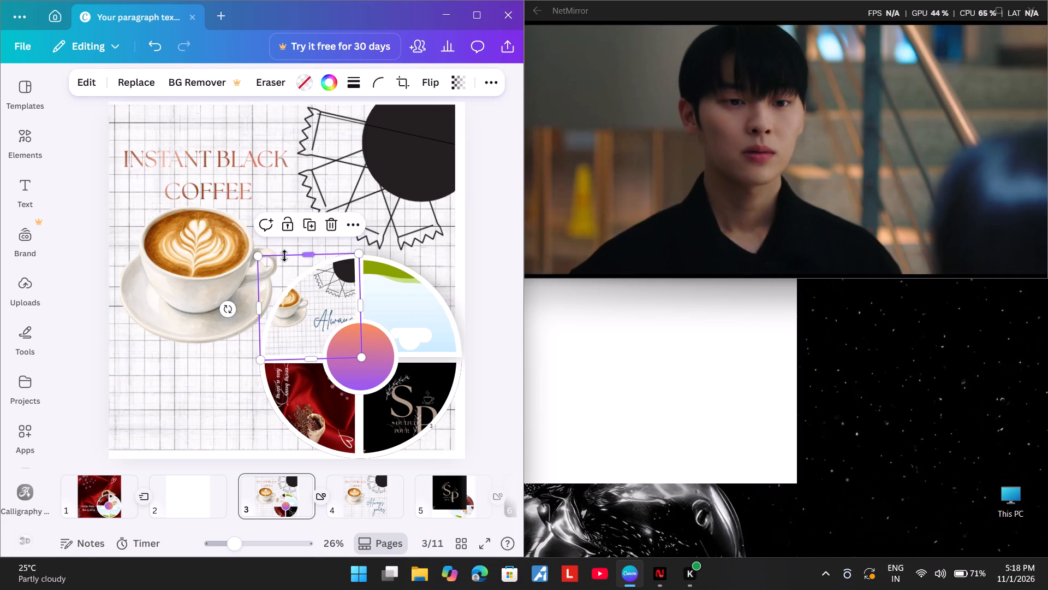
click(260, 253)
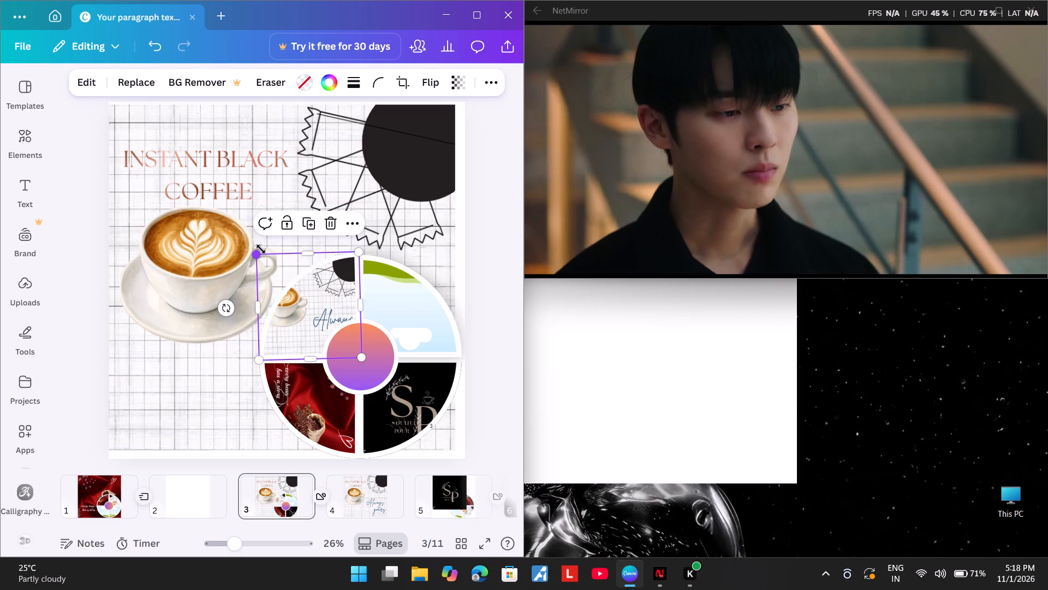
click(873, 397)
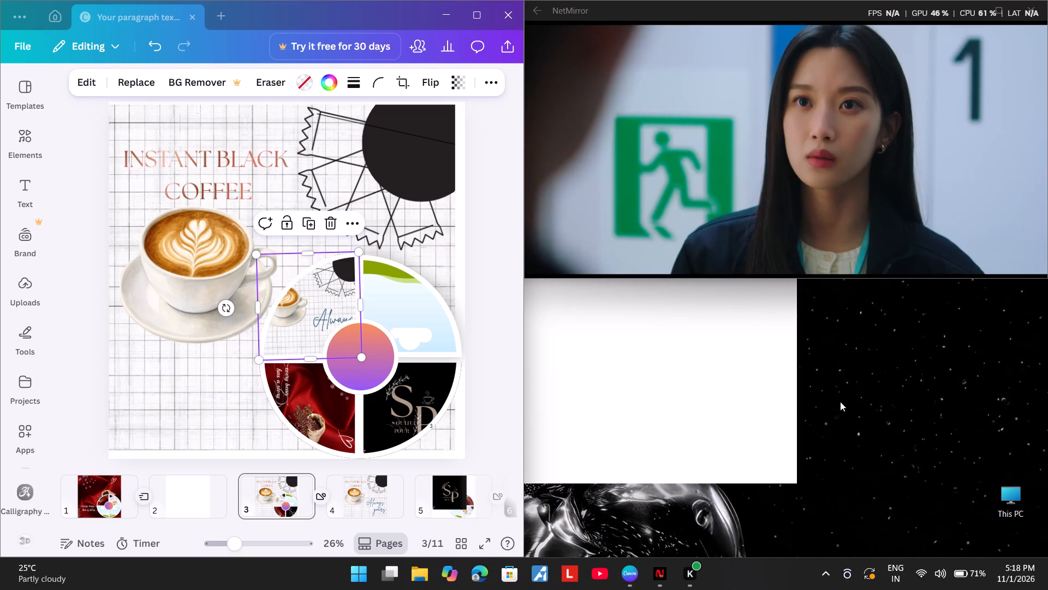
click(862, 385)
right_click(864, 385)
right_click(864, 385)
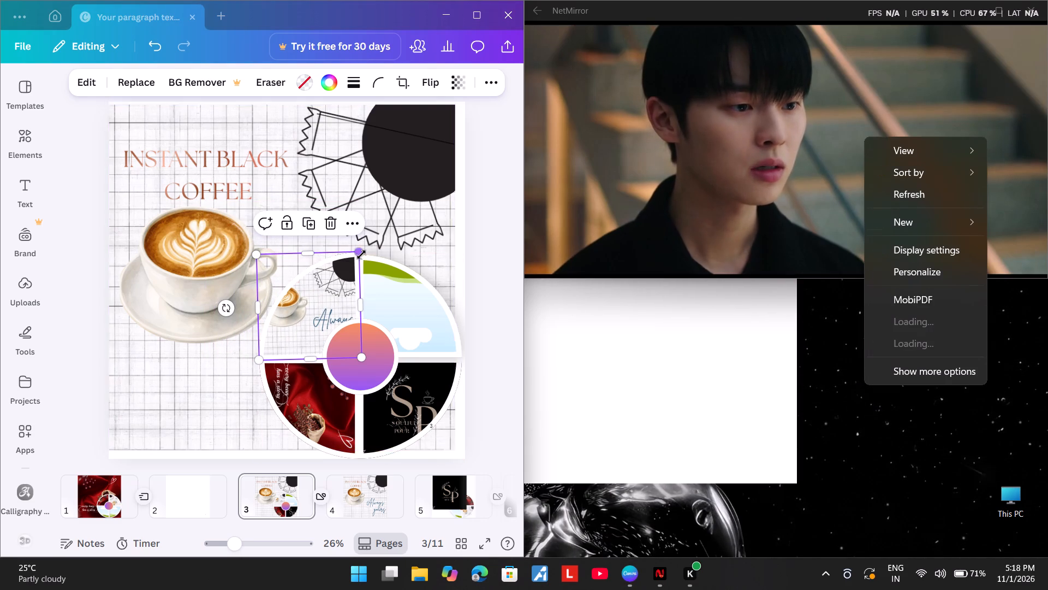
Reselect the collage's upper-left picture and shrink it very slightly from its outer corner.
click(396, 311)
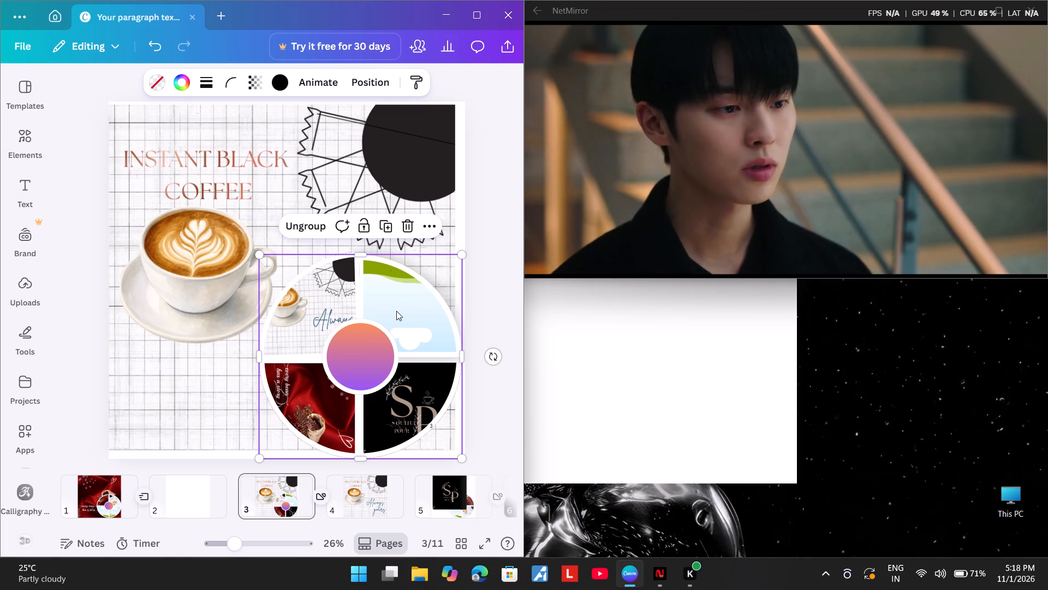
click(387, 169)
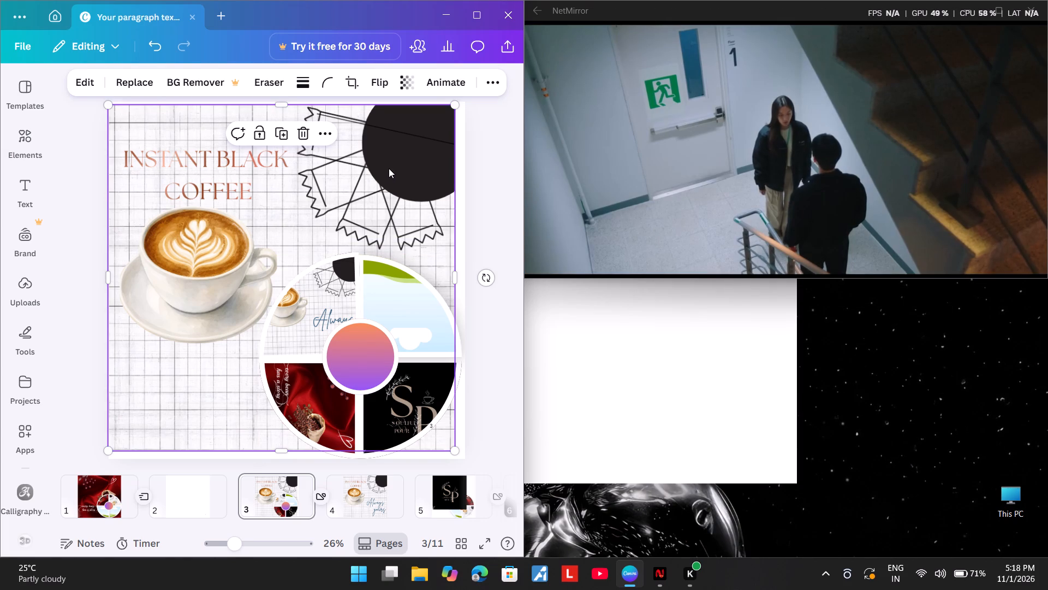
click(344, 273)
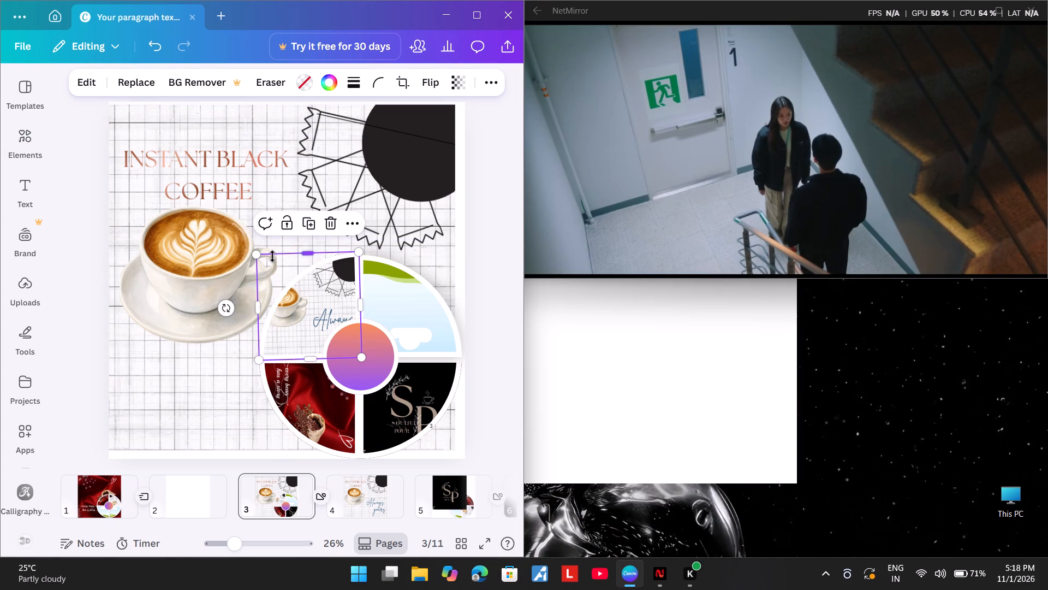
click(258, 258)
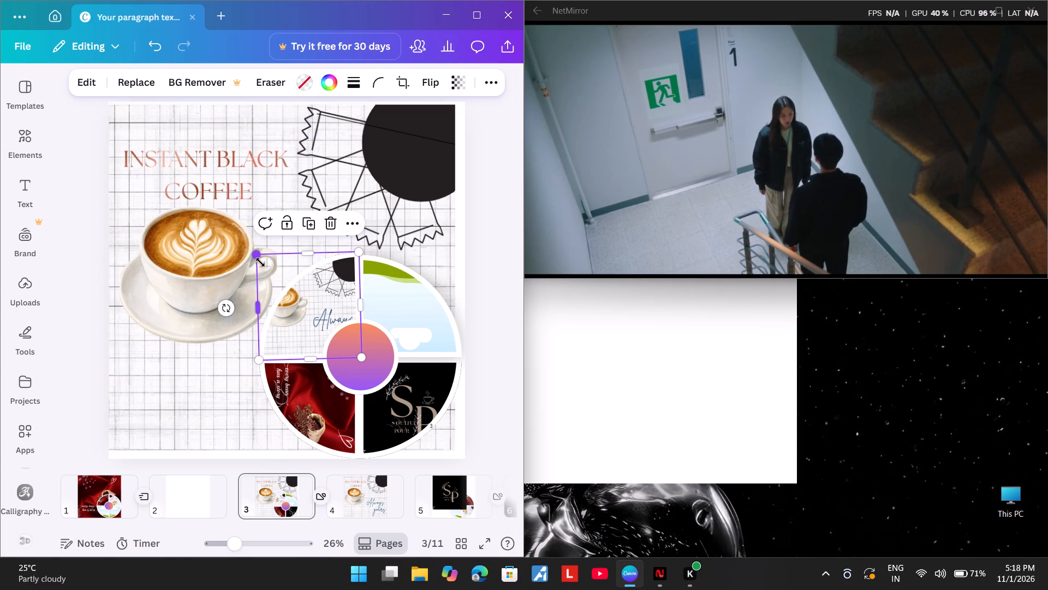
click(396, 203)
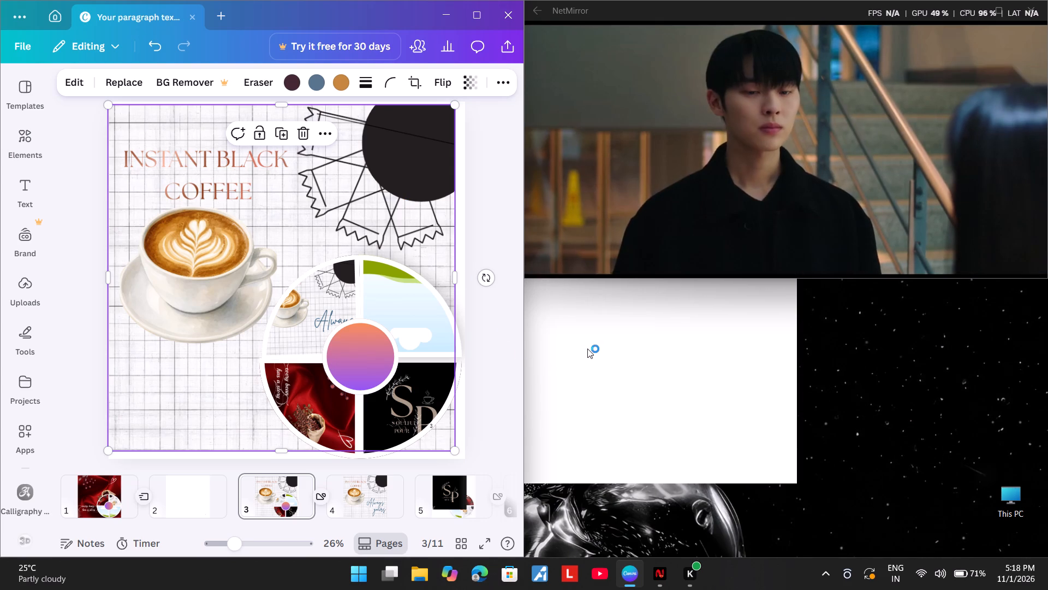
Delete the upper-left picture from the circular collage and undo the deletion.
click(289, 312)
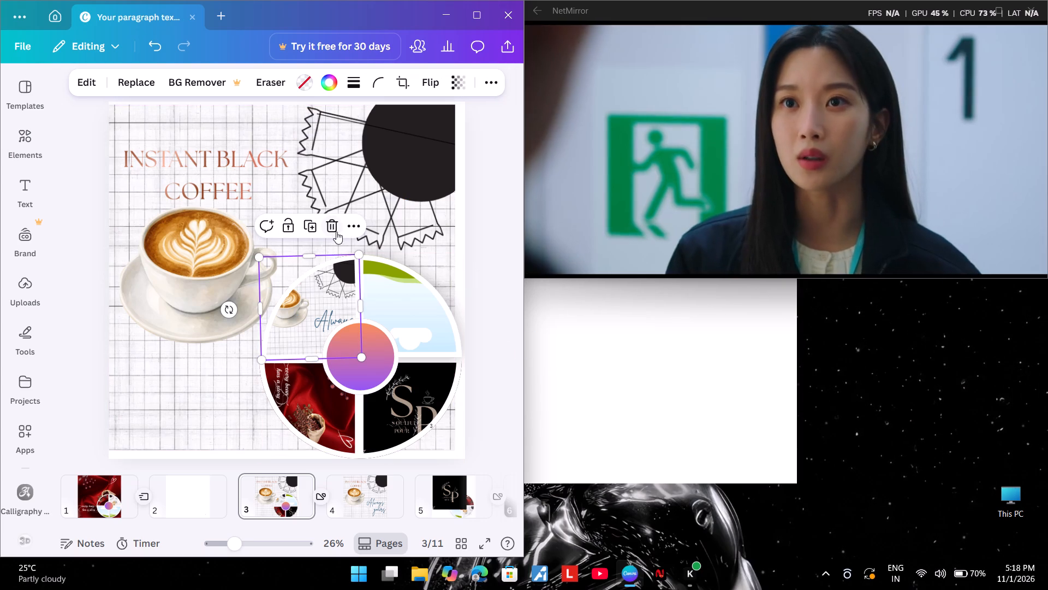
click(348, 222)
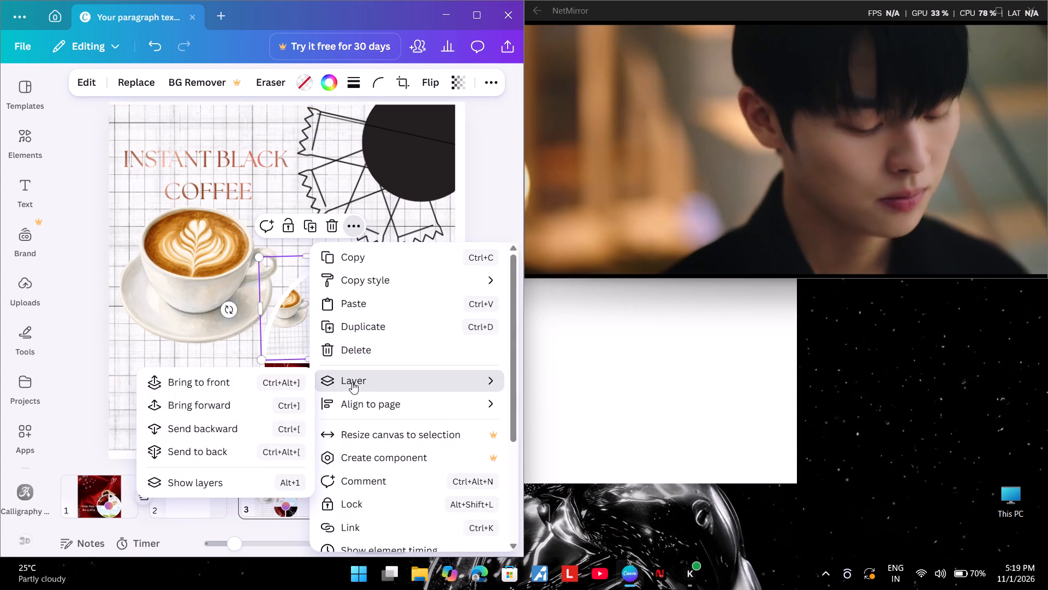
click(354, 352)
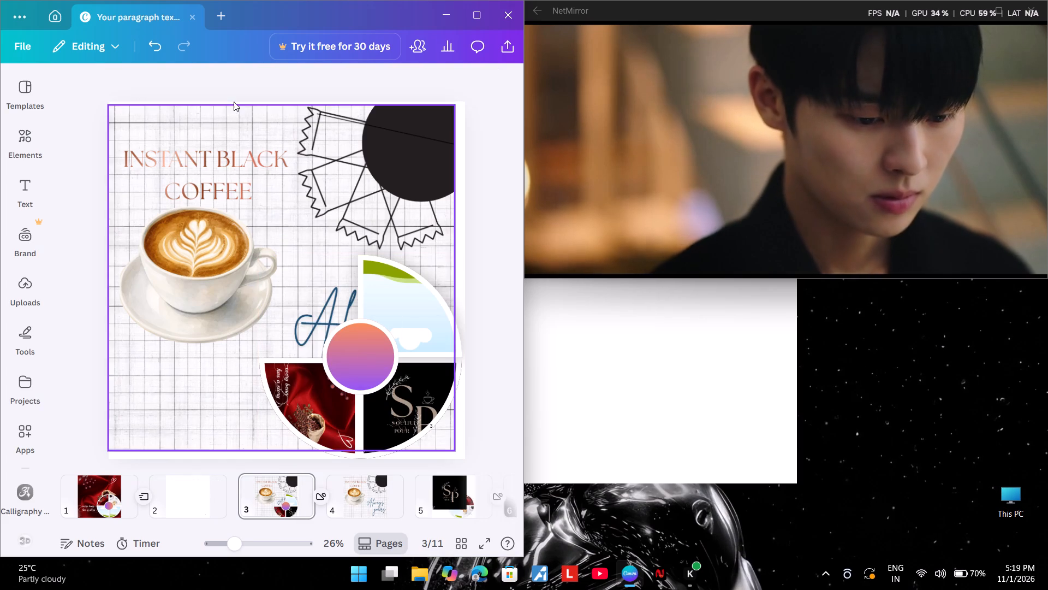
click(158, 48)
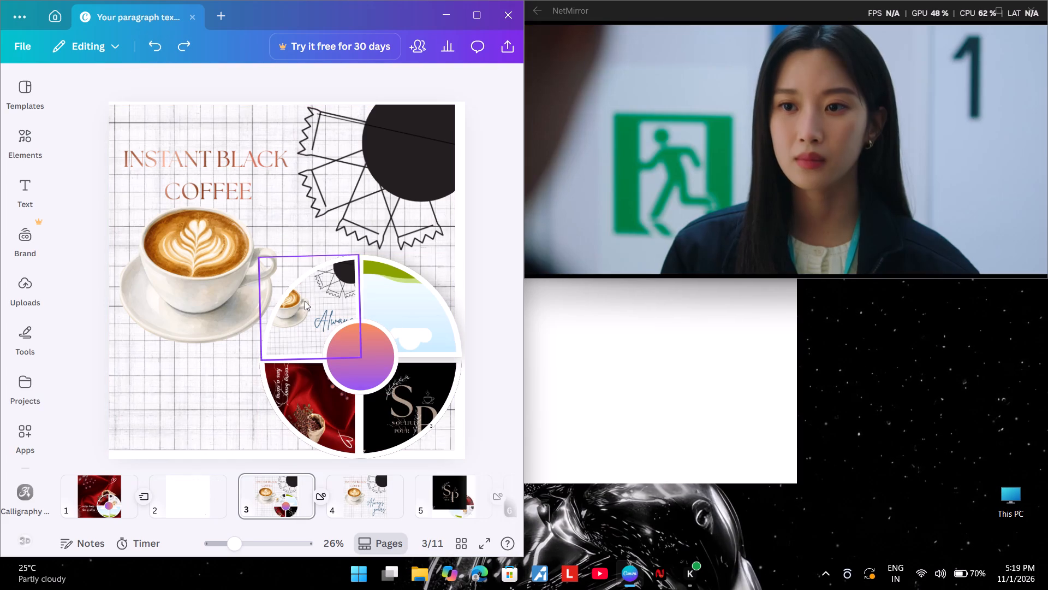
Delete the picture from the collage's upper-left frame, keeping the empty frame.
click(305, 301)
click(308, 312)
click(310, 316)
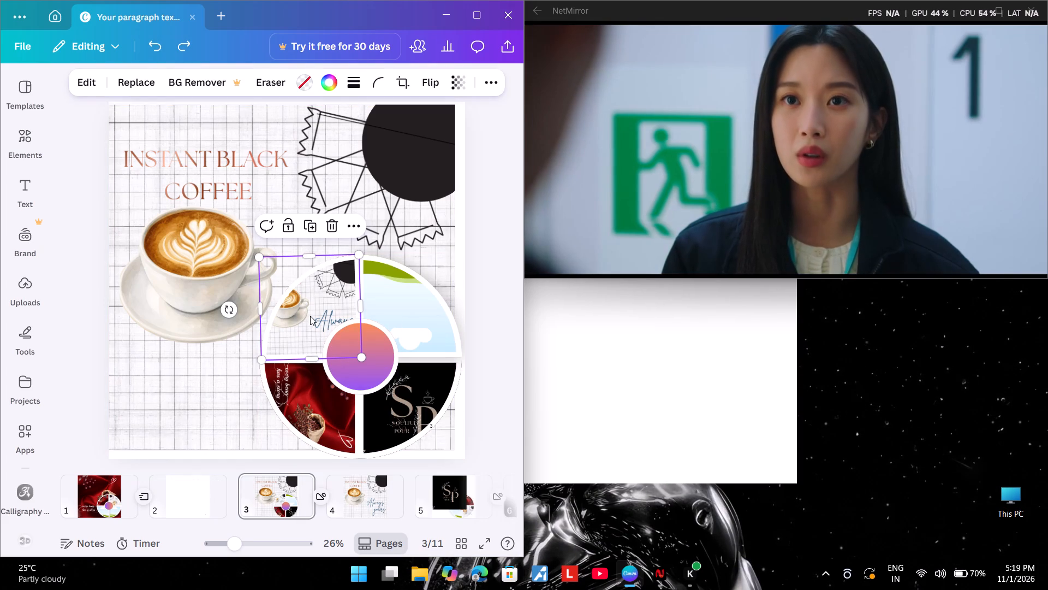
click(322, 220)
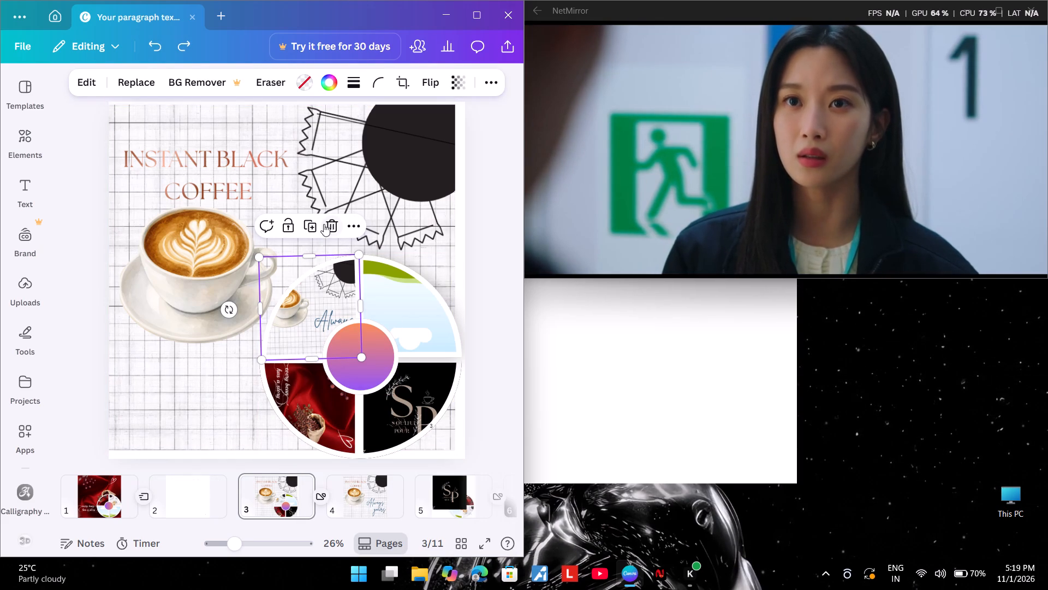
click(324, 224)
click(329, 268)
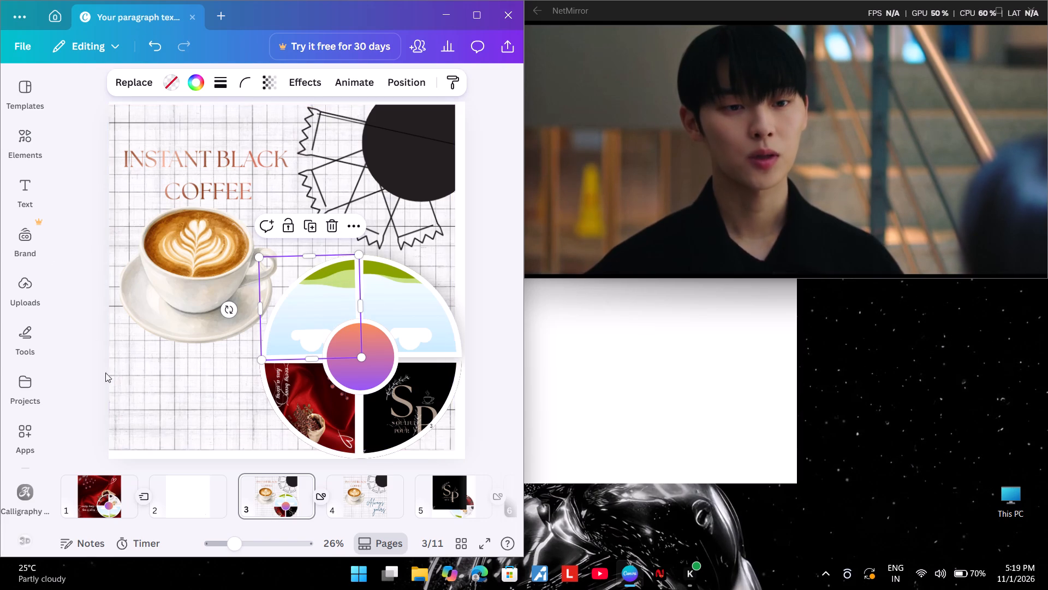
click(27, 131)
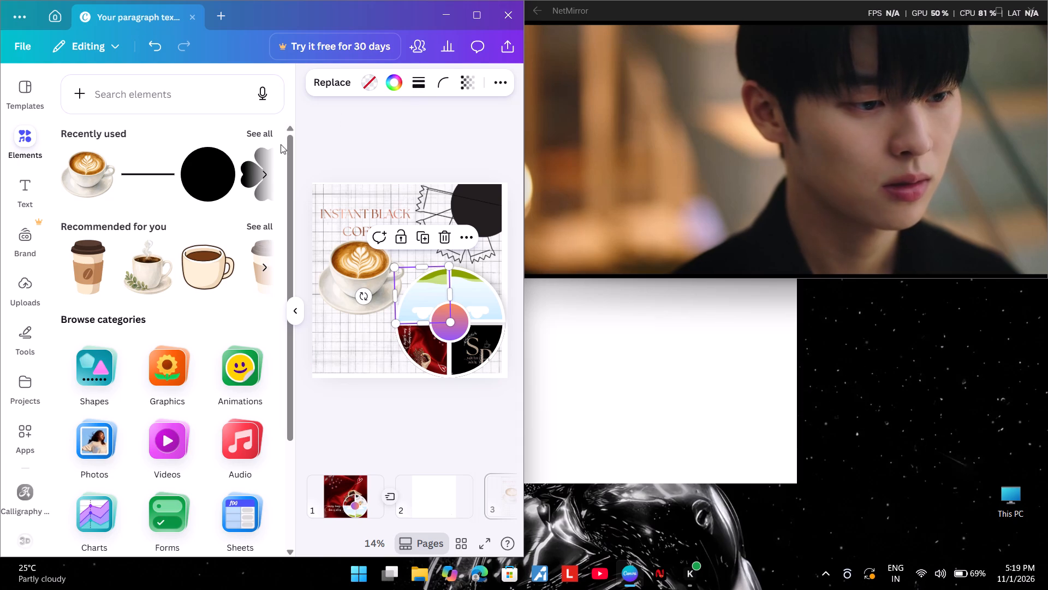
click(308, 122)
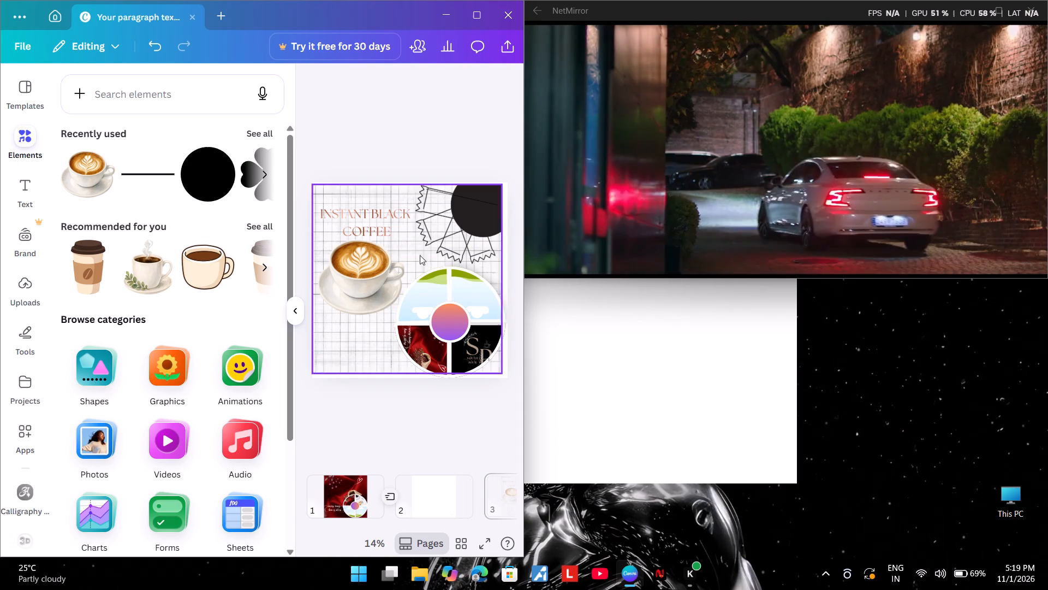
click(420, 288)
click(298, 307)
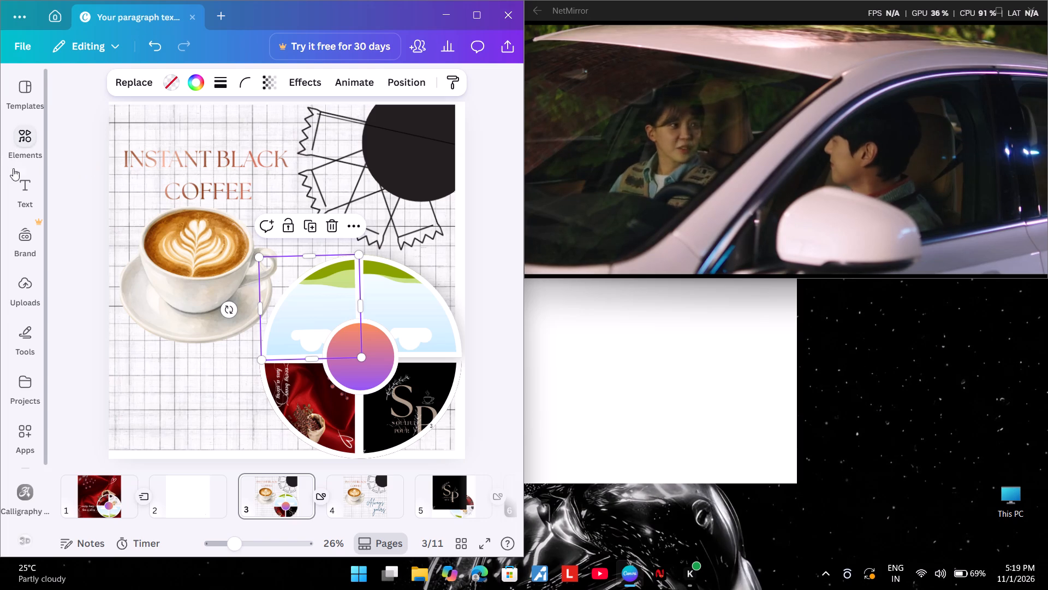
Insert the uploaded "Instant Black Coffee – Always yours" picture onto page 3 as a separate image.
click(22, 278)
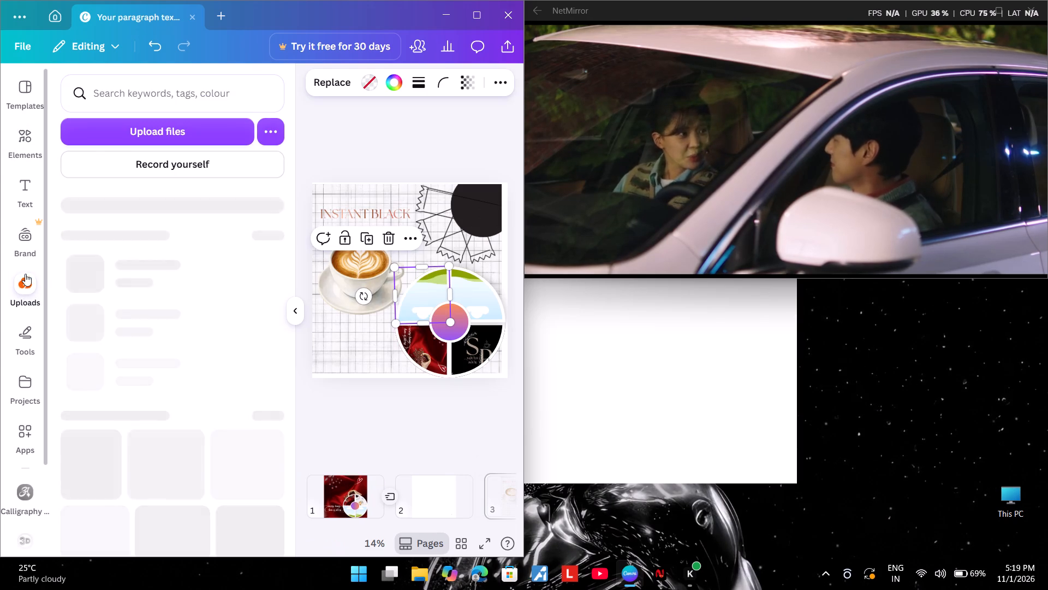
click(131, 297)
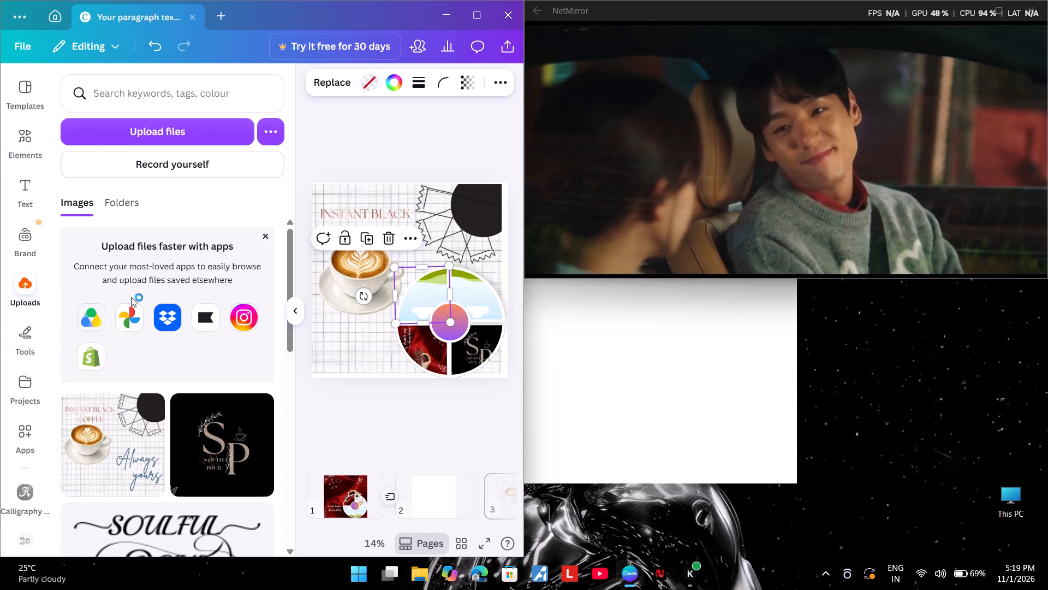
click(120, 437)
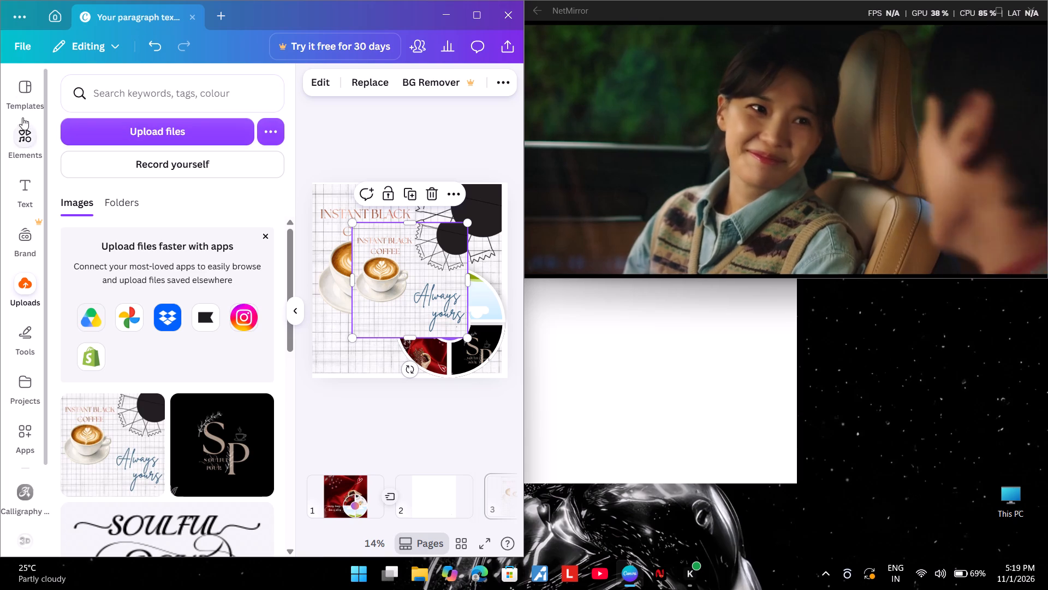
click(17, 98)
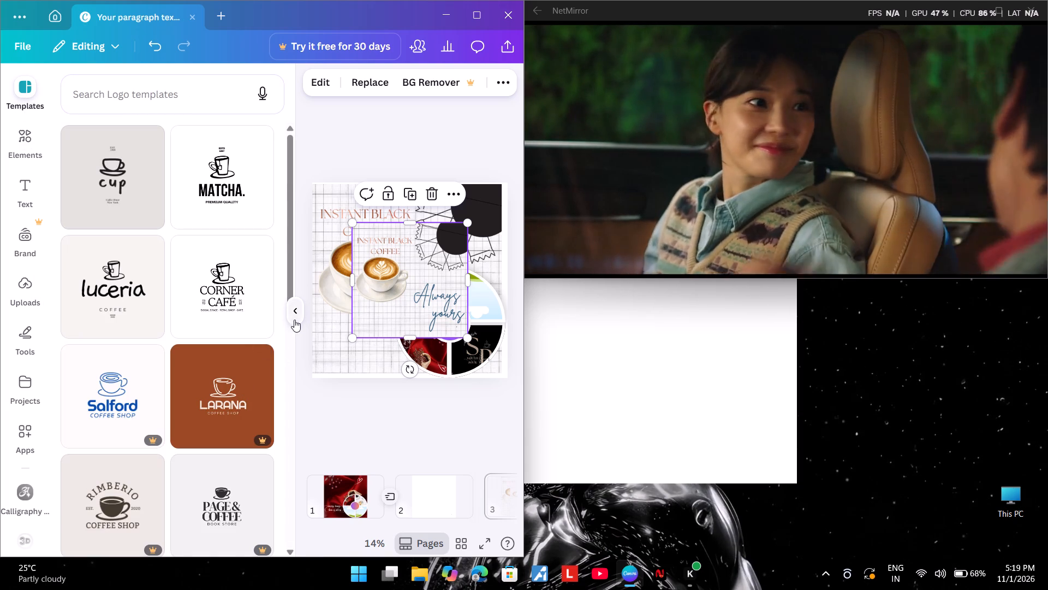
click(294, 309)
Move the inserted coffee picture partly off the collage and crop its right and bottom edges to about 1,195 × 1,092.
drag(362, 286, 278, 269)
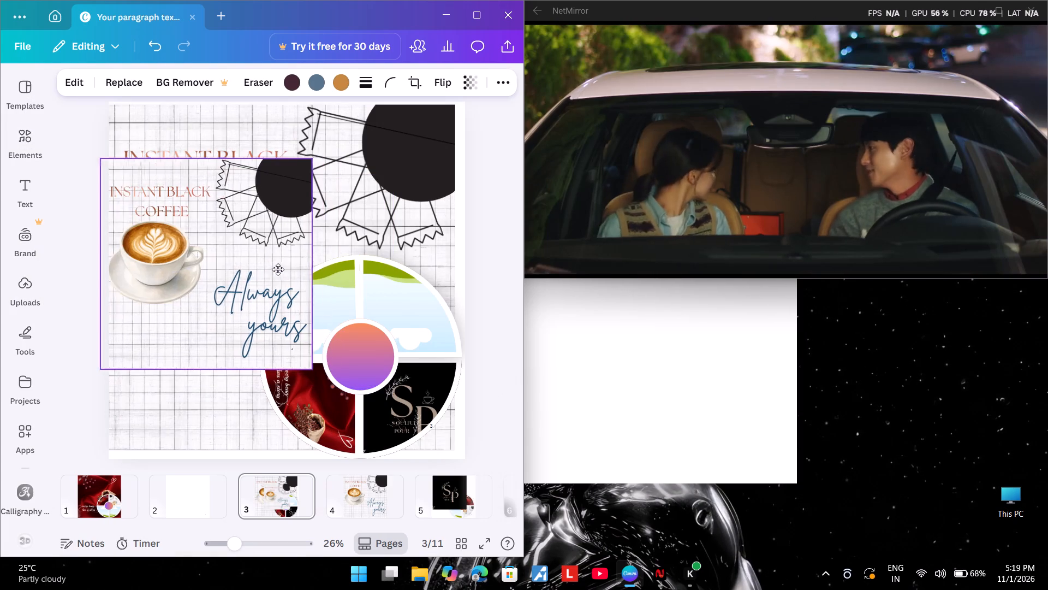
drag(278, 269, 297, 256)
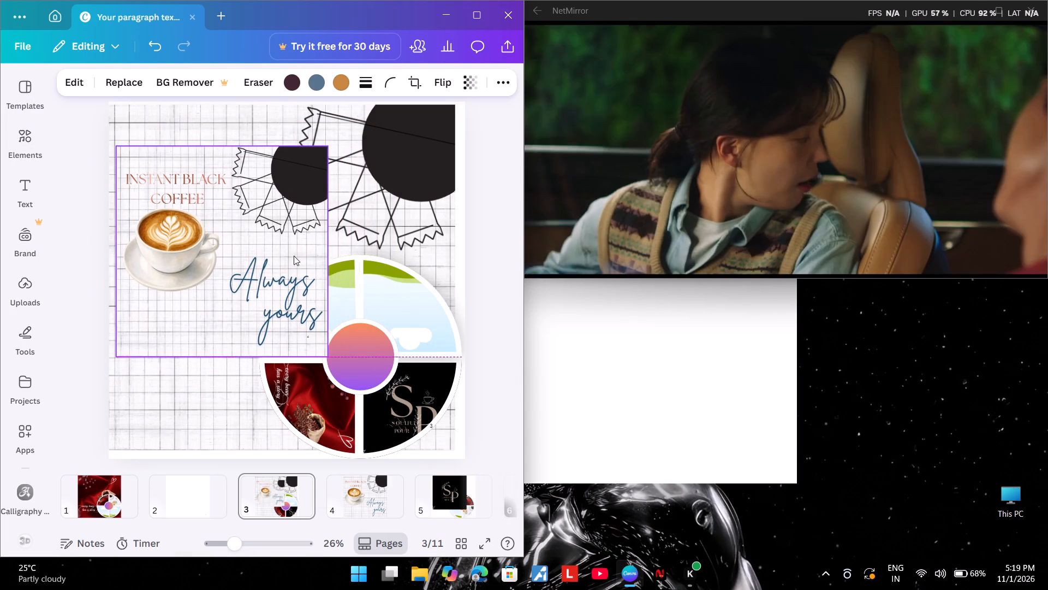
click(331, 255)
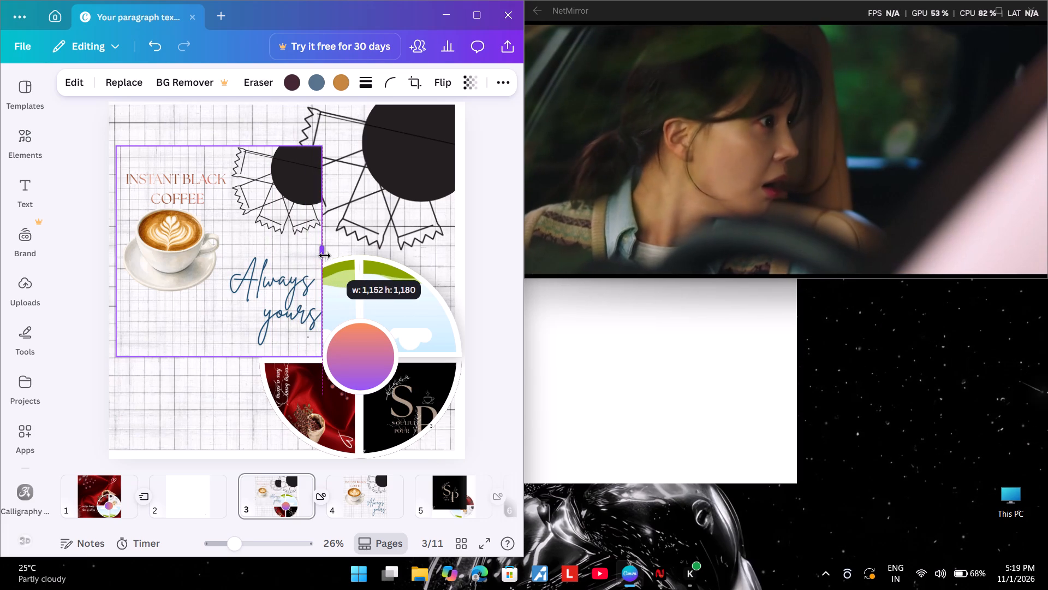
drag(223, 356, 229, 339)
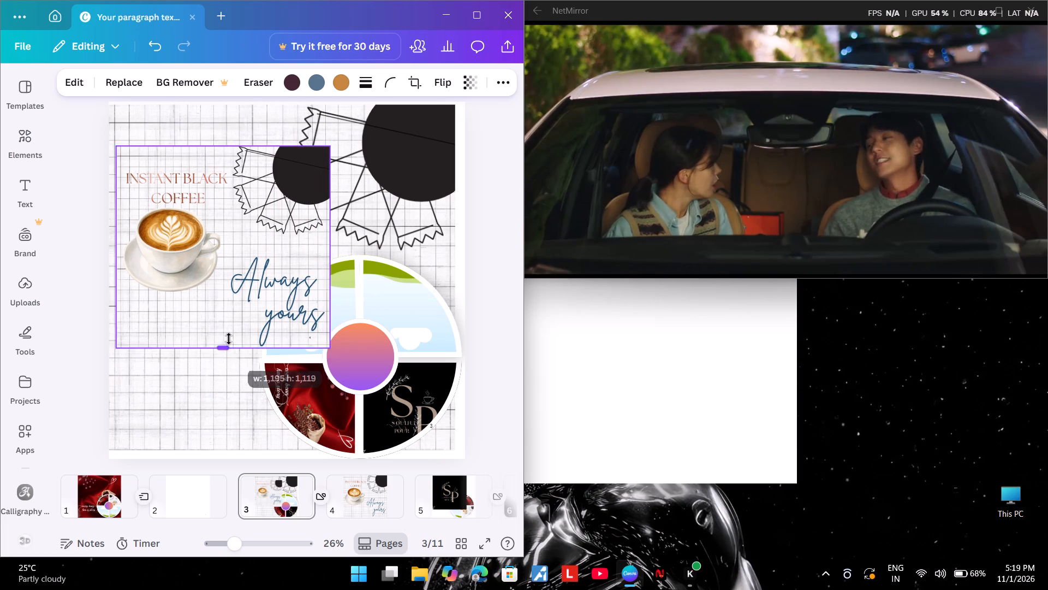
drag(229, 339, 233, 340)
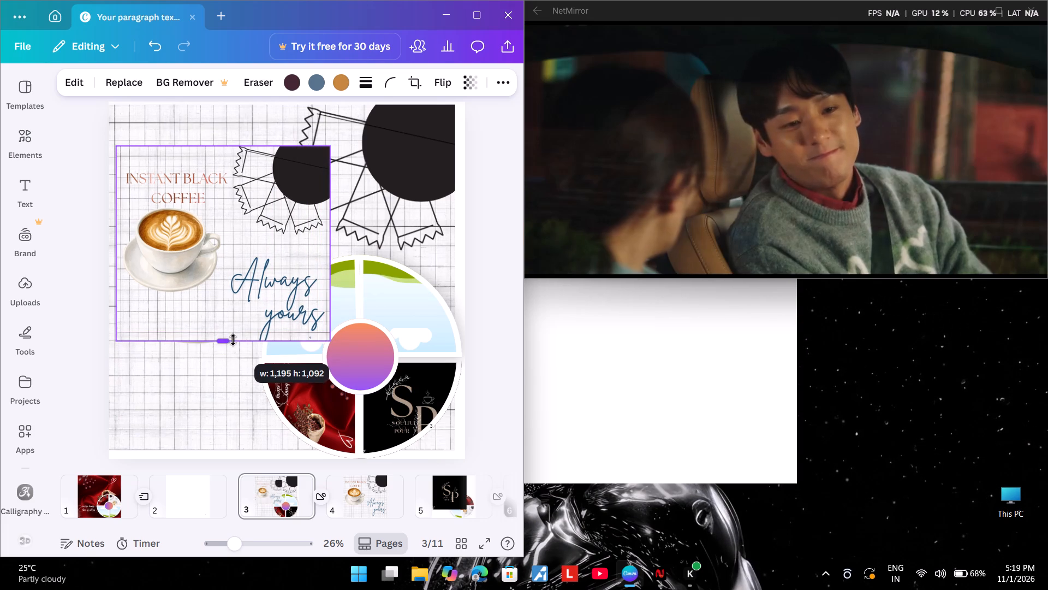
drag(233, 340, 231, 340)
Position the cropped coffee picture beside the collage and shrink it proportionally to less than half its width.
drag(223, 249, 255, 274)
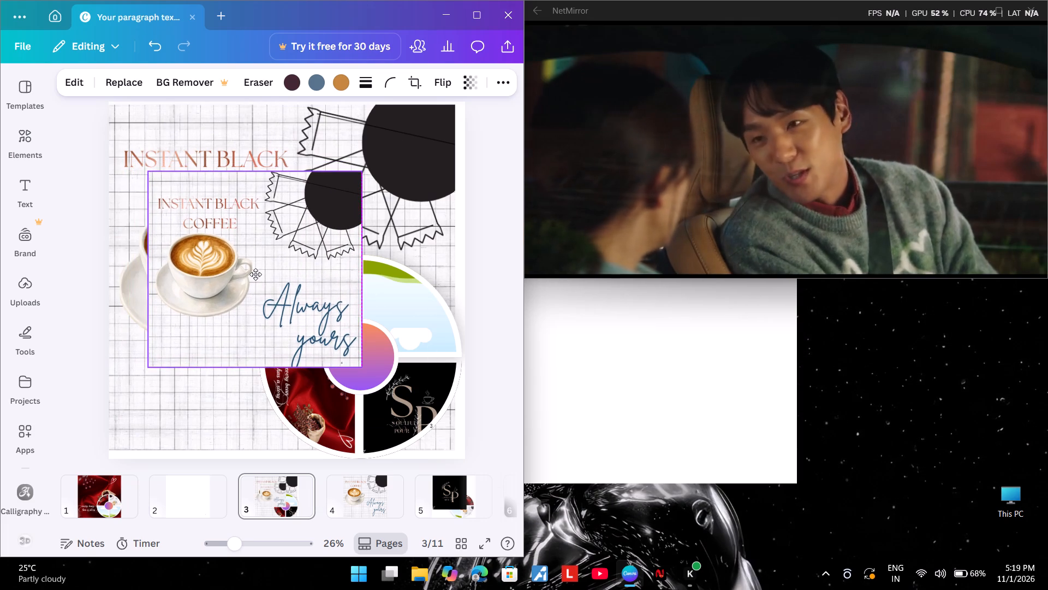
drag(255, 274, 232, 270)
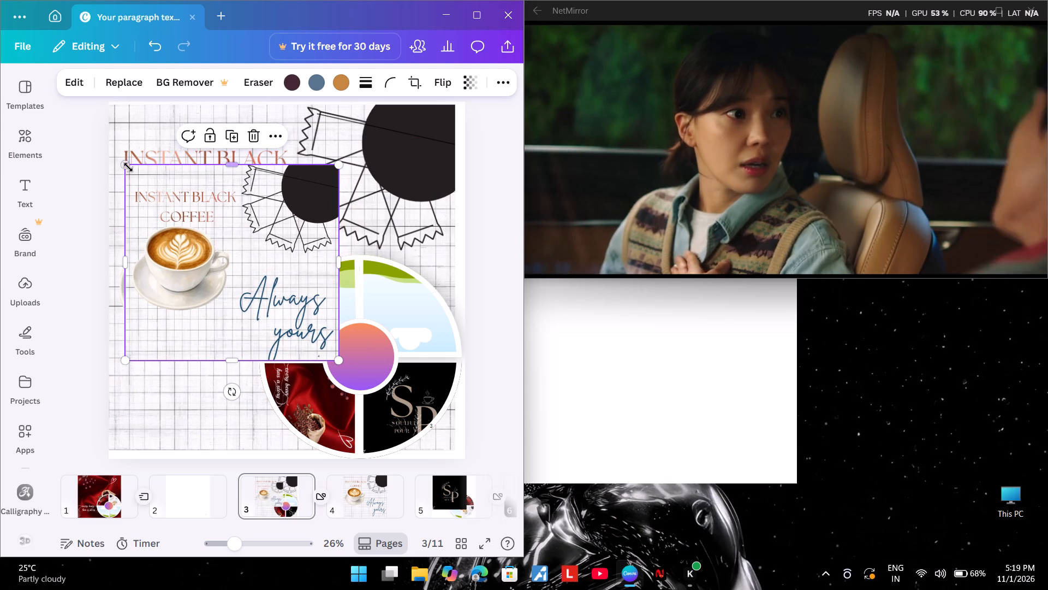
drag(124, 164, 199, 253)
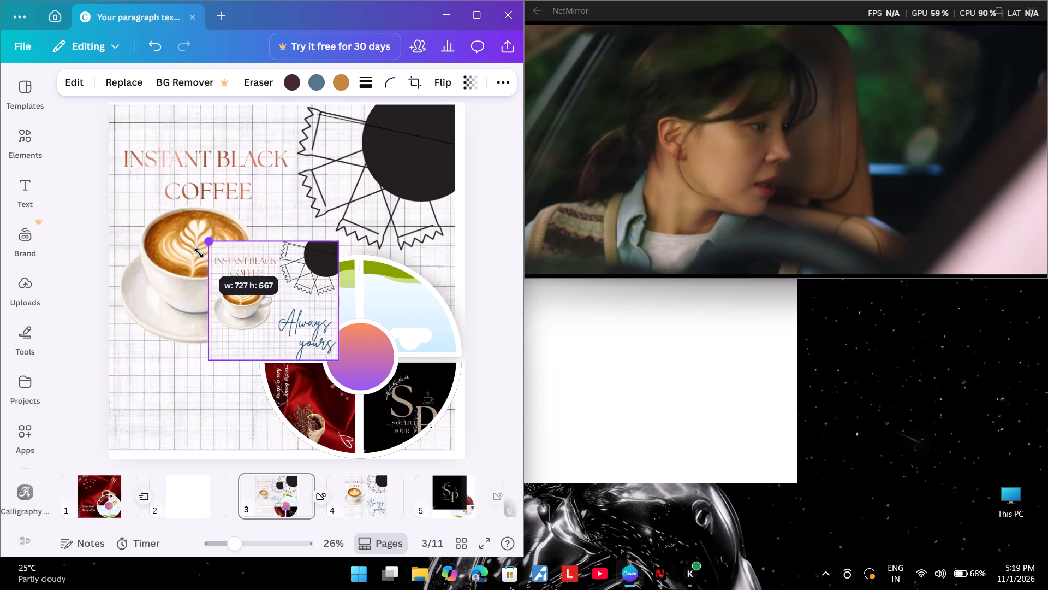
drag(199, 253, 234, 294)
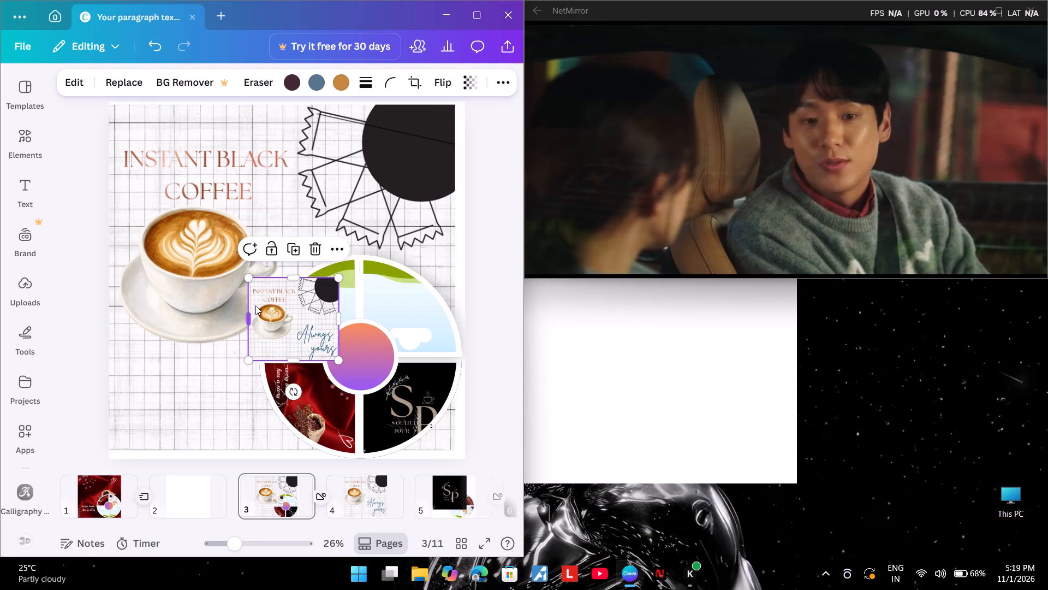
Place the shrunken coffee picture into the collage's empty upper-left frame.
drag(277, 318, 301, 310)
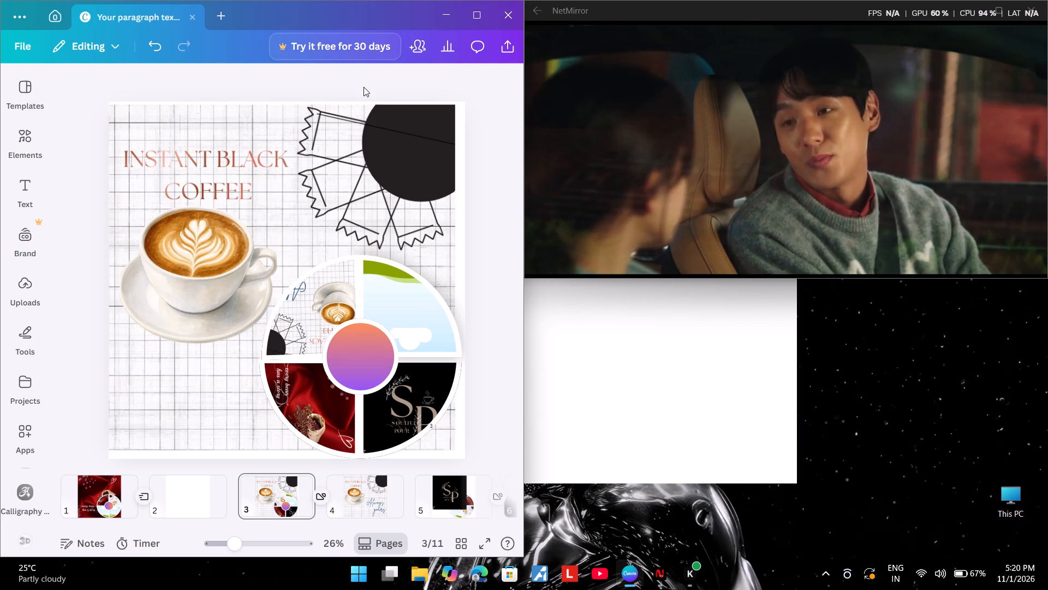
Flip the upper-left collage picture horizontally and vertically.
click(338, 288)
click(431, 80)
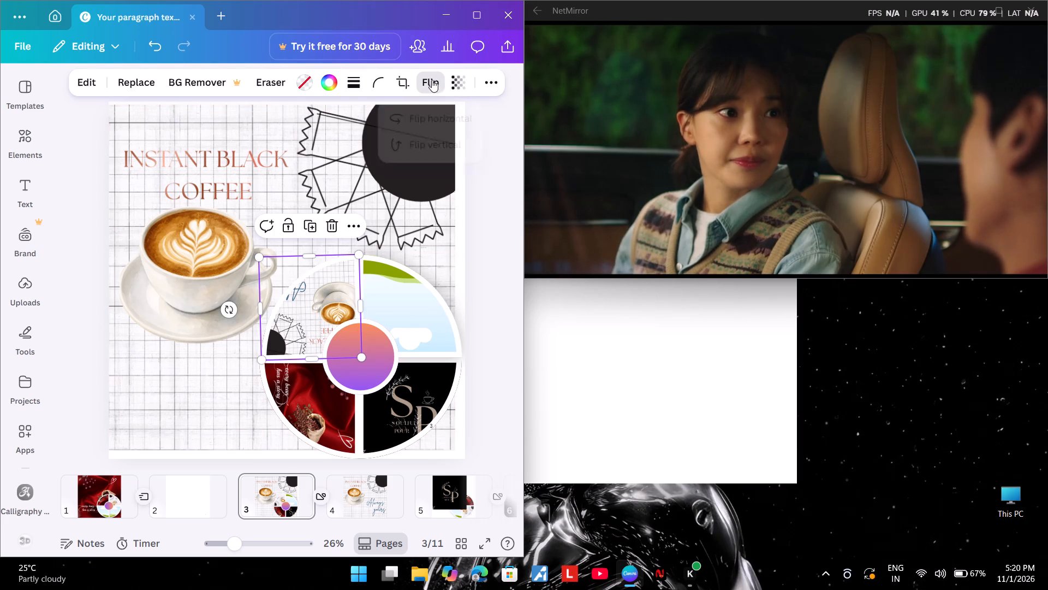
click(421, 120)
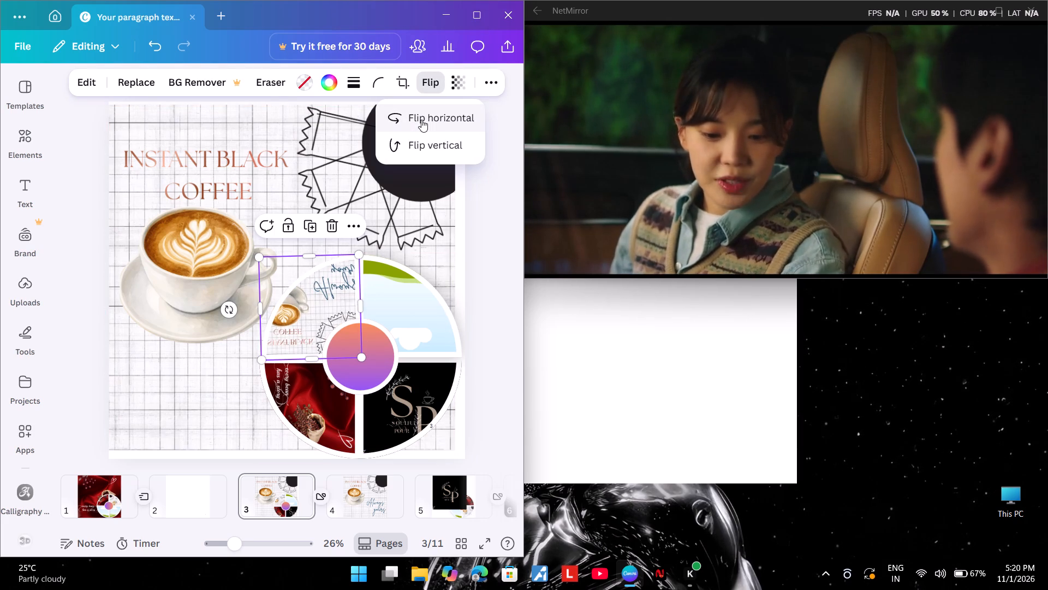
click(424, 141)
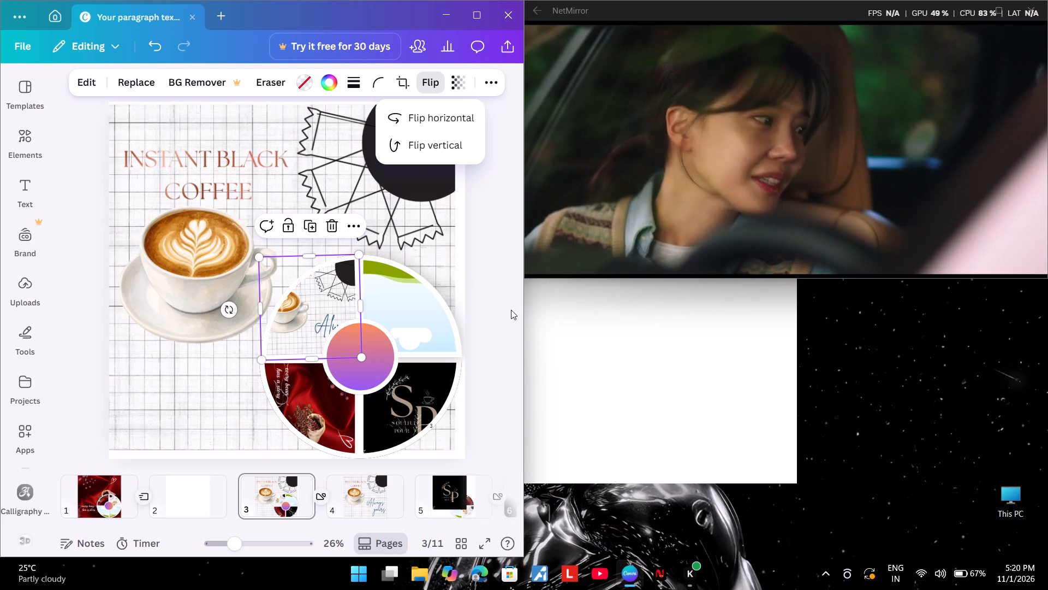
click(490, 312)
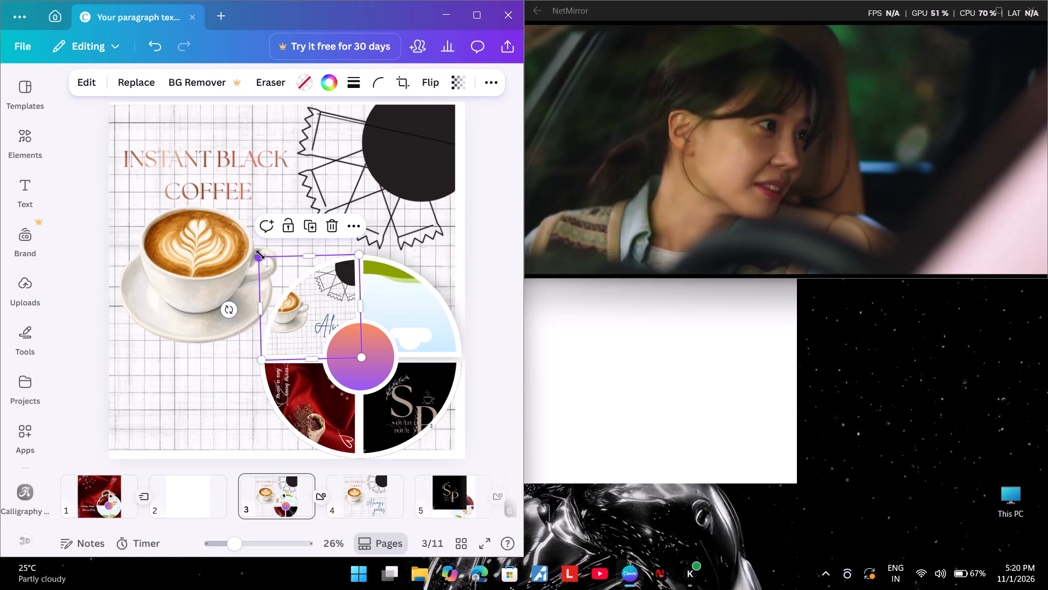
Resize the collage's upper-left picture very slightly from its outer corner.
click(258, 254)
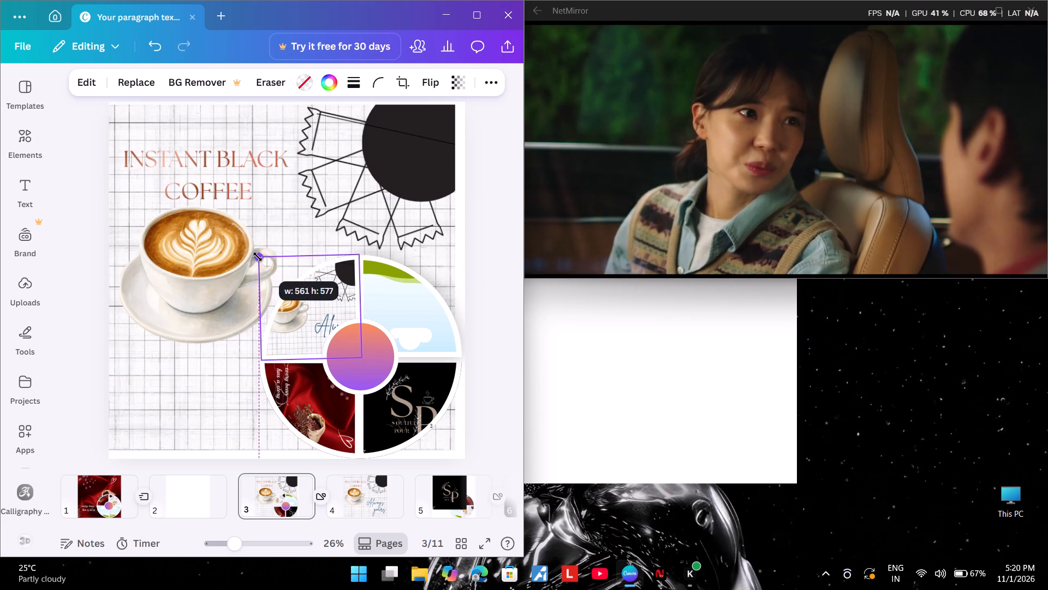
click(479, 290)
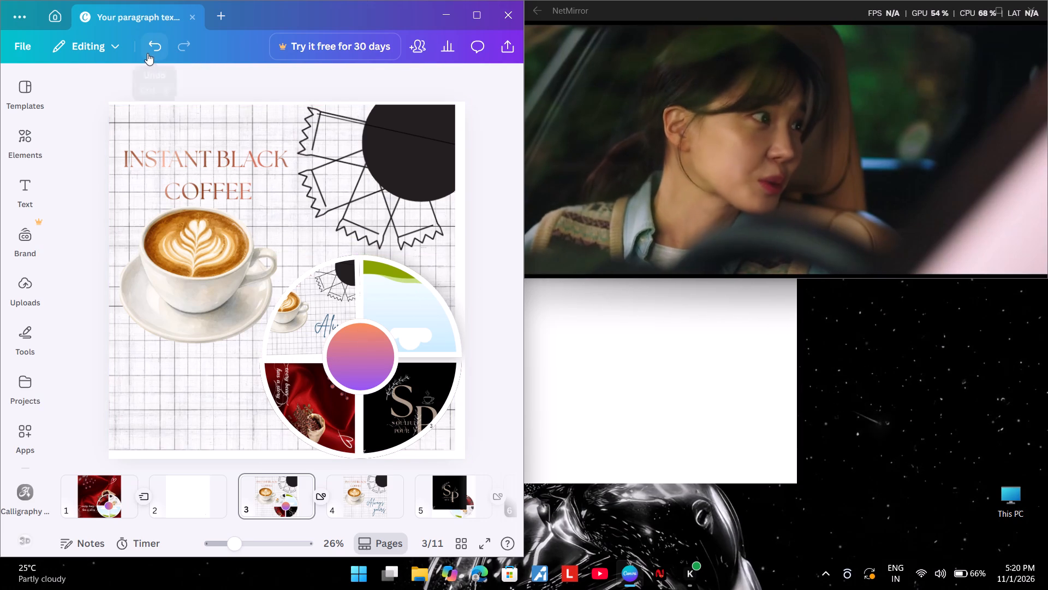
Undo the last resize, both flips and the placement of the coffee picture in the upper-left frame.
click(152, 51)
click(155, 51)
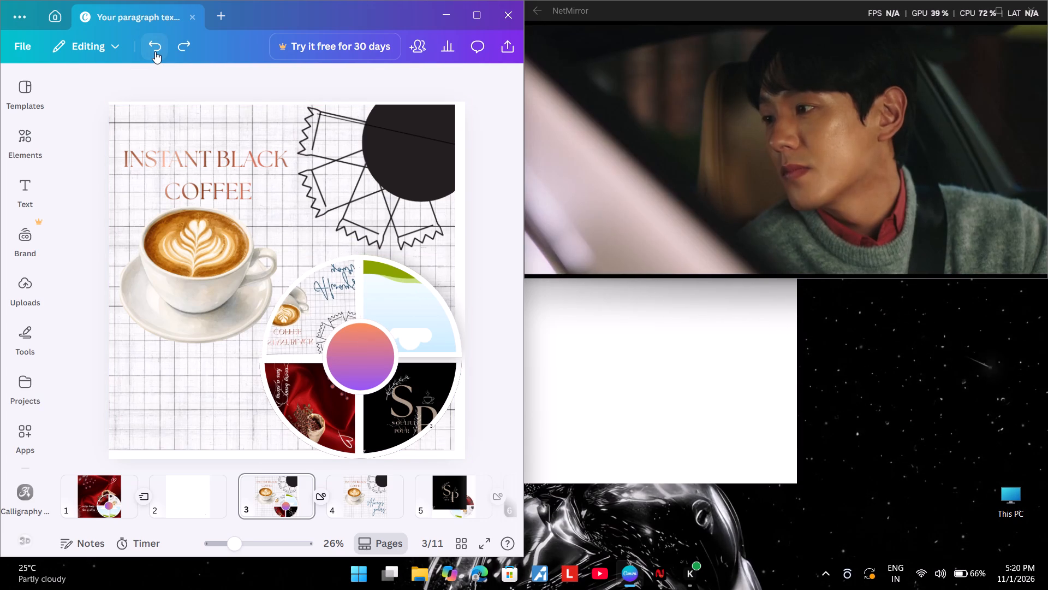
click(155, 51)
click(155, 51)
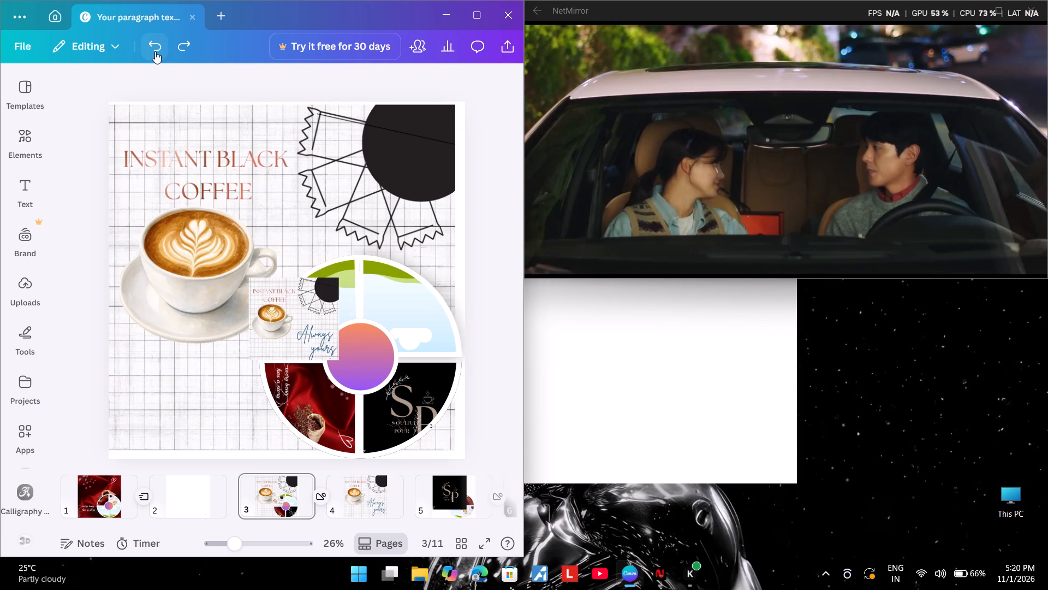
Move the small coffee picture off the collage's upper-left frame and onto the large coffee cup.
drag(303, 281, 216, 249)
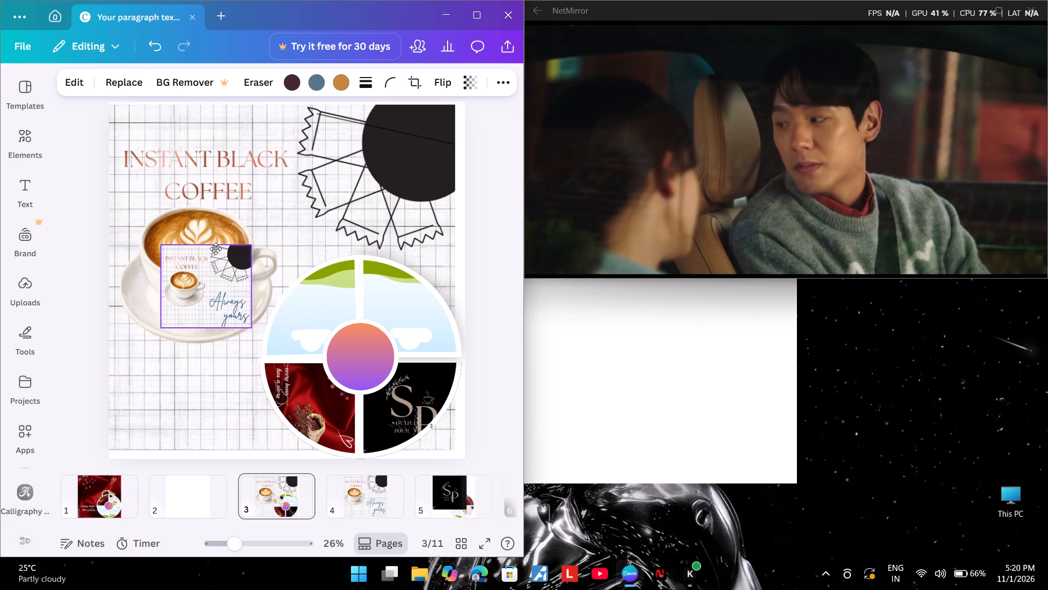
drag(216, 249, 215, 249)
Select the collage's empty upper-left frame and begin adjusting its outer side edge.
click(295, 321)
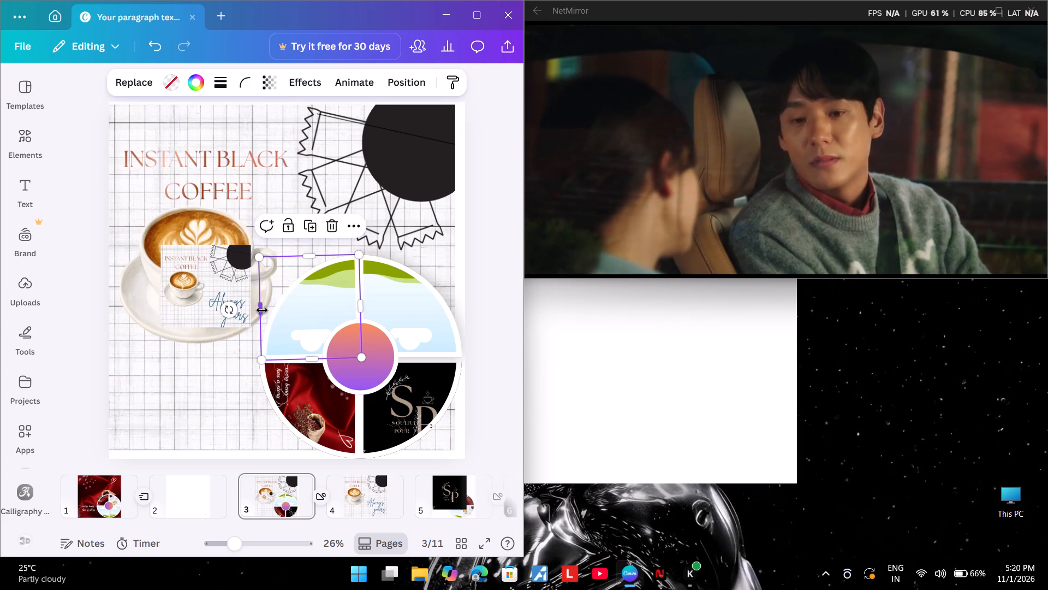
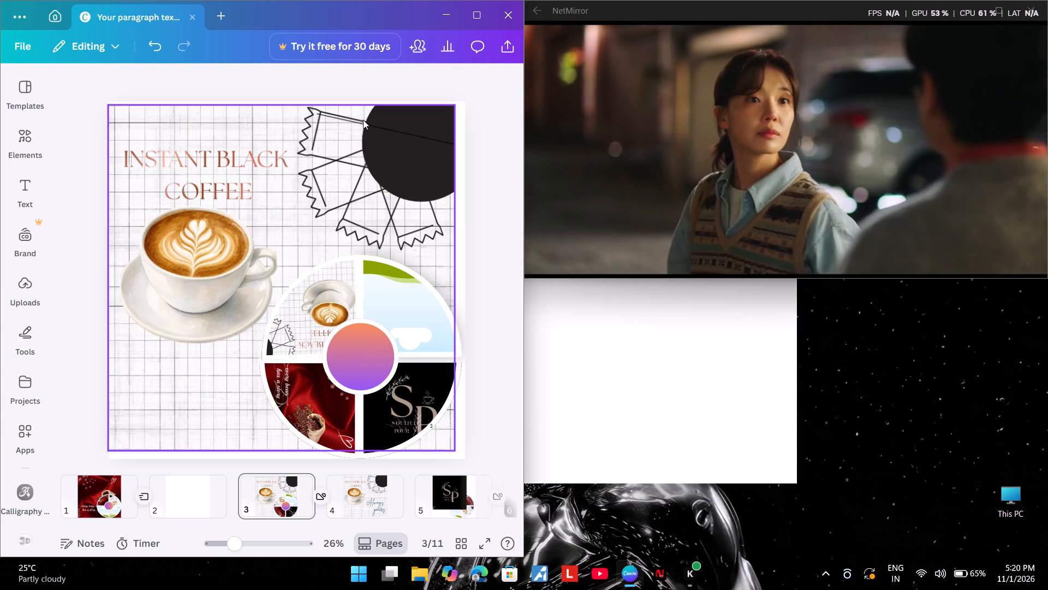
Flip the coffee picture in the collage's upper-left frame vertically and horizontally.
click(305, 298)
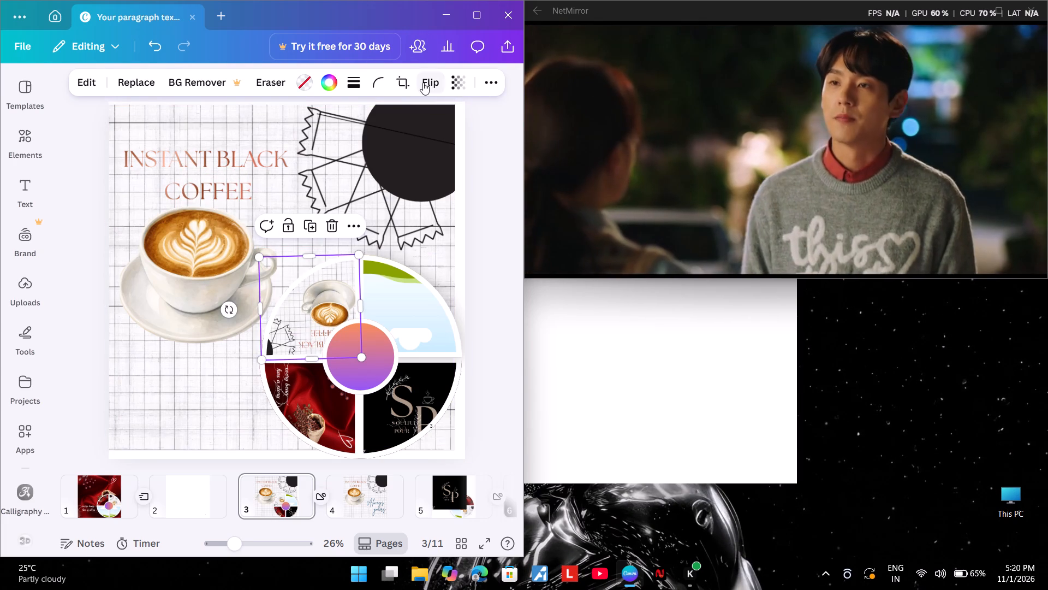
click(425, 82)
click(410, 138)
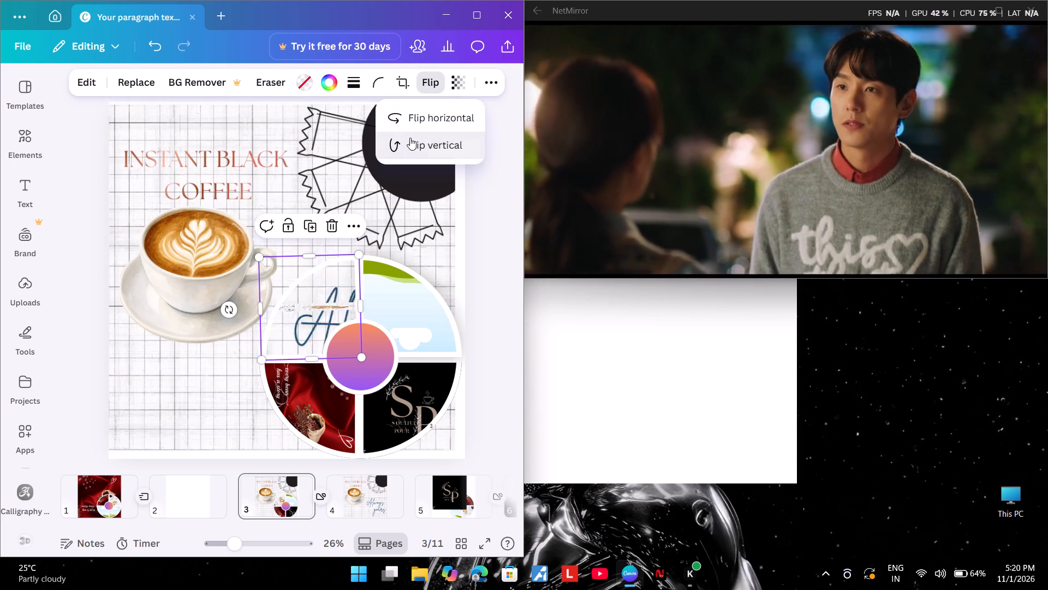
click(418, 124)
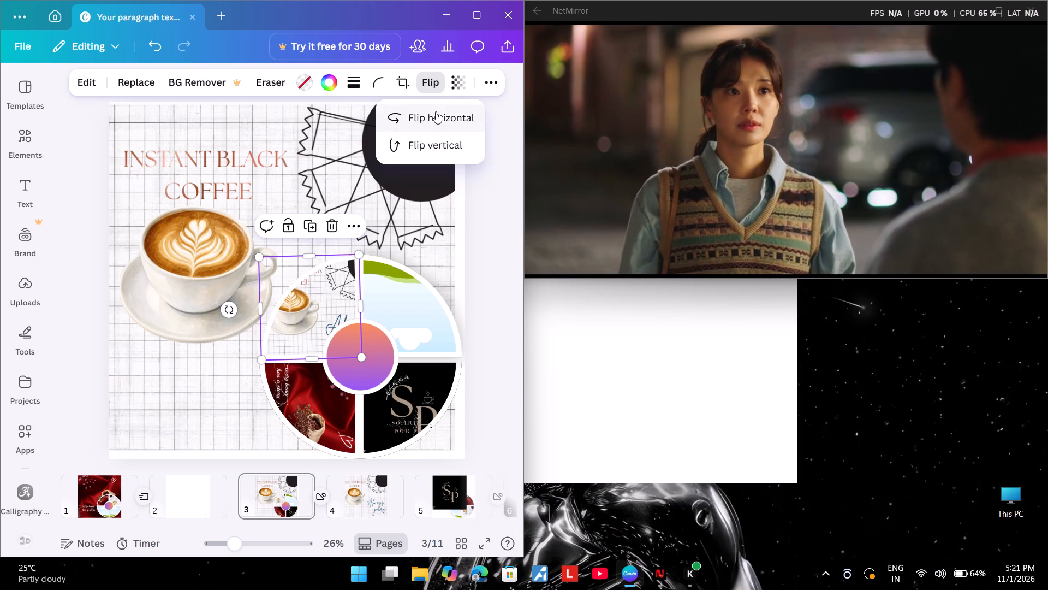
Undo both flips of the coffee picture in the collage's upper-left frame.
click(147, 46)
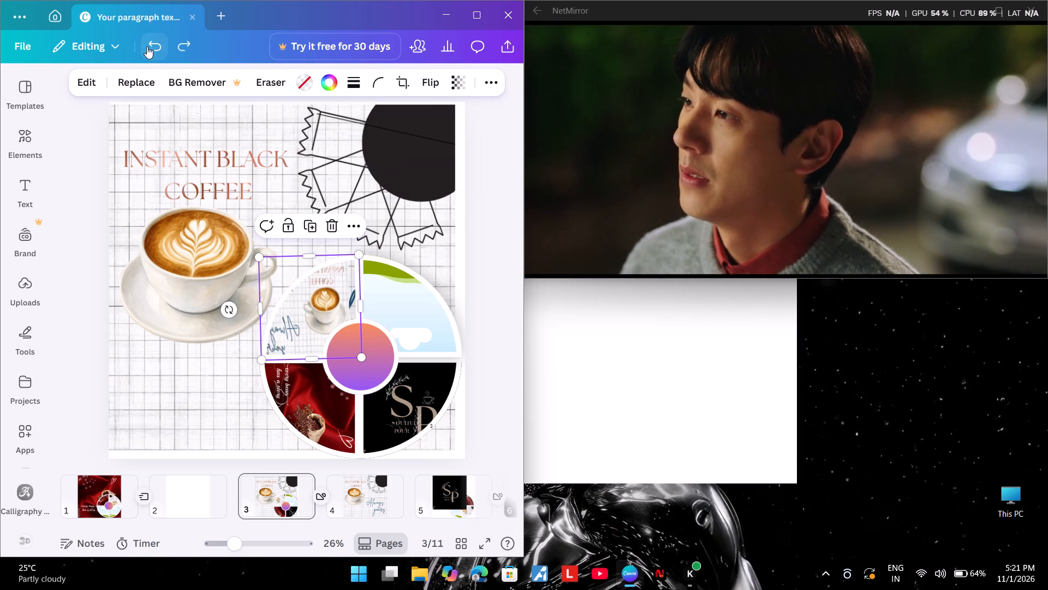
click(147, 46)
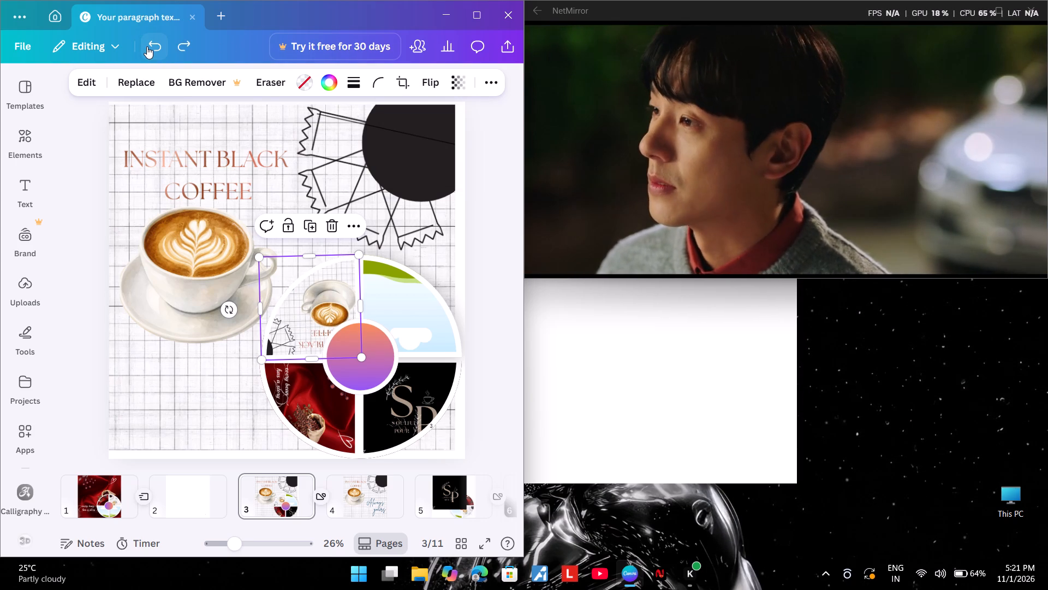
Flip the coffee picture in page 3's upper-left collage frame horizontally and vertically, then deselect it.
click(433, 77)
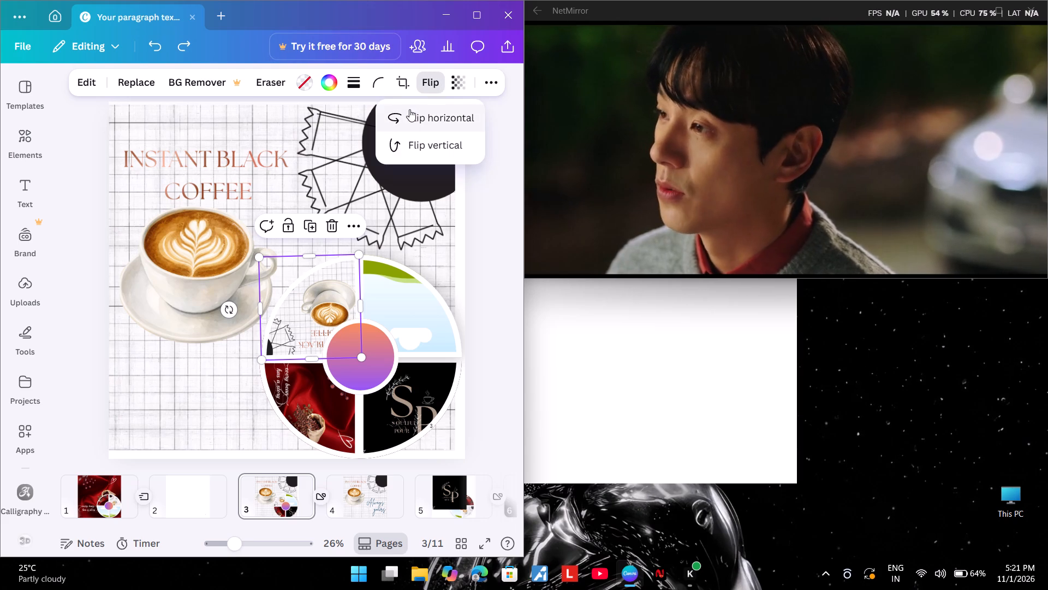
click(406, 120)
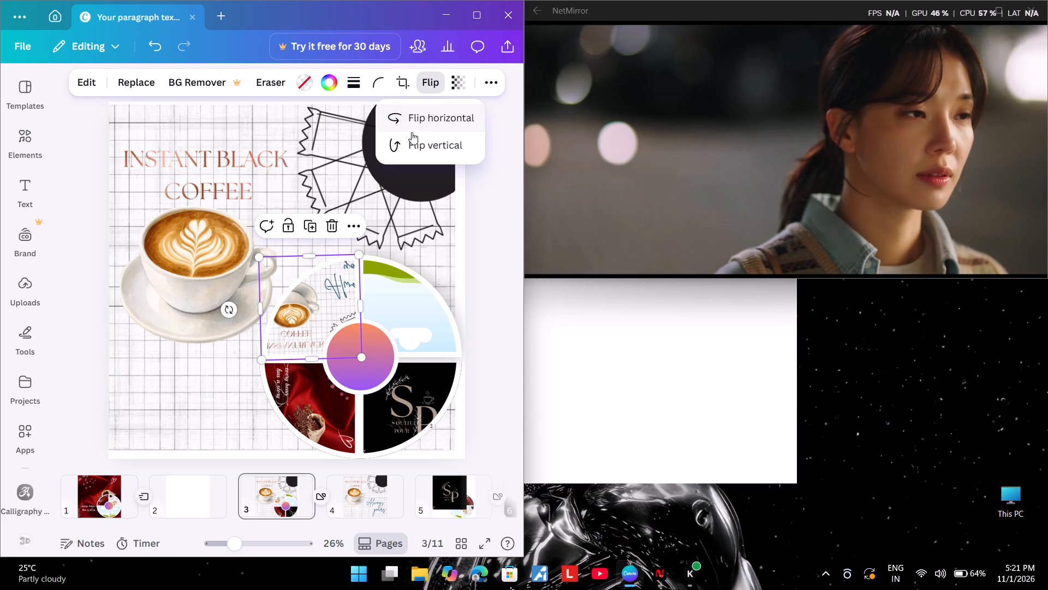
click(411, 146)
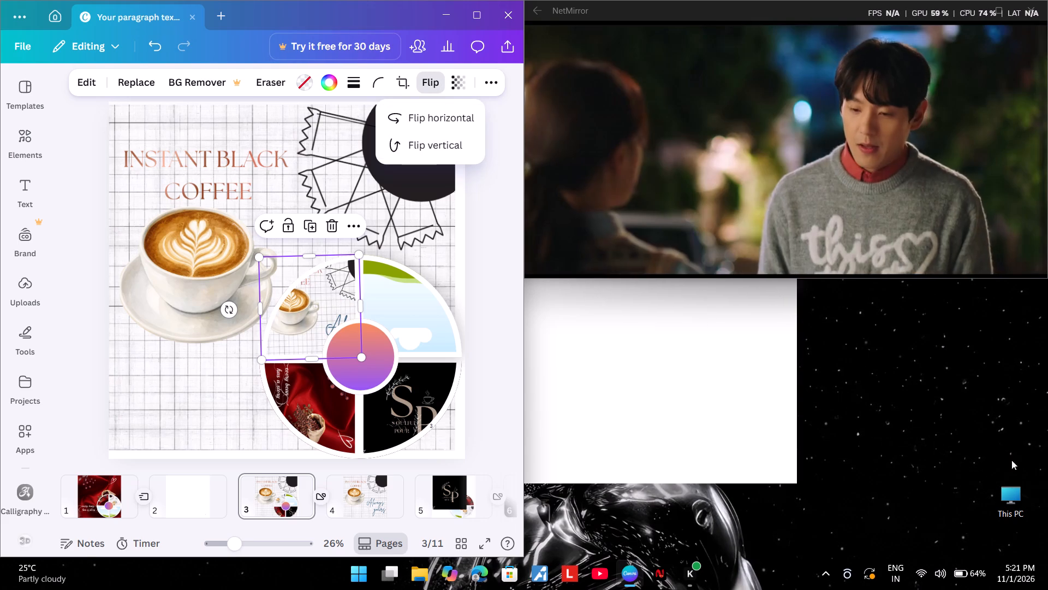
click(906, 417)
click(887, 393)
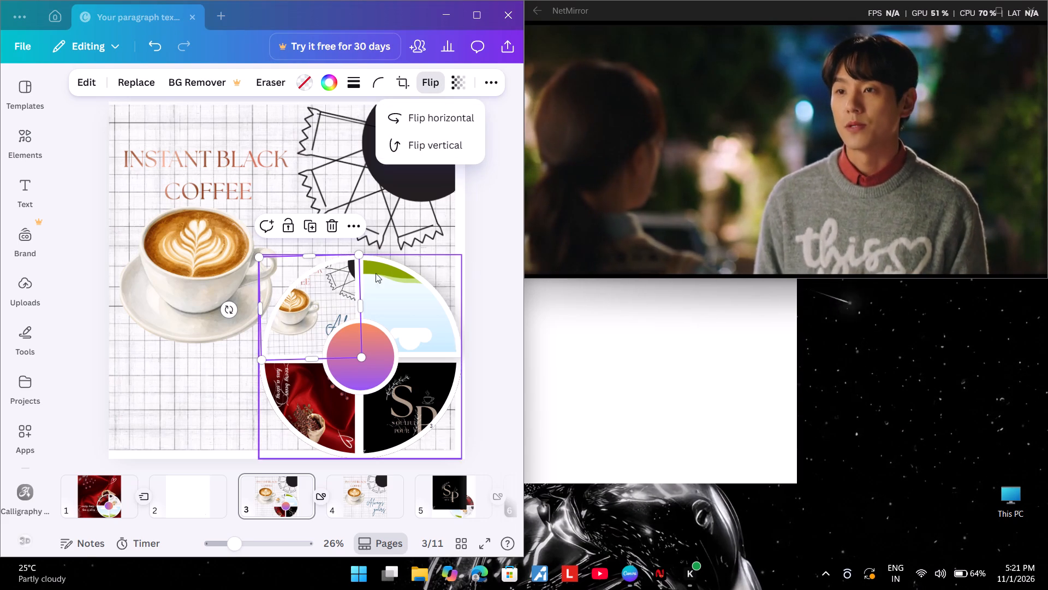
click(320, 285)
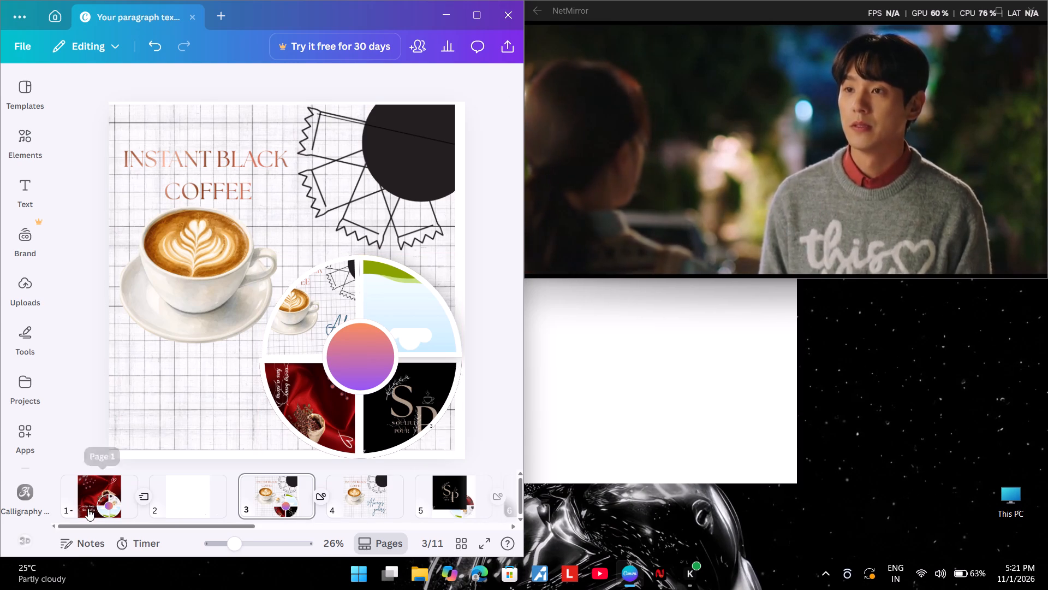
On page 1, flip the red coffee-bean picture in the collage's upper-left frame horizontally and vertically.
click(96, 488)
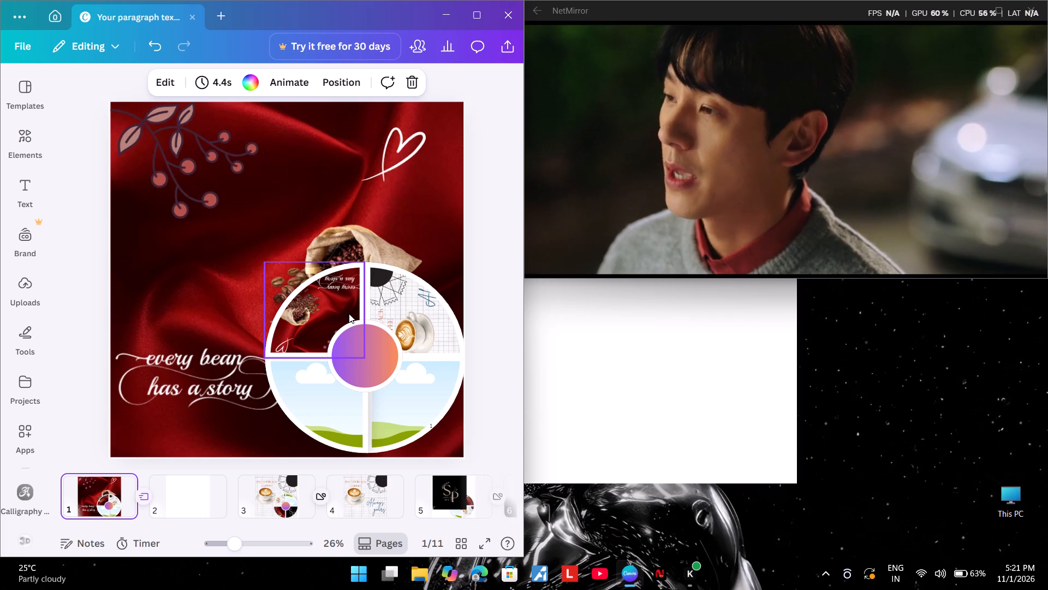
click(320, 310)
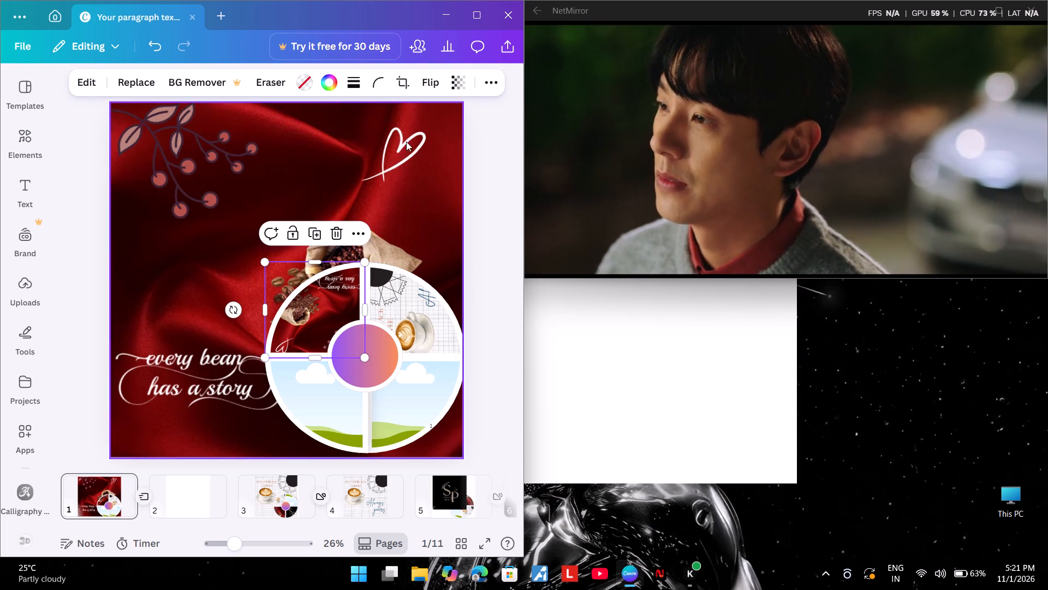
click(427, 75)
click(421, 127)
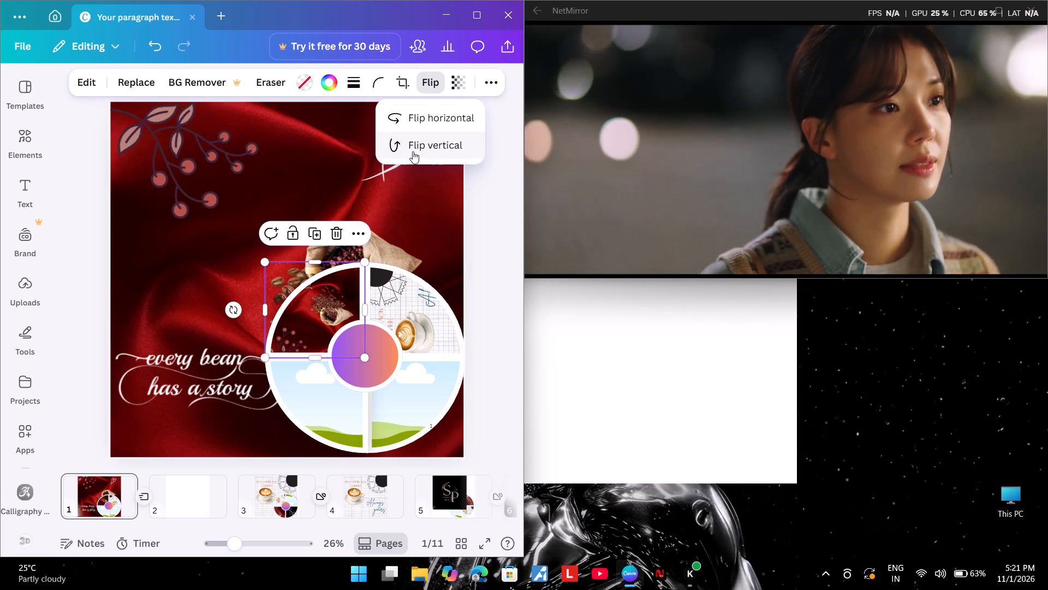
click(413, 151)
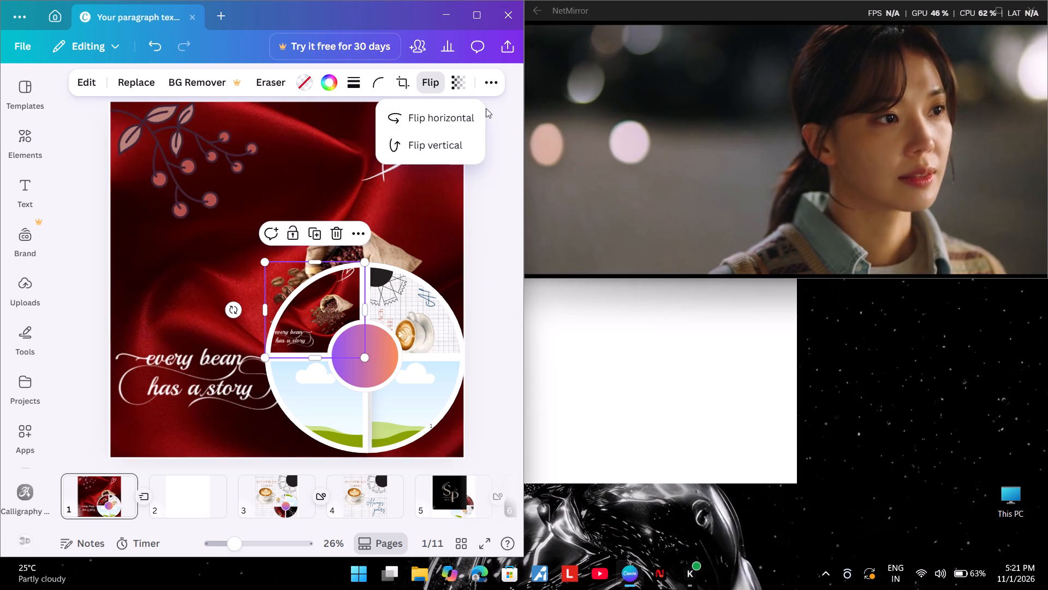
Flip the coffee cup picture in the upper-right frame of page 1's collage both vertically and horizontally.
click(401, 290)
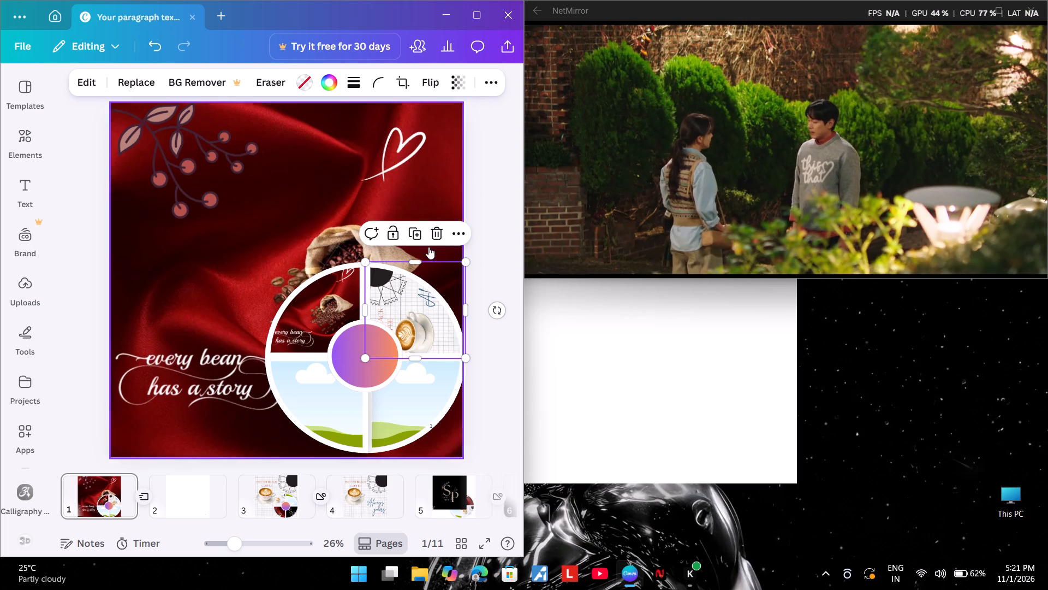
click(438, 75)
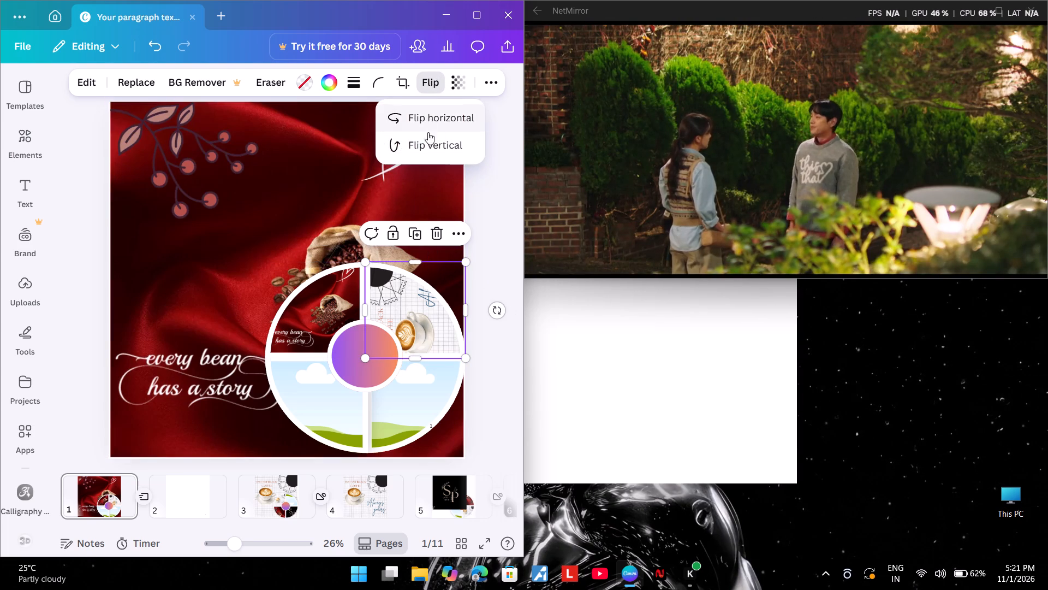
click(425, 138)
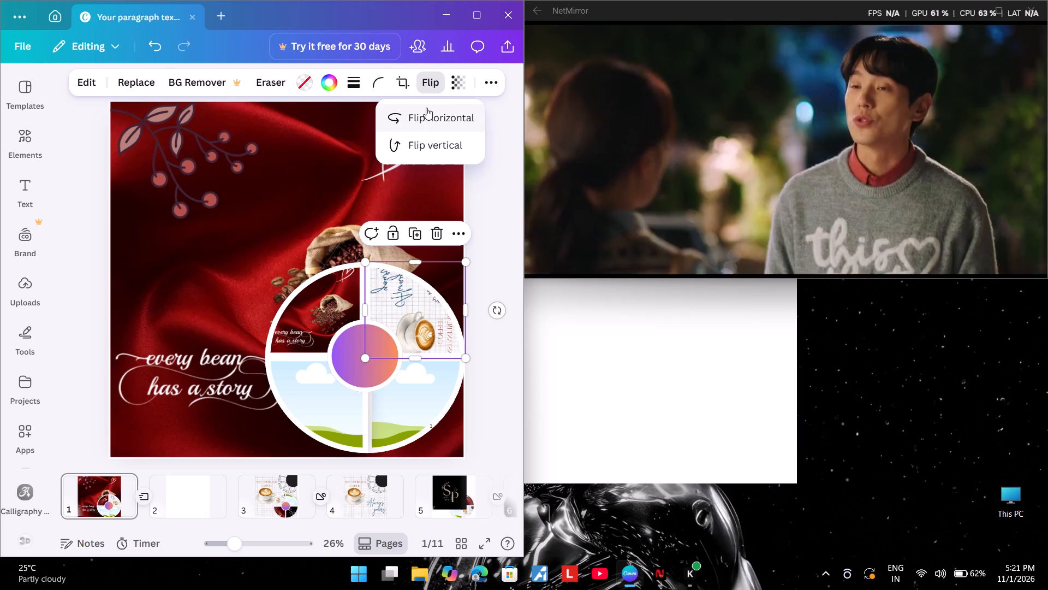
click(426, 108)
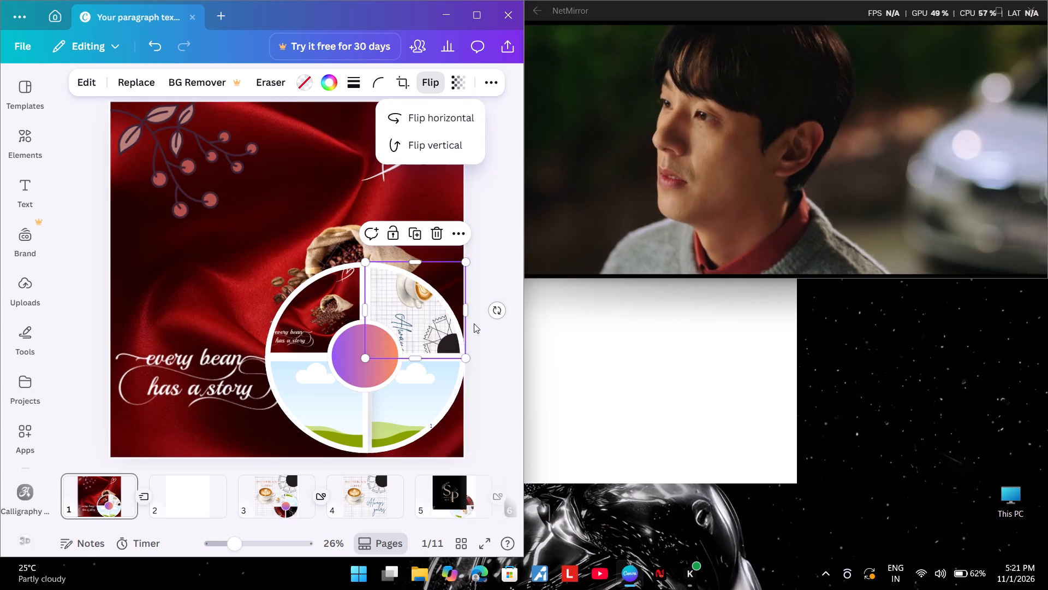
click(835, 429)
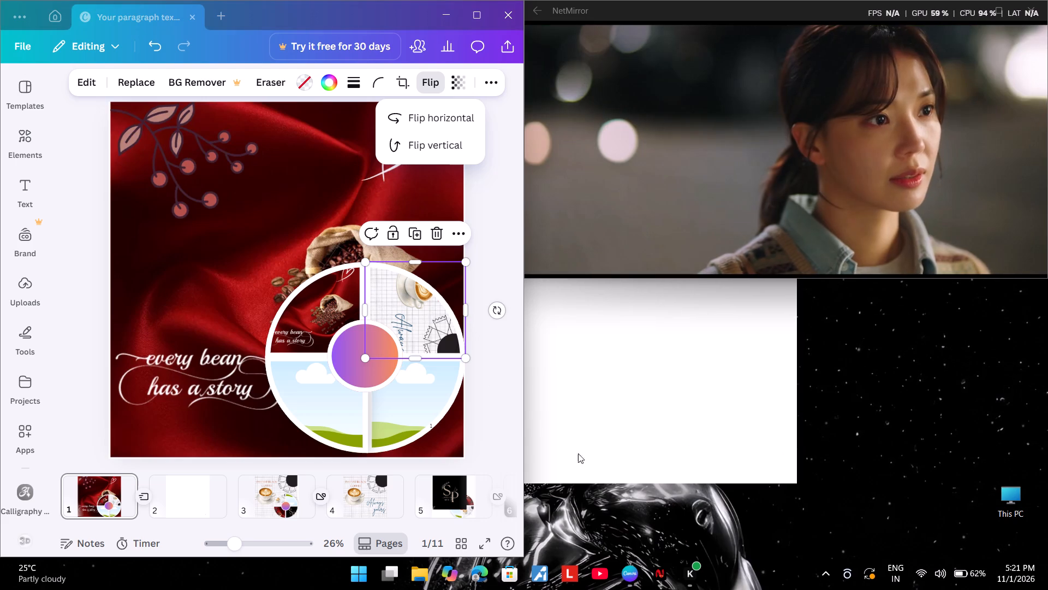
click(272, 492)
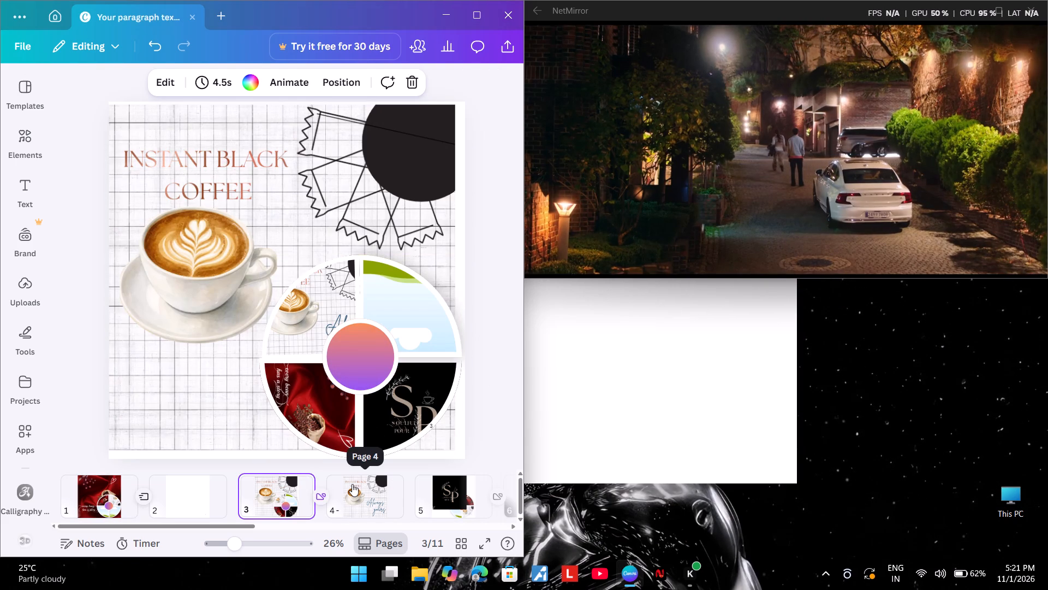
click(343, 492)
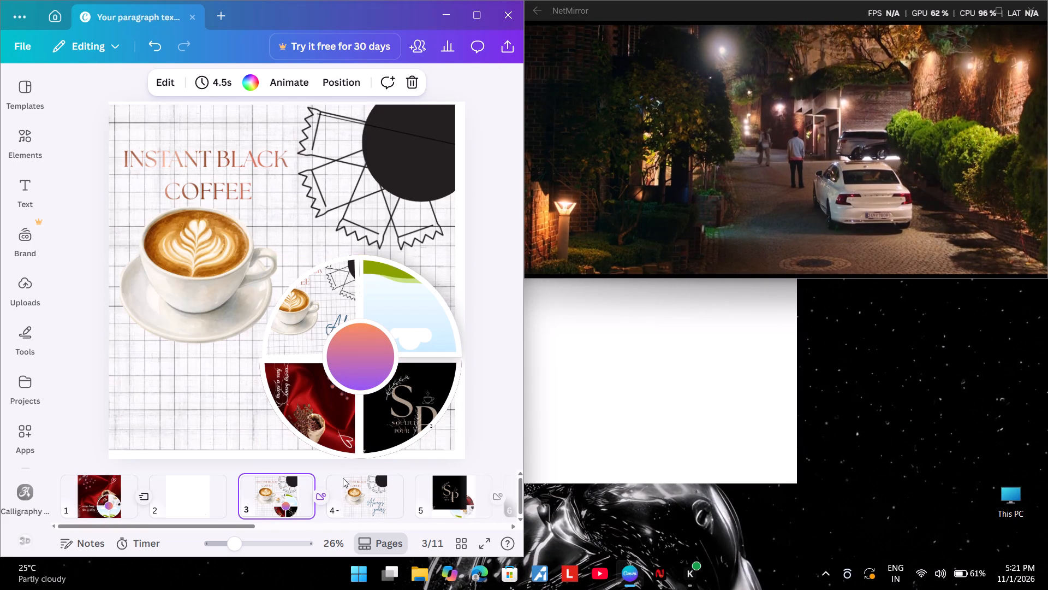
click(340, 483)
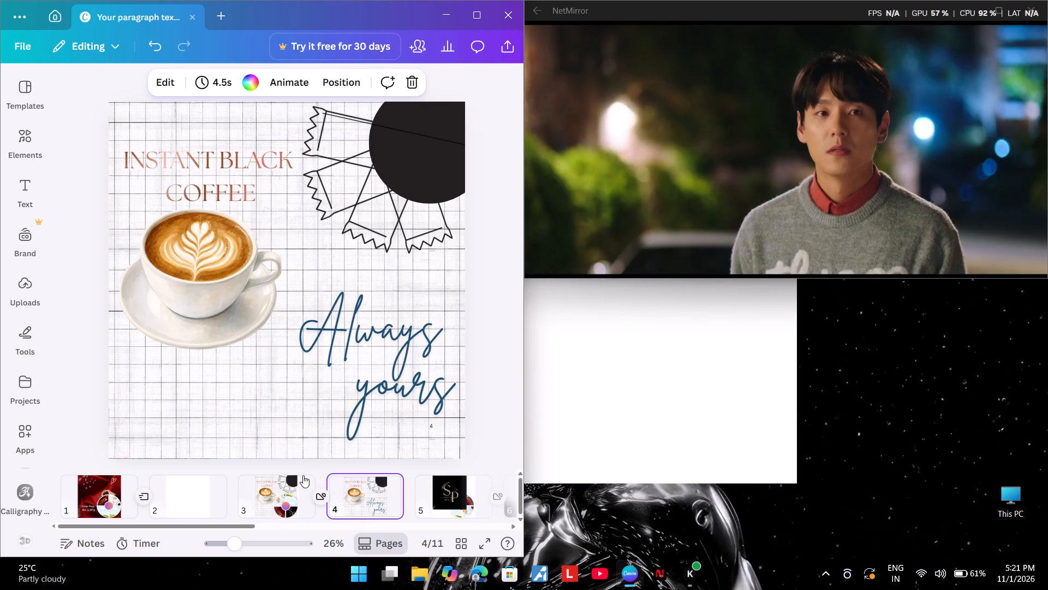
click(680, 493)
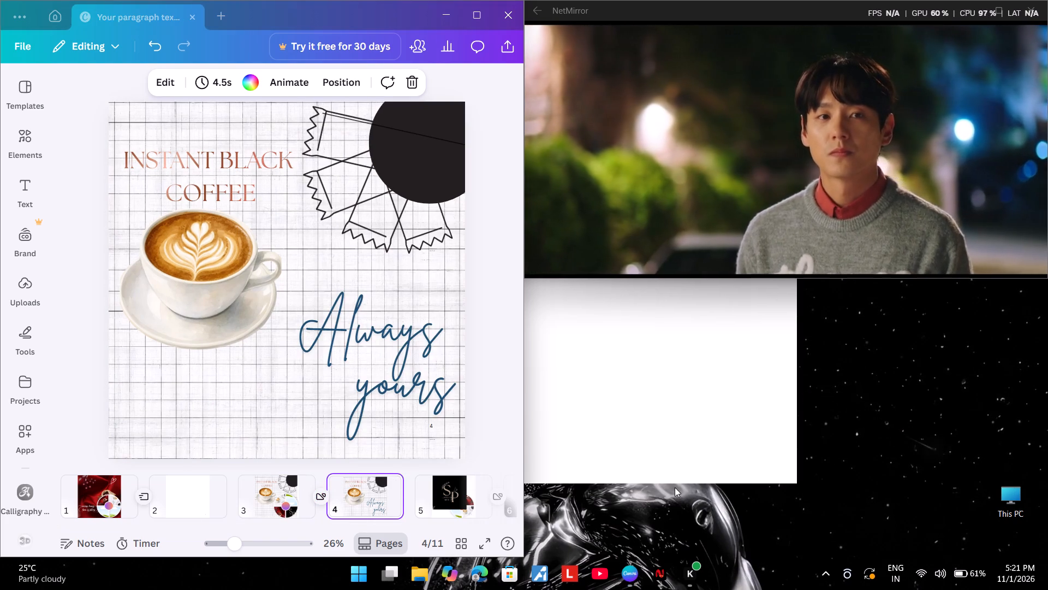
Move page 7, the red "every bean has a story" page, to position 2, directly after page 1.
scroll(290, 487, left, 4)
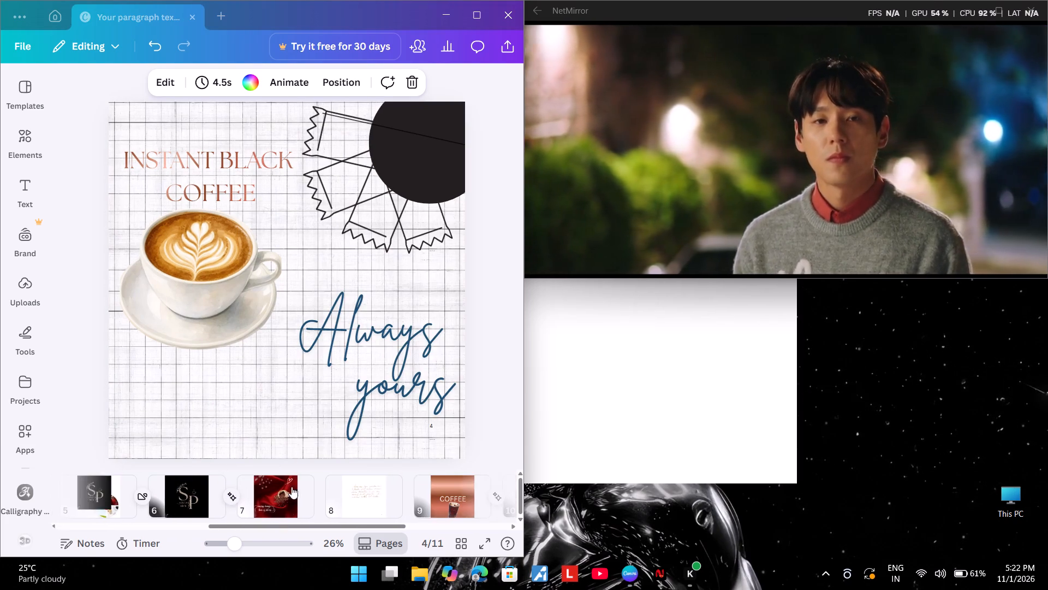
drag(249, 482, 235, 470)
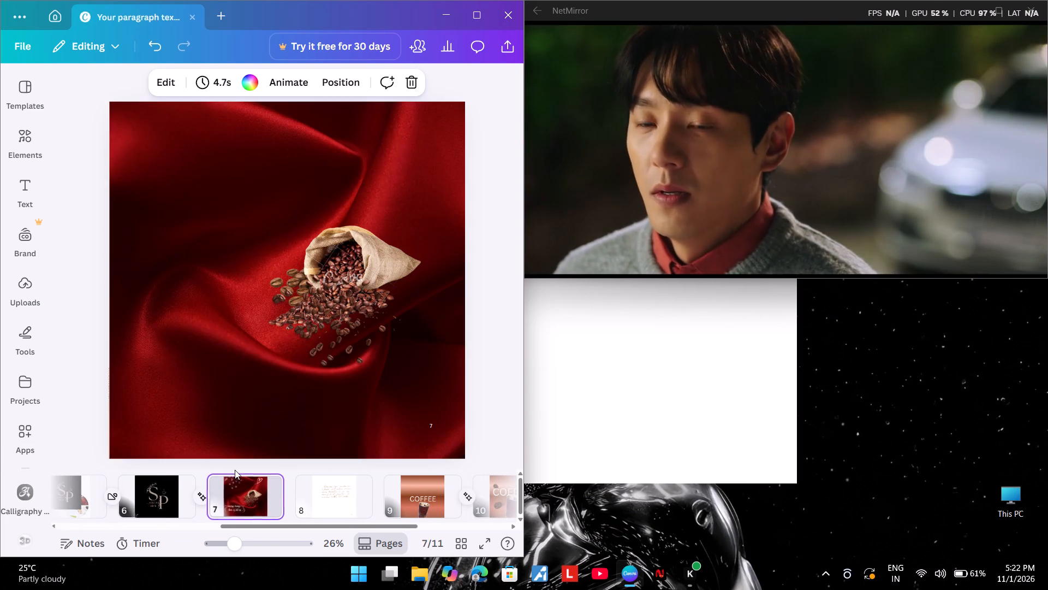
drag(231, 485, 166, 458)
scroll(166, 458, right, 3)
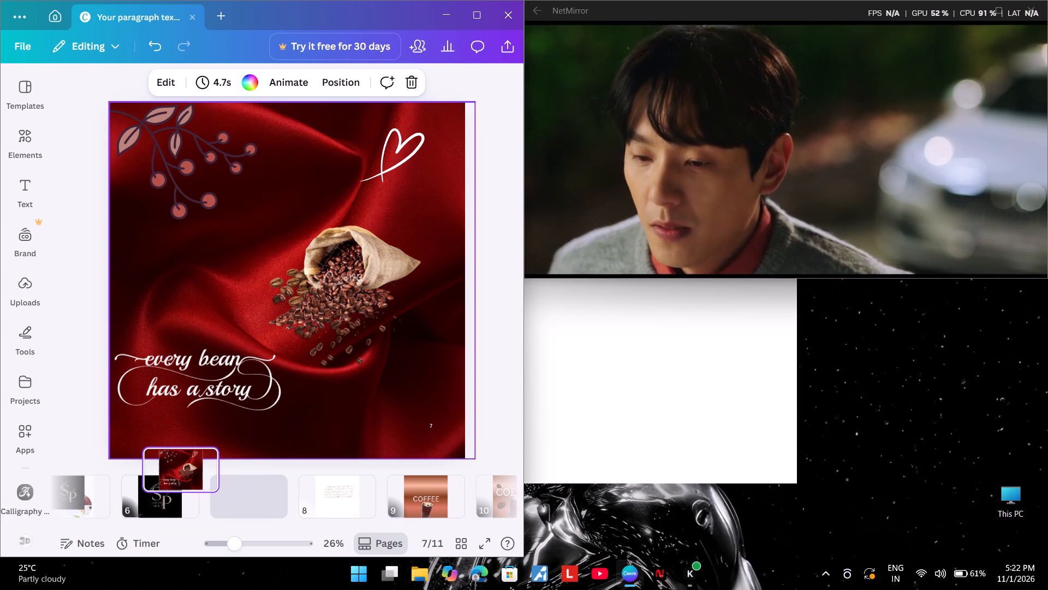
drag(166, 458, 158, 490)
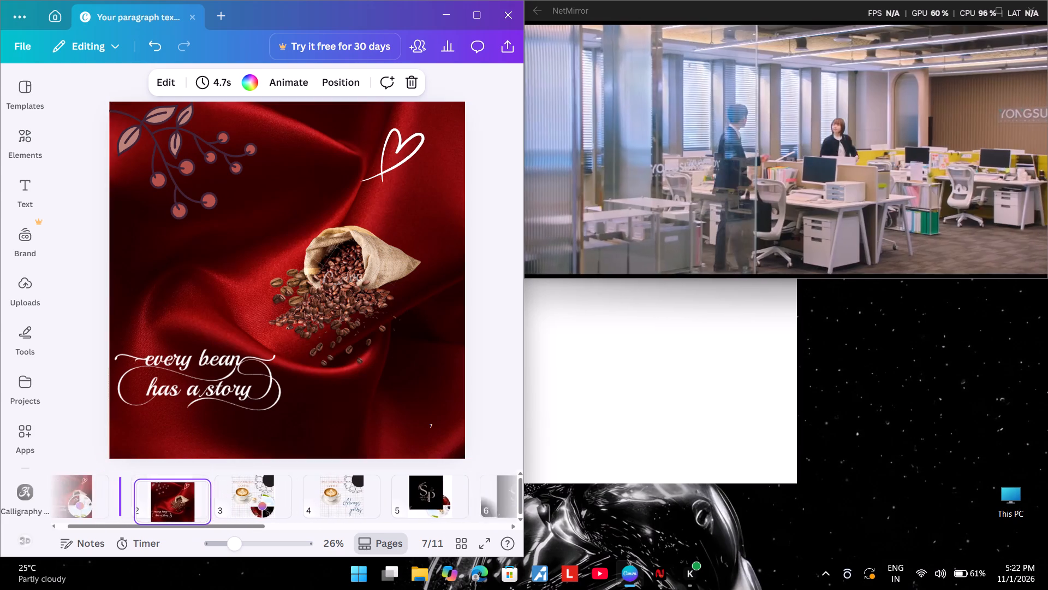
drag(158, 490, 140, 489)
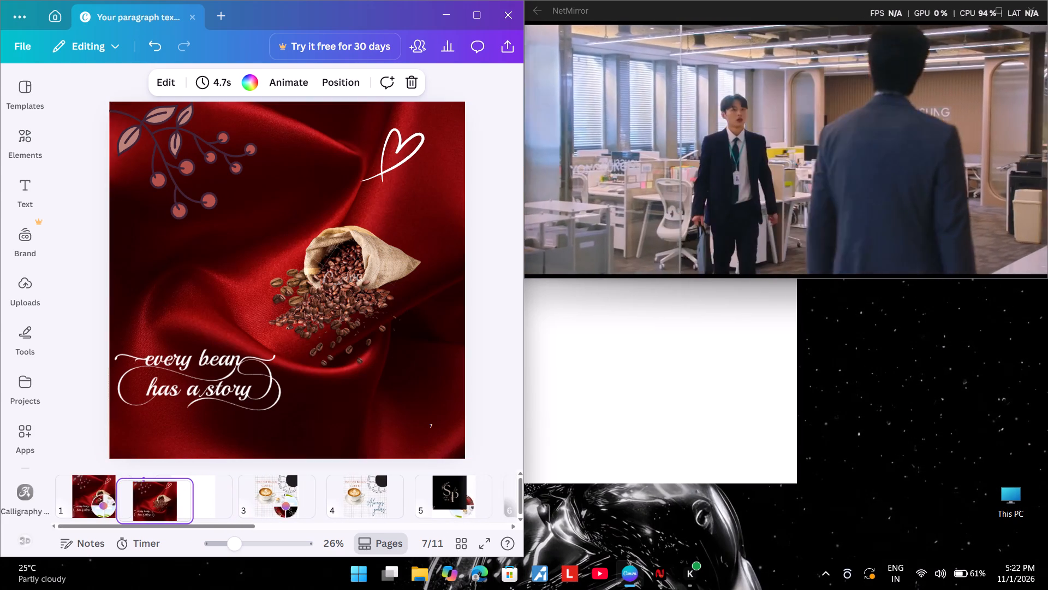
drag(140, 489, 130, 486)
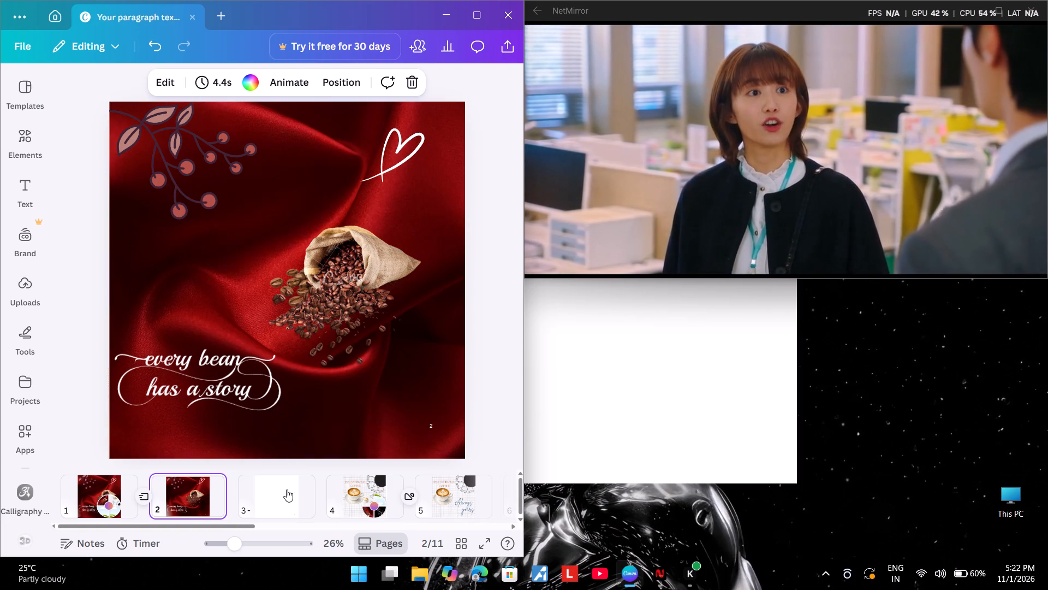
Delete the blank page 3.
click(271, 486)
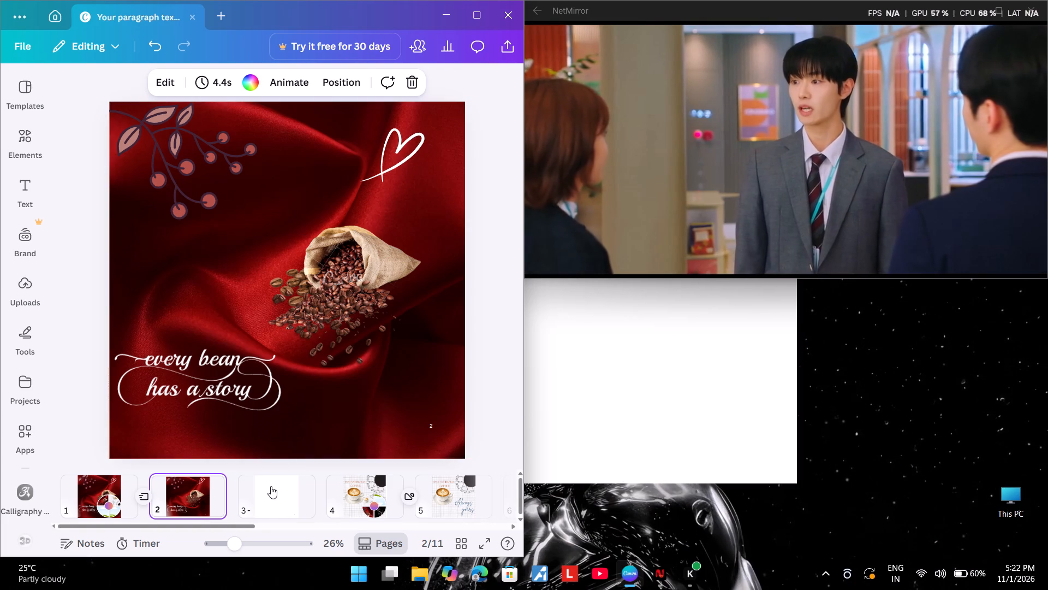
click(306, 481)
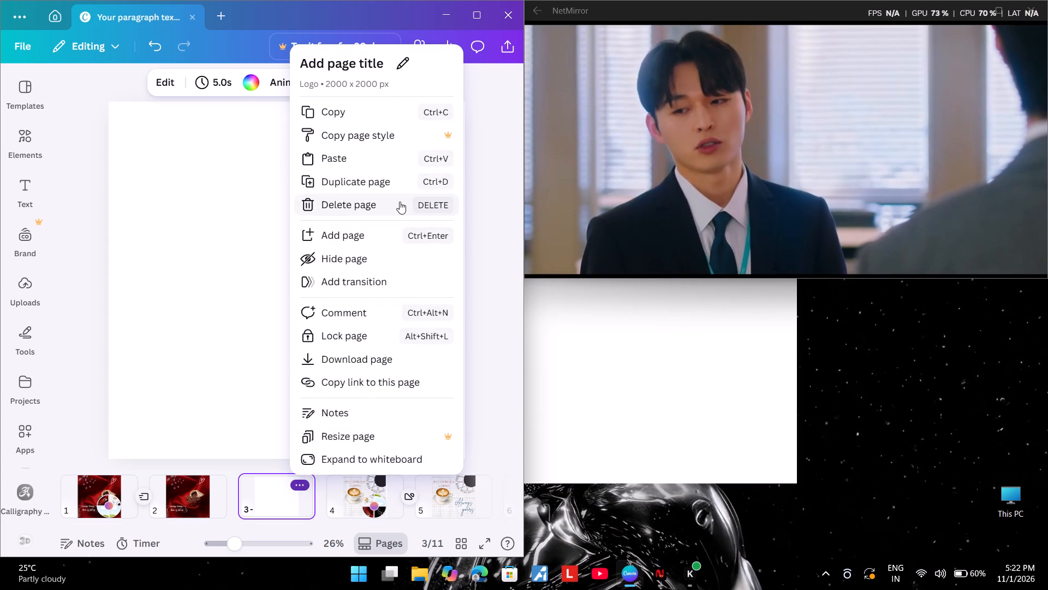
click(400, 202)
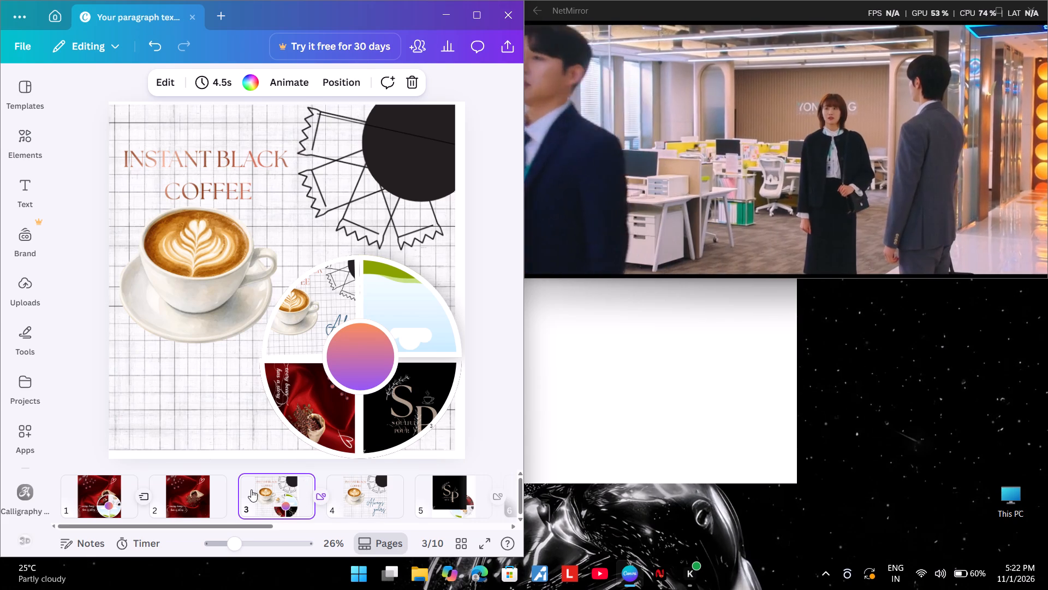
On page 5, place the black Soulful Pour "SP" logo picture into the empty lower-left frame of the circular collage.
scroll(443, 512, left, 1)
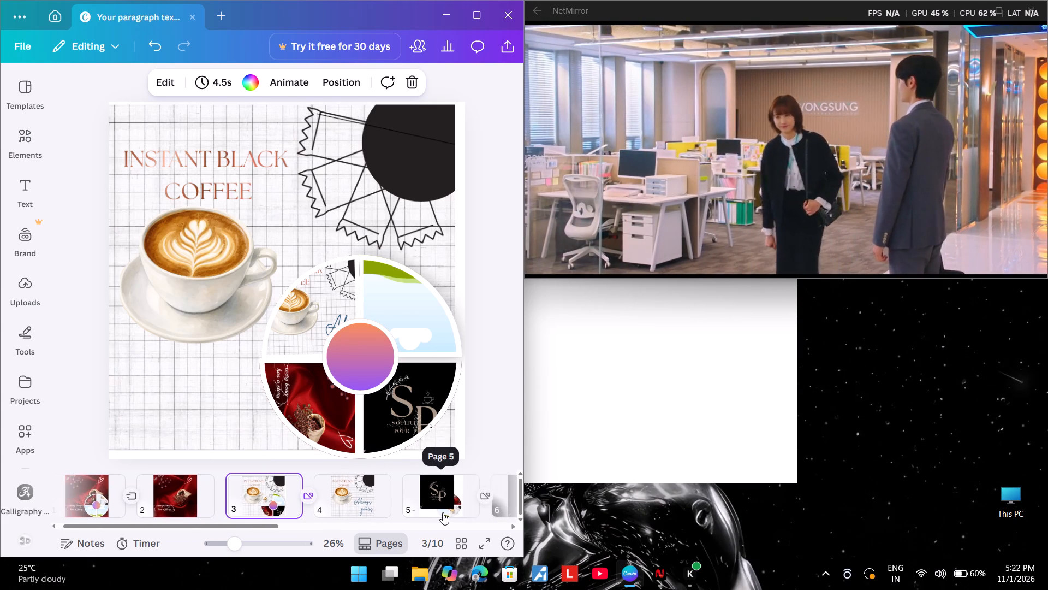
scroll(443, 512, left, 1)
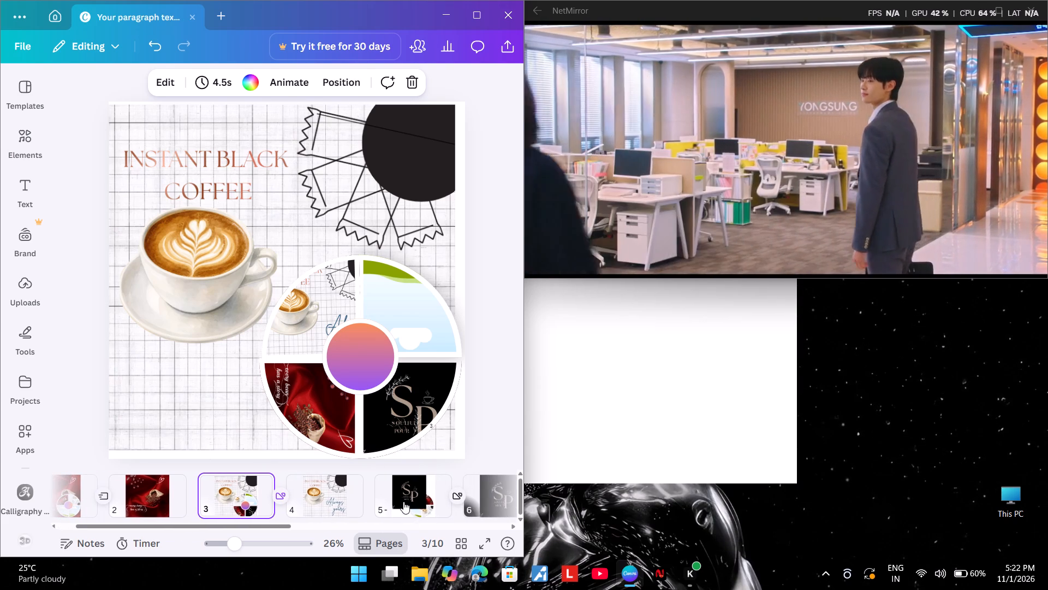
click(408, 497)
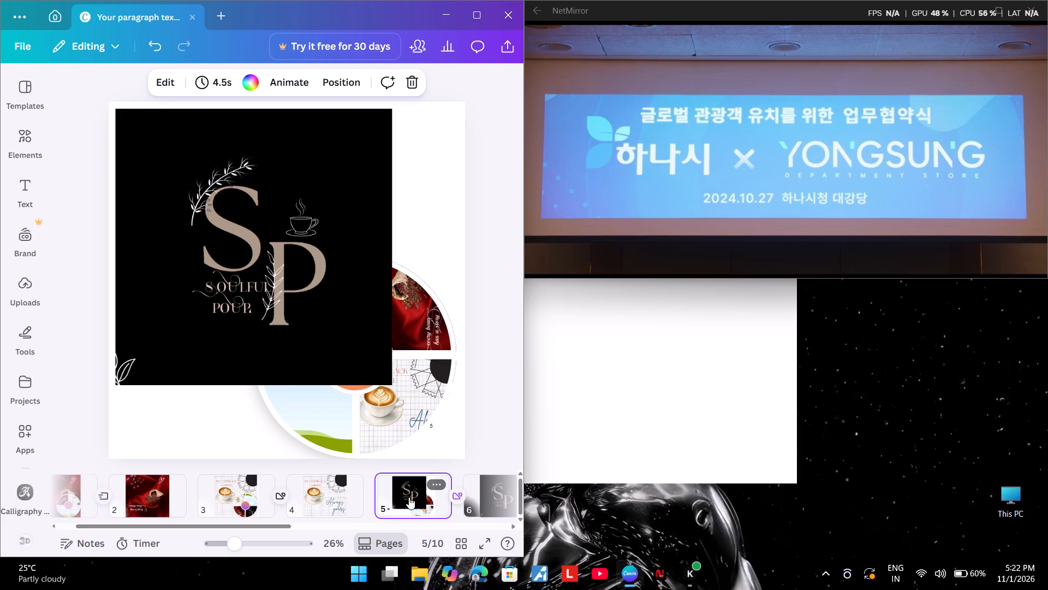
drag(359, 308, 249, 290)
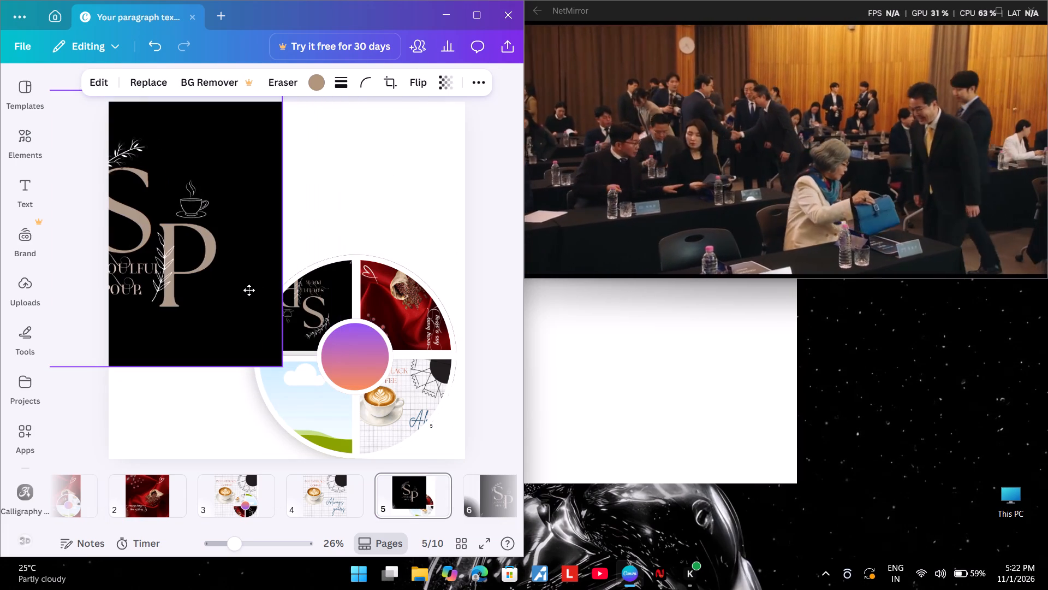
drag(249, 290, 265, 368)
drag(265, 364, 265, 358)
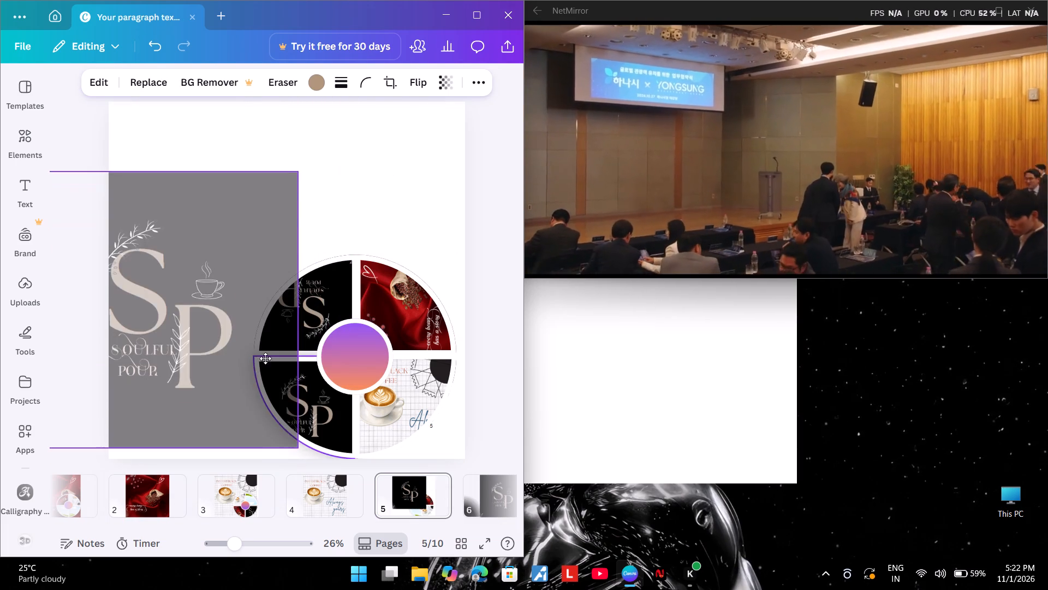
drag(265, 358, 268, 327)
Ungroup the circular photo collage on page 5.
click(302, 303)
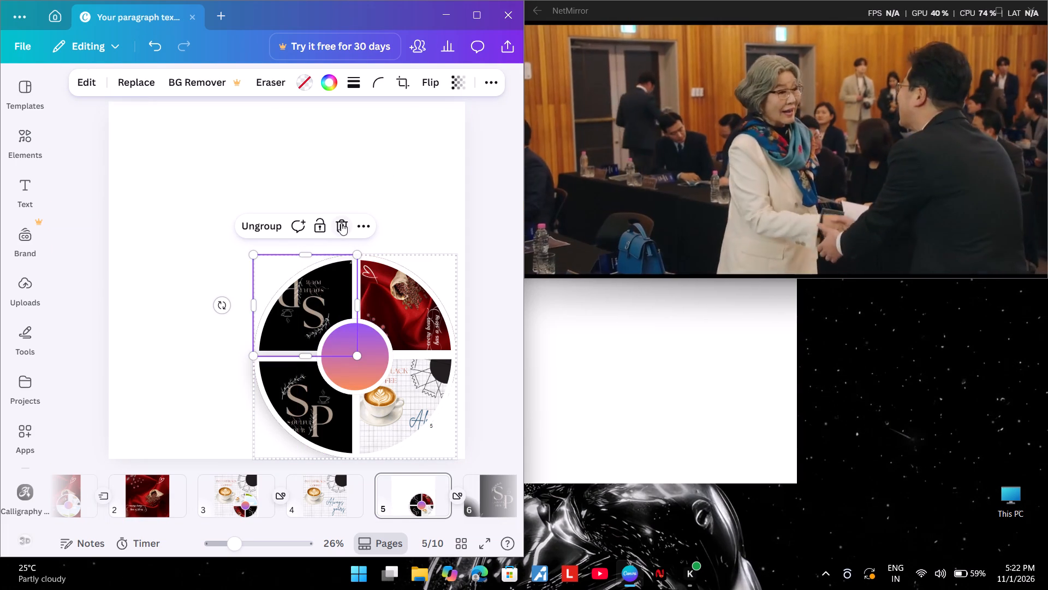
click(305, 306)
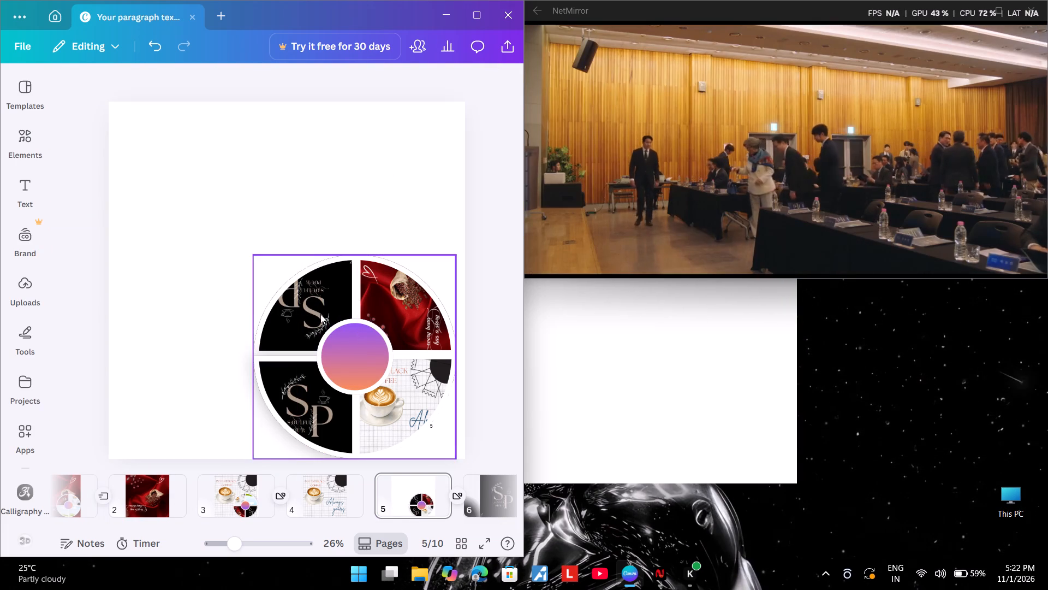
click(320, 314)
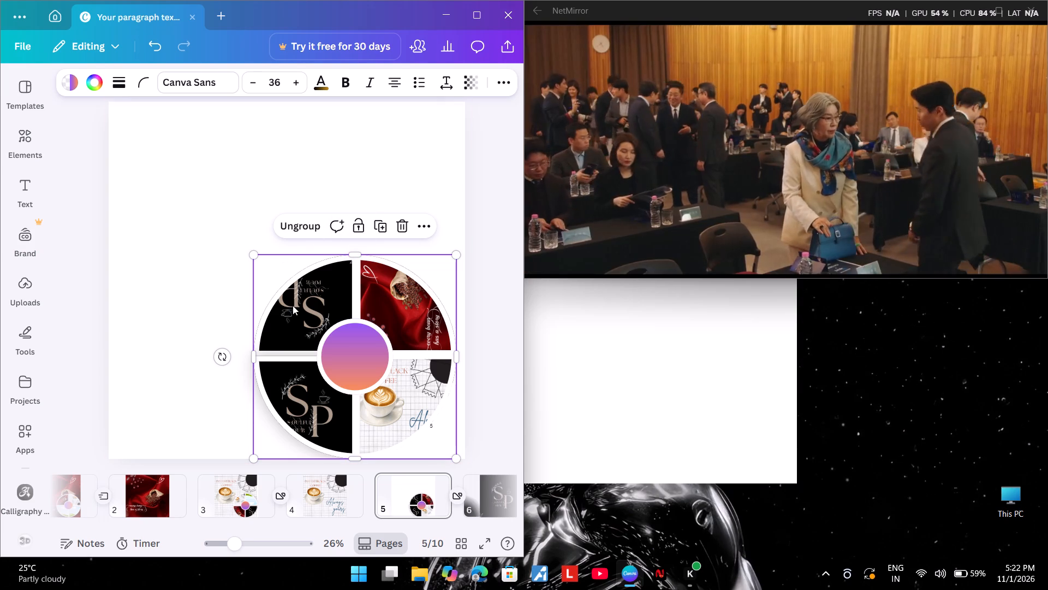
click(302, 224)
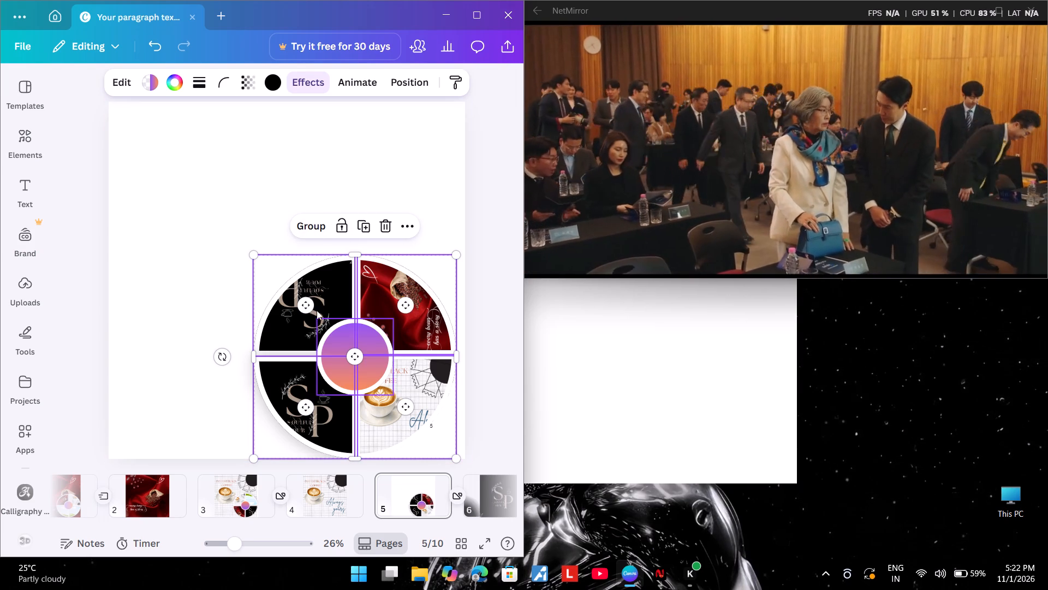
Delete the upside-down "SP" logo image from the collage's upper-left frame, keeping the frame itself.
click(314, 288)
click(310, 315)
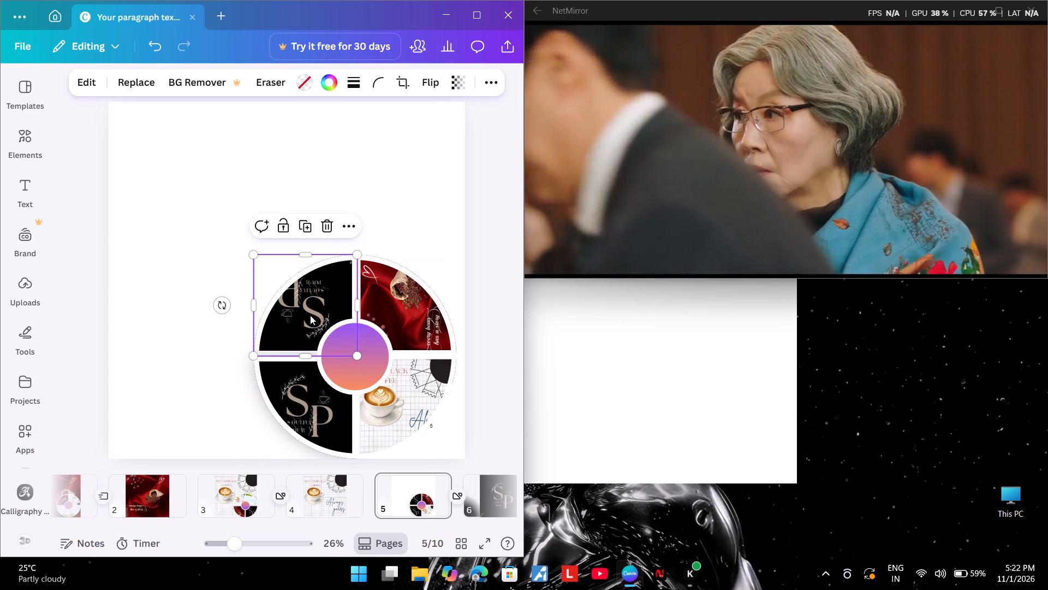
click(326, 225)
double_click(331, 255)
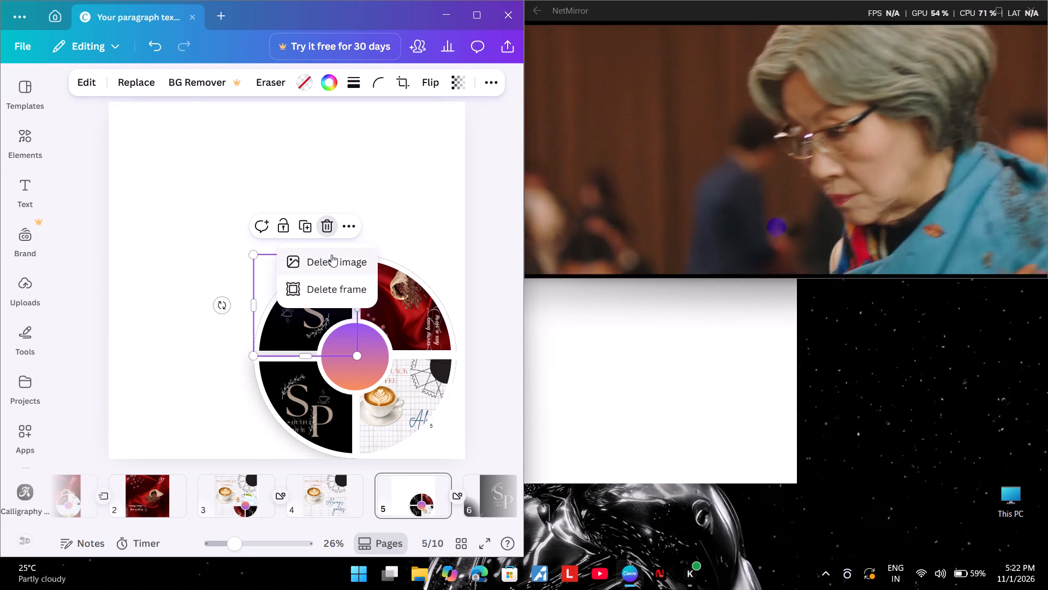
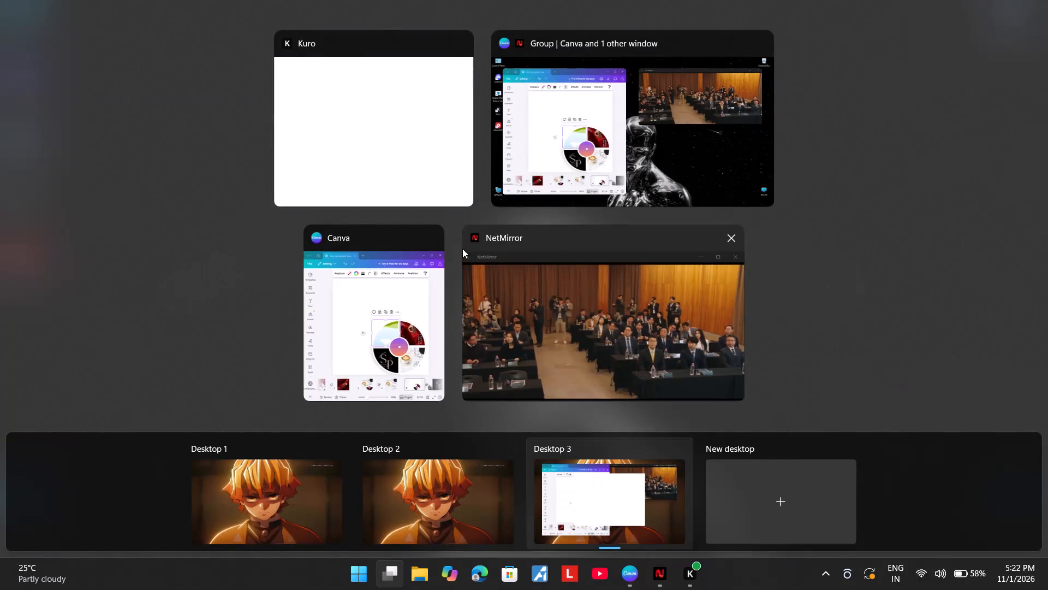
On page 5, delete the sideways red coffee-bean image from the collage's upper-right frame, keeping the frame itself.
click(631, 158)
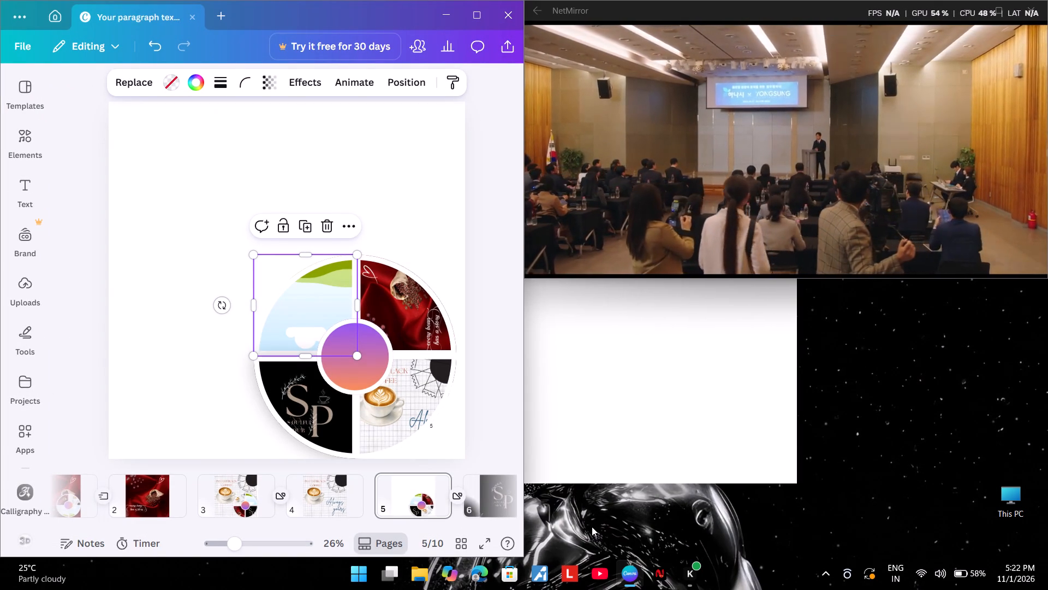
click(409, 305)
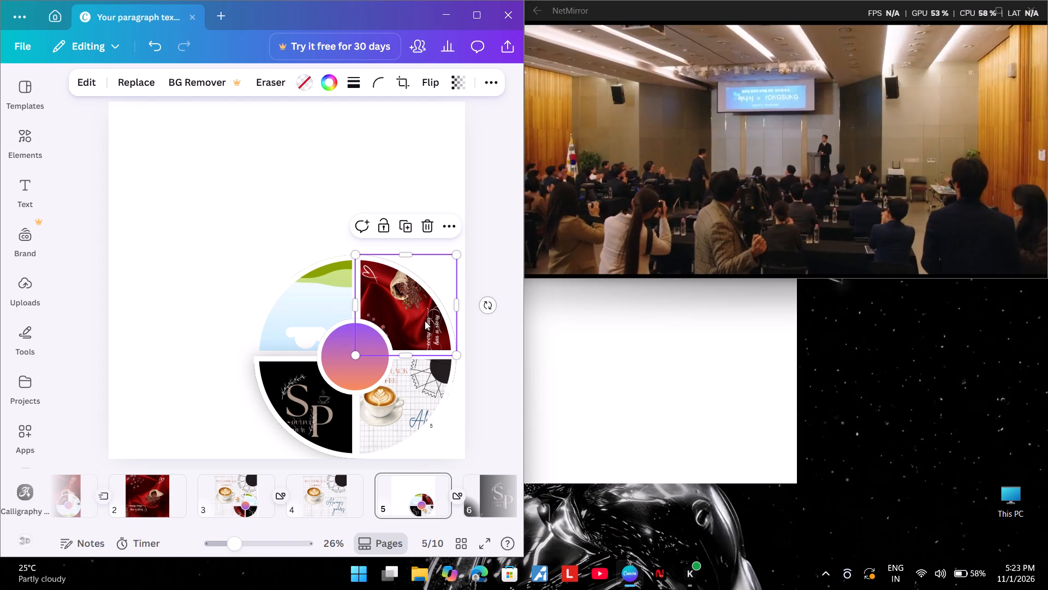
click(237, 501)
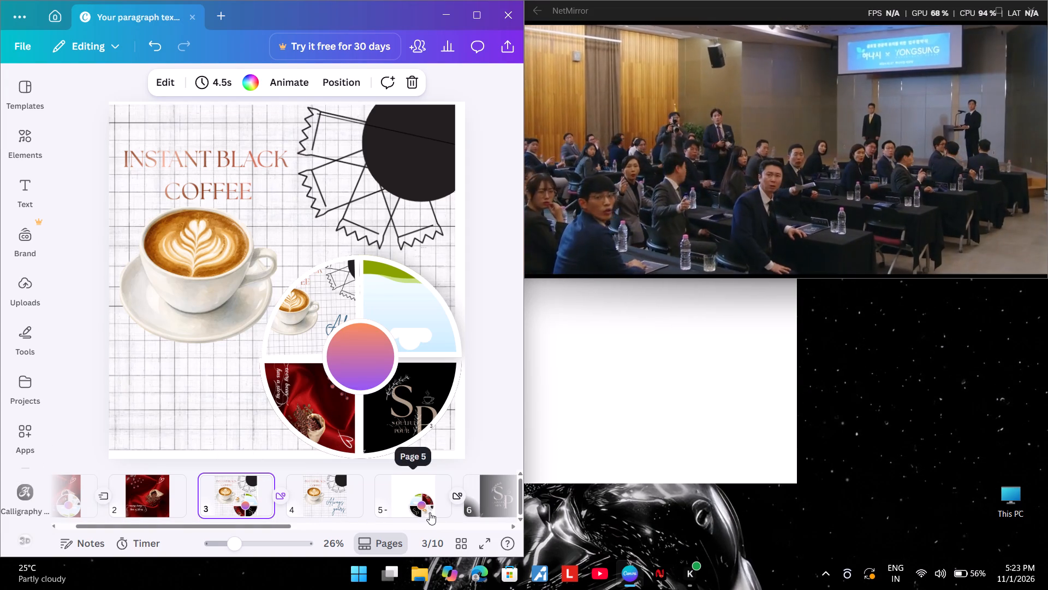
click(432, 513)
click(422, 317)
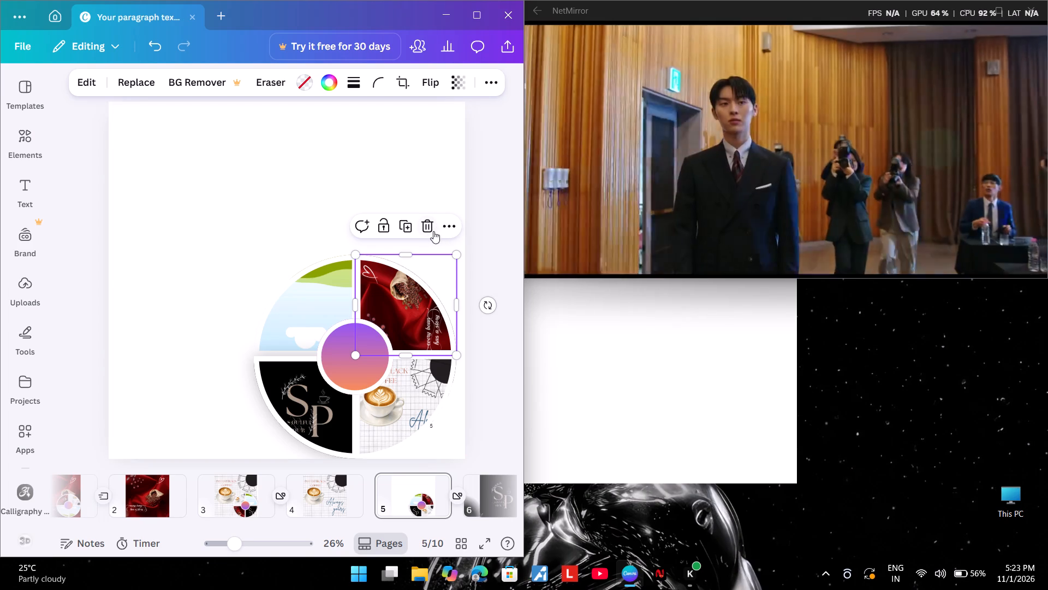
click(427, 232)
click(427, 257)
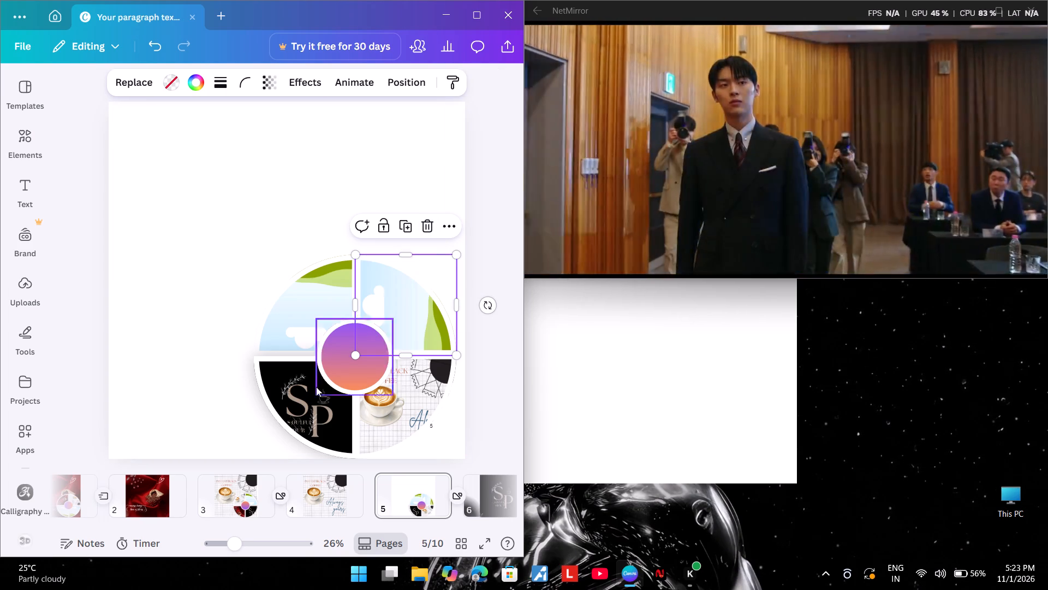
Delete the "SP" logo image and the coffee-cup image from the collage's two lower frames, keeping both frames.
click(300, 409)
click(326, 326)
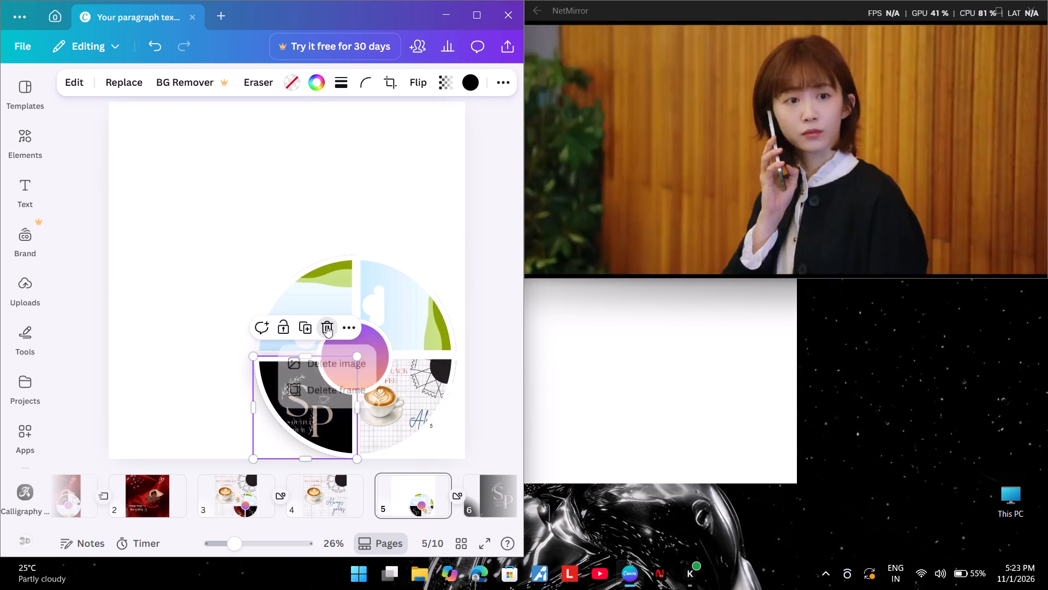
click(329, 357)
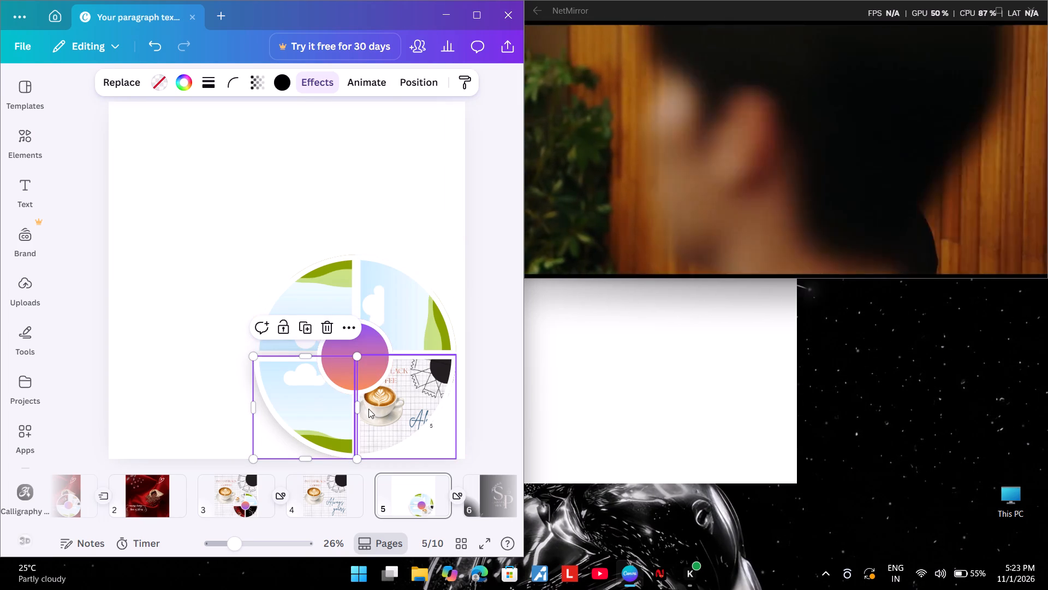
click(370, 409)
click(433, 322)
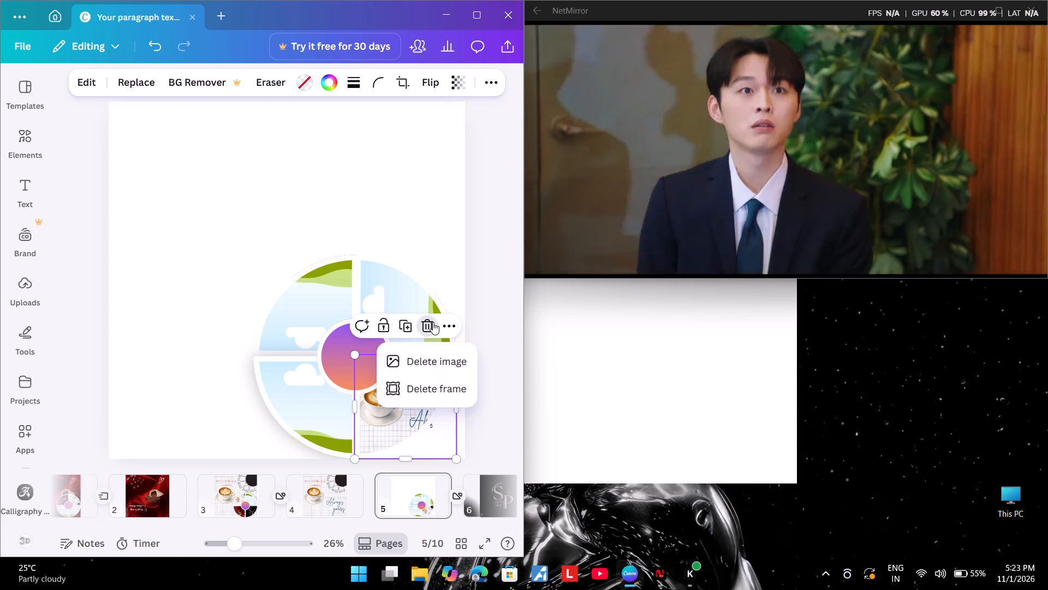
click(420, 367)
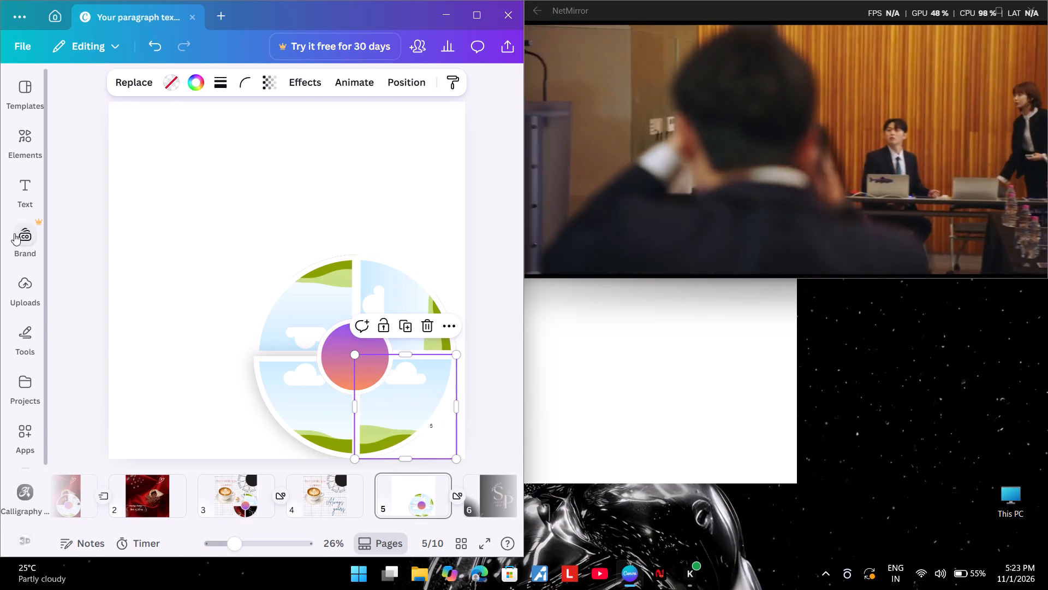
Add the red "every bean has a story" coffee-bean image from the uploads to page 5.
triple_click(18, 287)
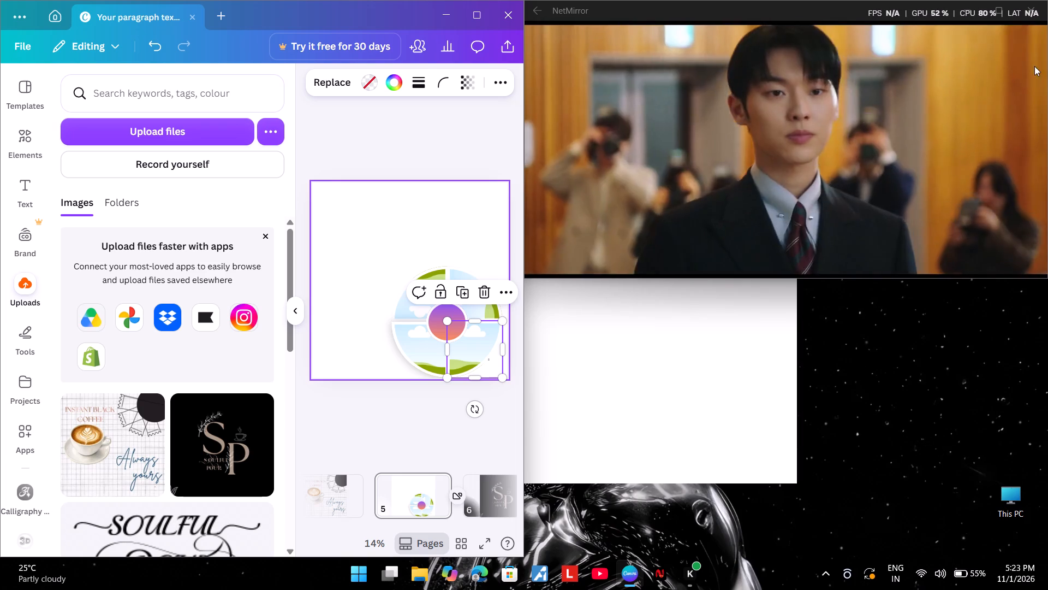
scroll(190, 320, down, 1)
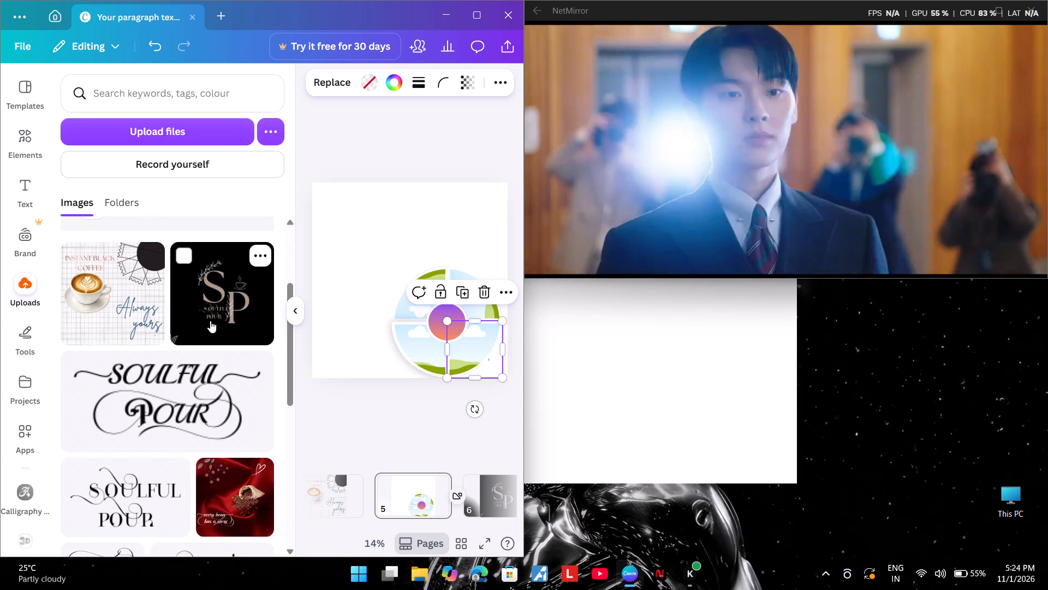
scroll(210, 321, down, 1)
click(218, 470)
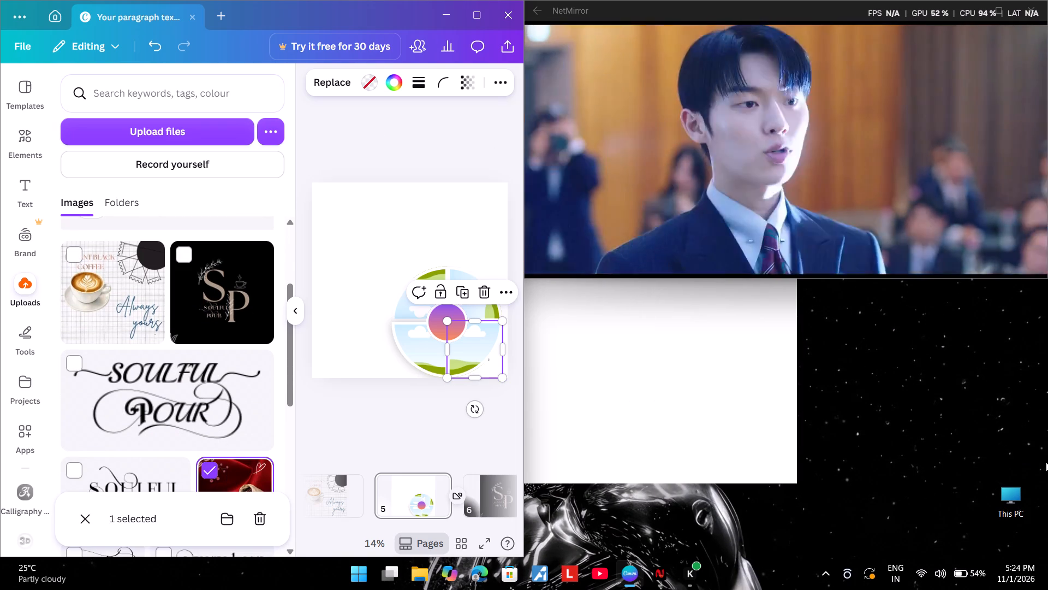
click(969, 447)
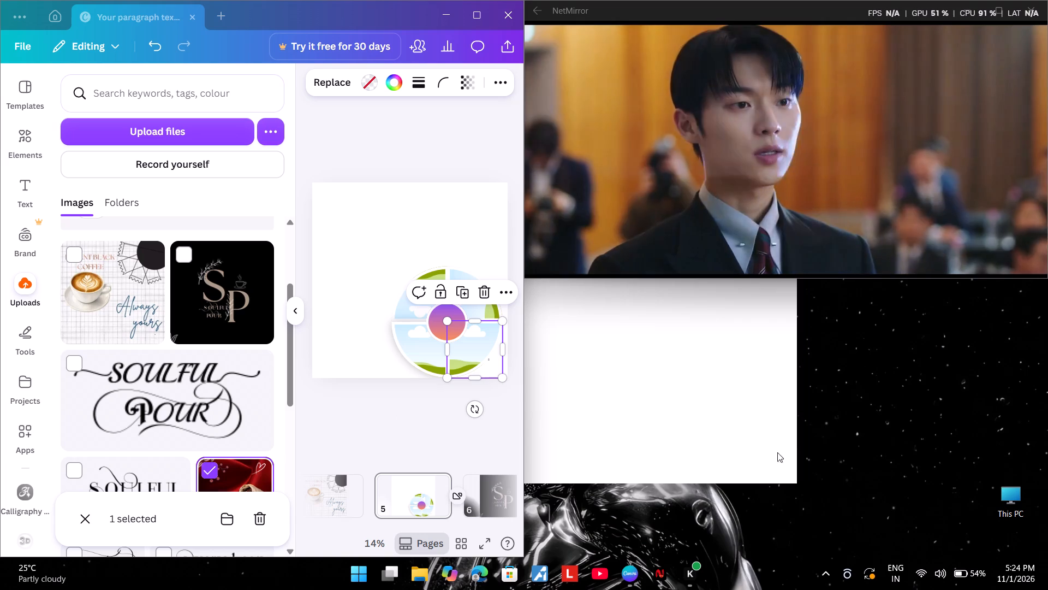
right_click(946, 421)
double_click(943, 420)
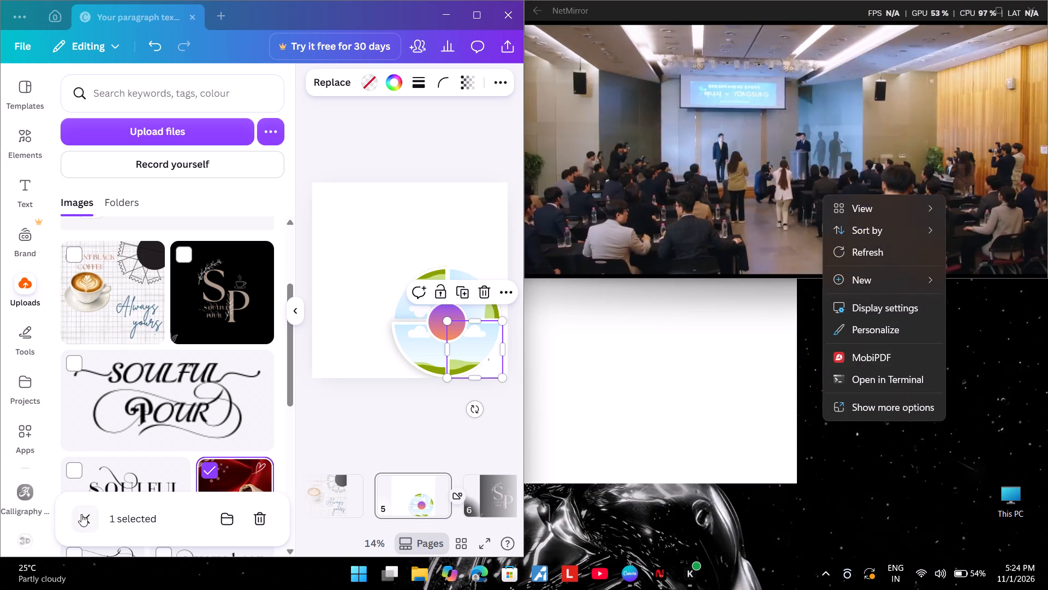
click(81, 514)
click(206, 499)
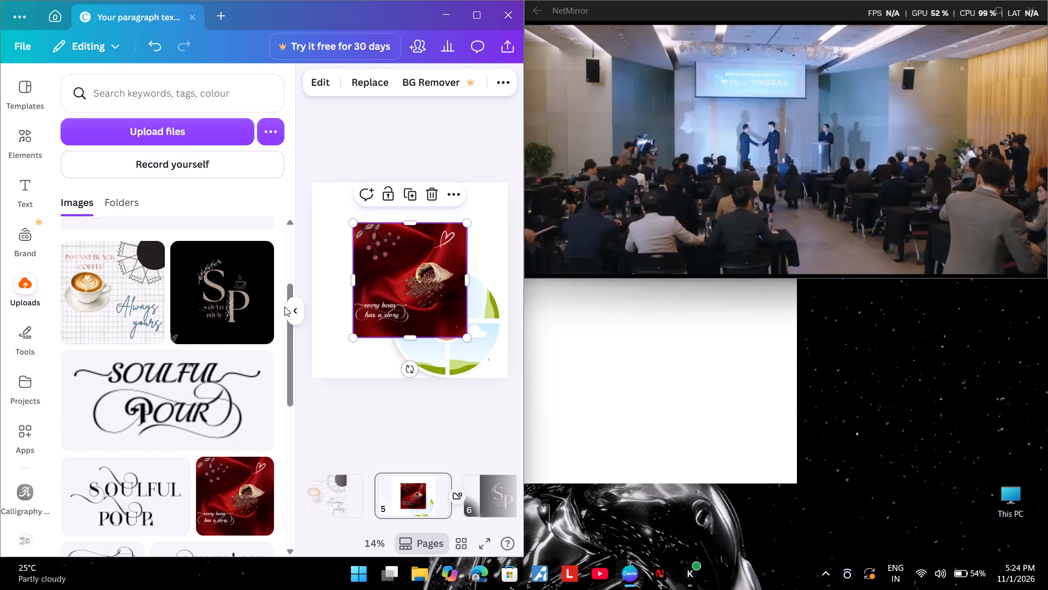
click(295, 309)
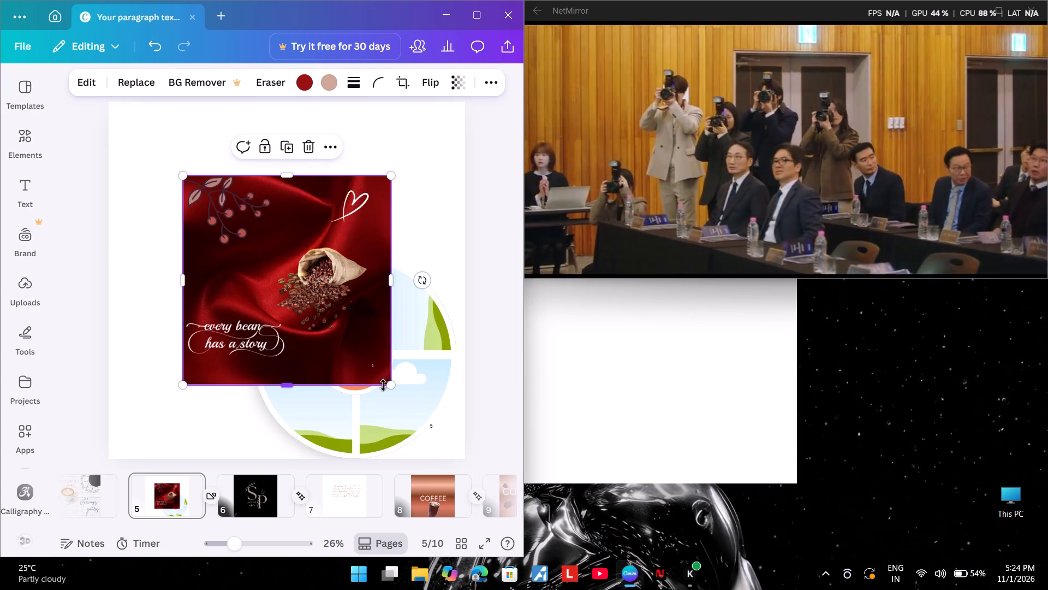
Shrink the red coffee-bean image, narrow its right edge slightly, and place it into the collage's empty lower-right frame.
drag(390, 390, 388, 374)
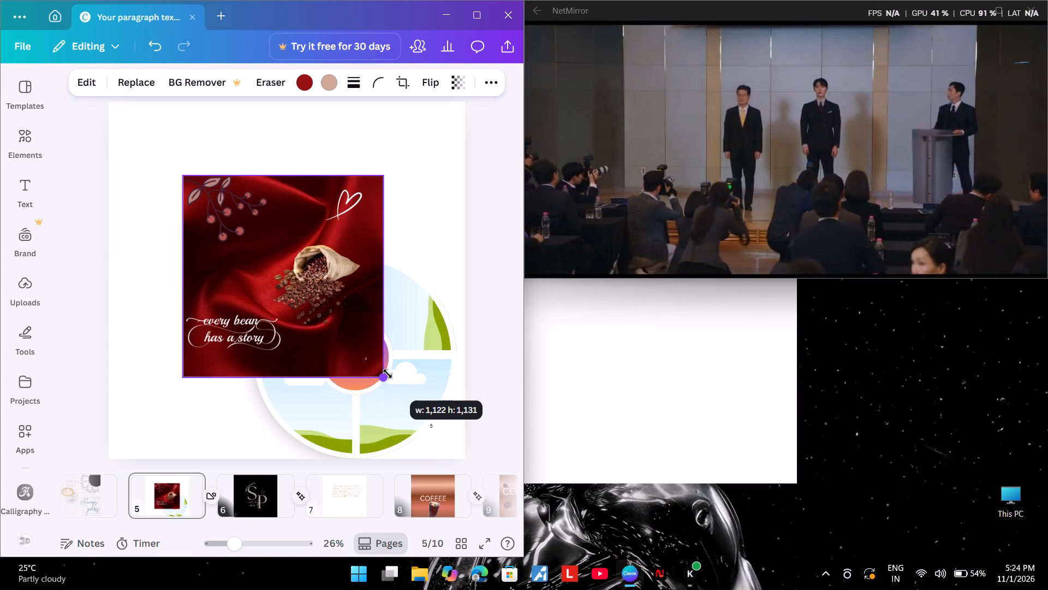
drag(388, 374, 371, 355)
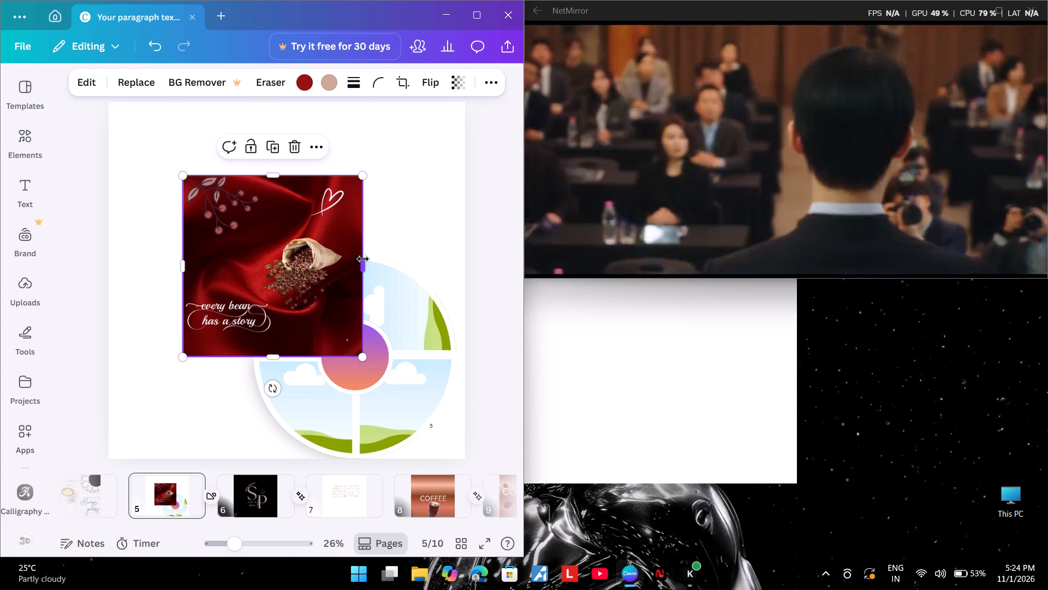
drag(360, 262, 347, 260)
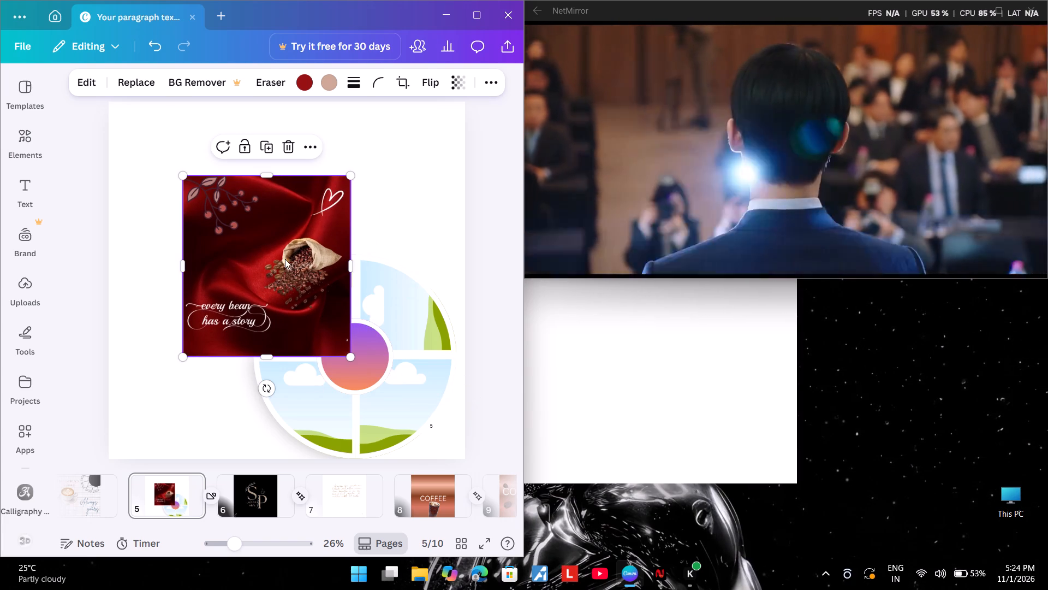
drag(267, 247, 360, 389)
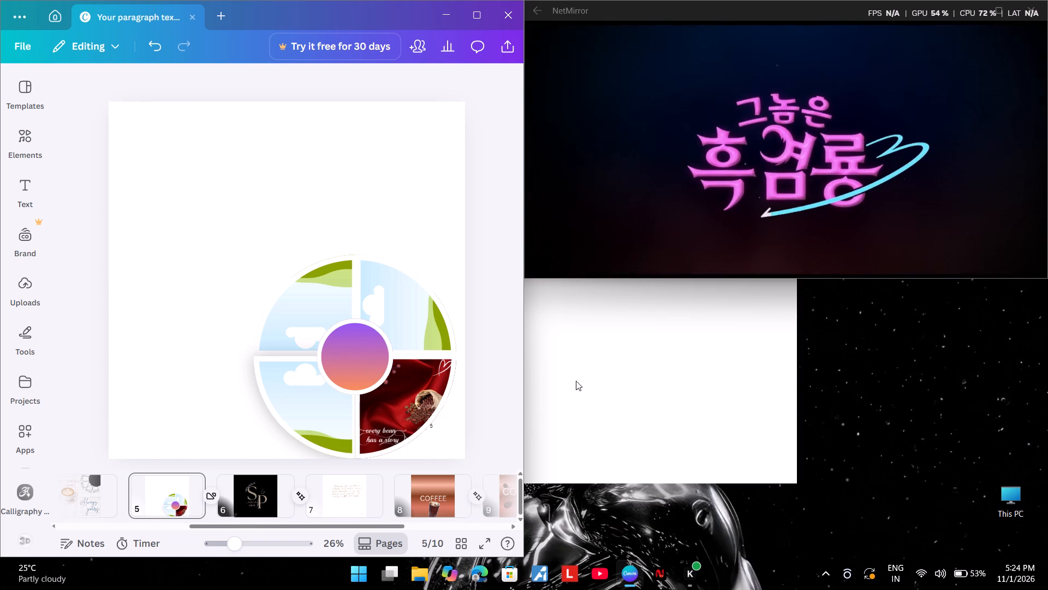
In NetMirror, leave the ending episode 10 of My Dearest Nemesis and start playing episode 11.
double_click(826, 168)
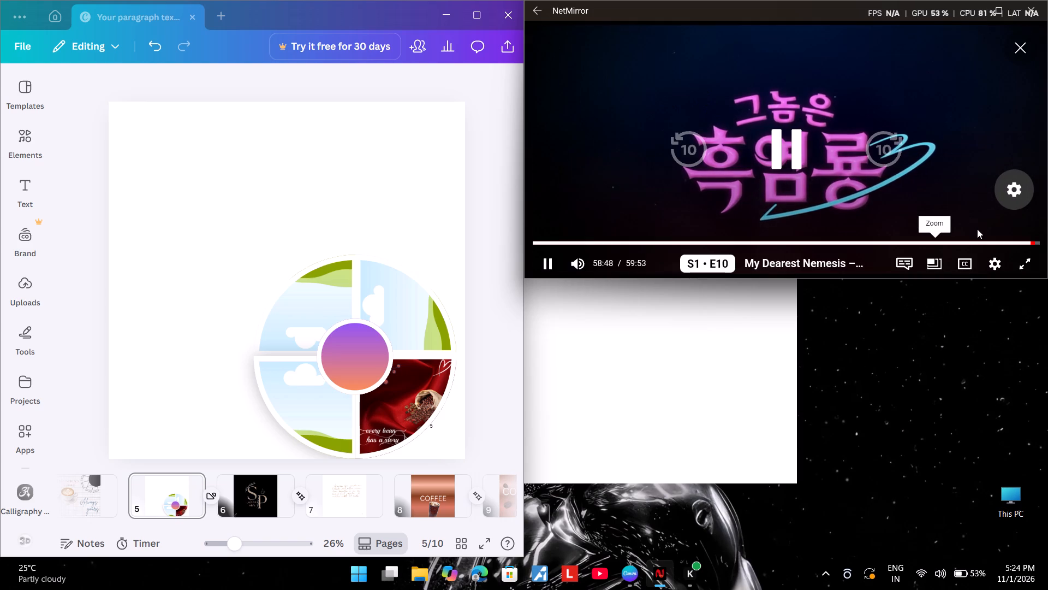
drag(1026, 56, 1031, 54)
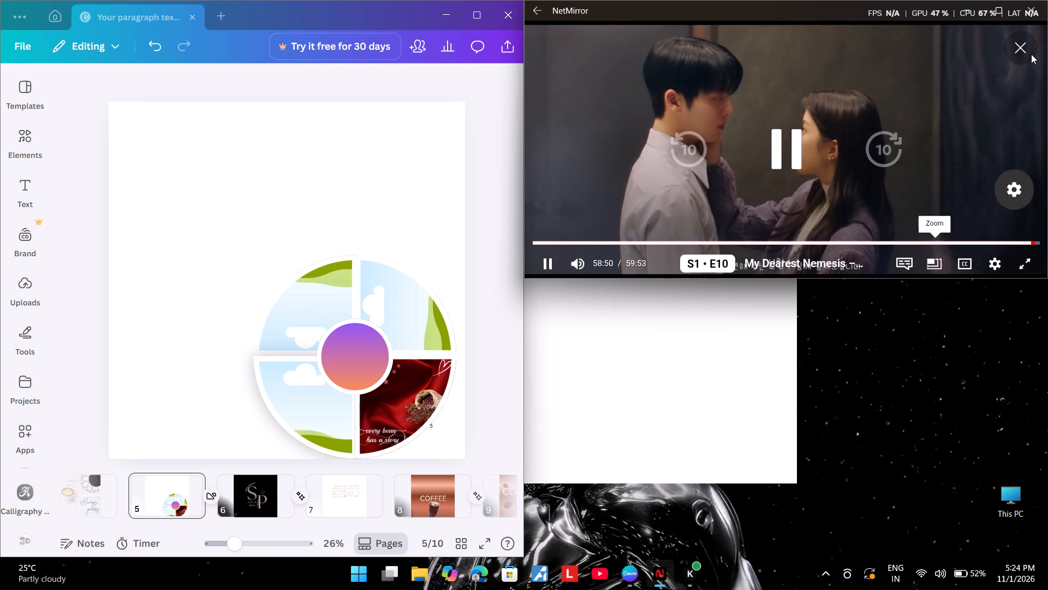
click(1027, 45)
scroll(858, 204, down, 1)
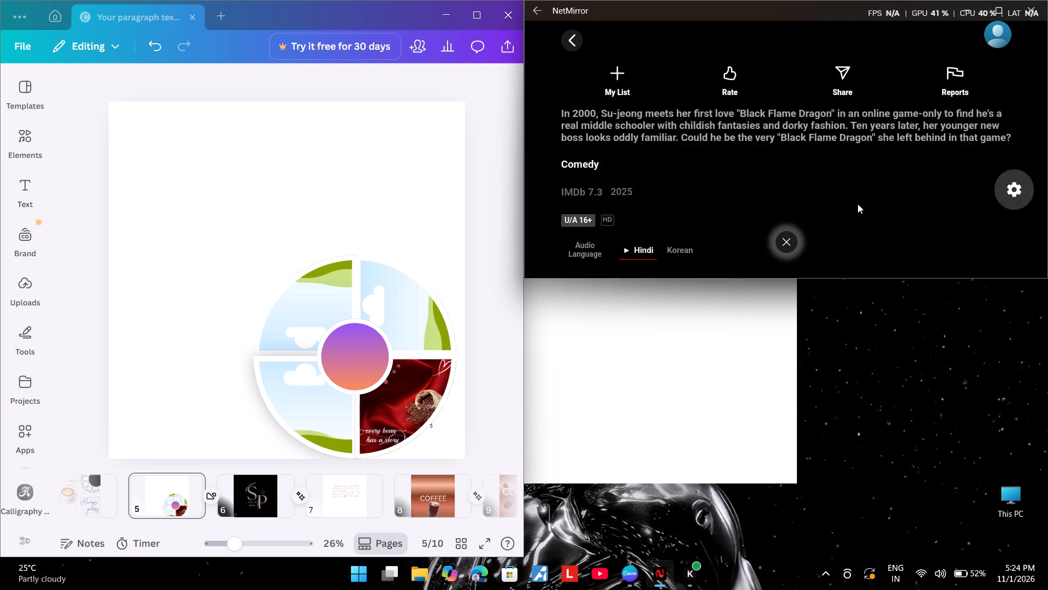
scroll(858, 204, down, 1)
click(774, 169)
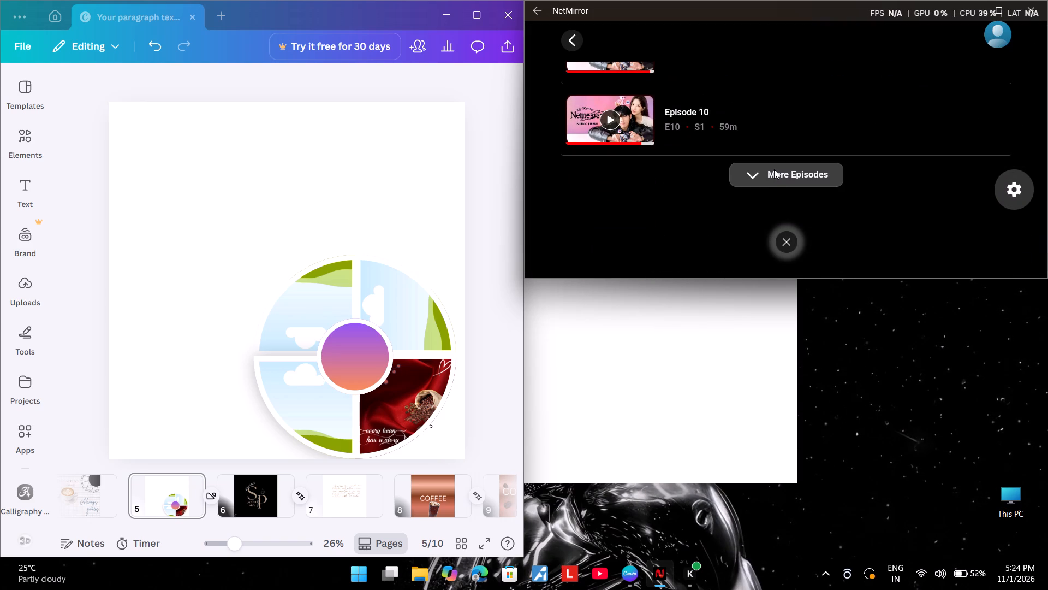
click(603, 170)
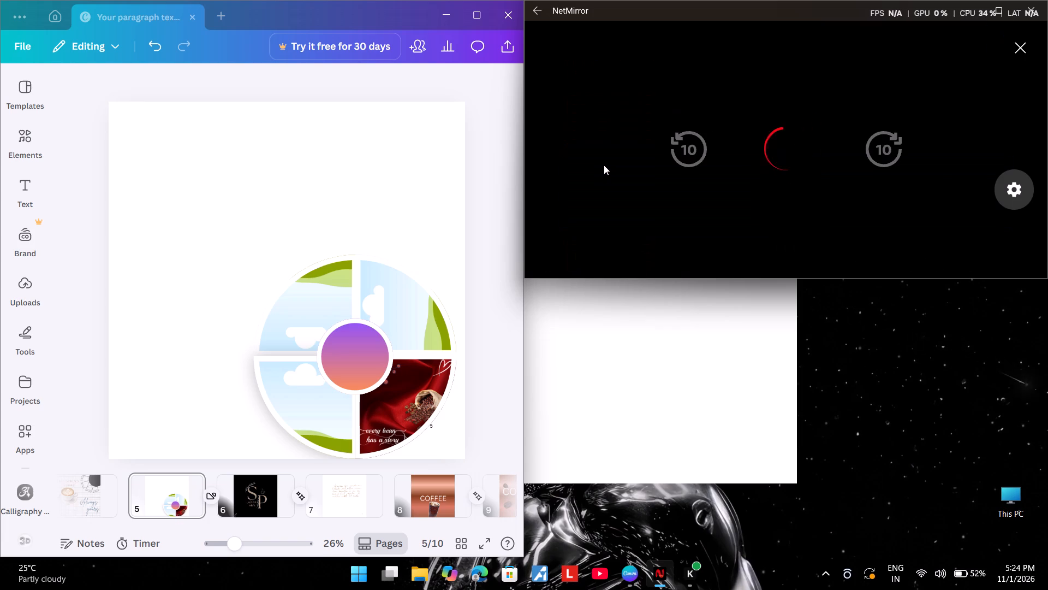
Back in Canva, try to rotate the empty, upside-down upper-left frame of the circular collage on page 5.
scroll(310, 463, right, 1)
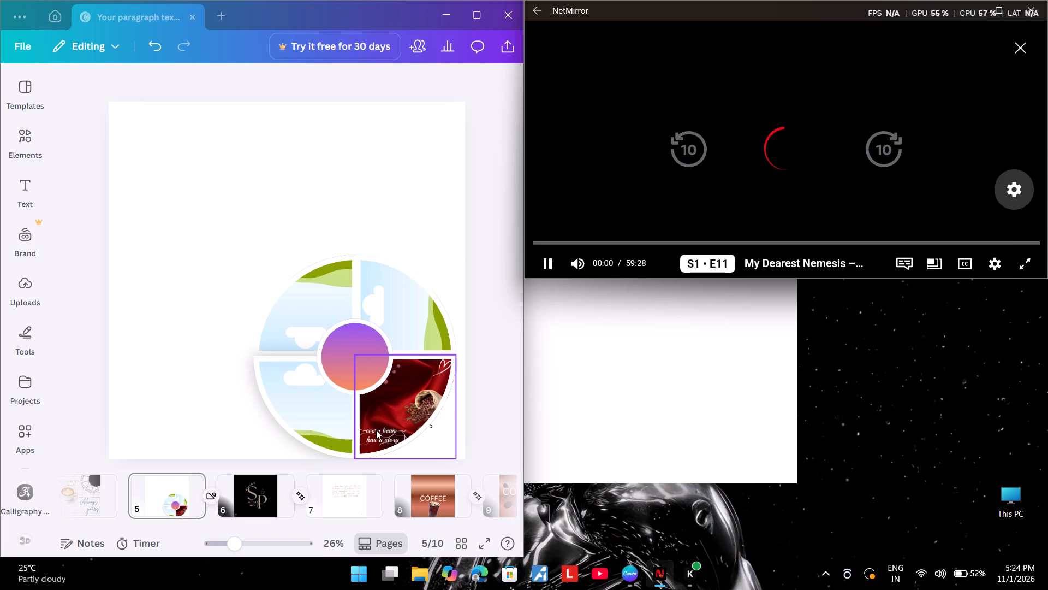
scroll(346, 505, right, 1)
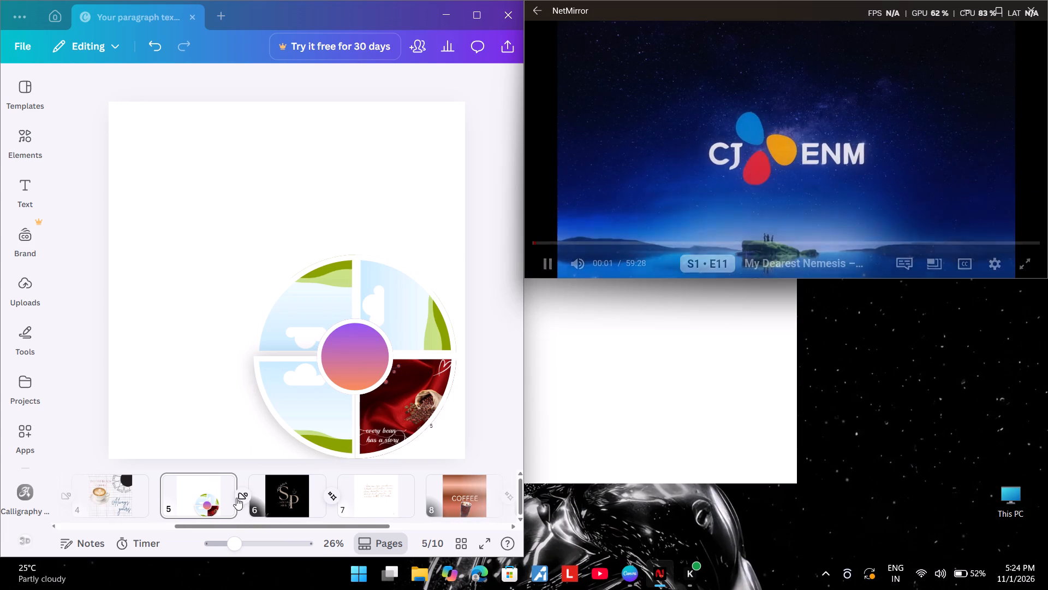
scroll(236, 498, right, 2)
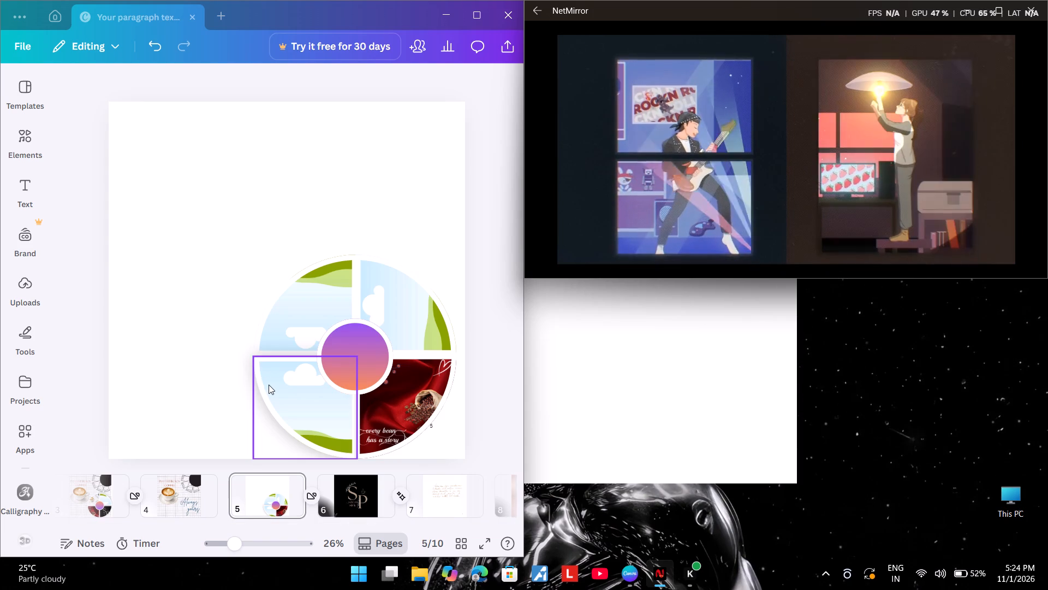
click(270, 385)
click(325, 296)
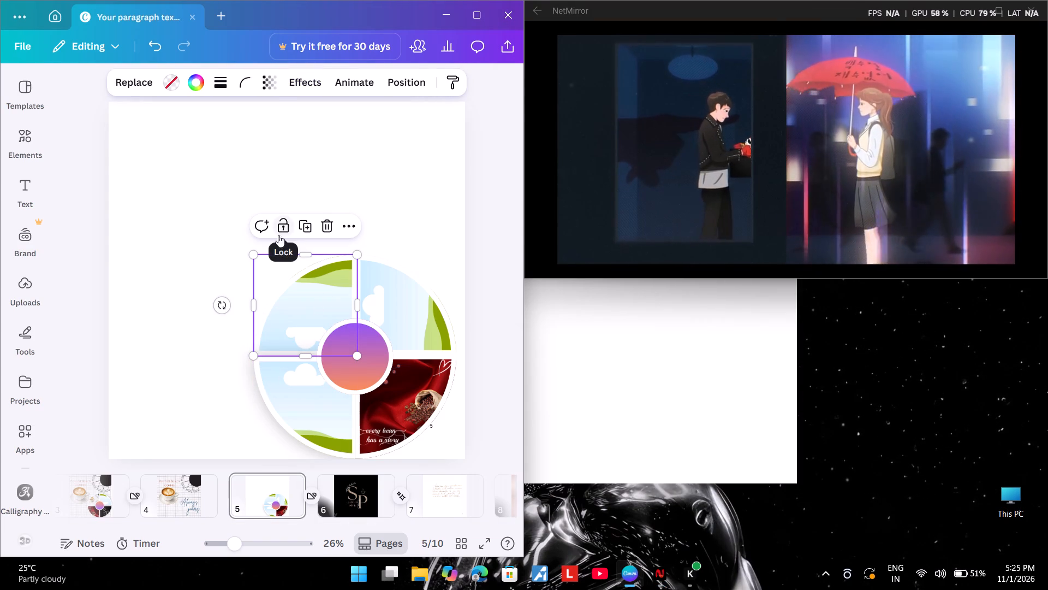
click(224, 311)
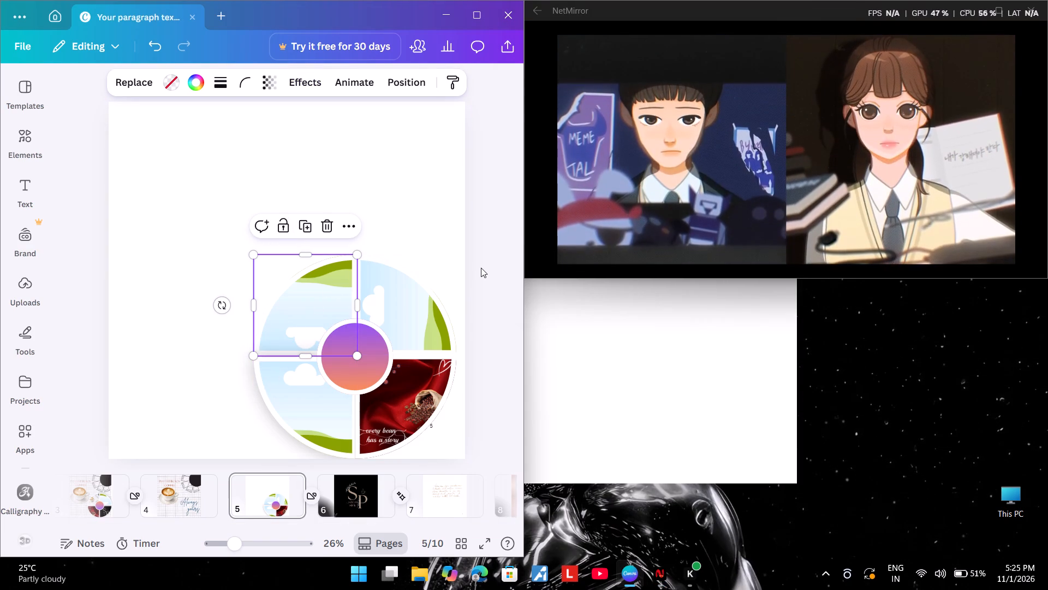
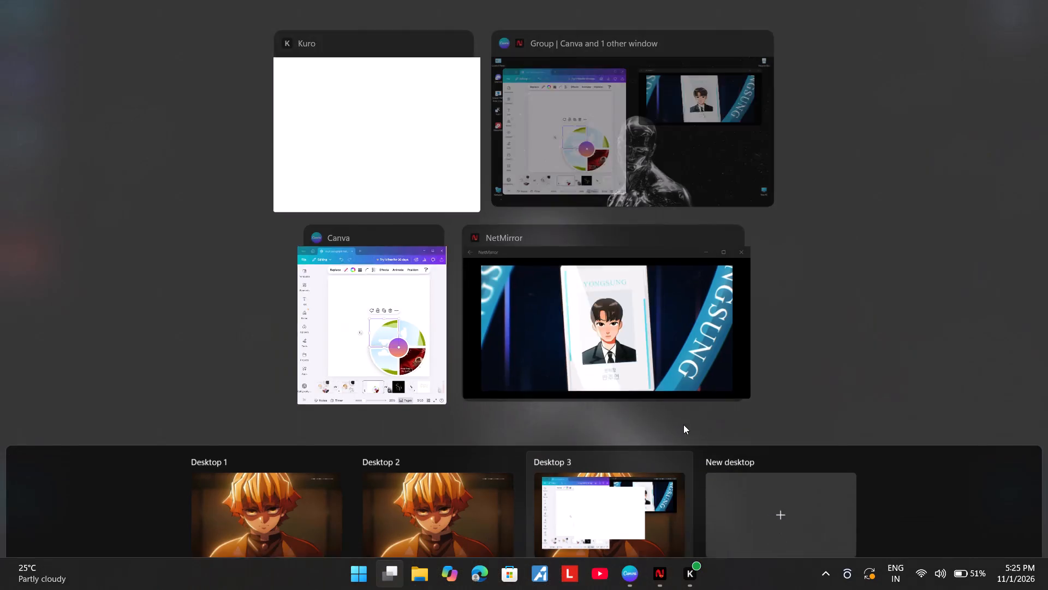
Return to the windows showing Canva and NetMirror and skip forward past the opening of episode 11 in NetMirror.
click(558, 101)
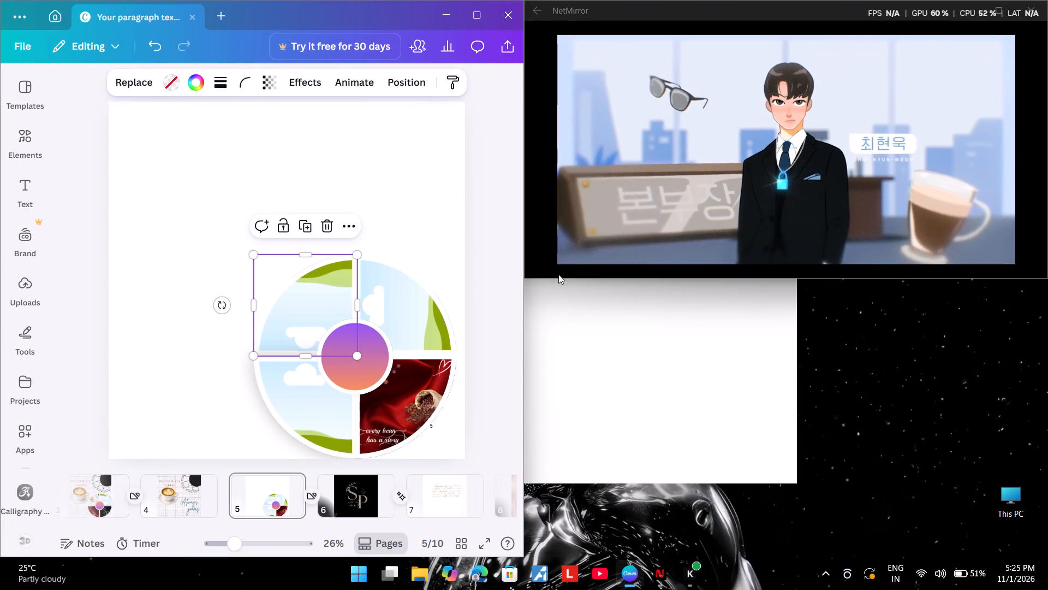
click(1047, 179)
click(964, 180)
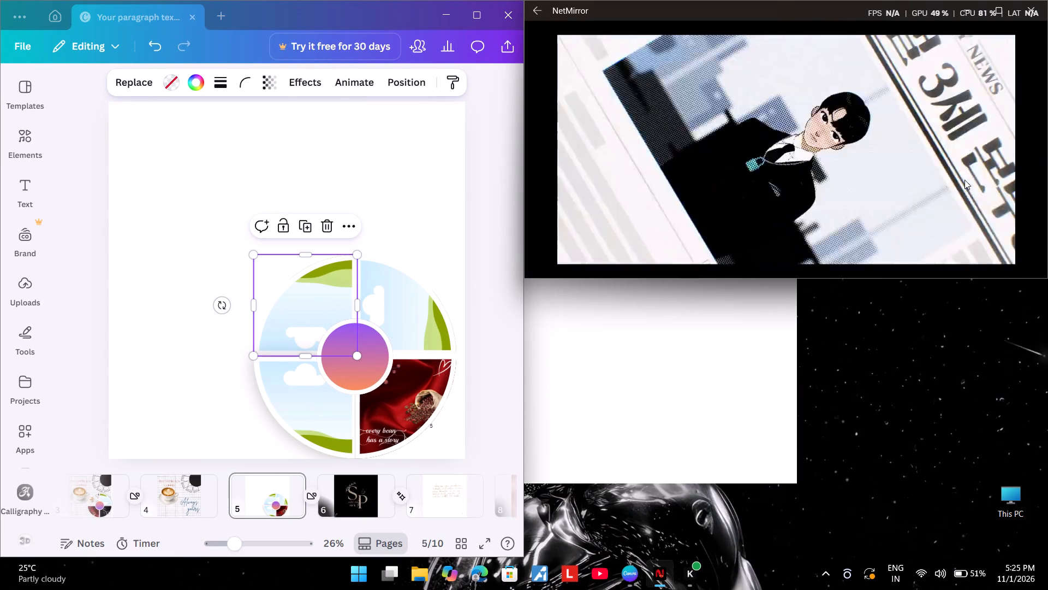
click(965, 161)
double_click(969, 161)
click(842, 133)
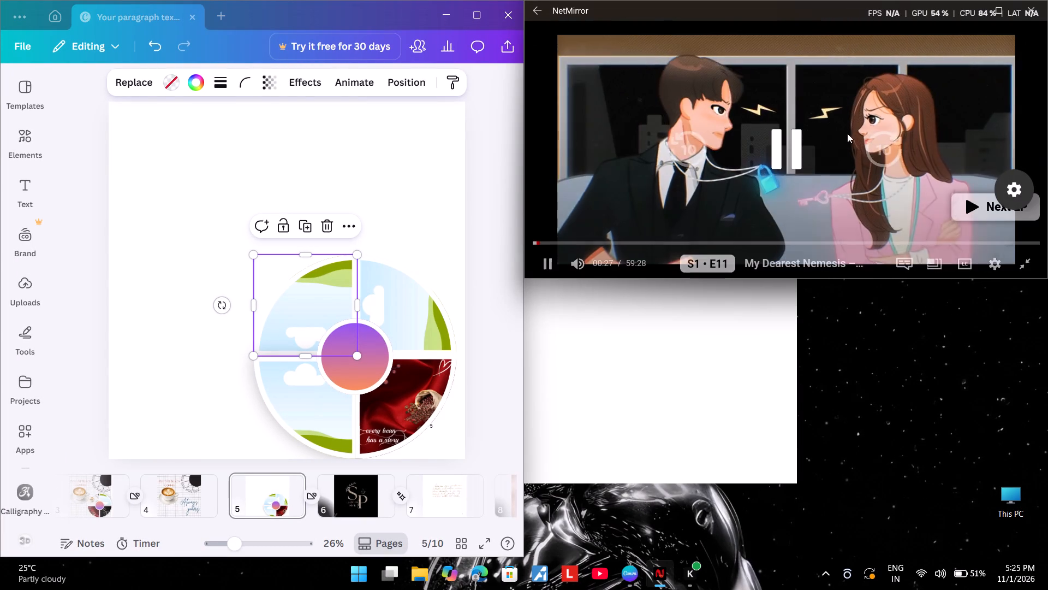
triple_click(867, 136)
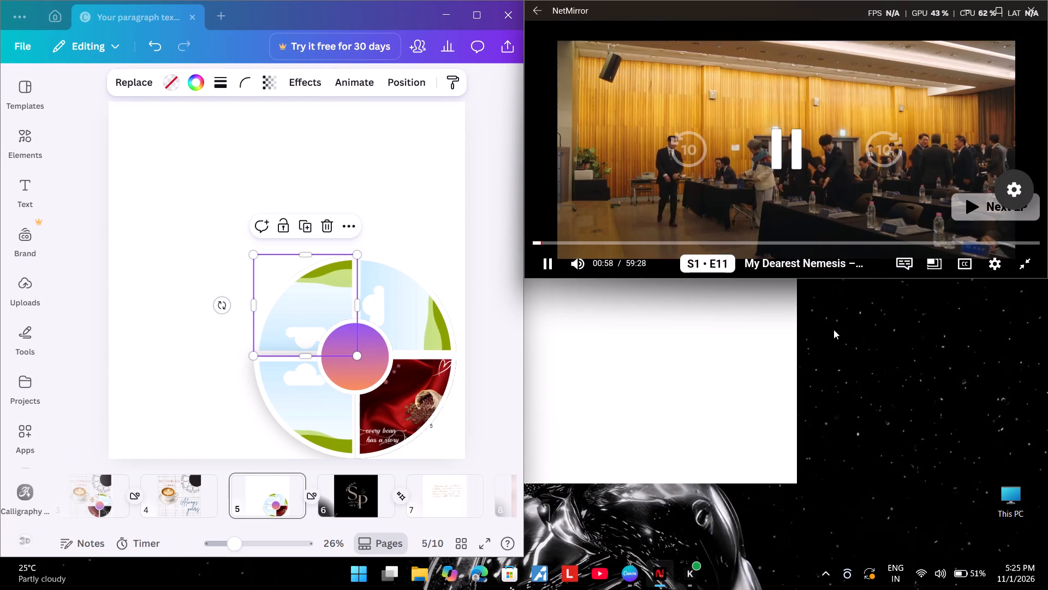
click(877, 364)
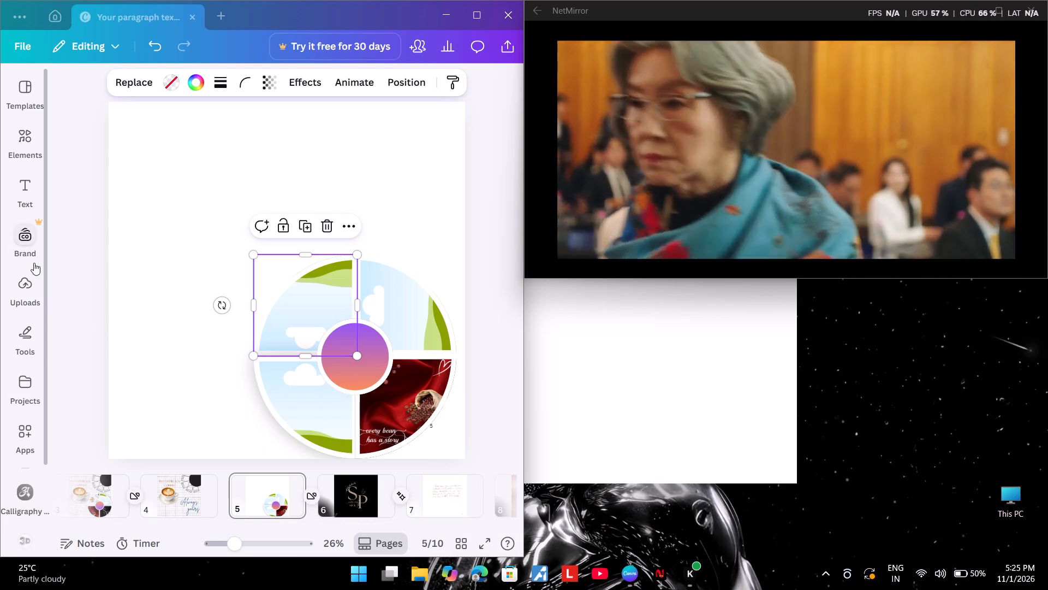
In Canva, add the "Instant Black Coffee – Always yours" image from the uploads to page 5.
double_click(21, 296)
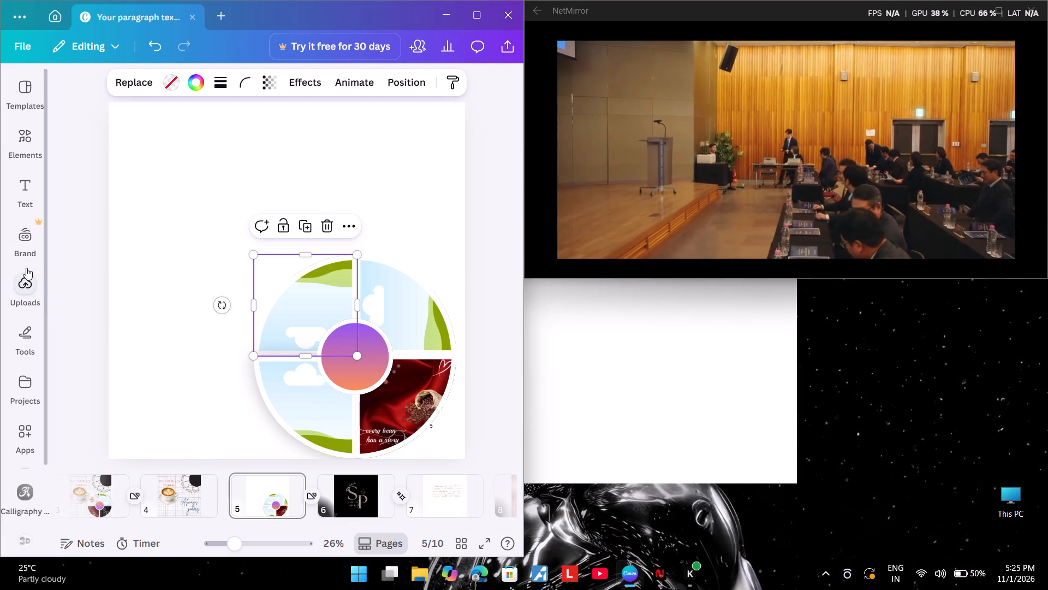
click(26, 274)
click(99, 323)
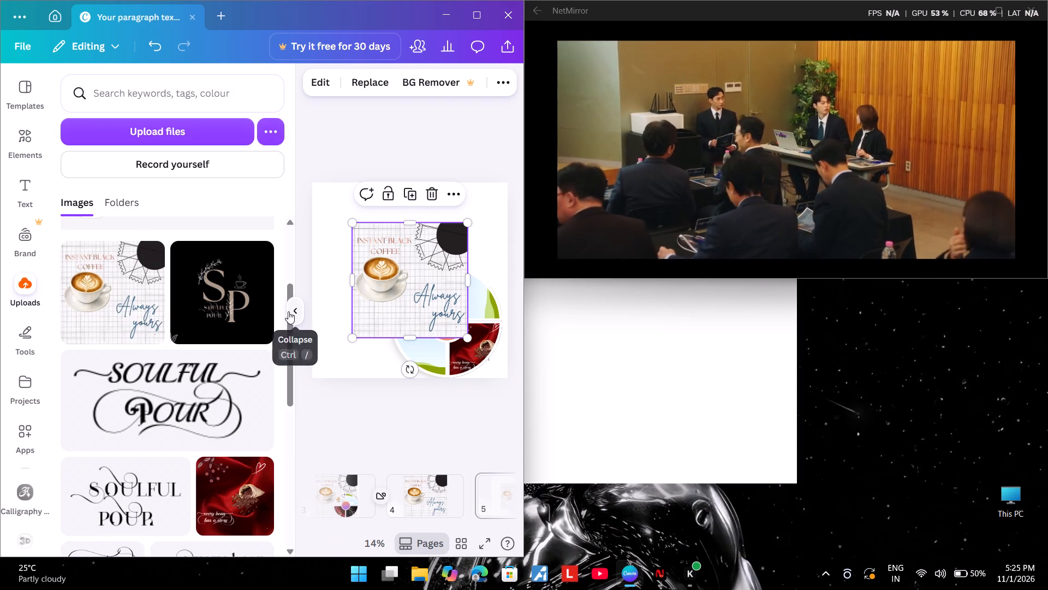
click(288, 311)
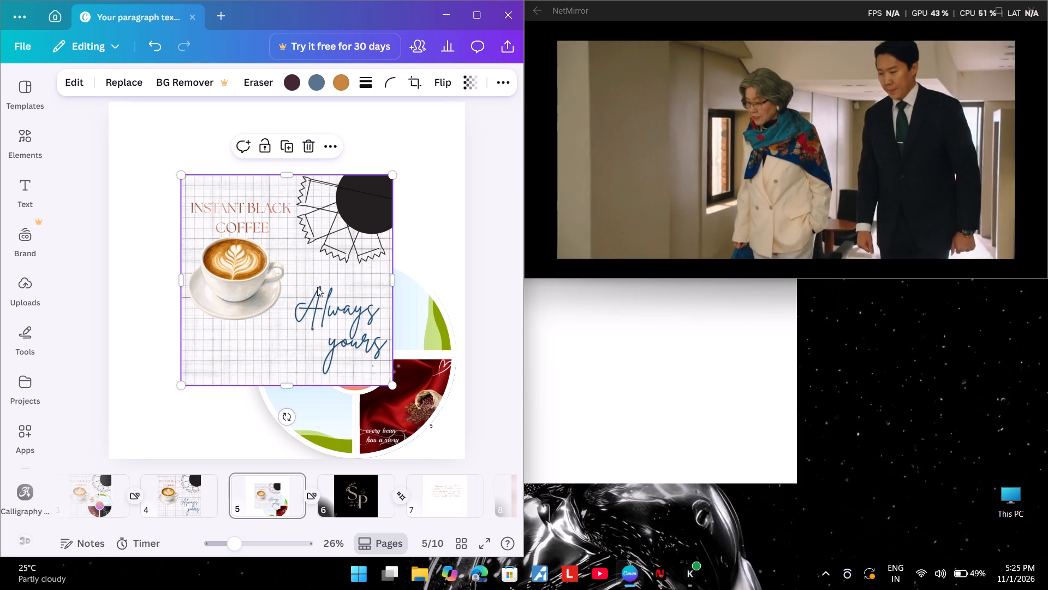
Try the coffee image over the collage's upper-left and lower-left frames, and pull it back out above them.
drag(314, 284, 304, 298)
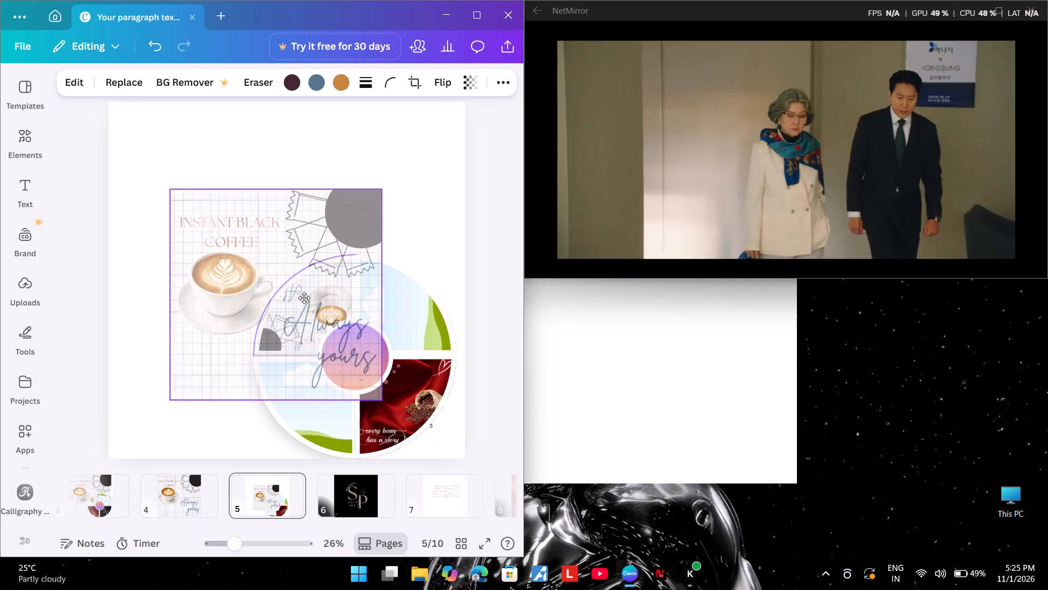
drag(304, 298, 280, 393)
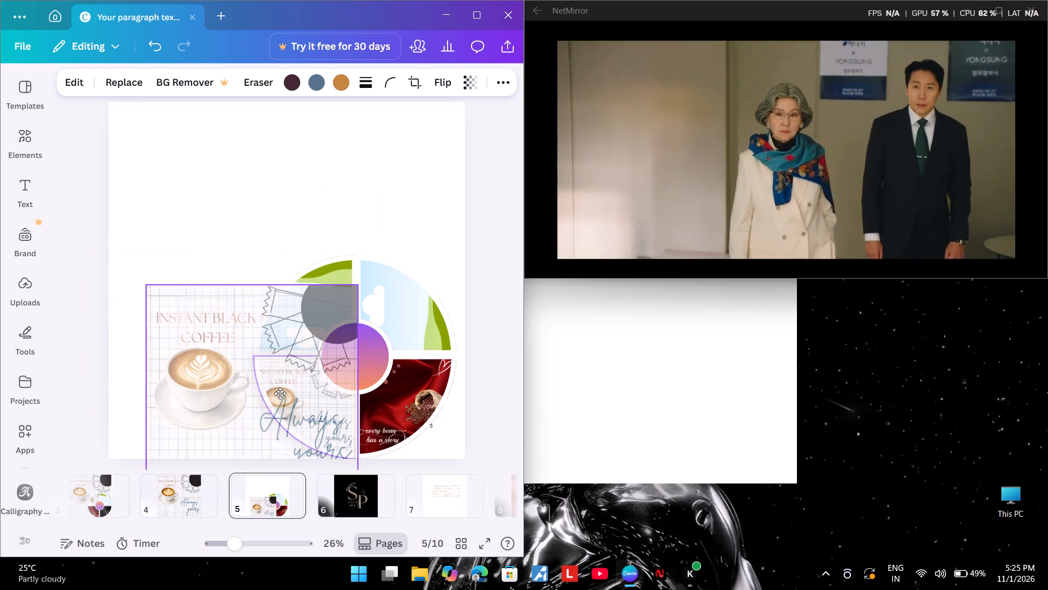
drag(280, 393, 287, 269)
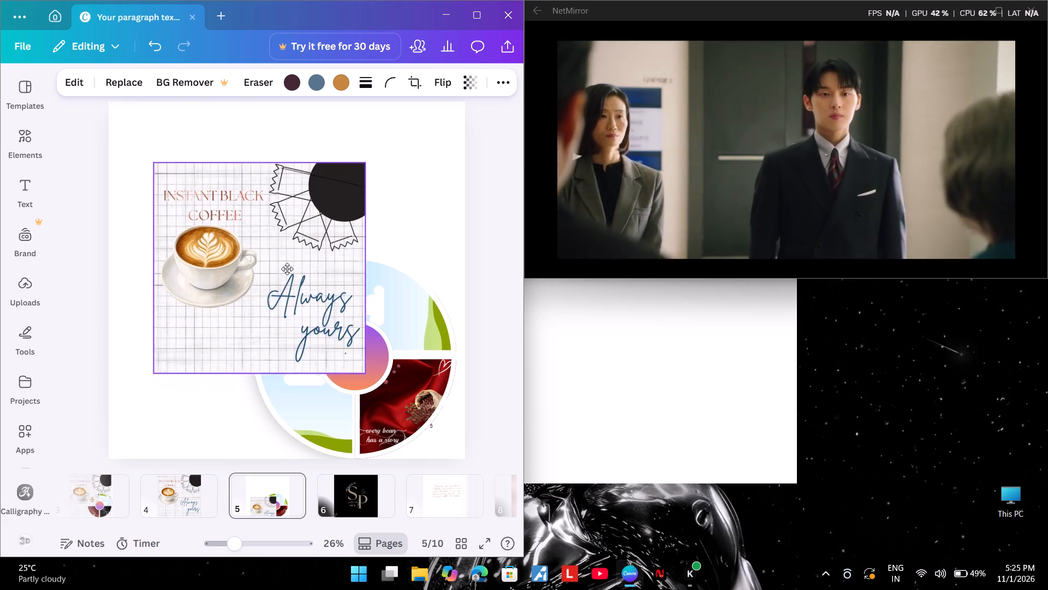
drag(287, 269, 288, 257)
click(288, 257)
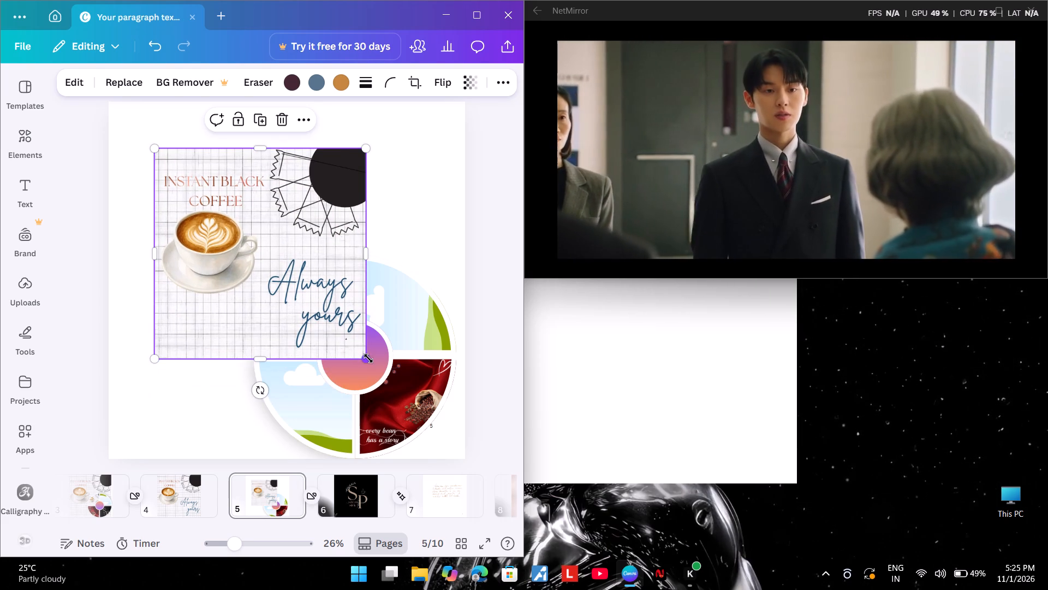
Shrink the coffee image, narrow it from its right edge, and place it into the collage's empty lower-left frame.
drag(368, 358, 315, 289)
drag(229, 197, 313, 353)
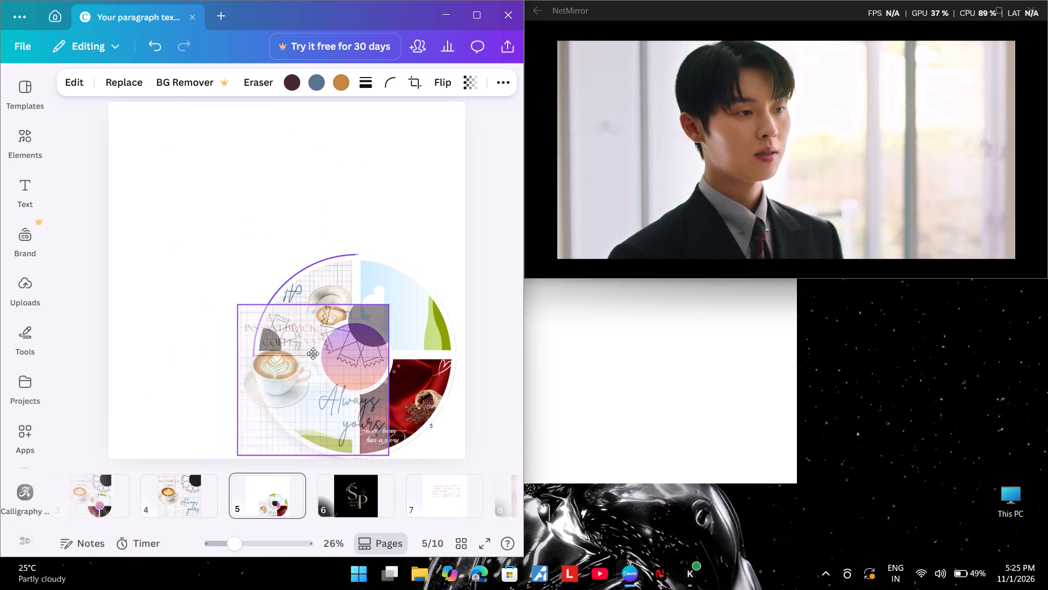
drag(313, 353, 325, 359)
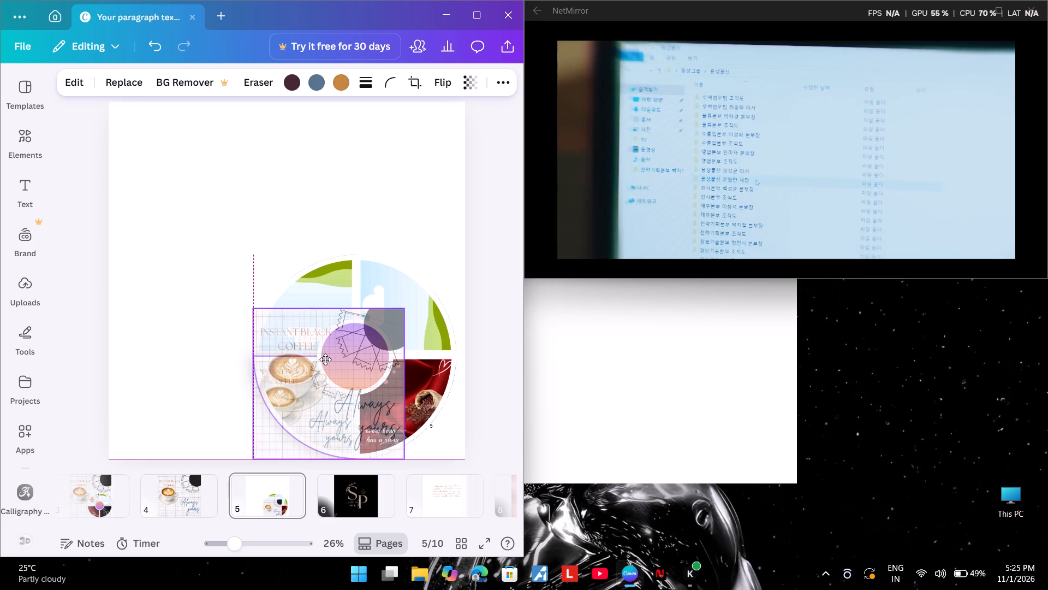
drag(325, 359, 317, 234)
drag(317, 229, 317, 197)
middle_click(318, 196)
click(318, 194)
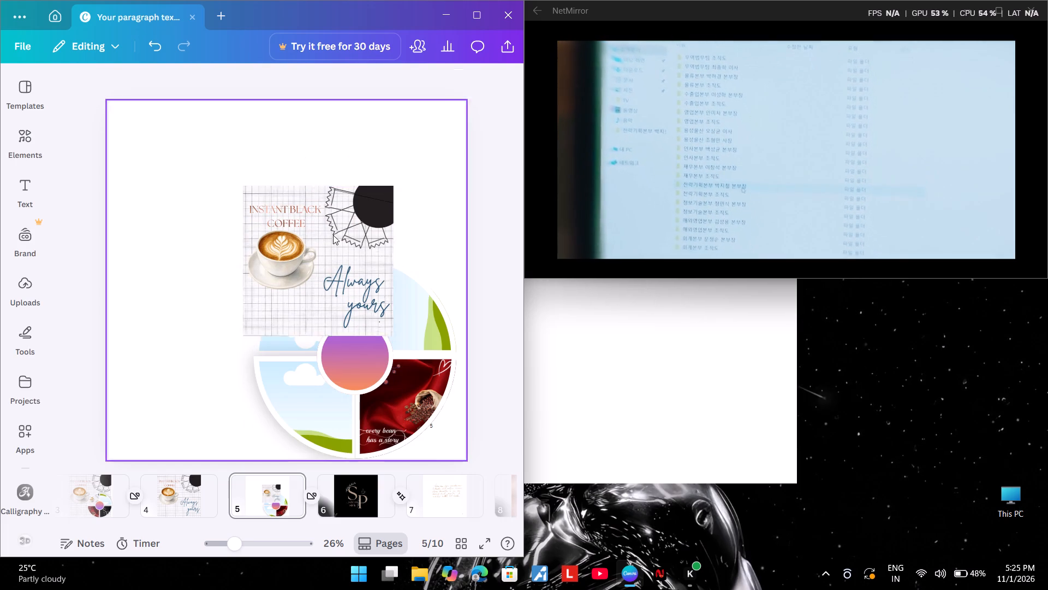
click(363, 234)
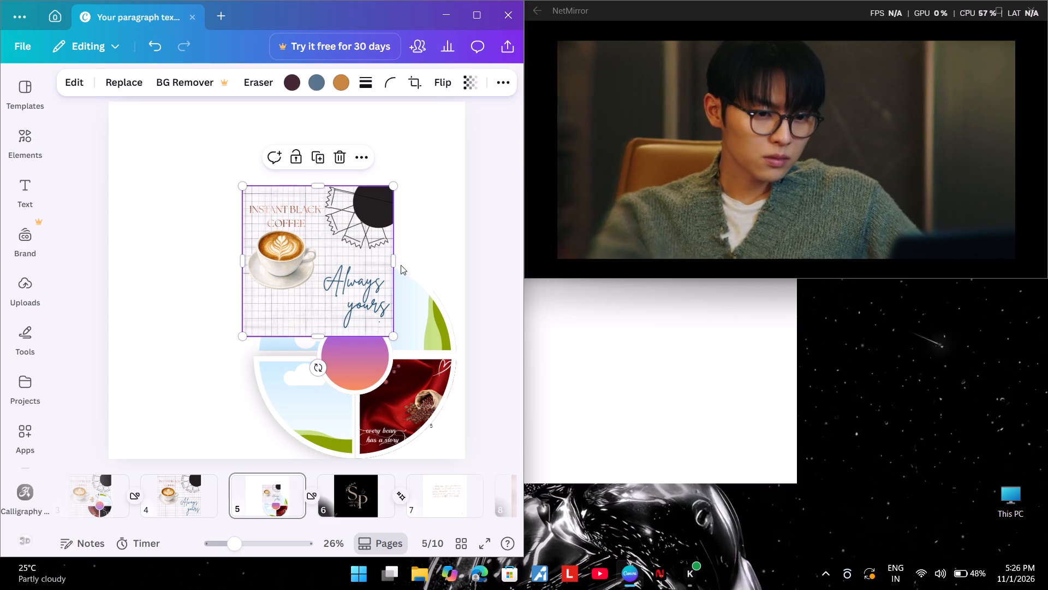
drag(390, 263, 377, 256)
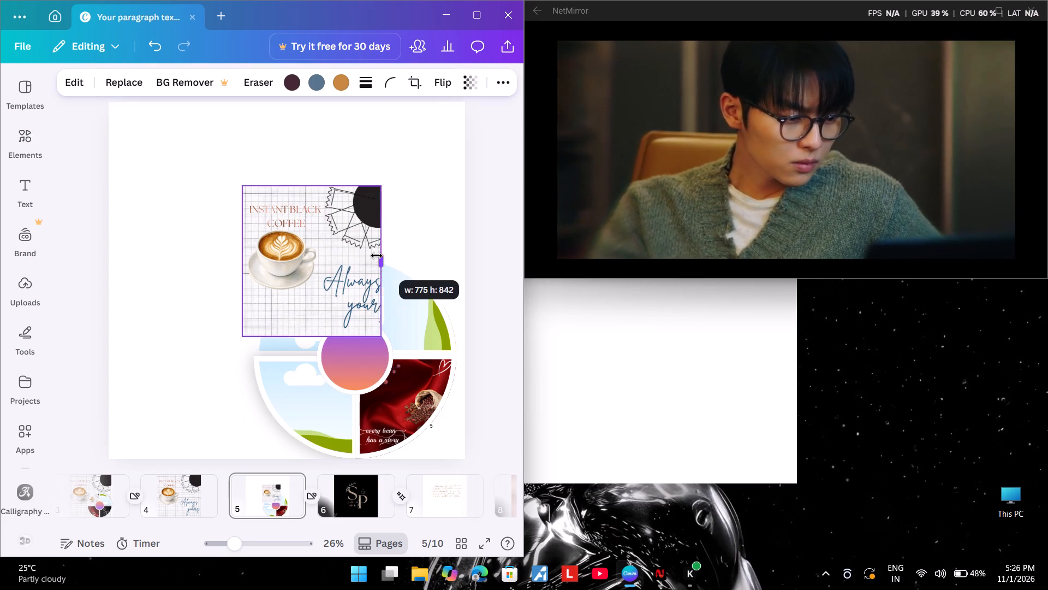
drag(377, 256, 362, 253)
drag(296, 246, 320, 370)
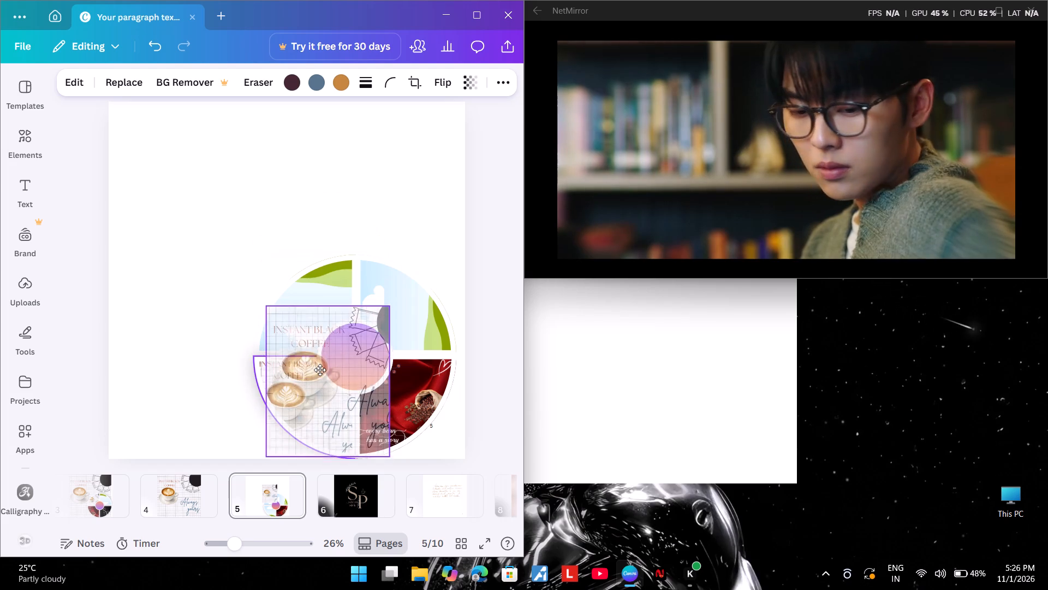
drag(320, 370, 319, 375)
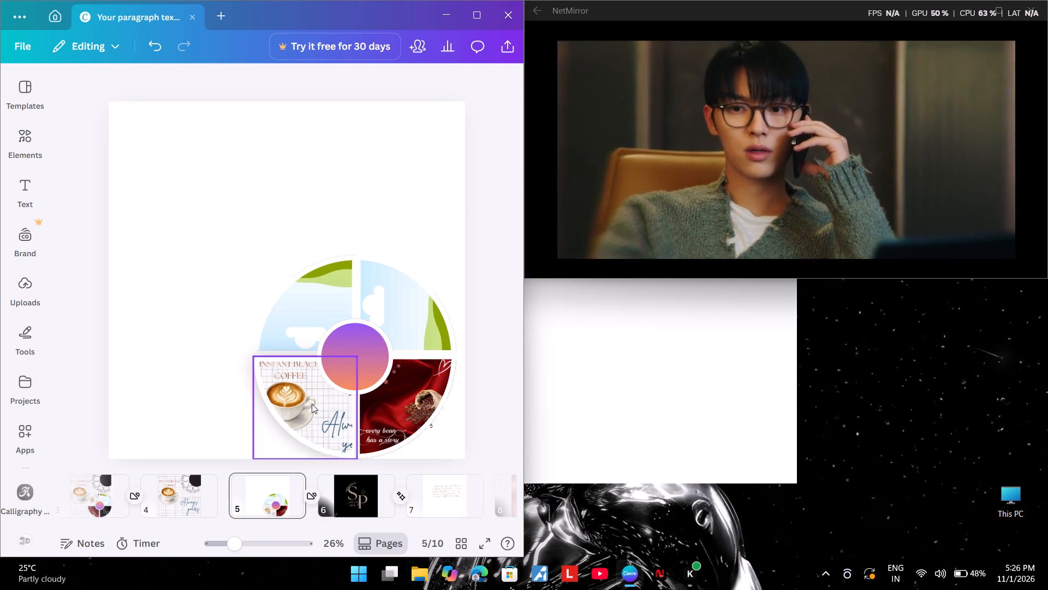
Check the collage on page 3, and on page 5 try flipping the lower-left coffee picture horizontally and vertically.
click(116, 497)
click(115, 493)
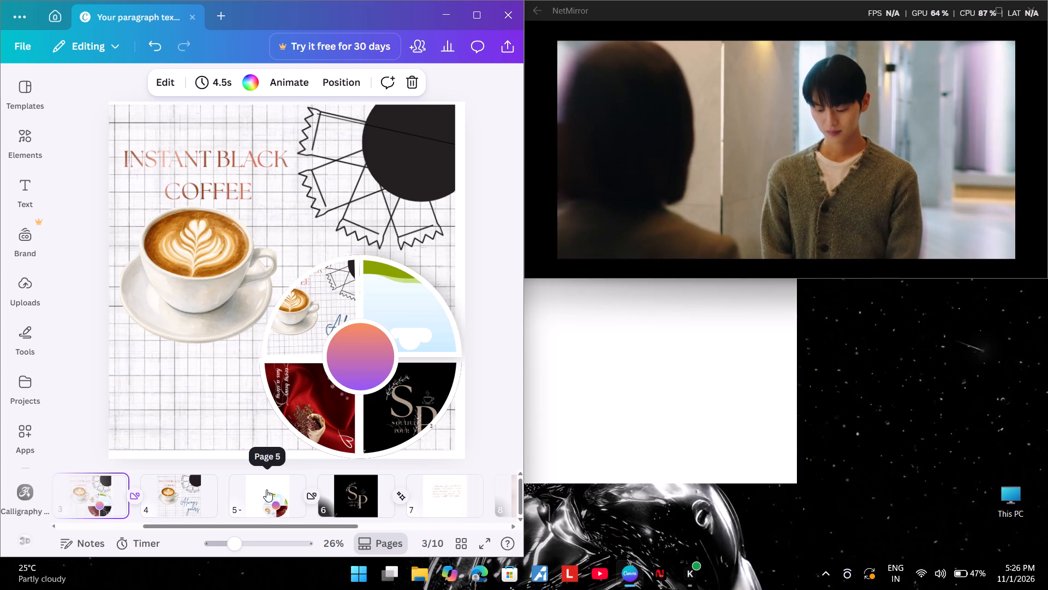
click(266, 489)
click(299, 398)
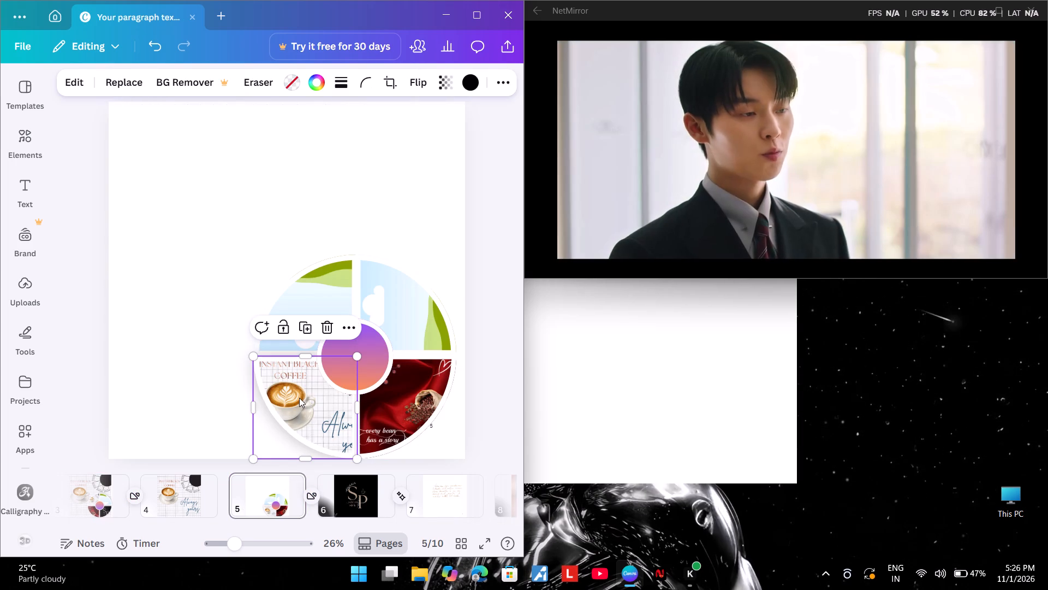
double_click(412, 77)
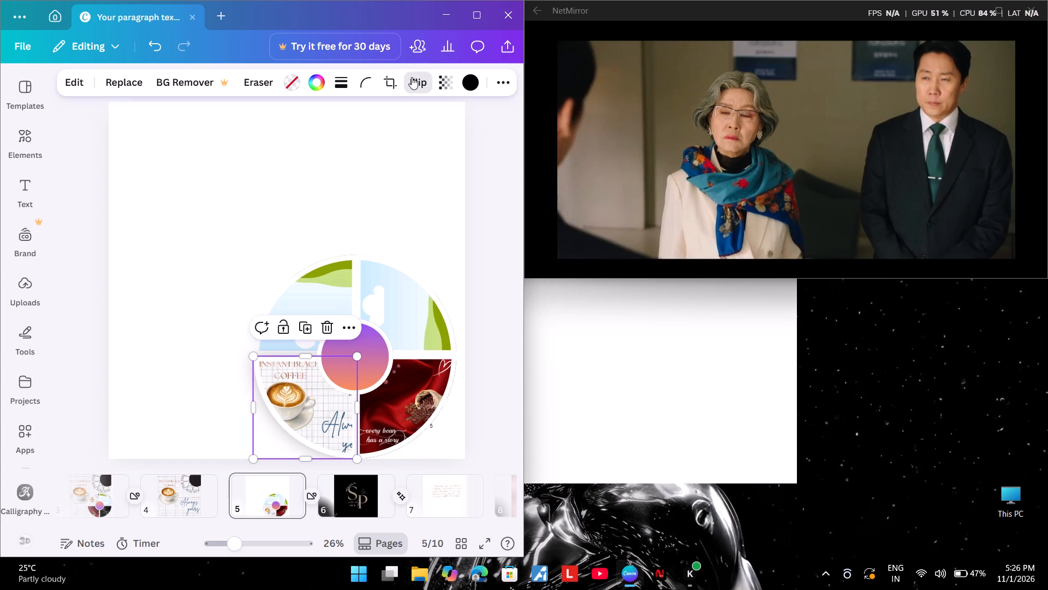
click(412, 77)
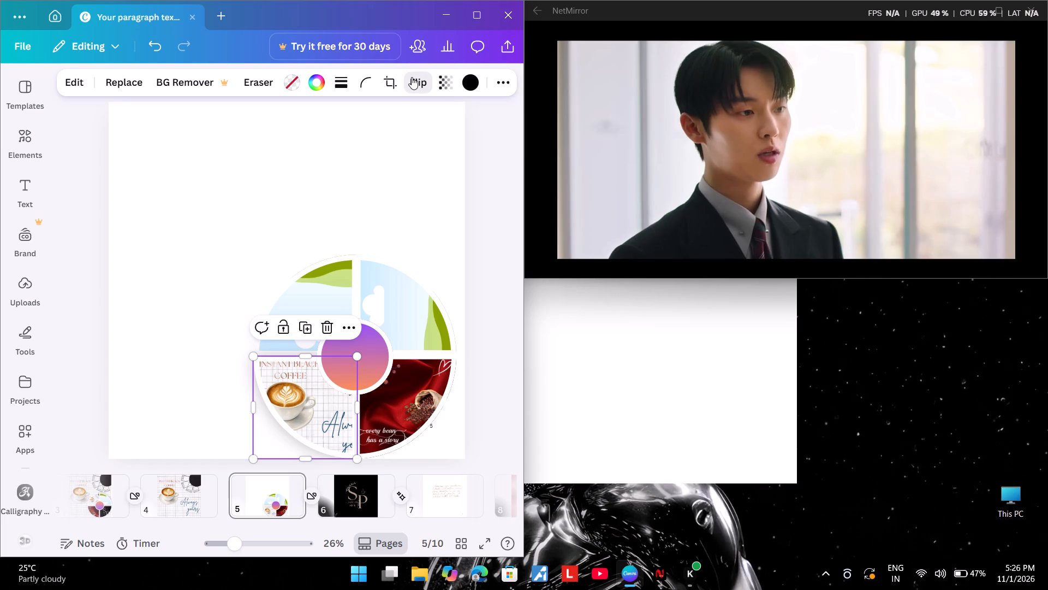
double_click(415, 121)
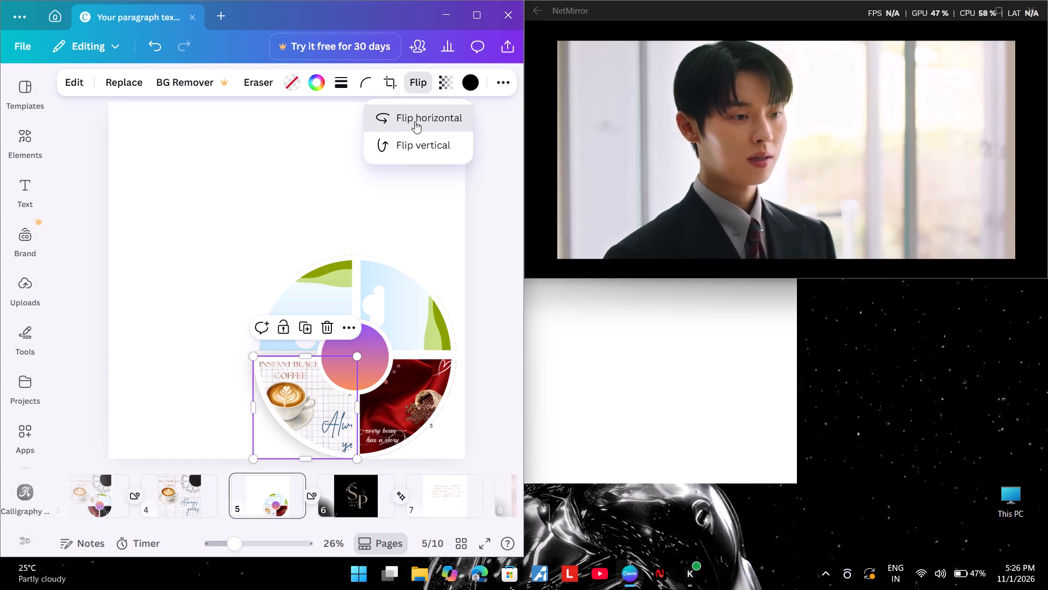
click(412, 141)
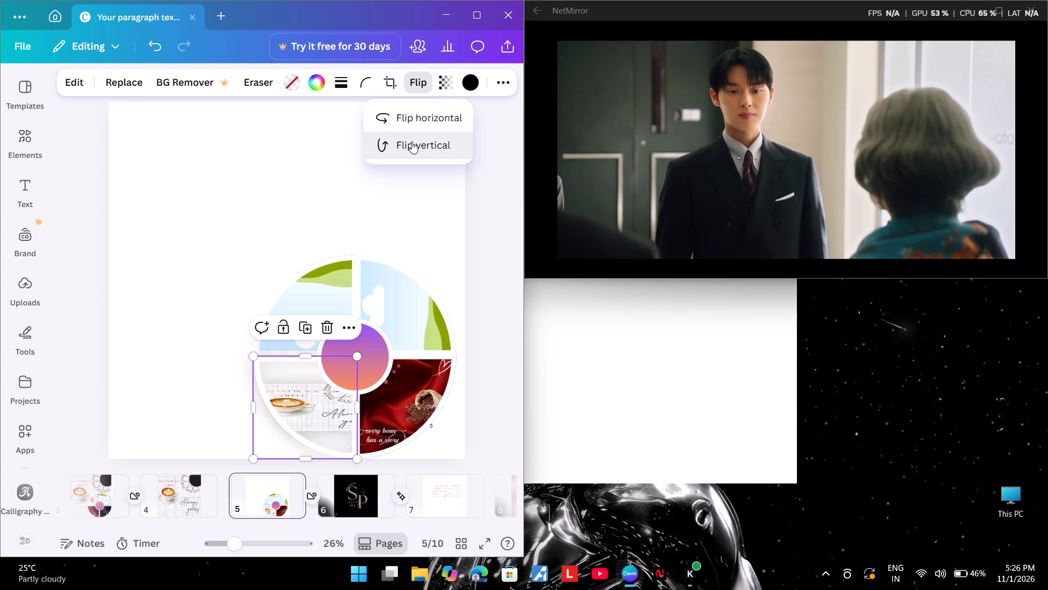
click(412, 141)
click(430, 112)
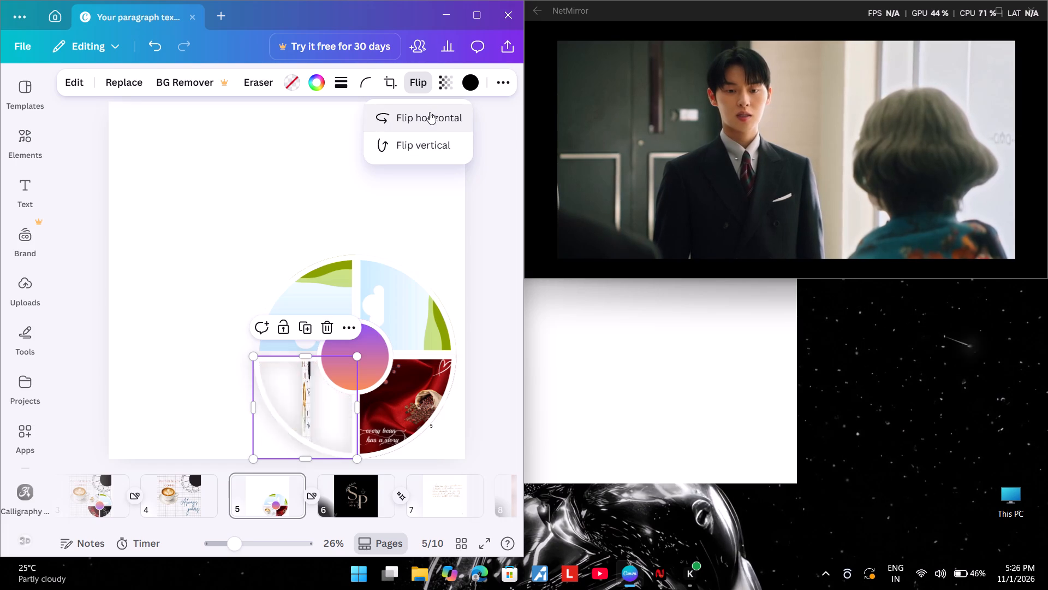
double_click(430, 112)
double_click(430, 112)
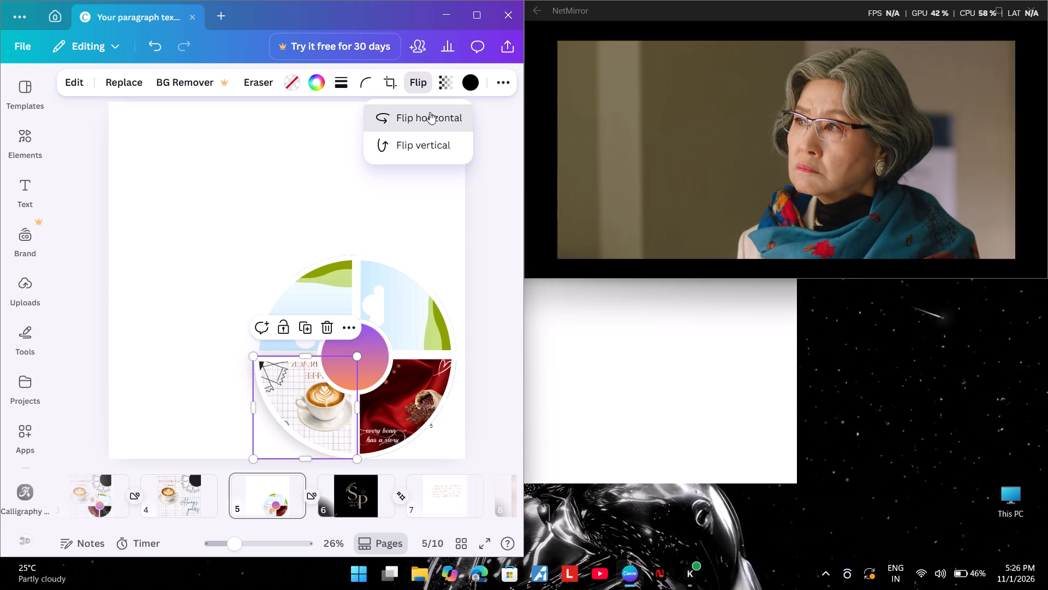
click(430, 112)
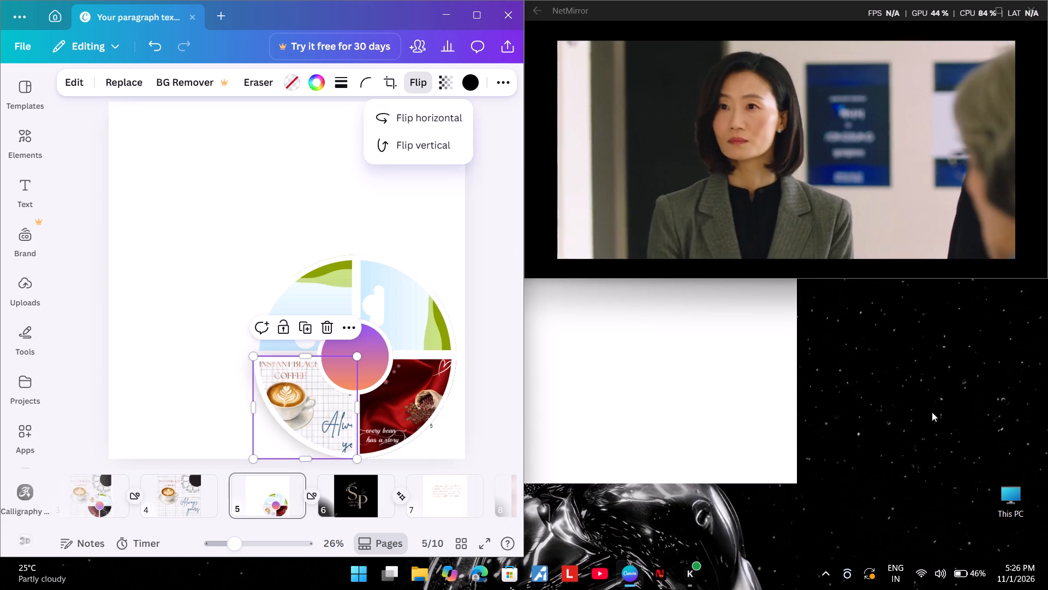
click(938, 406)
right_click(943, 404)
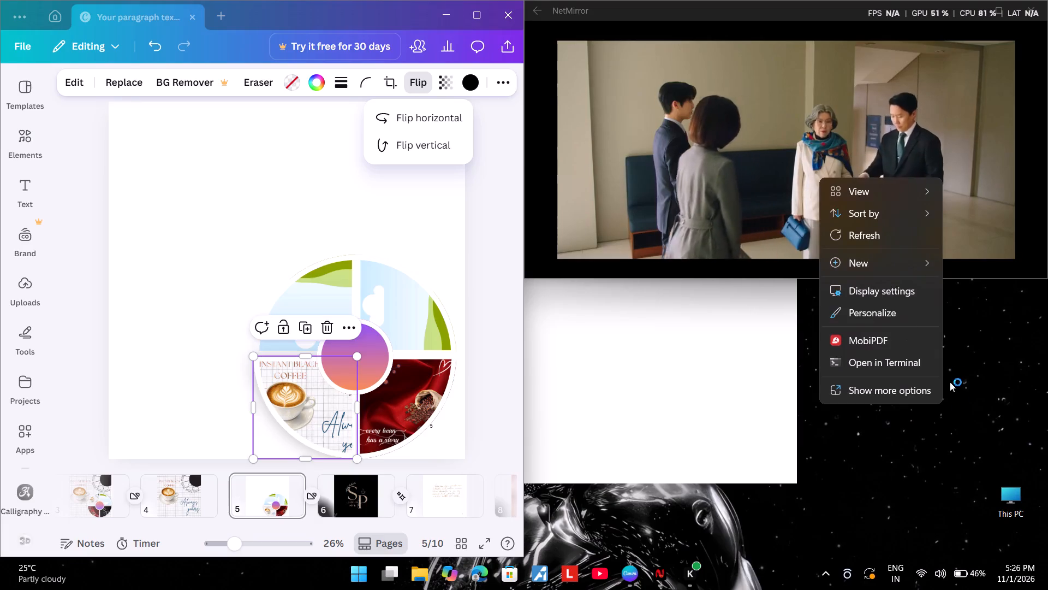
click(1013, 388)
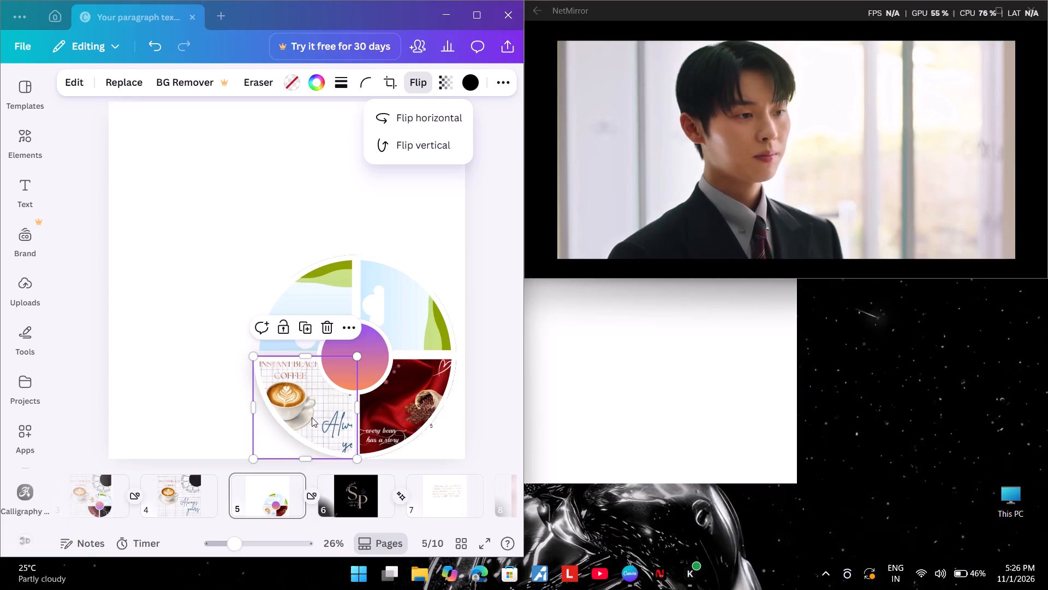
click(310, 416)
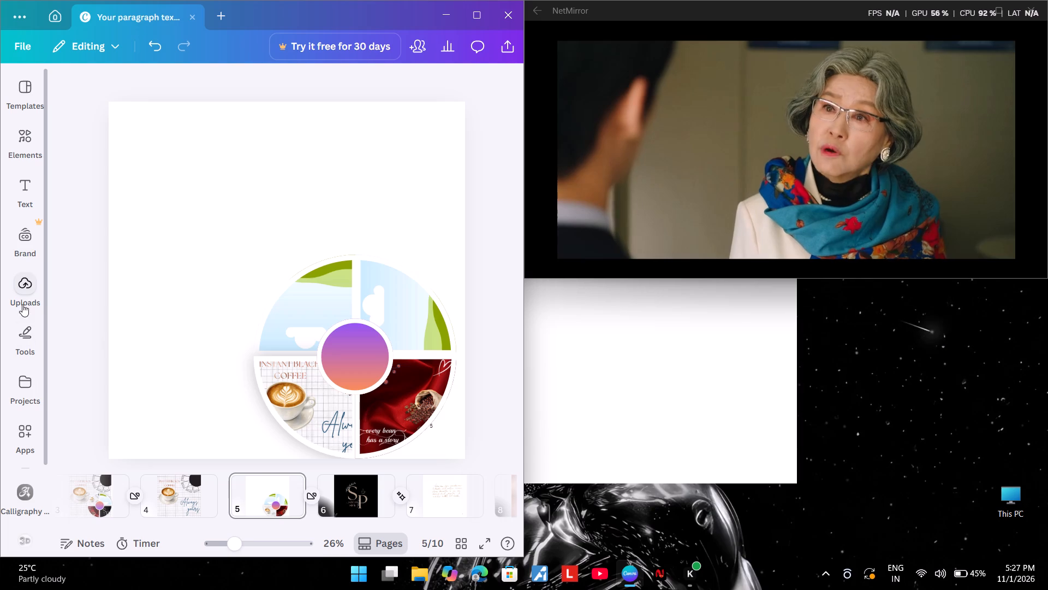
Add the black "SP Soulful Pour" logo image from the uploads to page 5.
double_click(19, 299)
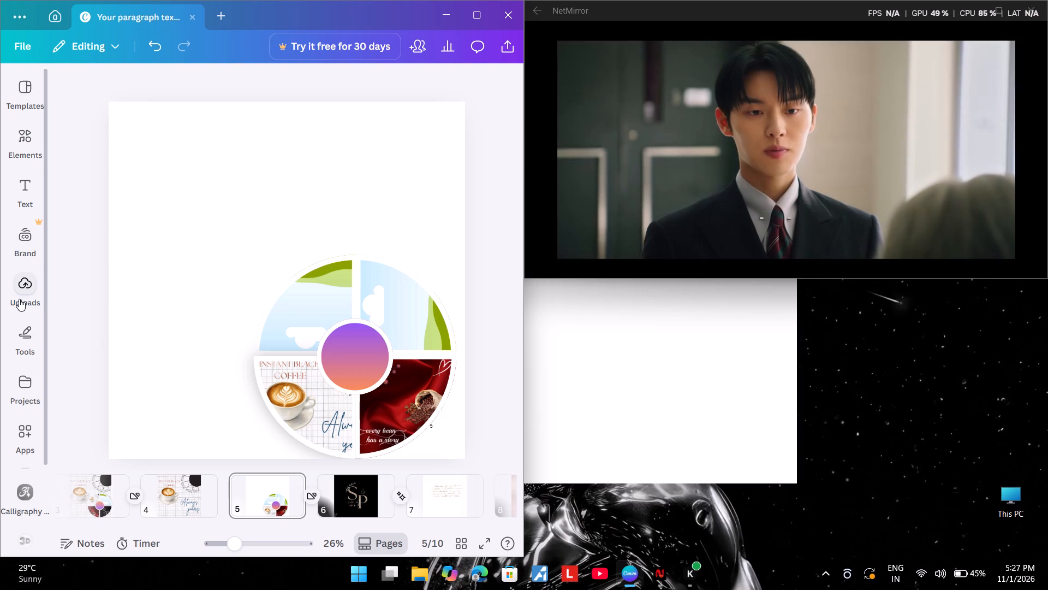
click(28, 286)
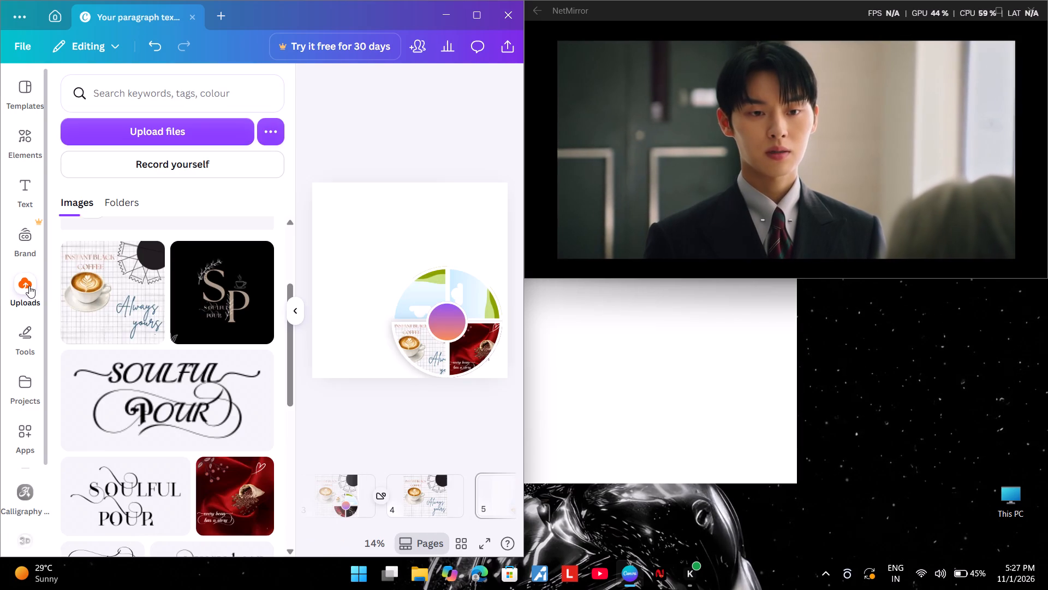
click(208, 300)
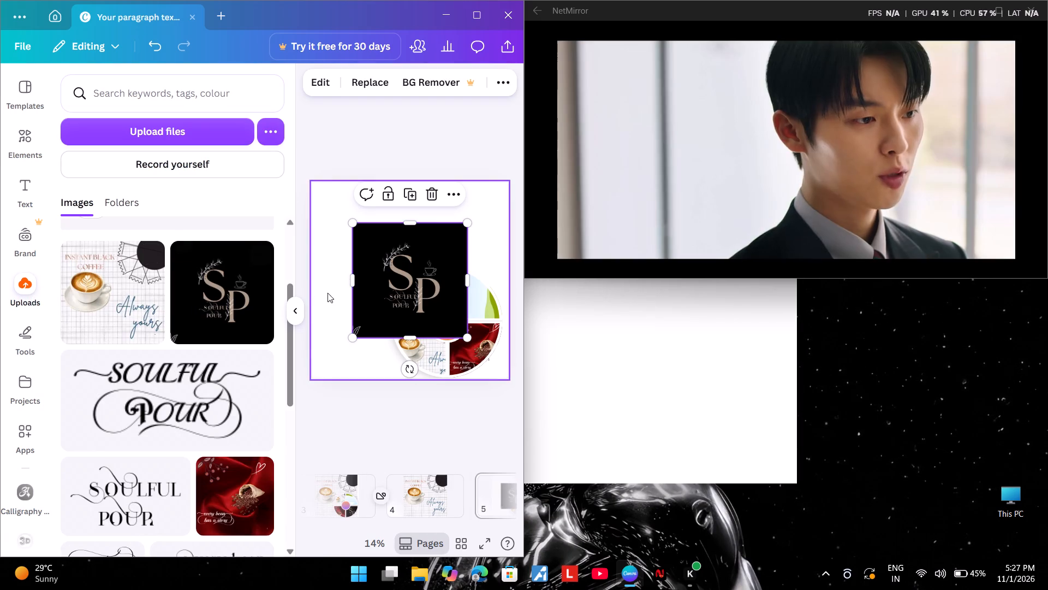
click(296, 303)
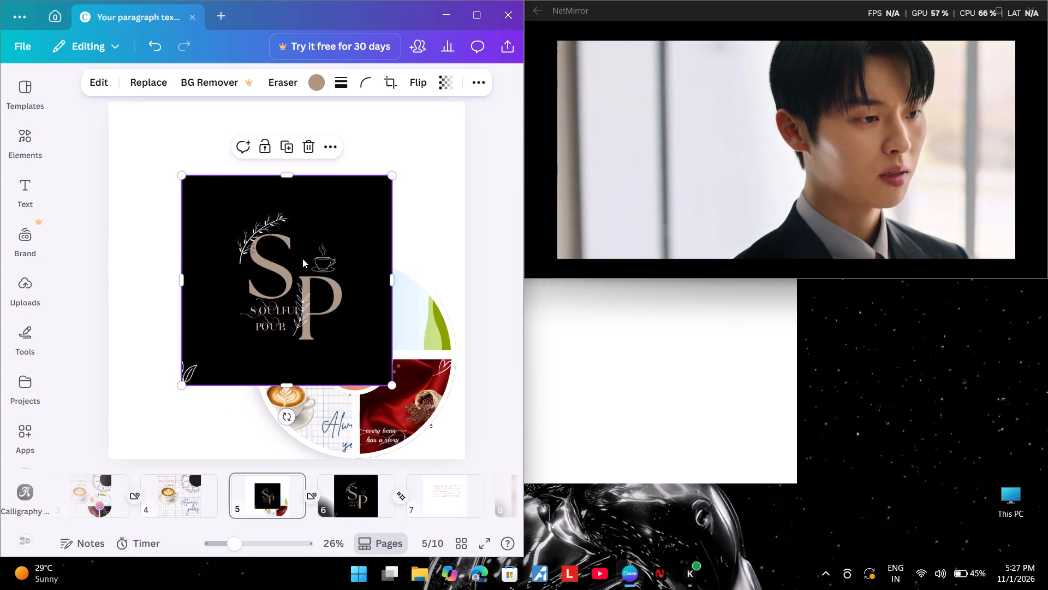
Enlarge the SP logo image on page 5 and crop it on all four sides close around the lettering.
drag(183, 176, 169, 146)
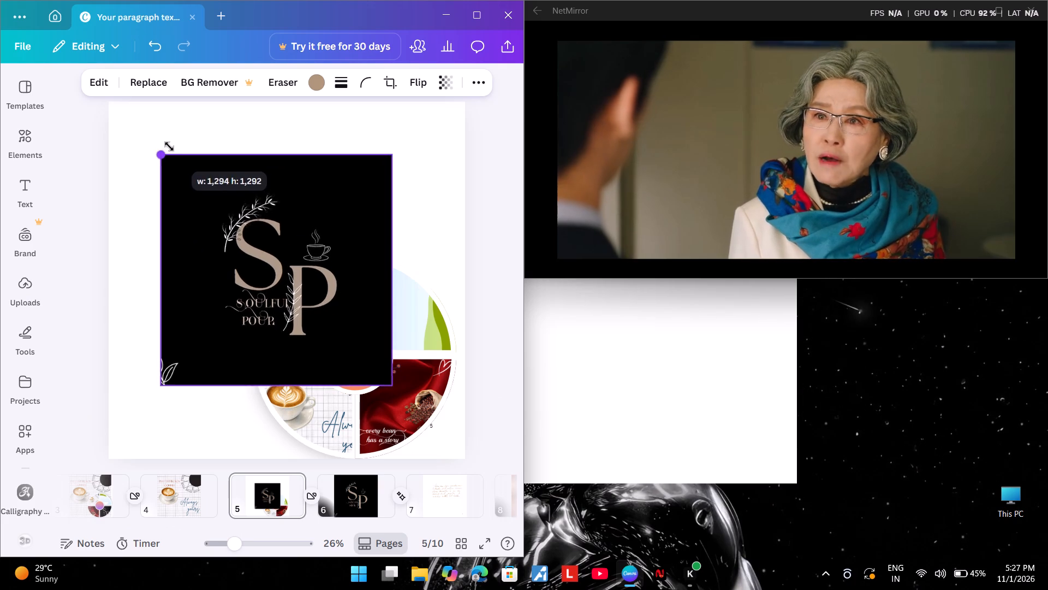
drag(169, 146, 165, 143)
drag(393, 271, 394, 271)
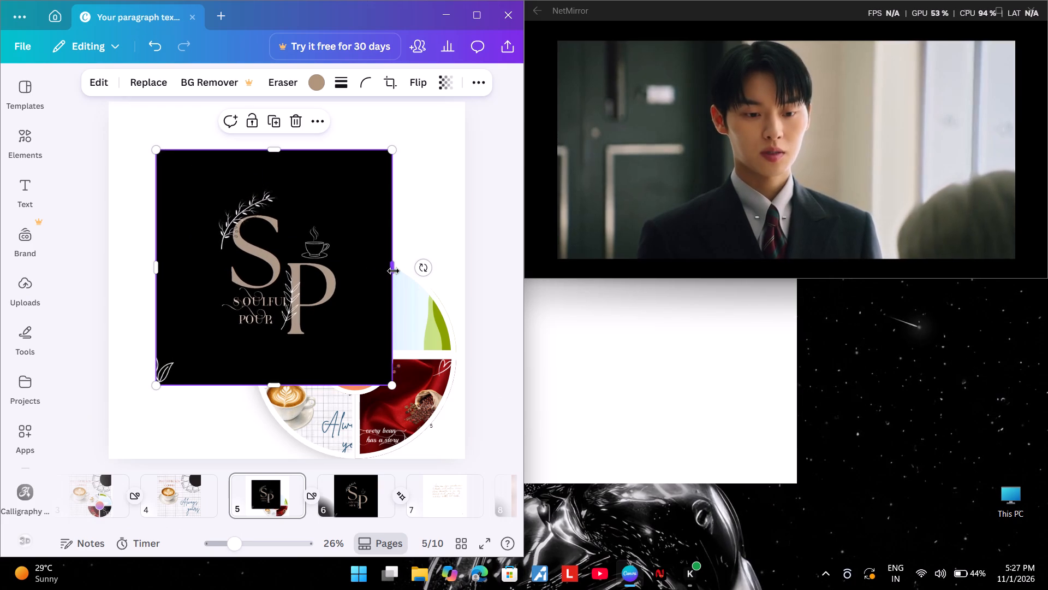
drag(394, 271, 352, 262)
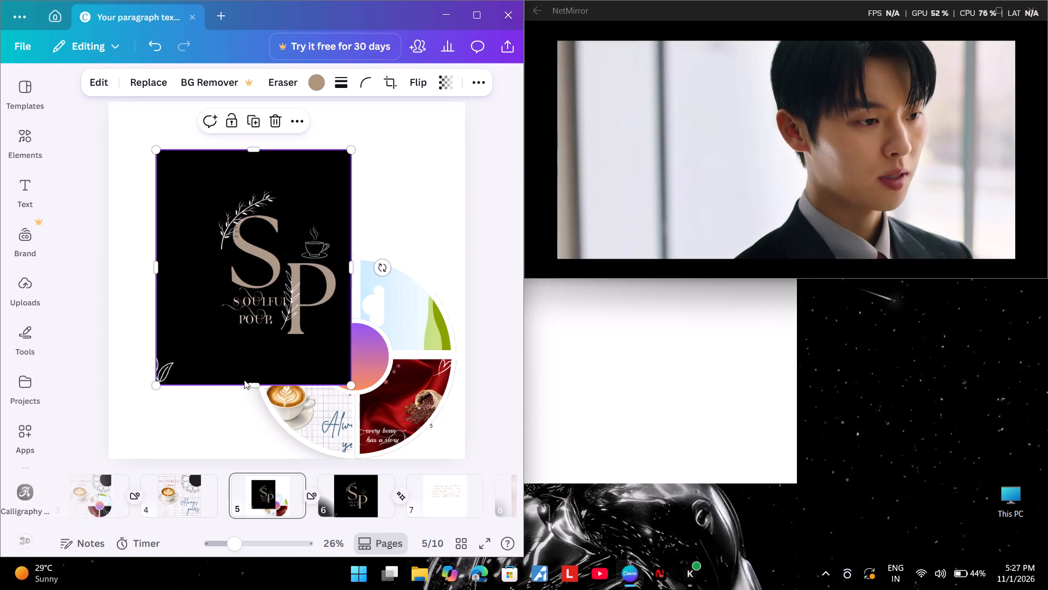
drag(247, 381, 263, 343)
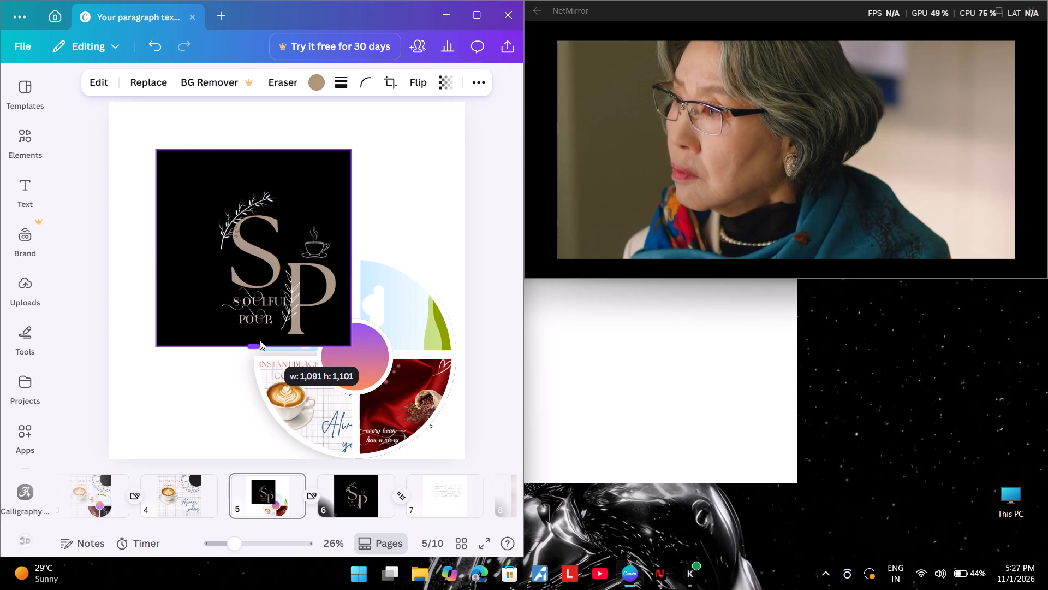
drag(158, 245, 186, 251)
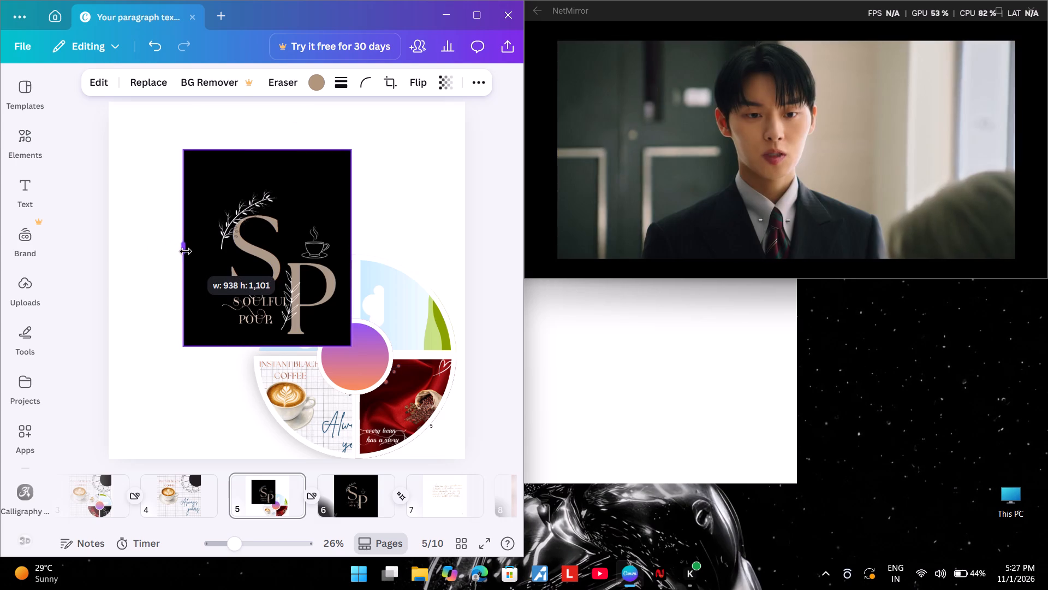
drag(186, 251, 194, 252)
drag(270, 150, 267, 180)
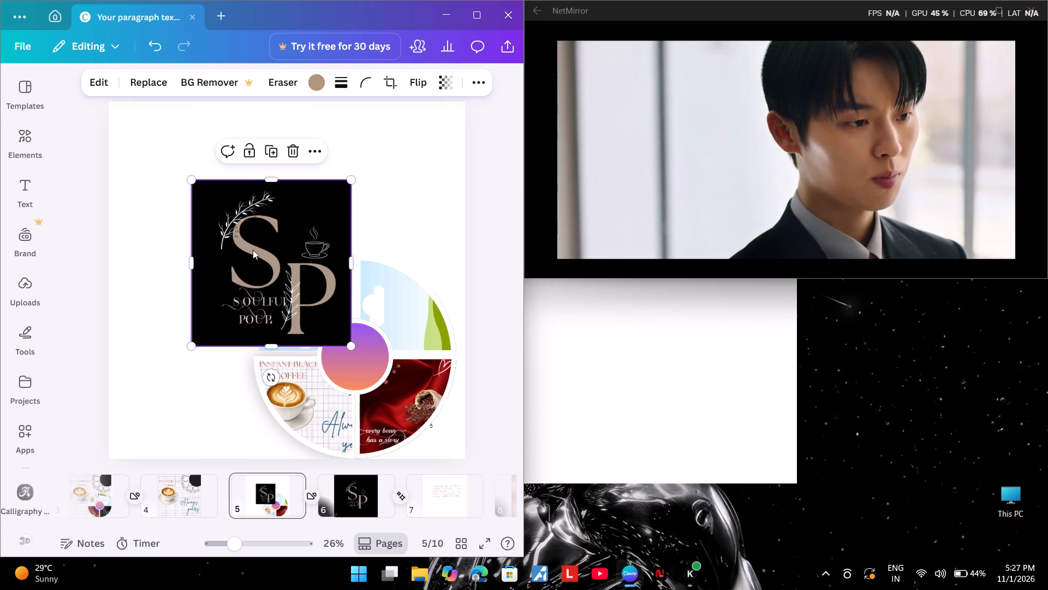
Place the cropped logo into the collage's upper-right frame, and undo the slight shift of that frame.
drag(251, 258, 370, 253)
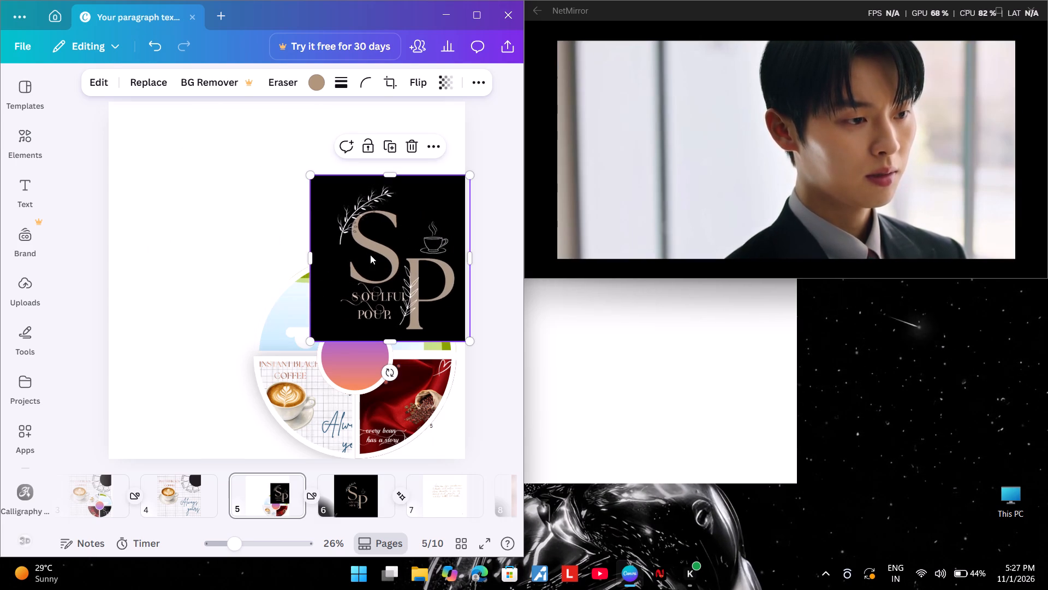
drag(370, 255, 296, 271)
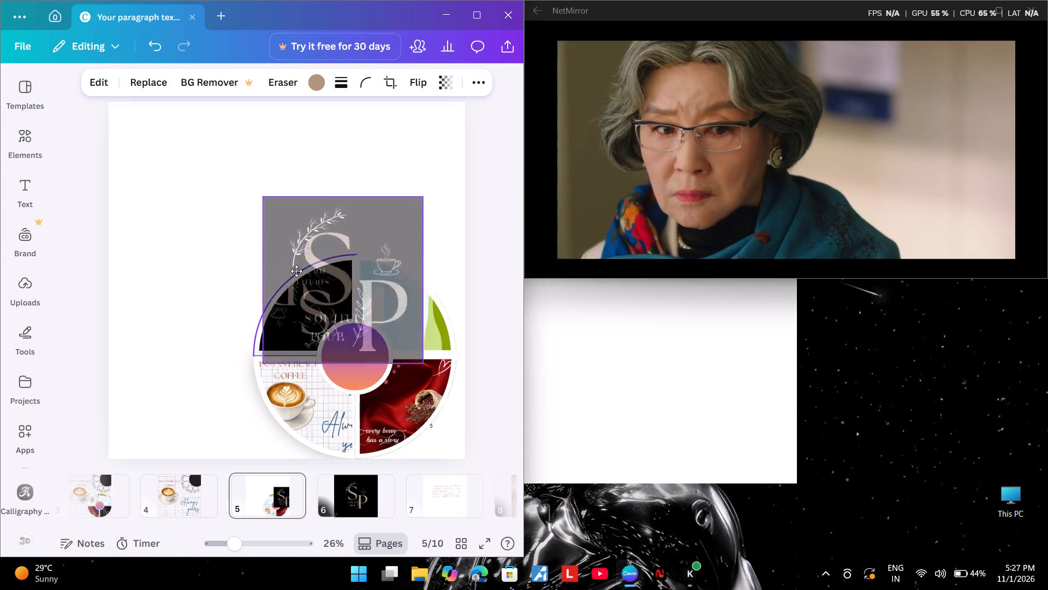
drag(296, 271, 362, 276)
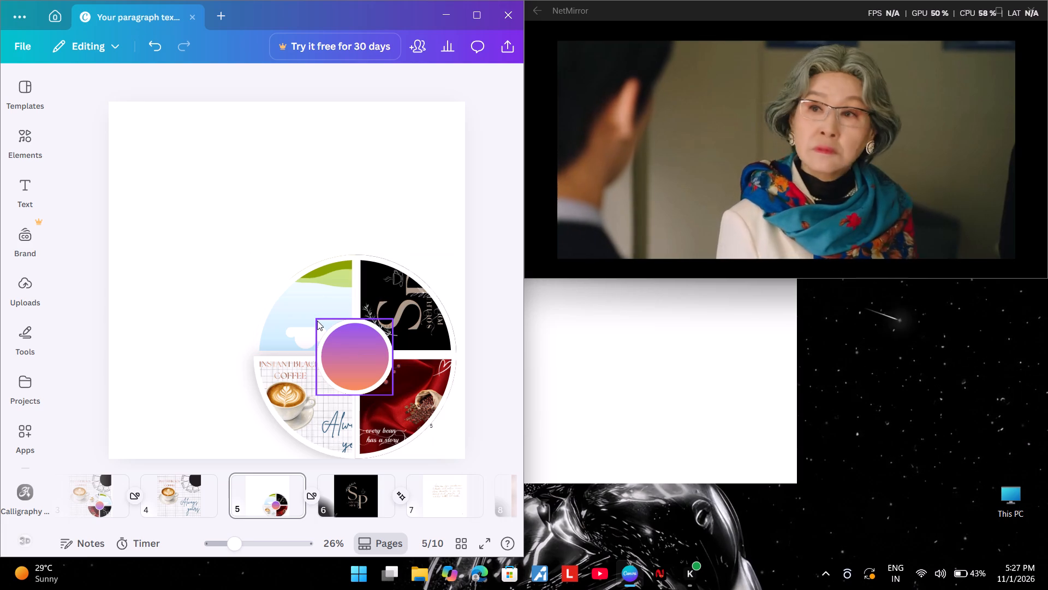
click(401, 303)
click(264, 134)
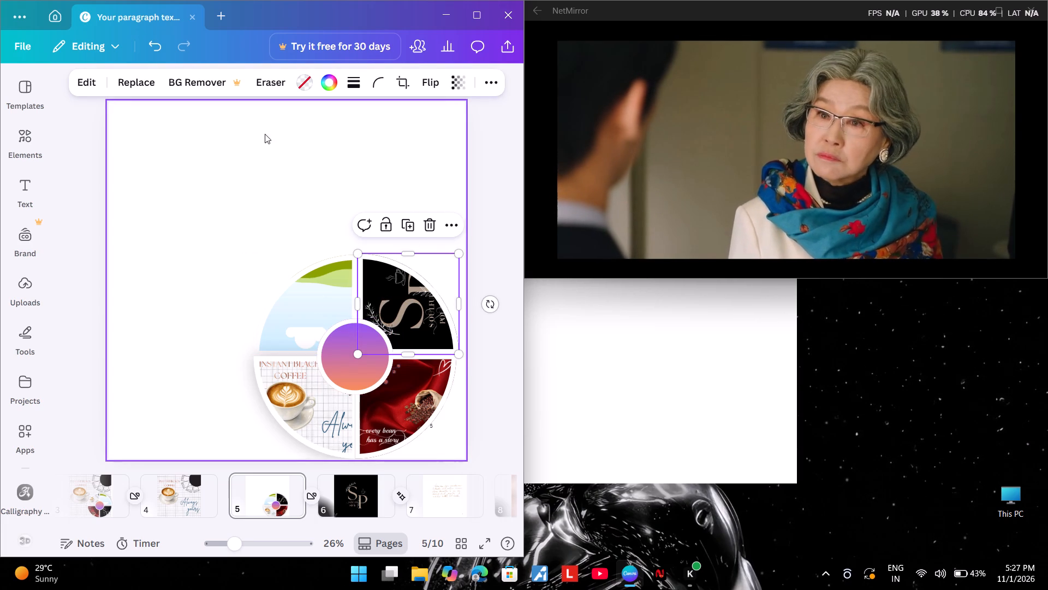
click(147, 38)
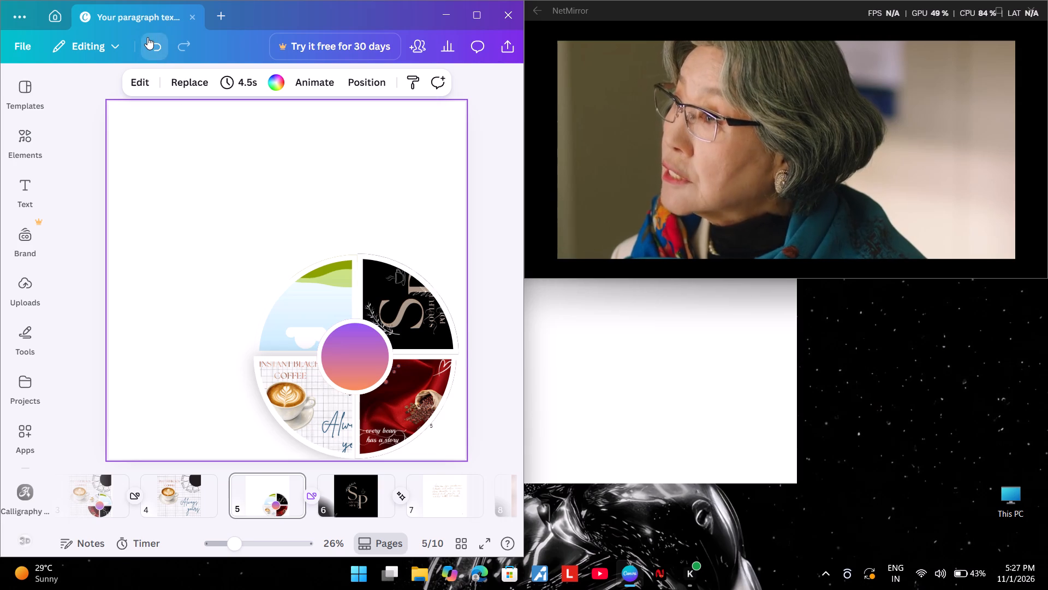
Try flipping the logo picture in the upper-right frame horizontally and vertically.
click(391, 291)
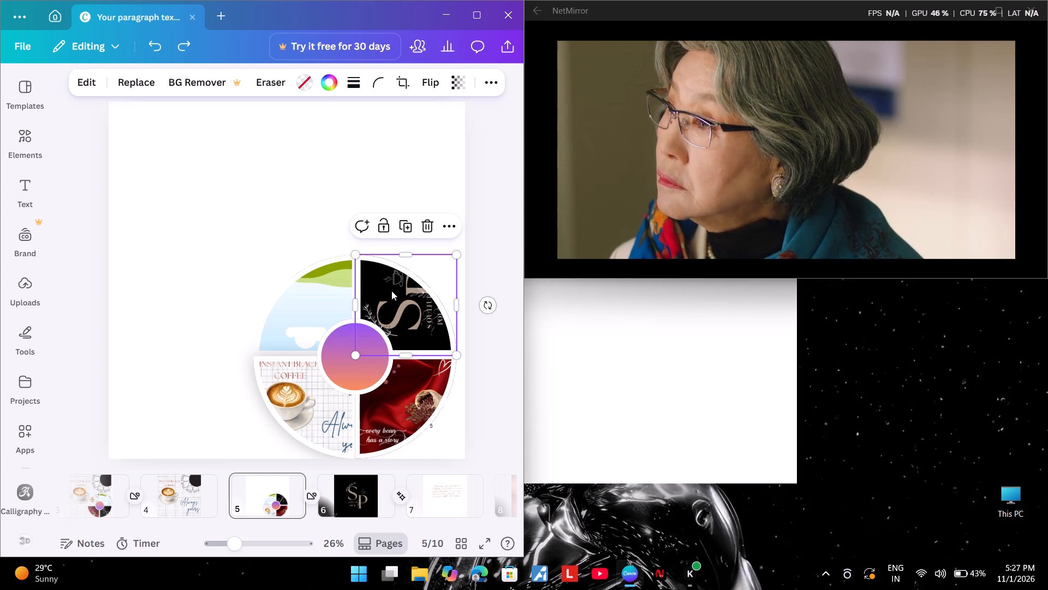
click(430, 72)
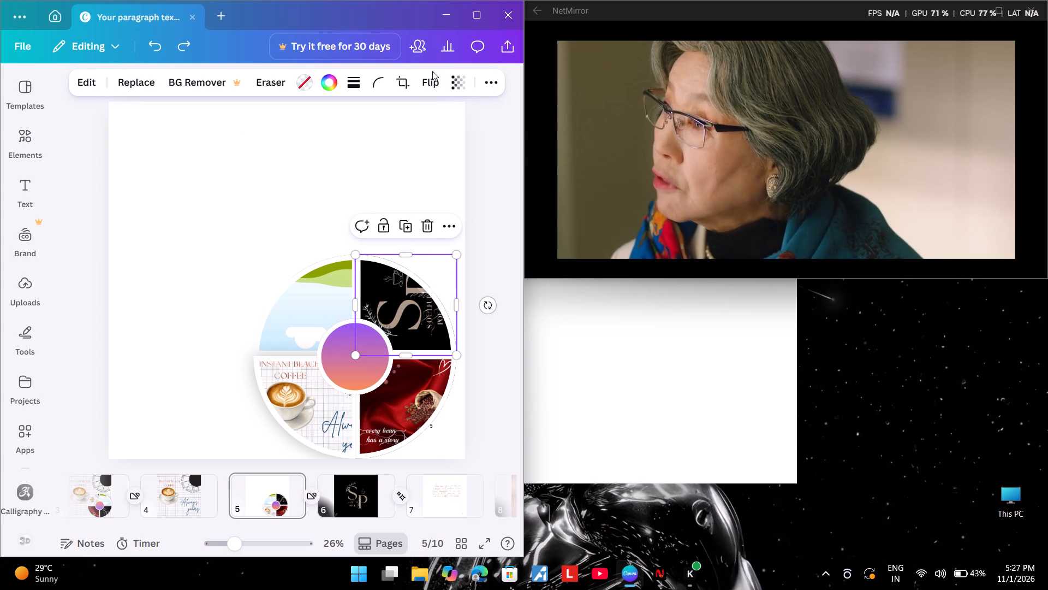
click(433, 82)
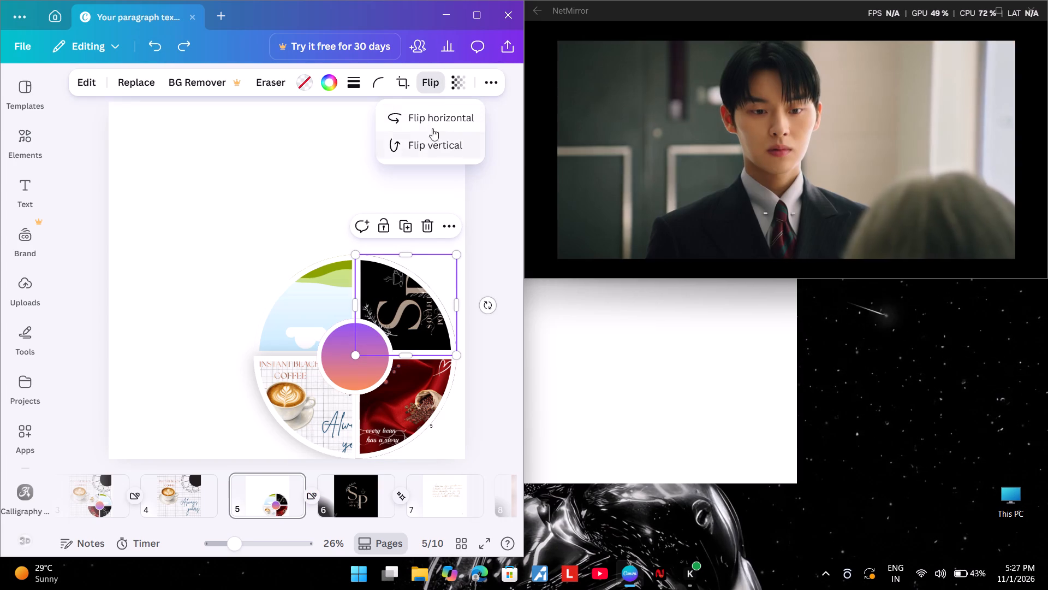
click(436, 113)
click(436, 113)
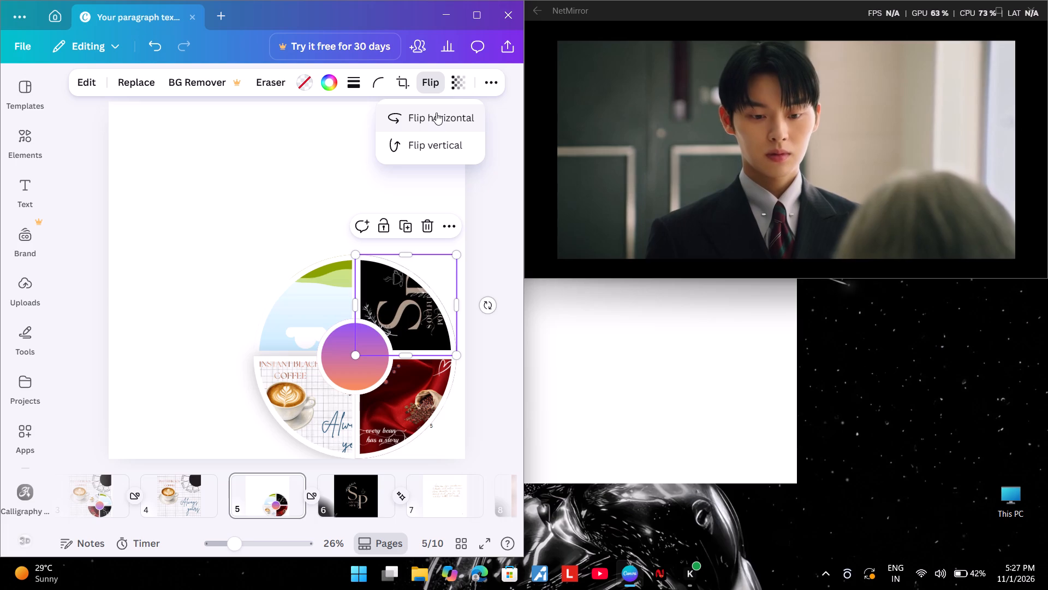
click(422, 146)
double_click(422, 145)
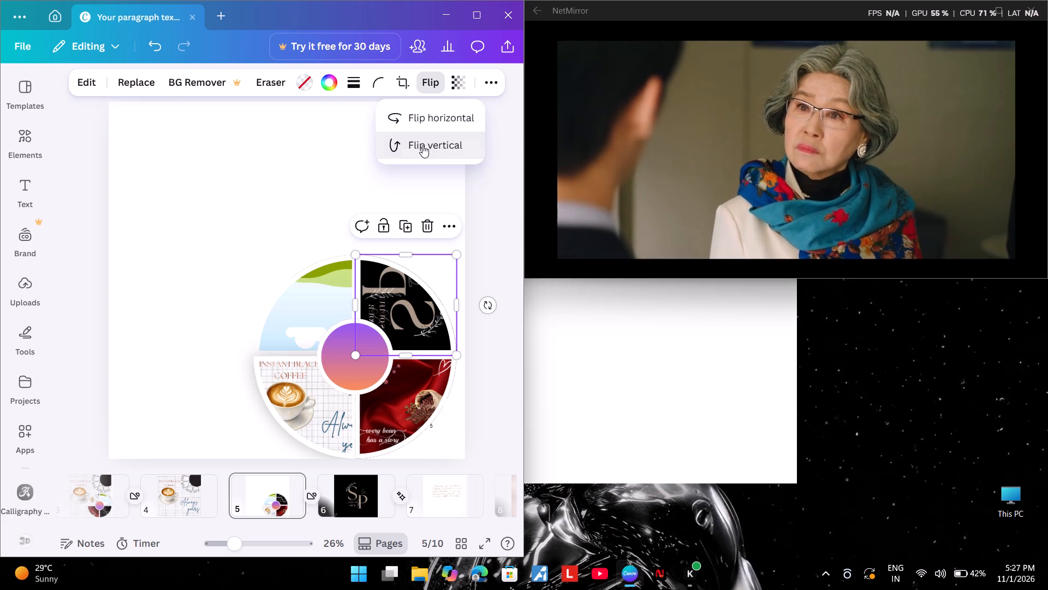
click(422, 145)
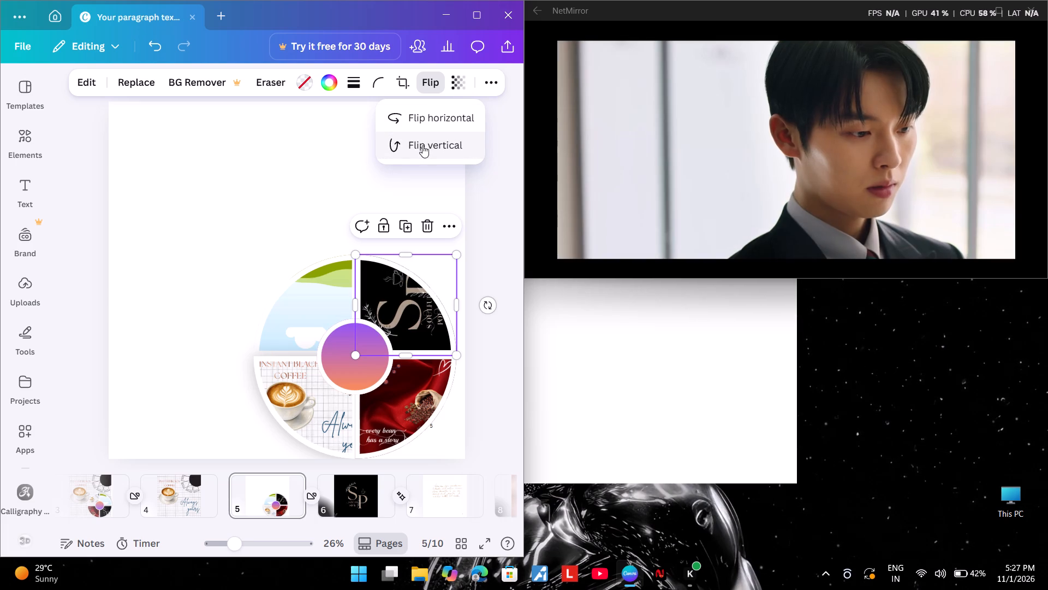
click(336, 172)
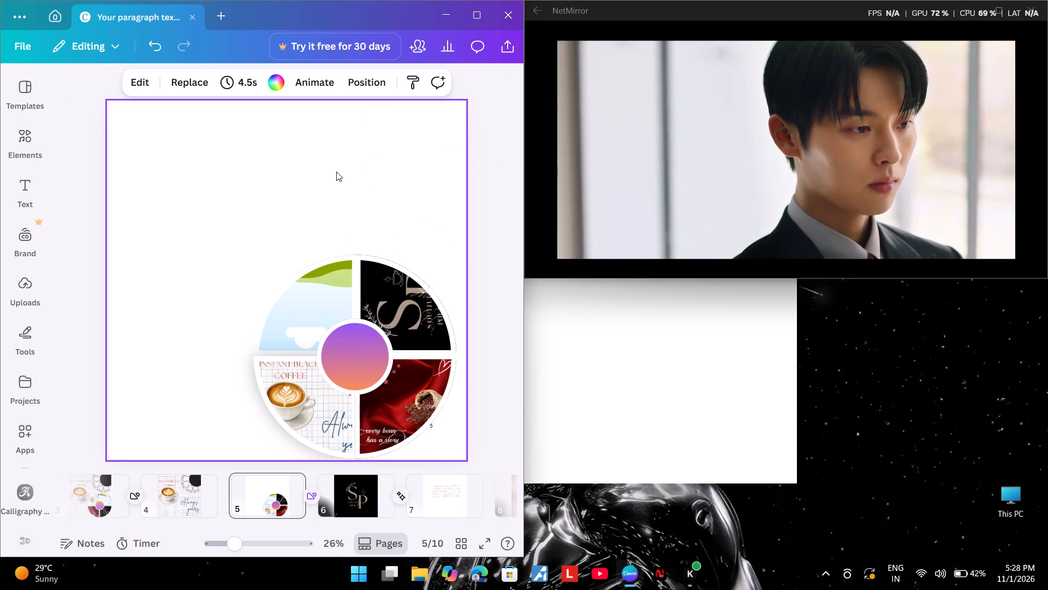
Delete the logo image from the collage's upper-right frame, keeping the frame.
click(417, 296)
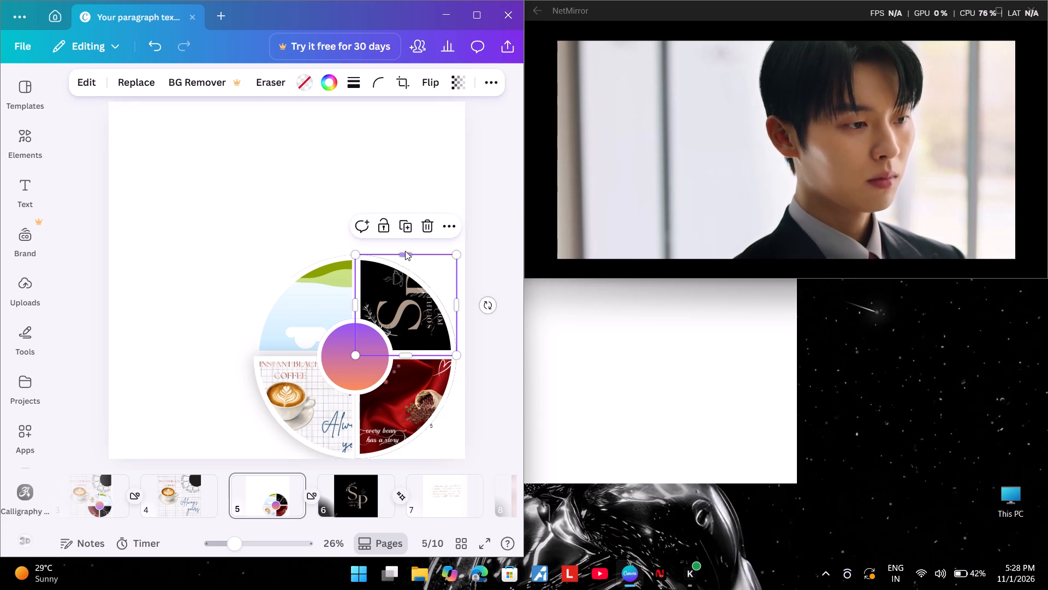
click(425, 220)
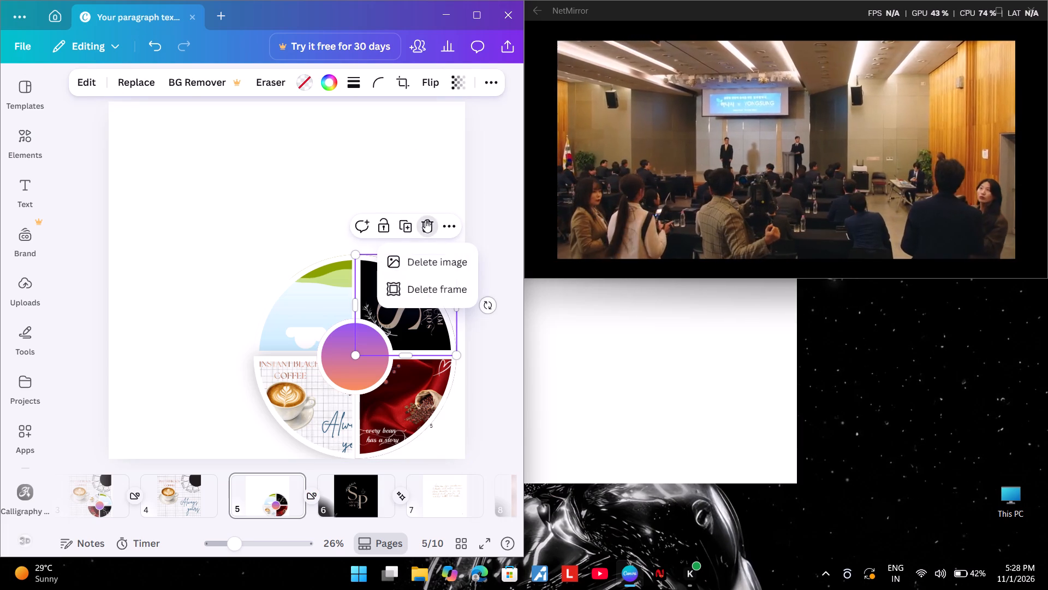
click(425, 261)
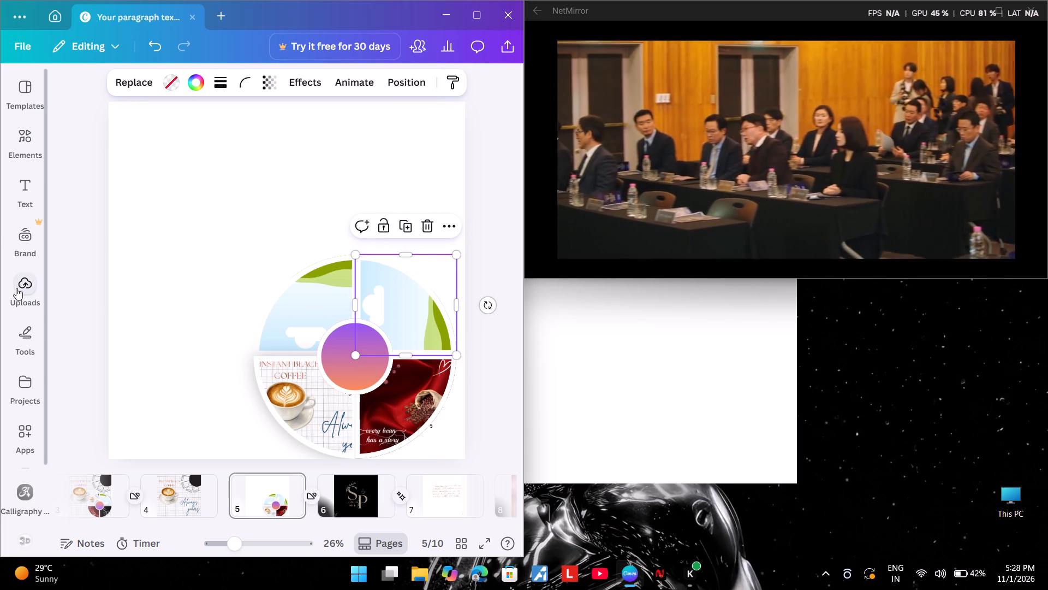
Add the black SP logo image from the uploads to page 5 again.
click(16, 288)
click(207, 304)
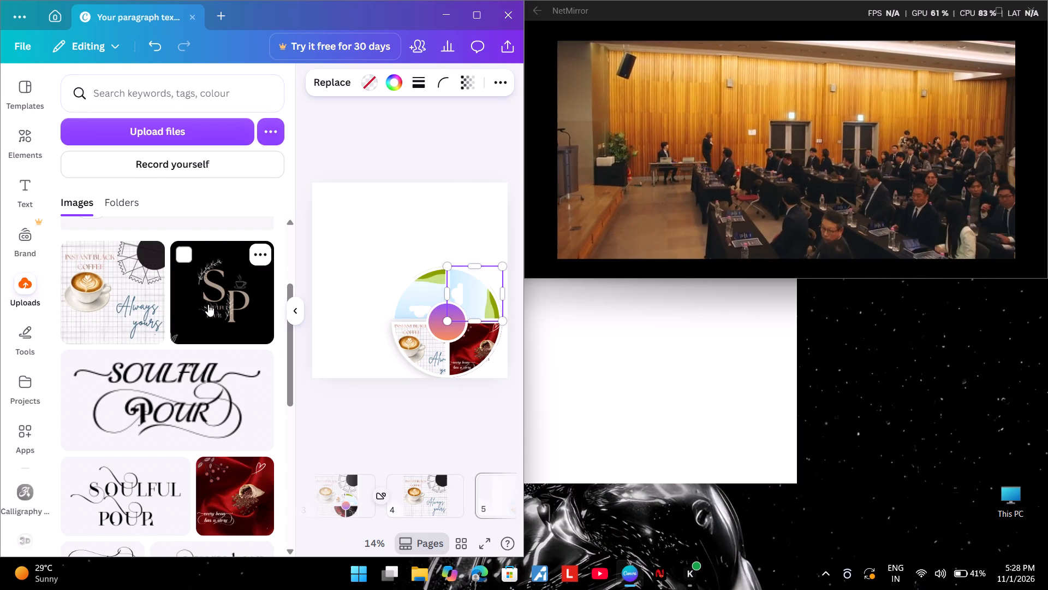
click(390, 294)
click(297, 298)
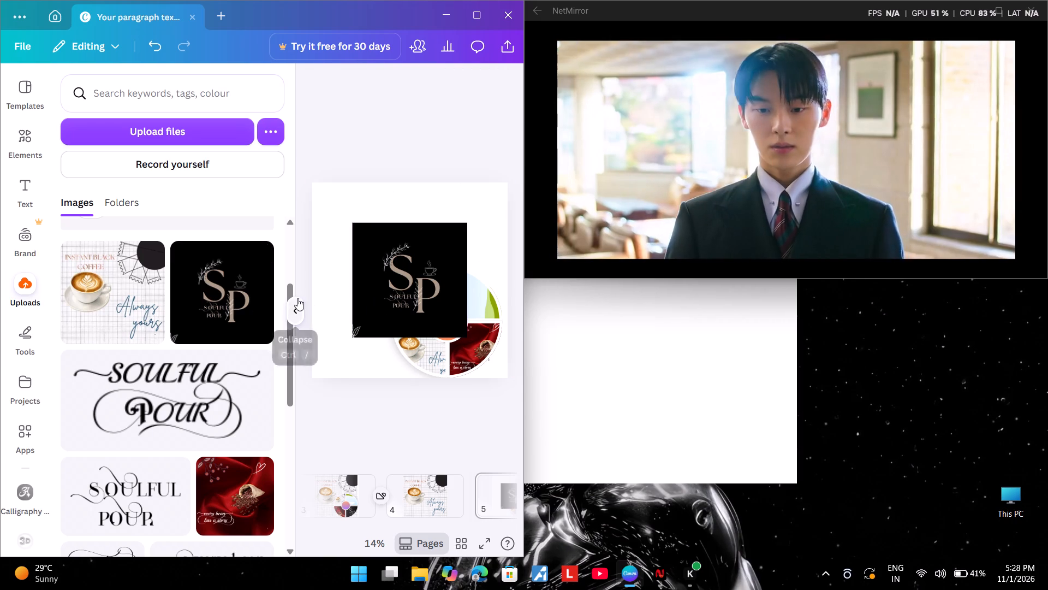
Move the new logo image above the collage and crop all four sides tightly into an upright rectangle around the lettering.
drag(334, 252, 295, 187)
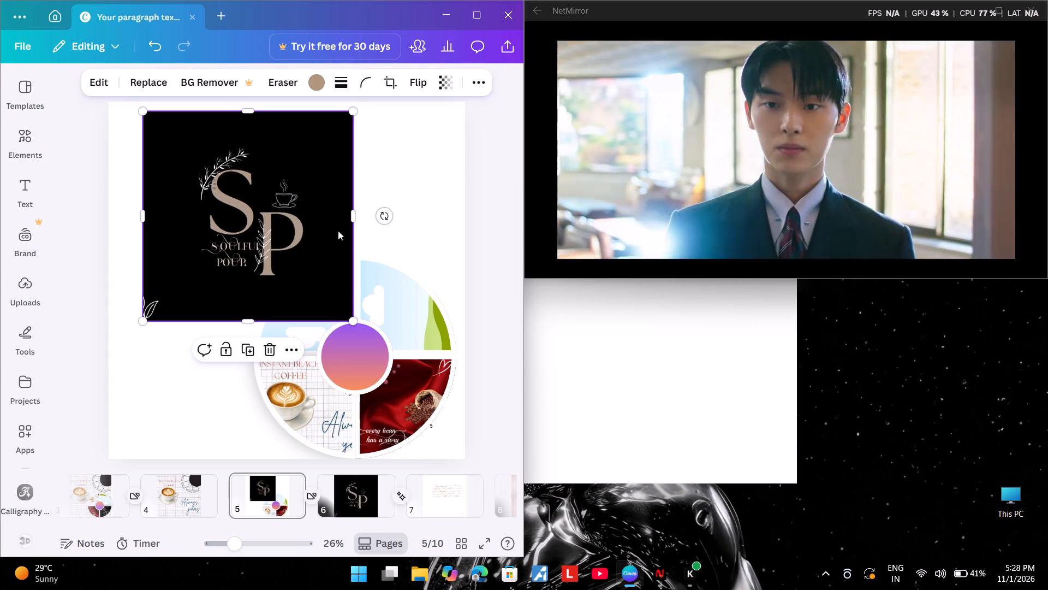
drag(354, 220, 299, 216)
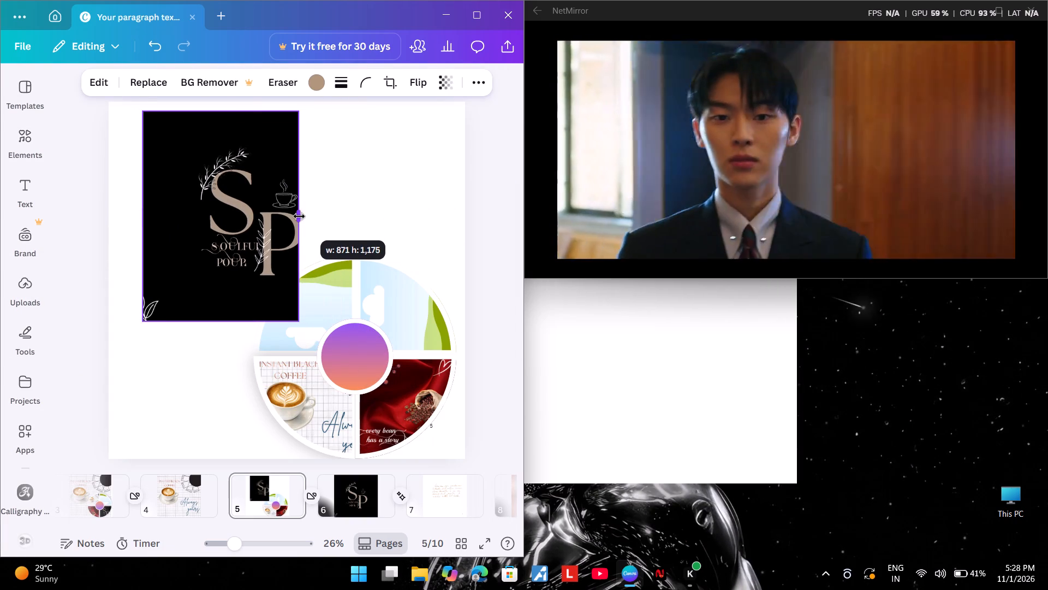
drag(299, 216, 303, 218)
drag(225, 320, 231, 300)
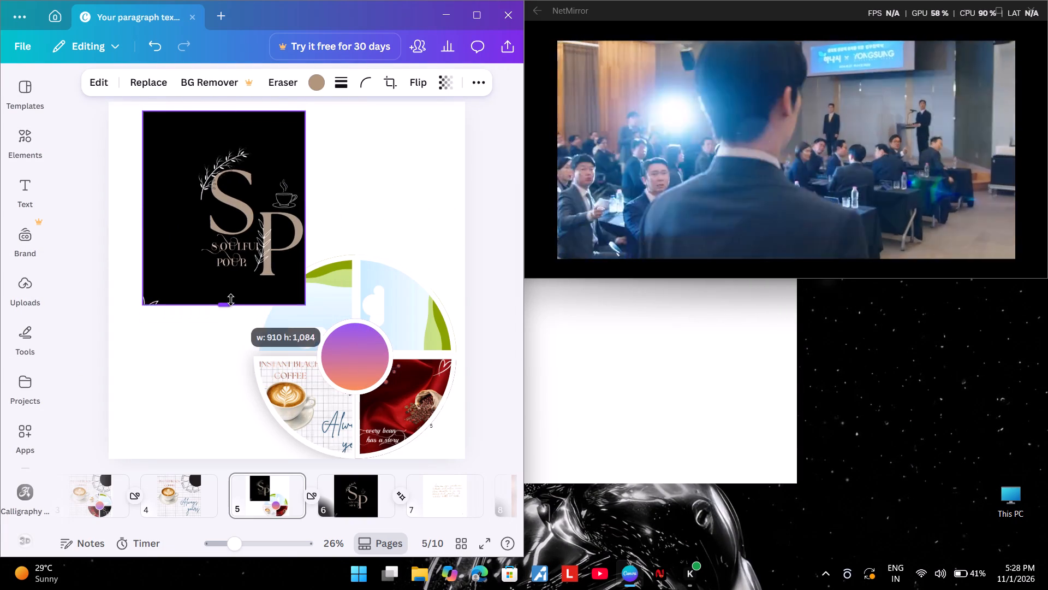
drag(231, 300, 237, 282)
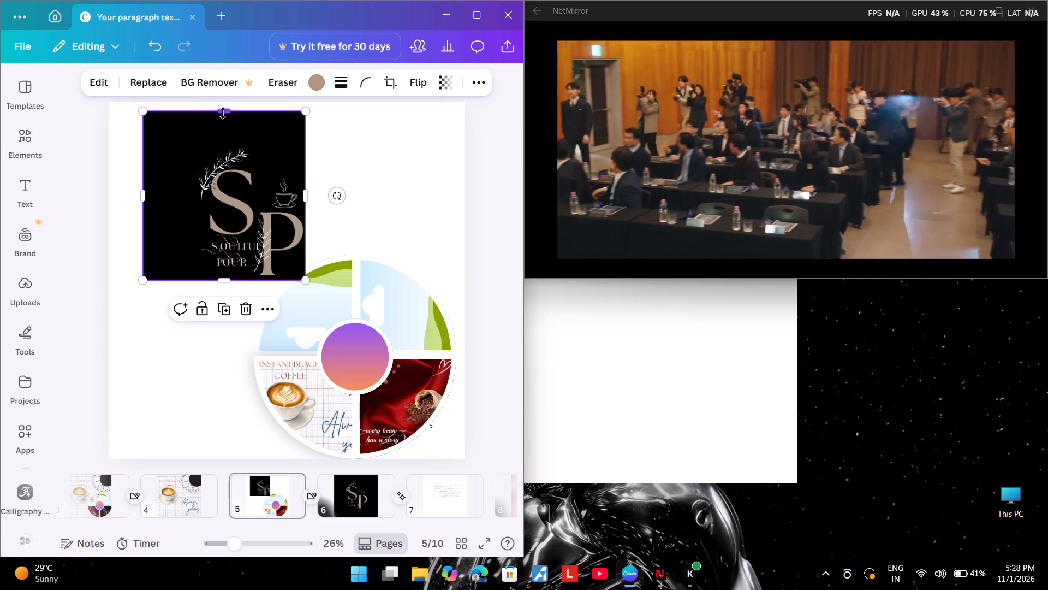
drag(223, 113, 228, 145)
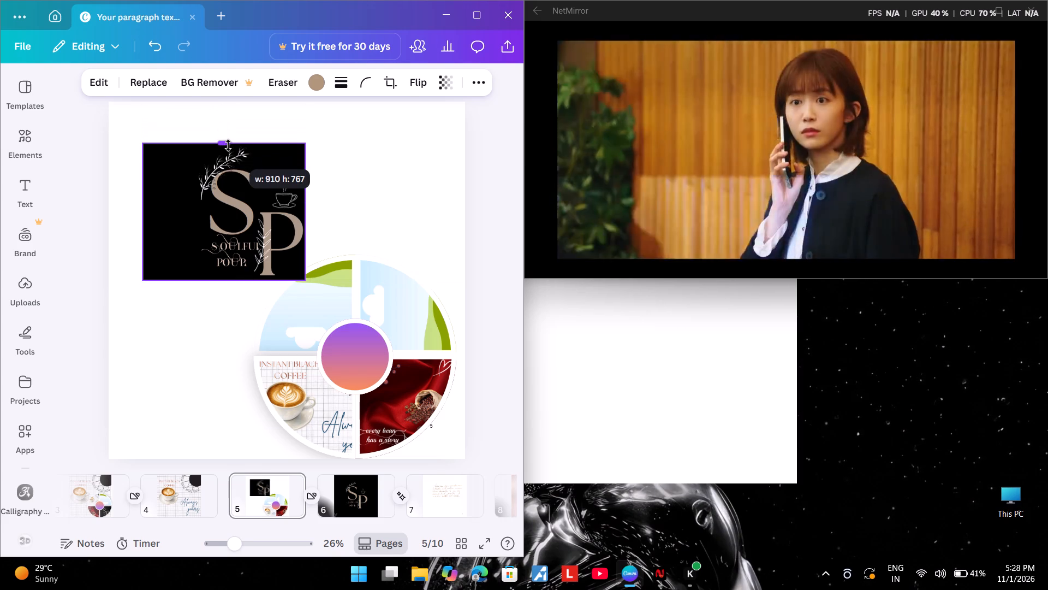
drag(228, 145, 228, 150)
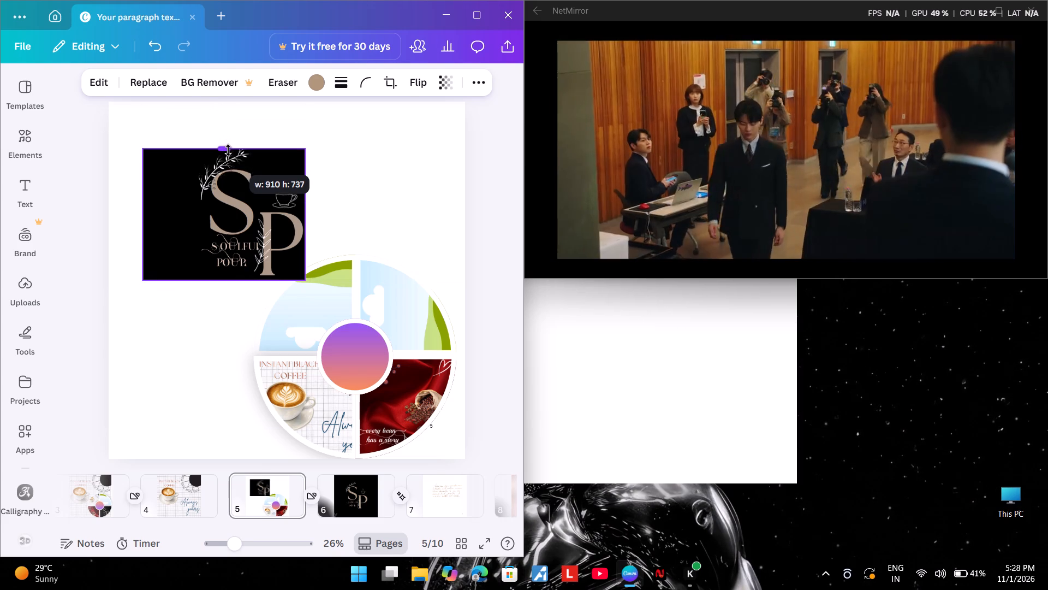
drag(228, 150, 228, 148)
drag(145, 208, 200, 213)
Place the tightly cropped logo into the collage's upper-right frame.
drag(249, 209, 382, 265)
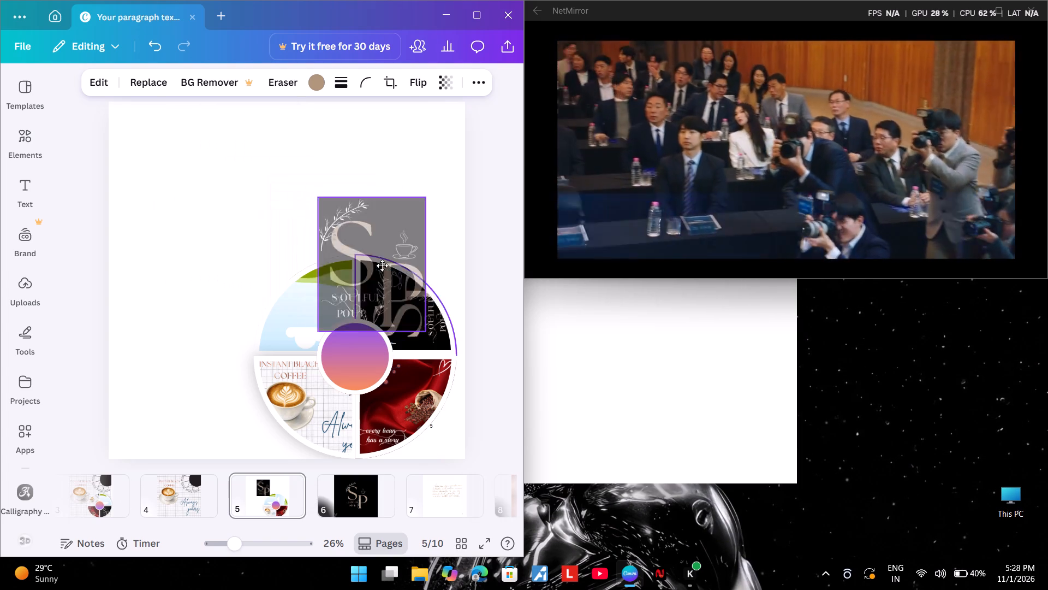
drag(382, 265, 386, 267)
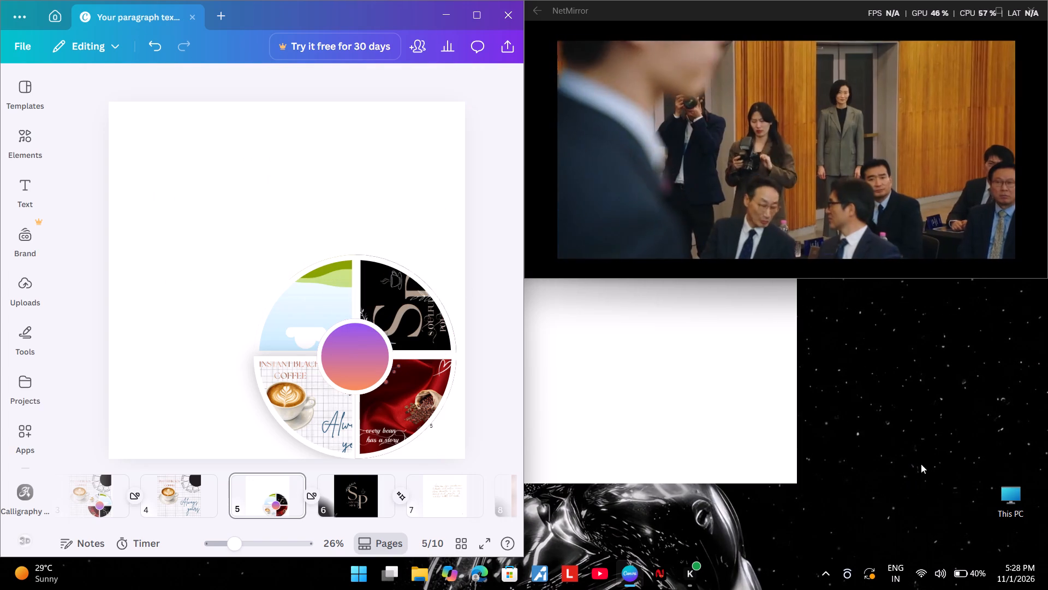
click(941, 427)
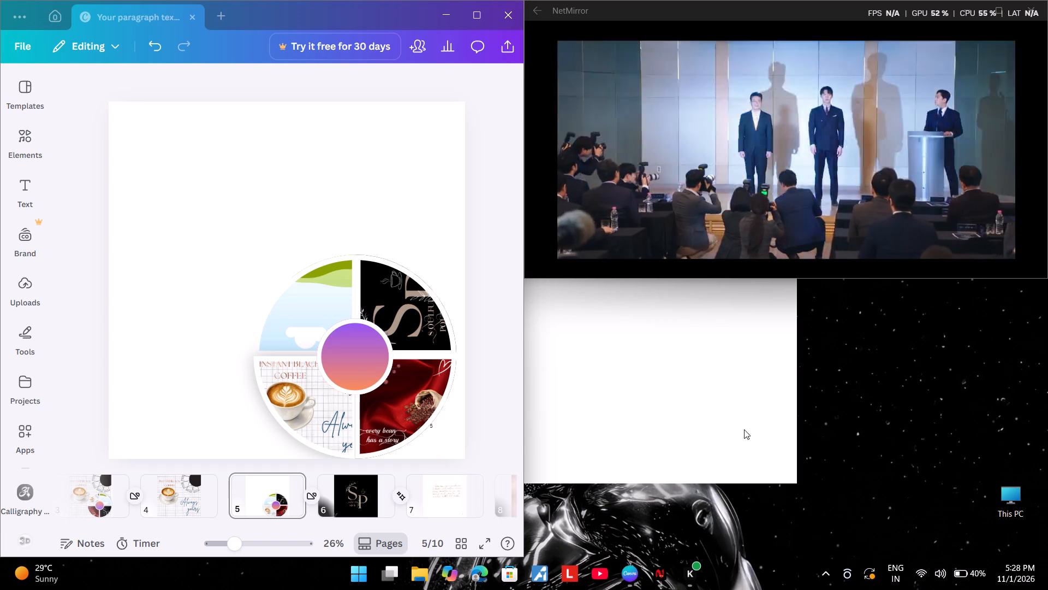
Set the stroke weight of the collage's empty upper-left frame to 32.
click(288, 323)
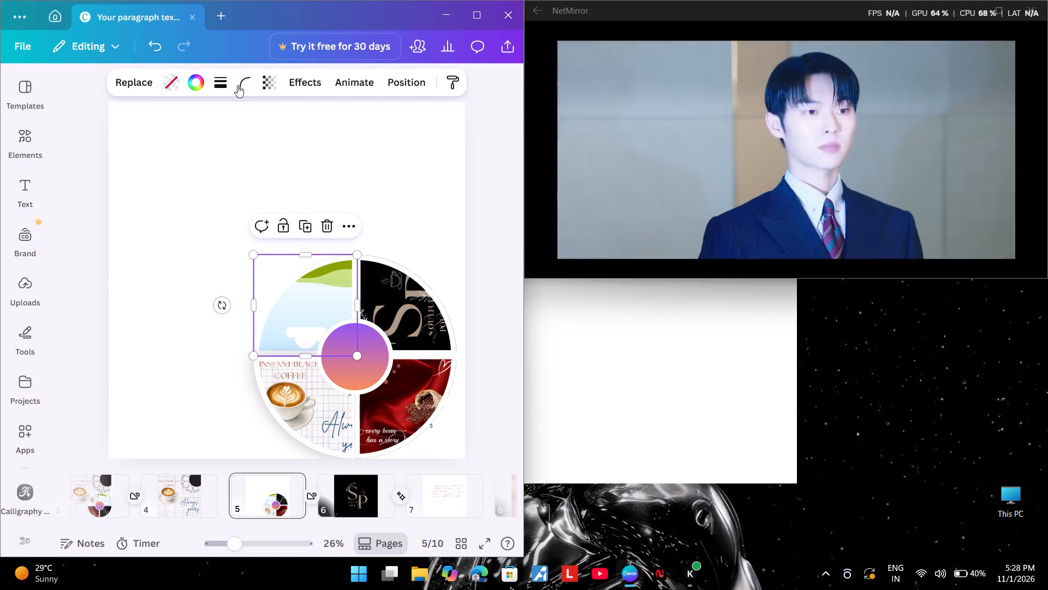
click(221, 82)
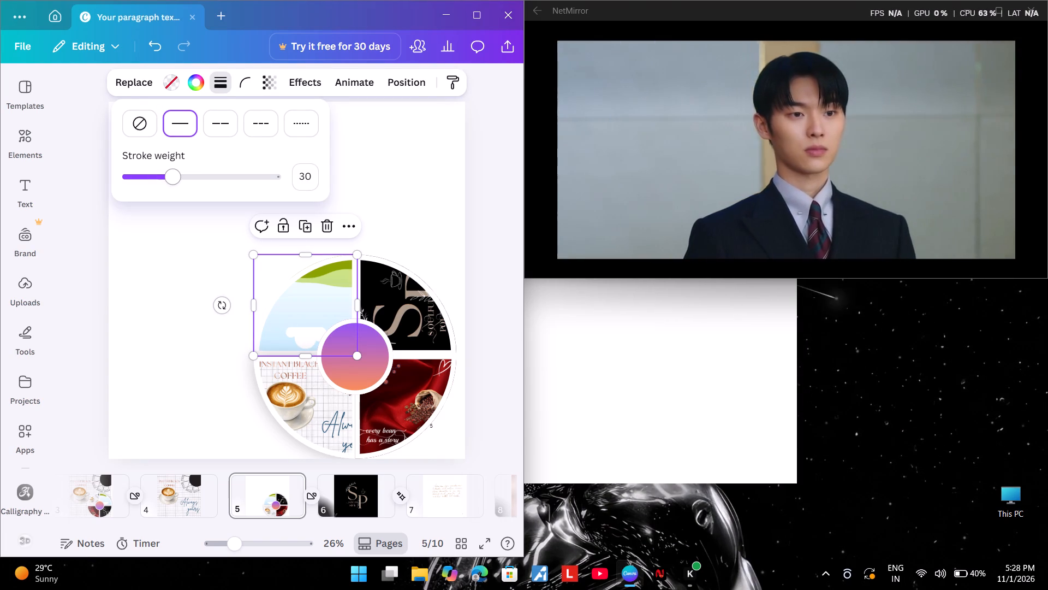
click(166, 180)
click(175, 183)
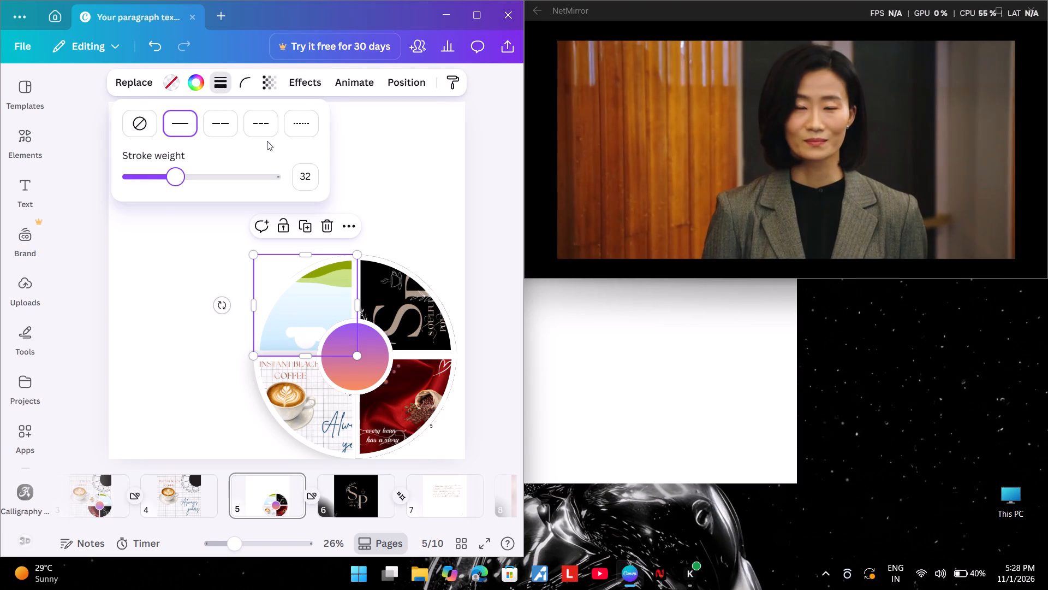
Set the stroke colour of the collage's upper-left frame to white.
click(194, 79)
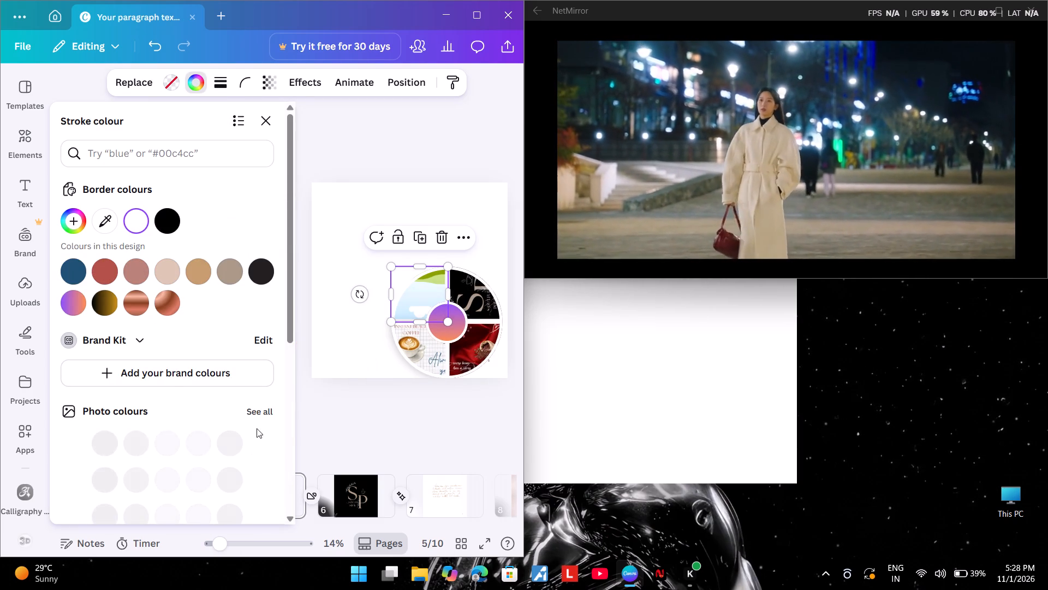
scroll(257, 425, down, 2)
click(266, 404)
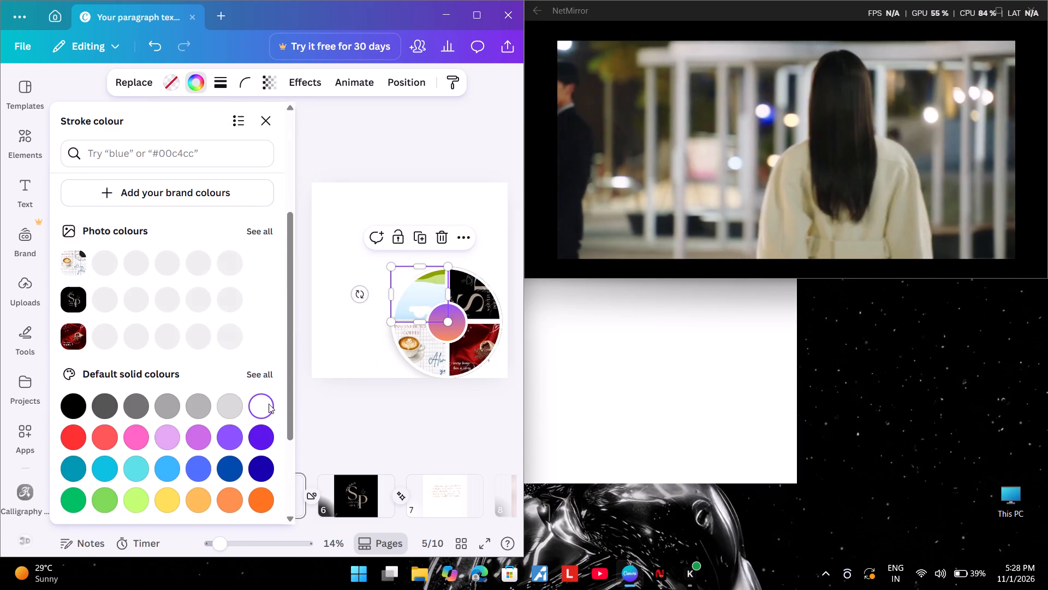
click(906, 380)
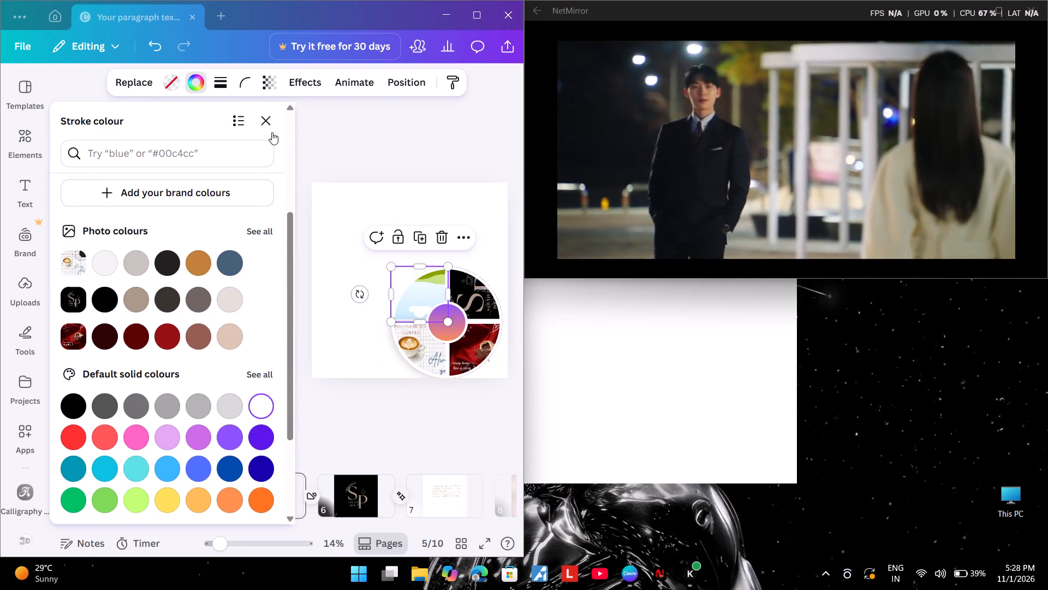
click(269, 128)
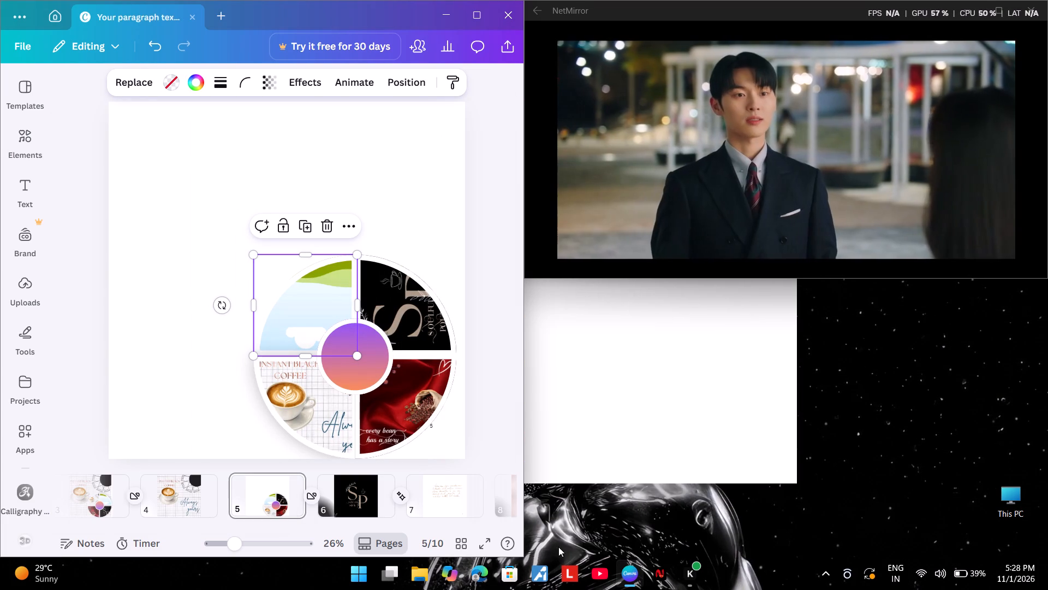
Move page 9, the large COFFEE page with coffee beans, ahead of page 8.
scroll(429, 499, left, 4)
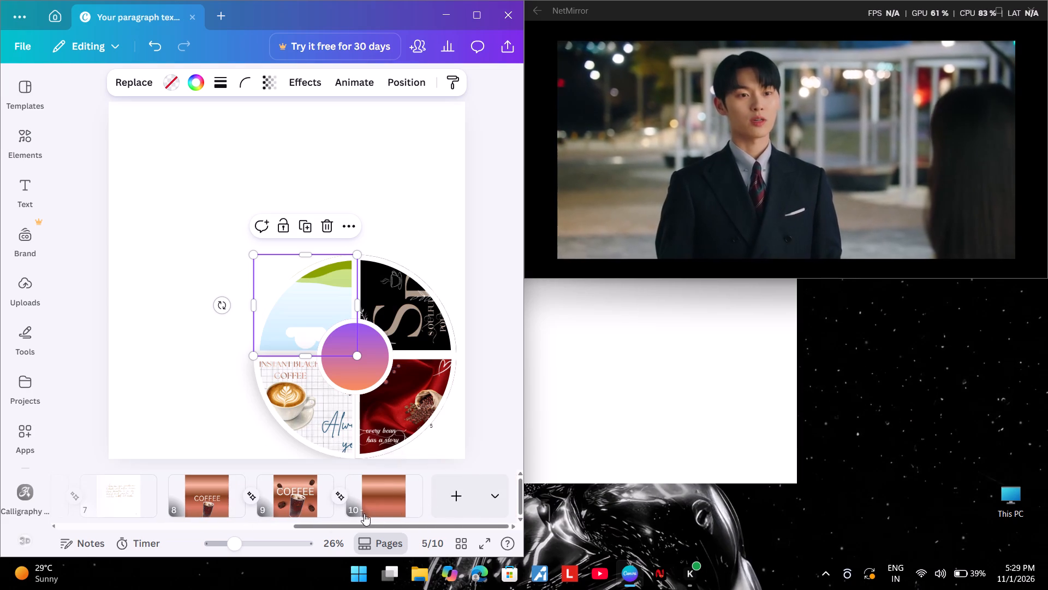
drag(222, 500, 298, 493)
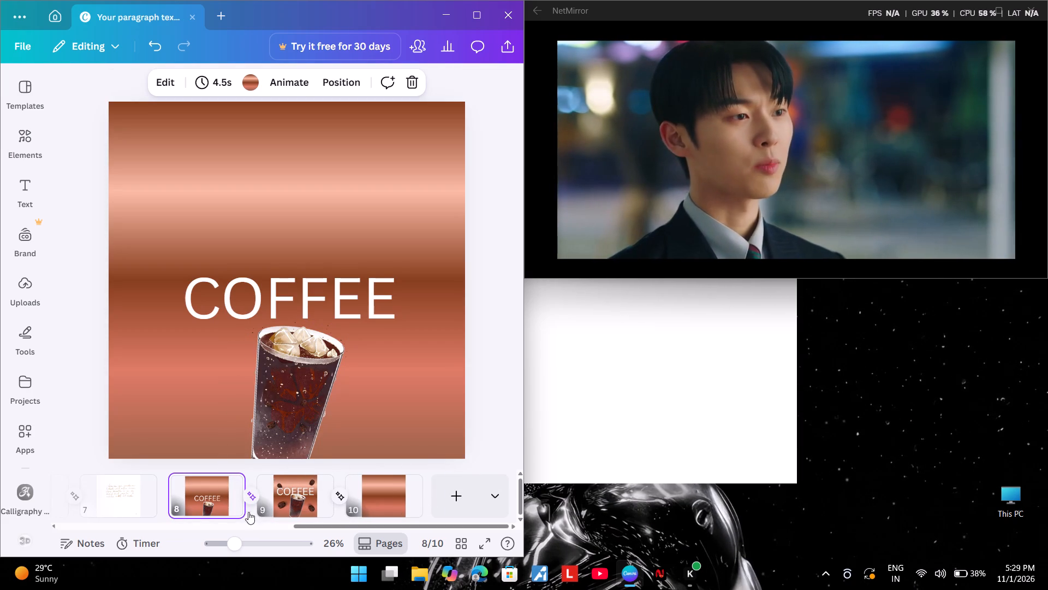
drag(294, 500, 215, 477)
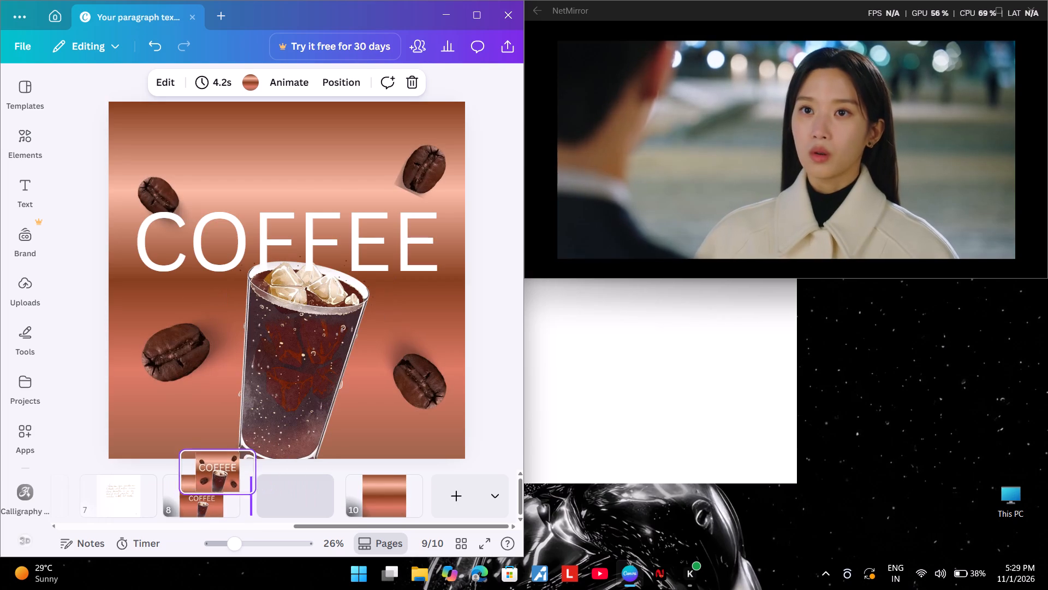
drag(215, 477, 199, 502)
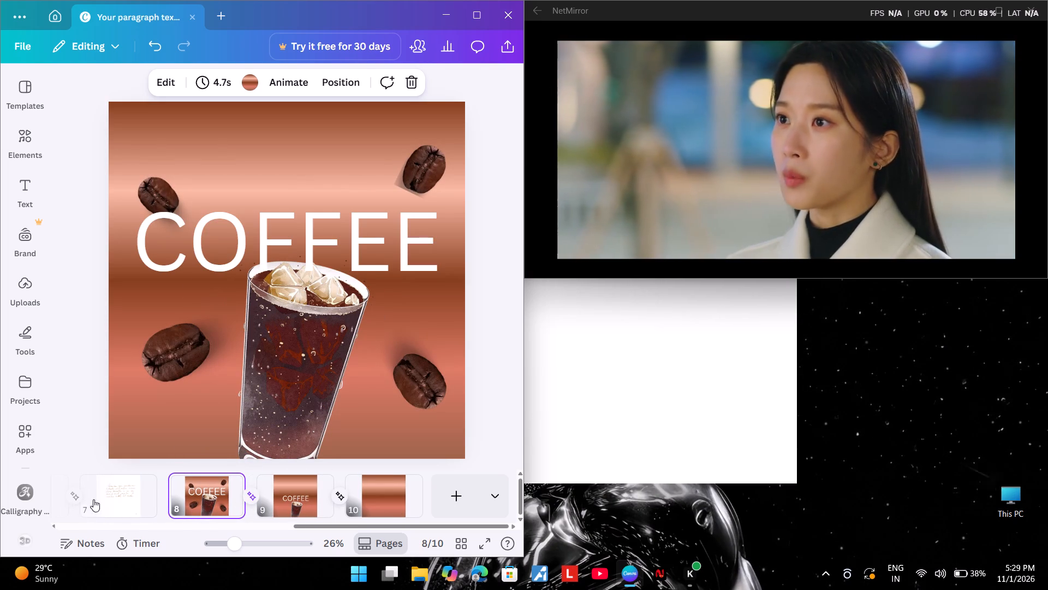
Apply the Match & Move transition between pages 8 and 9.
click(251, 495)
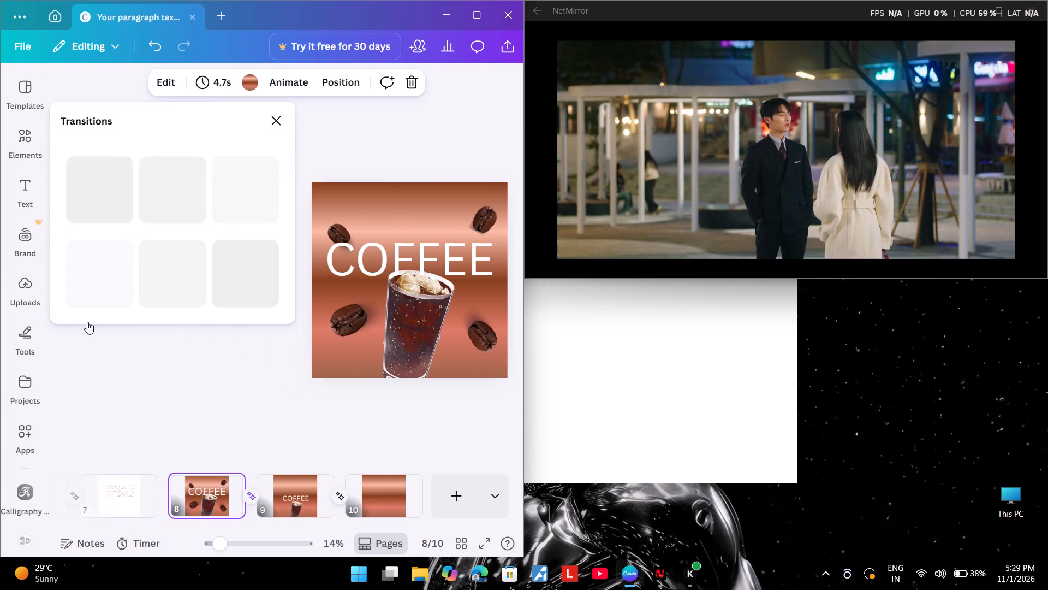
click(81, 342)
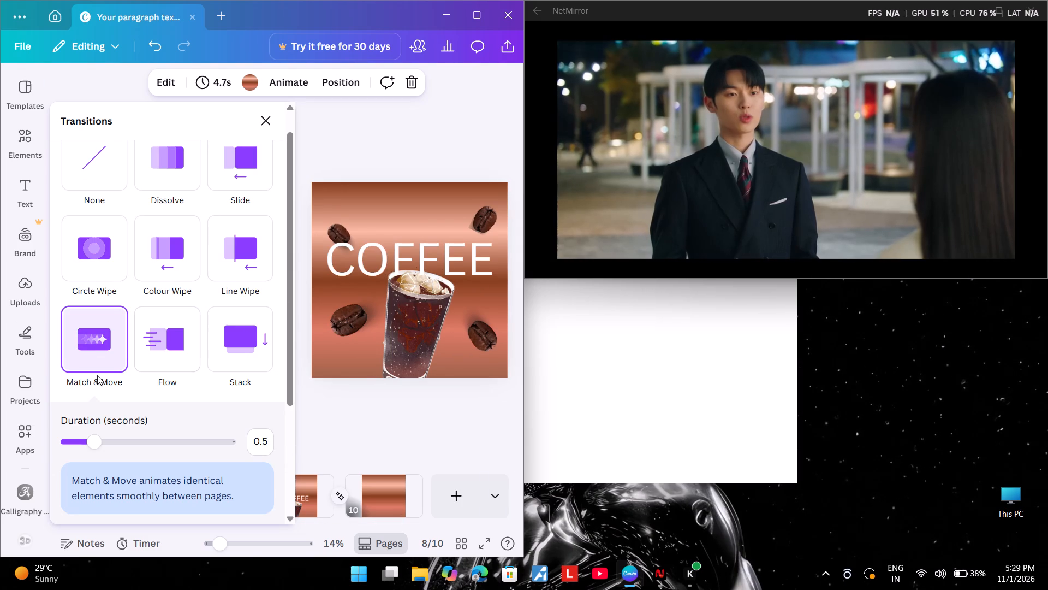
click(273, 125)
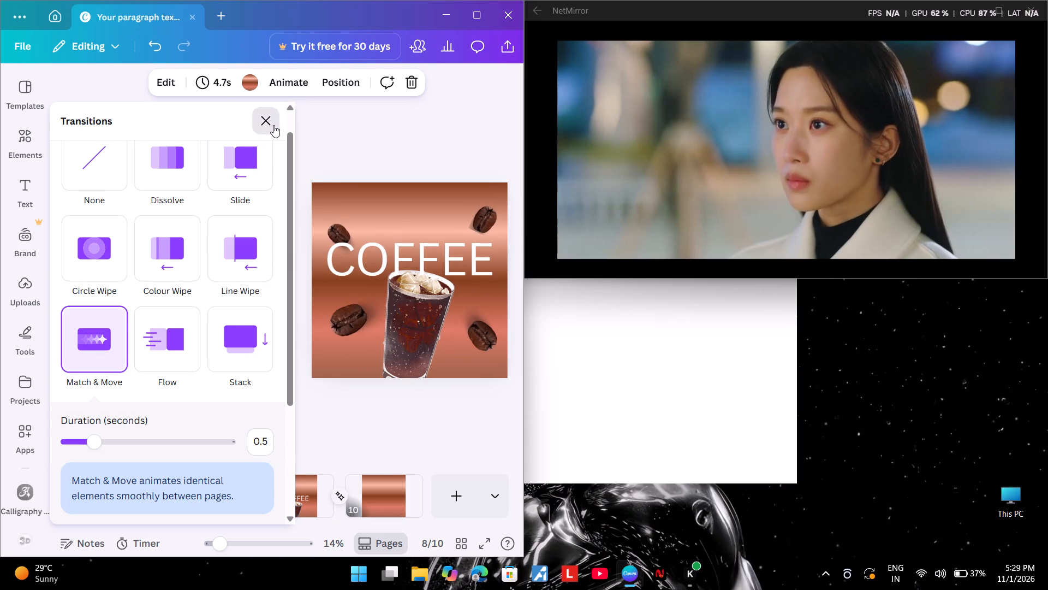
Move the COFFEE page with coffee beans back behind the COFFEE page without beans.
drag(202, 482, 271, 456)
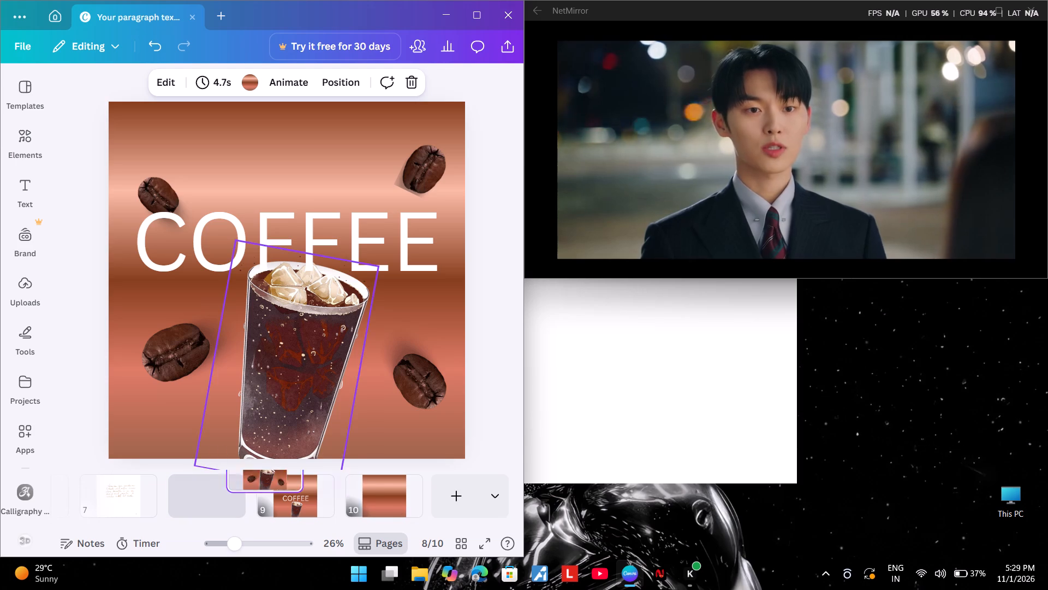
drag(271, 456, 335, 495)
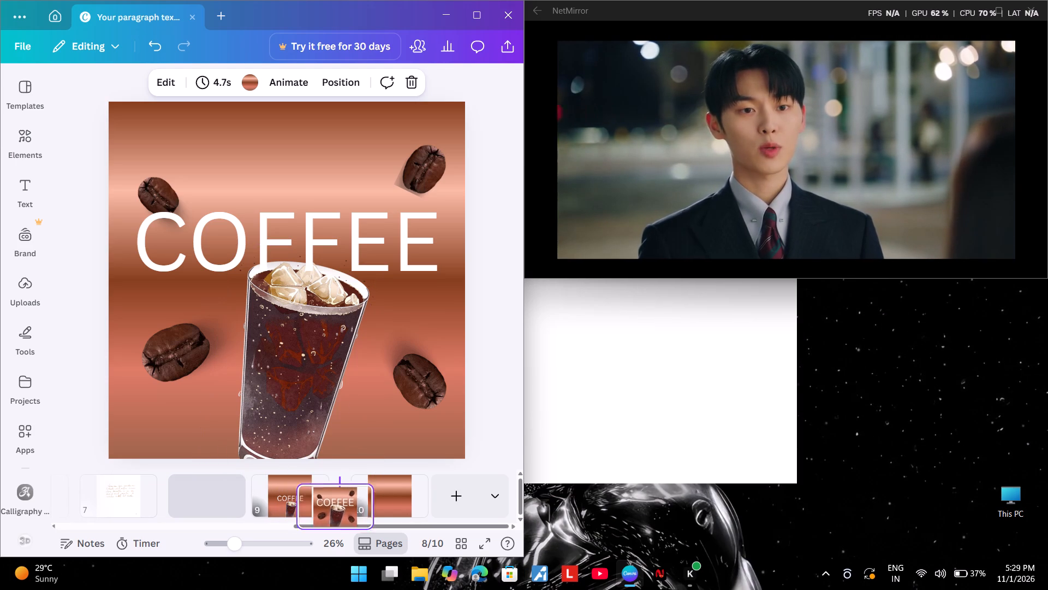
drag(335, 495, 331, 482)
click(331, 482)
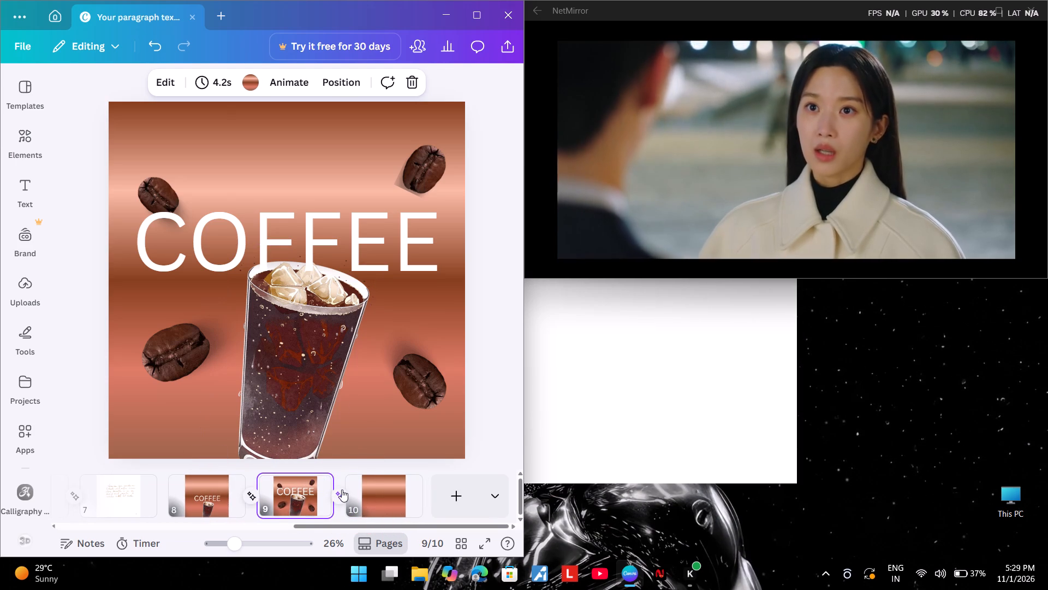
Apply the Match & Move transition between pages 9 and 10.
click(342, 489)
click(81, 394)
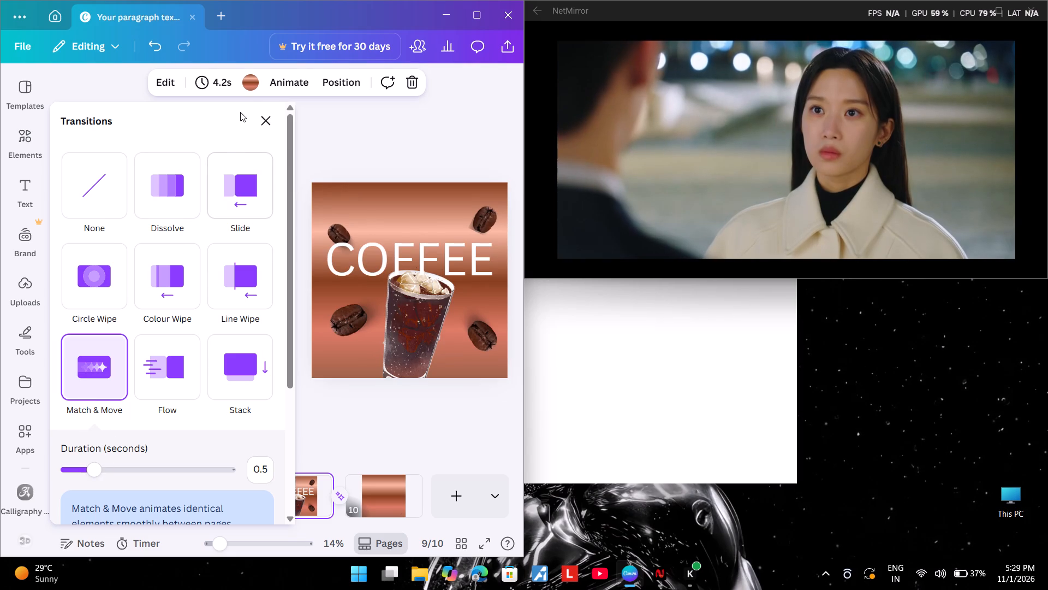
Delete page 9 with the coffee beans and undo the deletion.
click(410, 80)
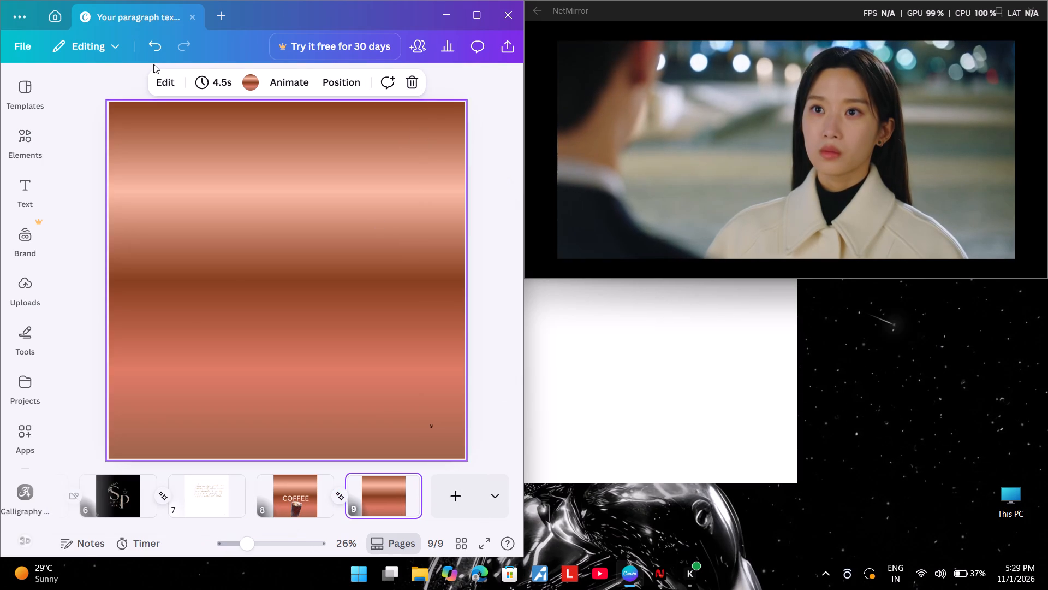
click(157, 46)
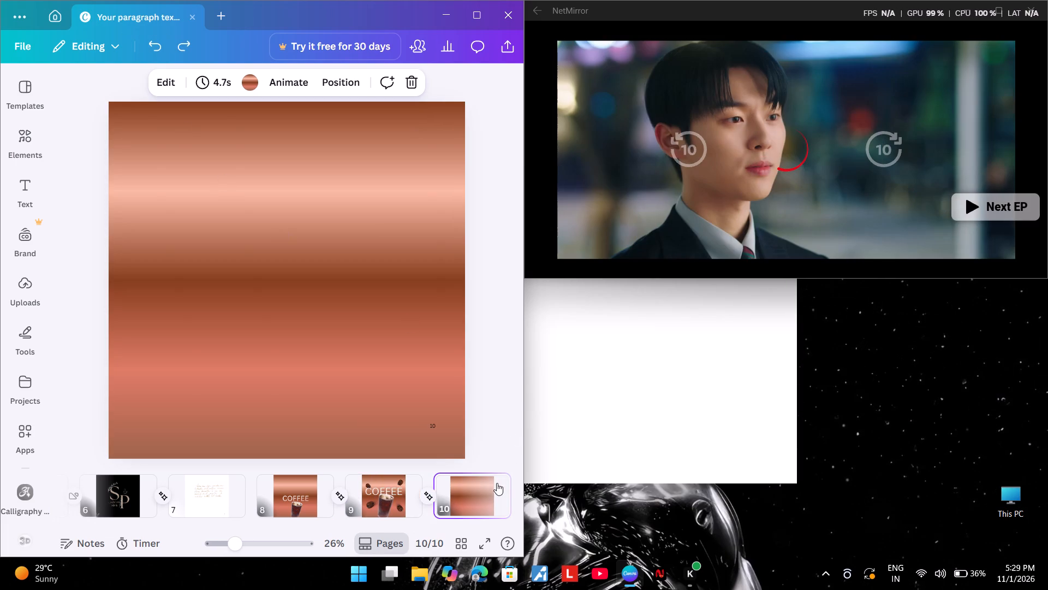
Delete page 10, the page with only the copper gradient background.
drag(491, 485, 486, 482)
click(485, 478)
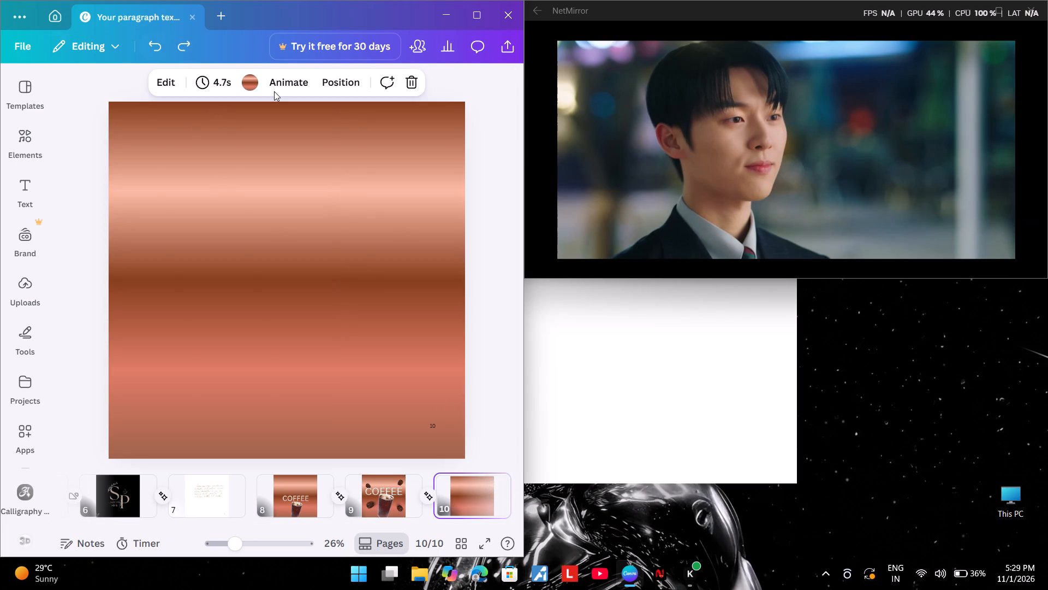
click(412, 81)
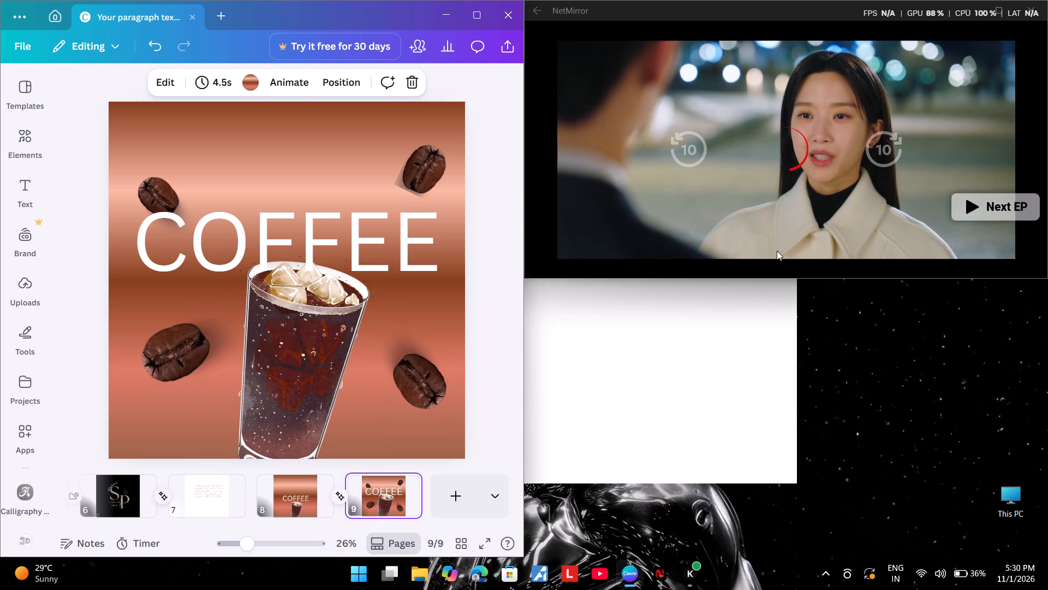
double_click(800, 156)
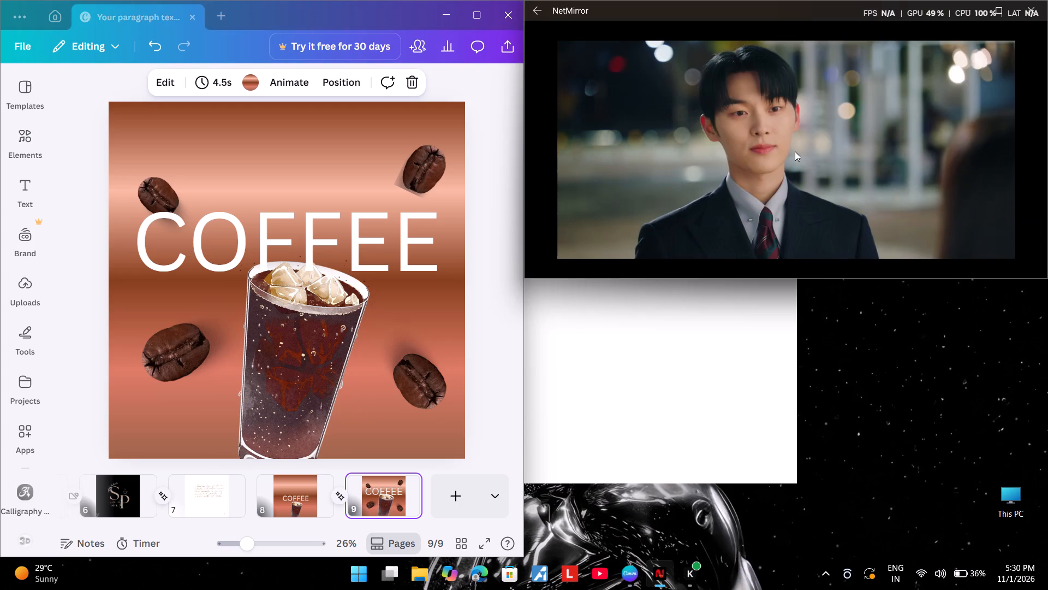
Group the four quarter frames and the gradient centre circle of the collage on page 5.
scroll(341, 505, right, 2)
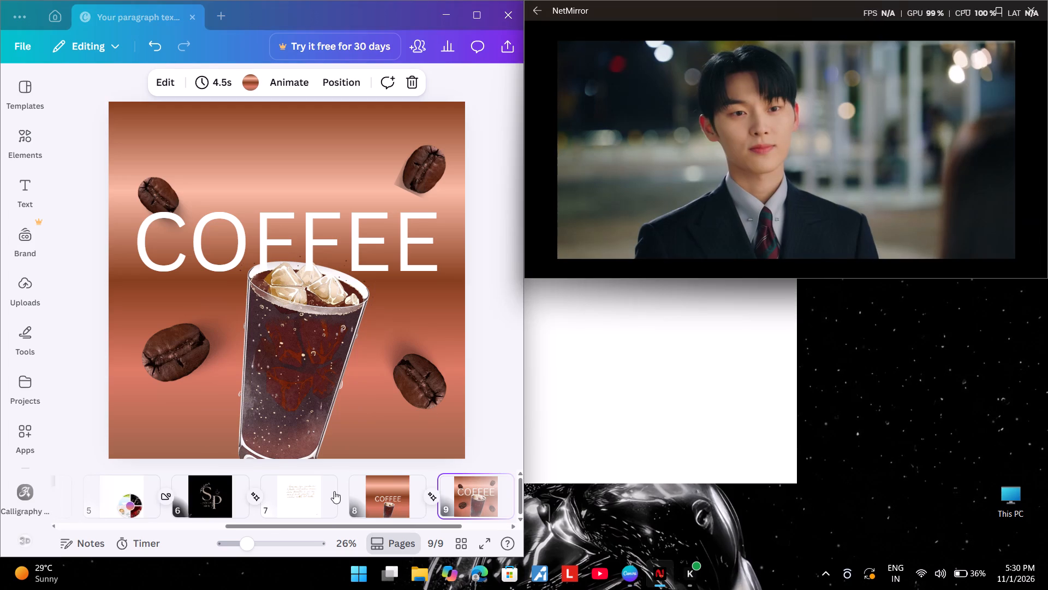
scroll(295, 485, right, 1)
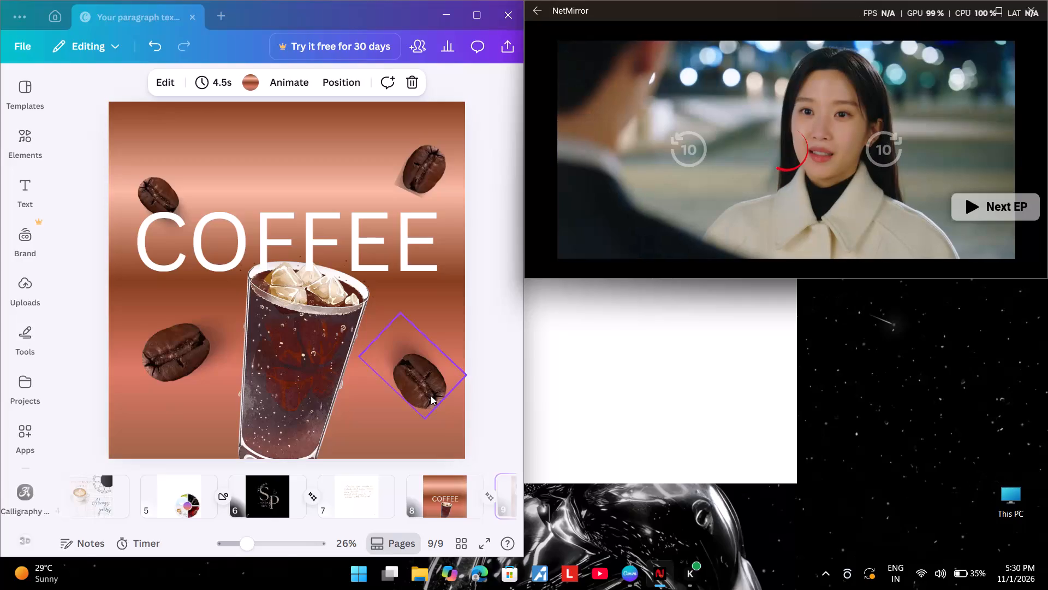
scroll(347, 501, right, 2)
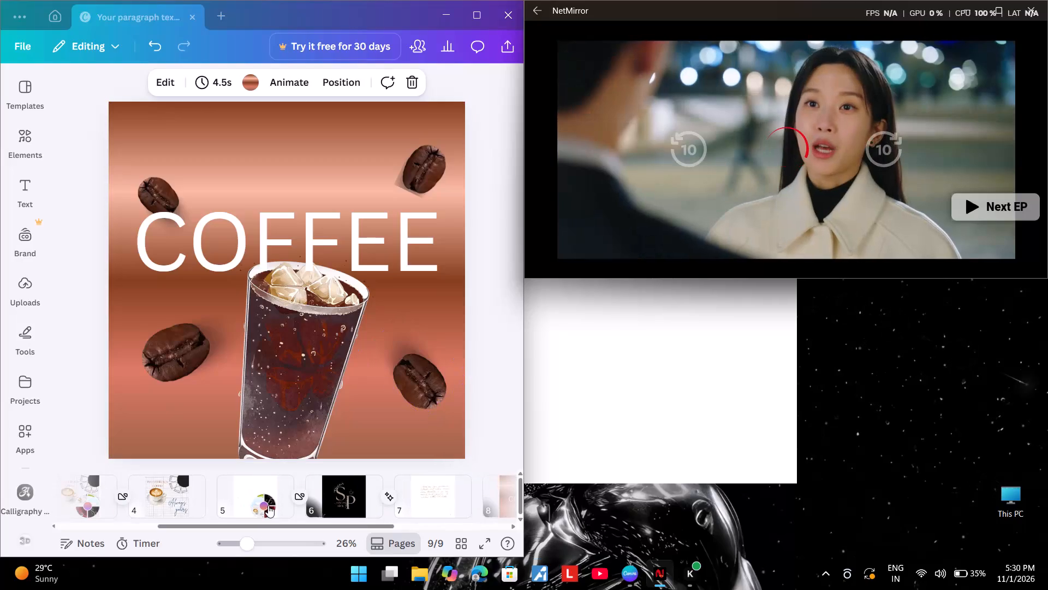
click(256, 503)
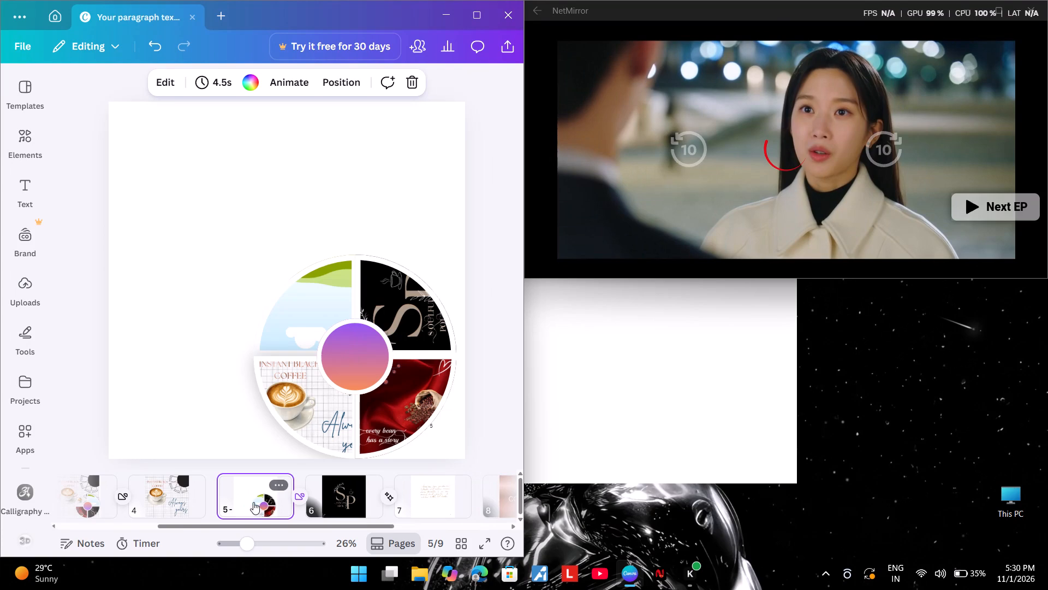
shift+click(355, 288)
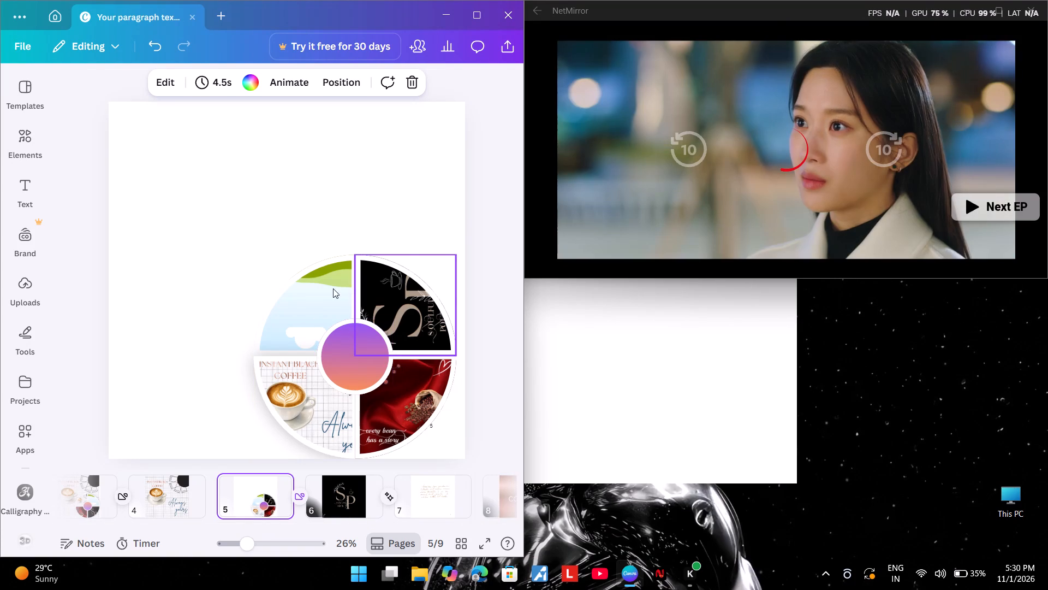
shift+click(312, 288)
shift+click(300, 398)
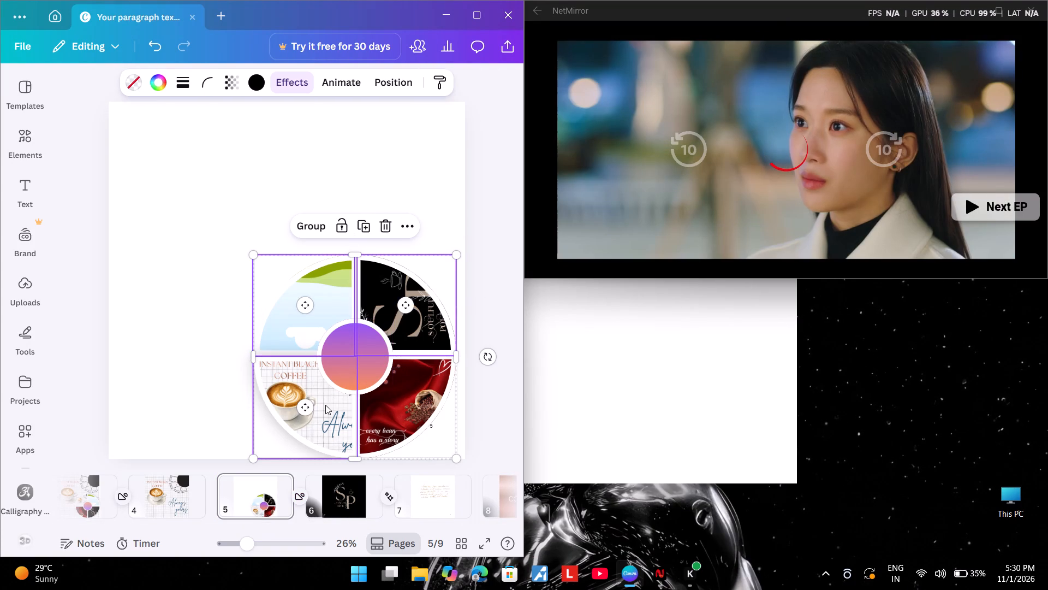
shift+click(403, 401)
shift+click(358, 354)
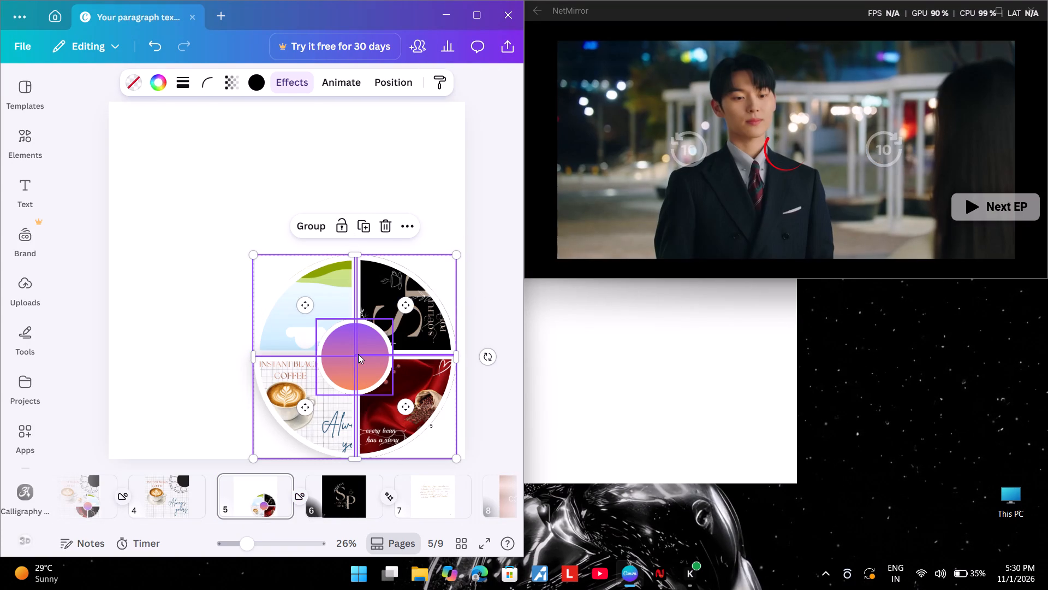
shift+click(308, 222)
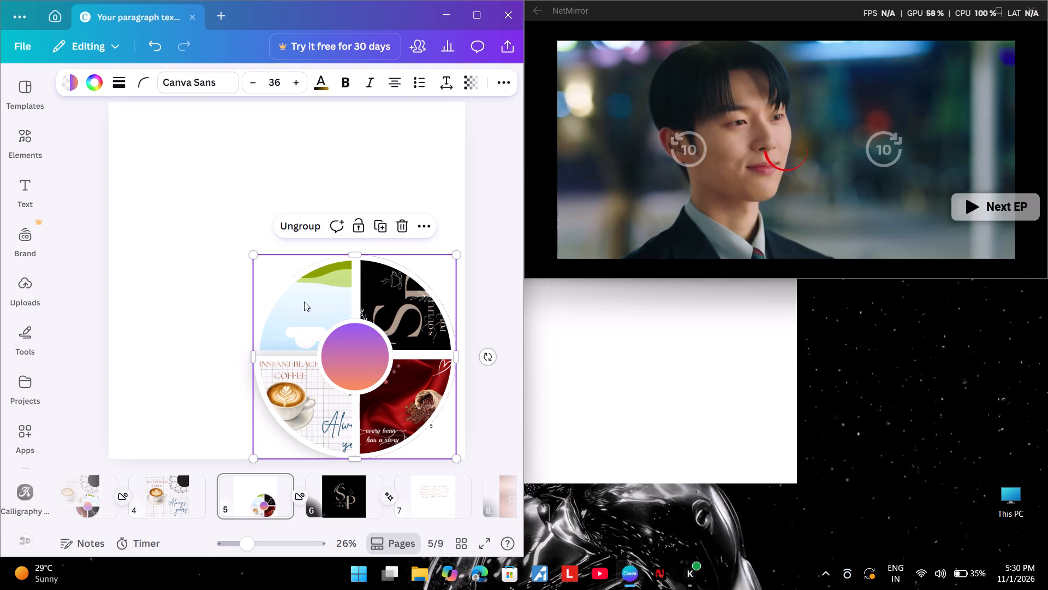
Move the grouped circular collage from page 5 onto page 8, the COFFEE page without beans.
drag(304, 302, 348, 341)
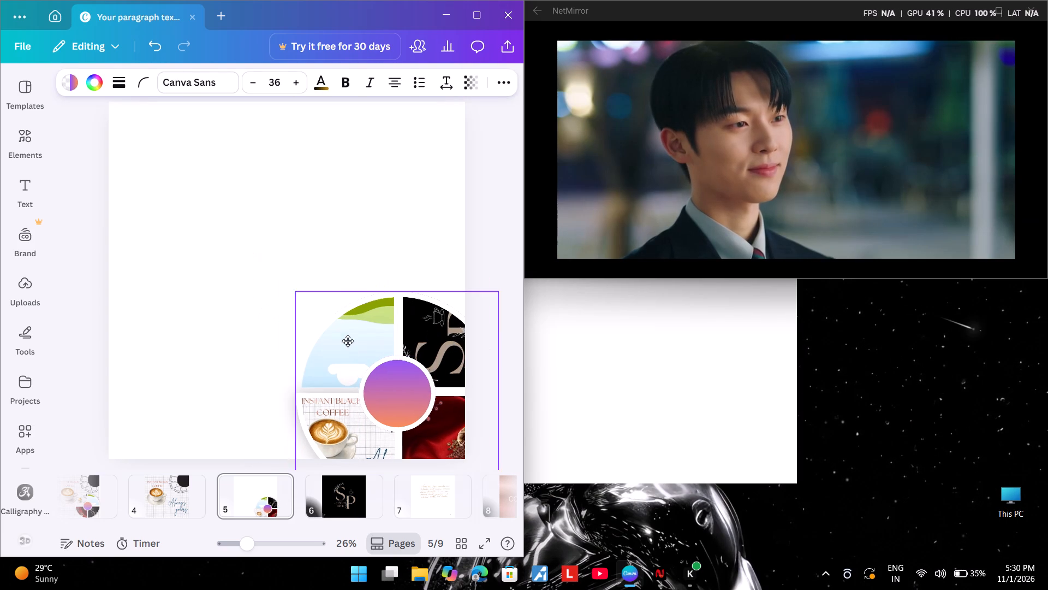
drag(348, 341, 376, 427)
scroll(374, 426, left, 4)
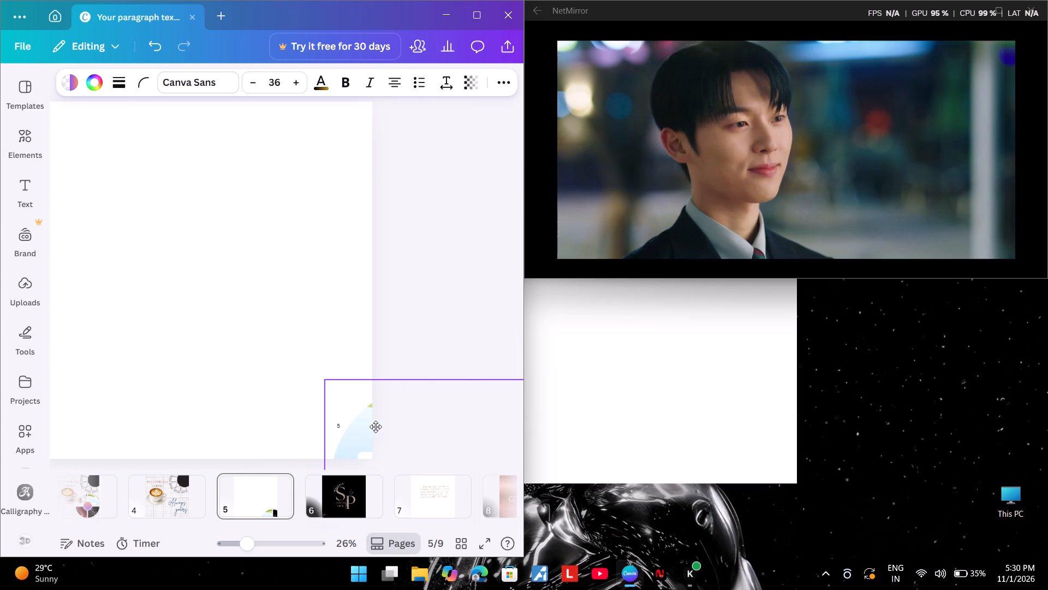
drag(376, 427, 492, 498)
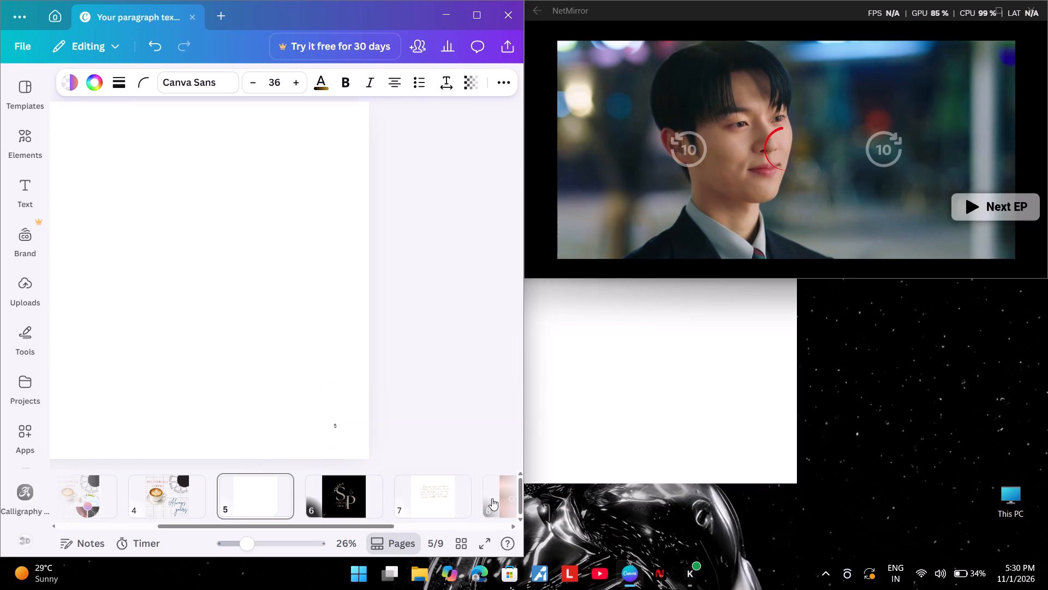
drag(492, 498, 498, 495)
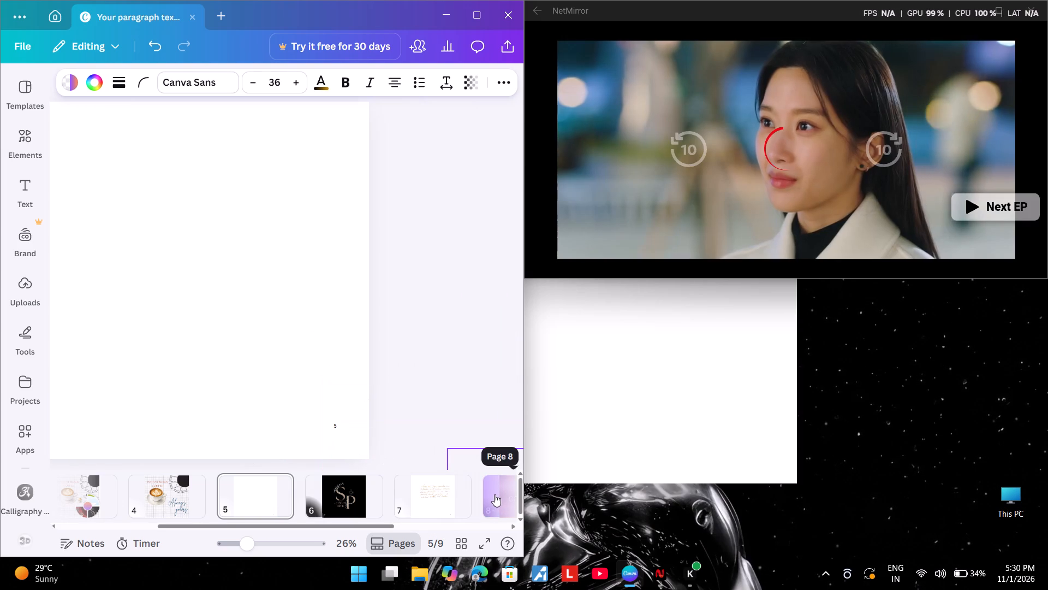
click(493, 494)
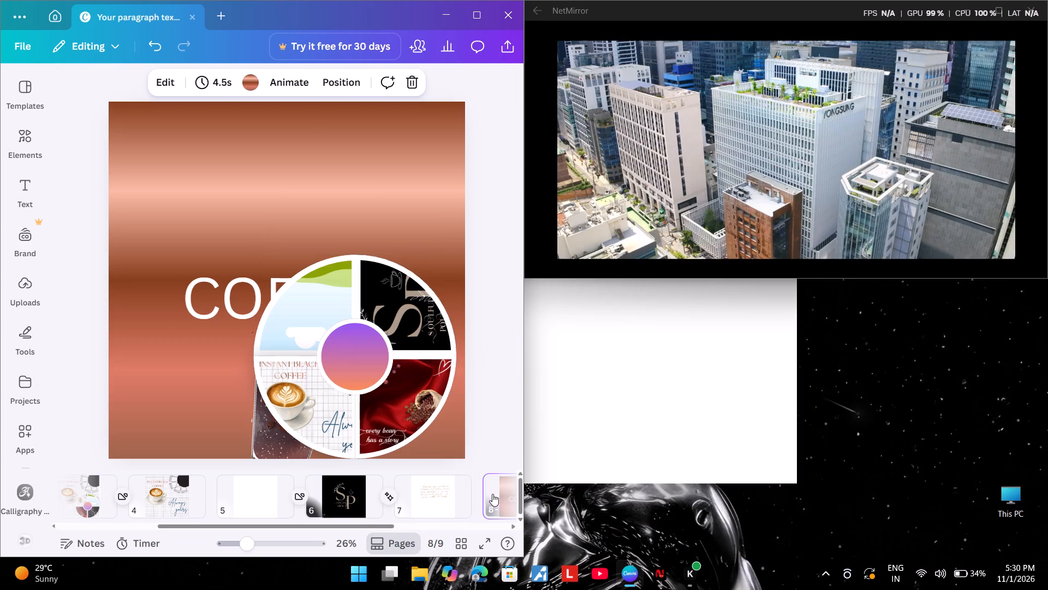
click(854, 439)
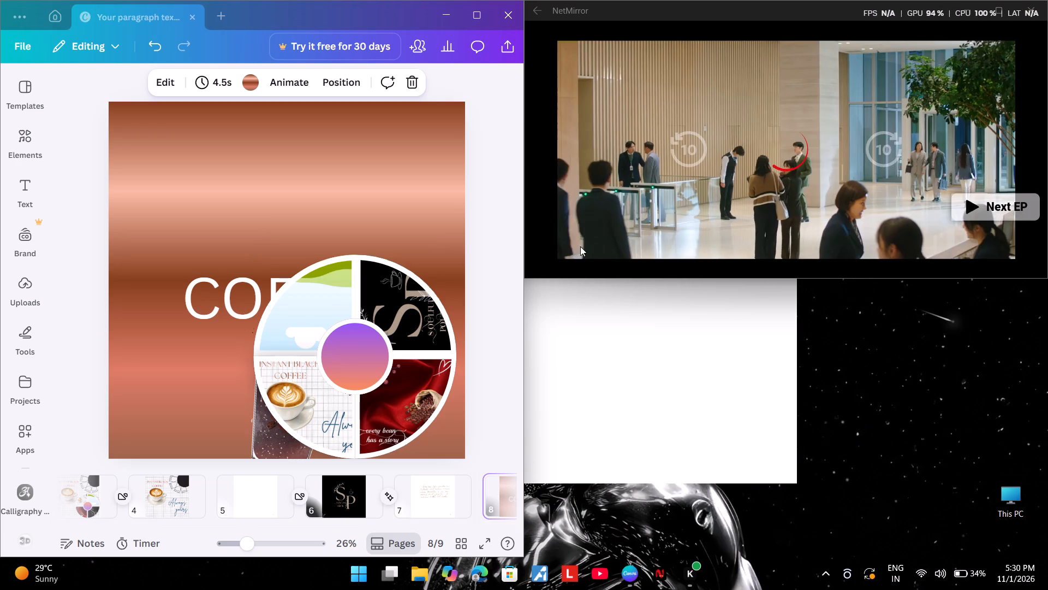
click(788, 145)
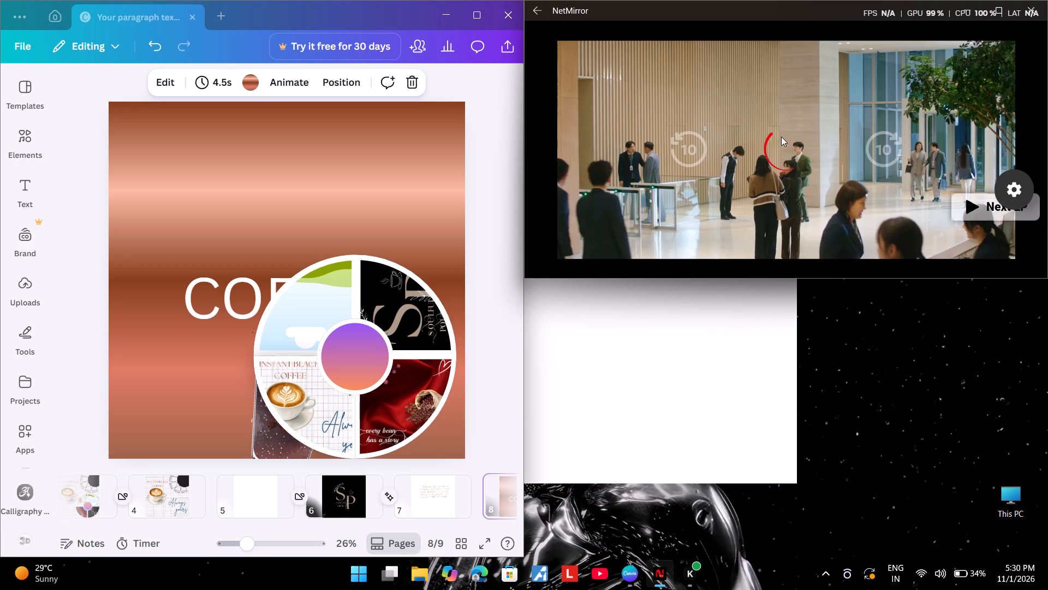
Switch to NetMirror, pause the stalled My Dearest Nemesis episode and try to resume it.
click(782, 136)
key(space)
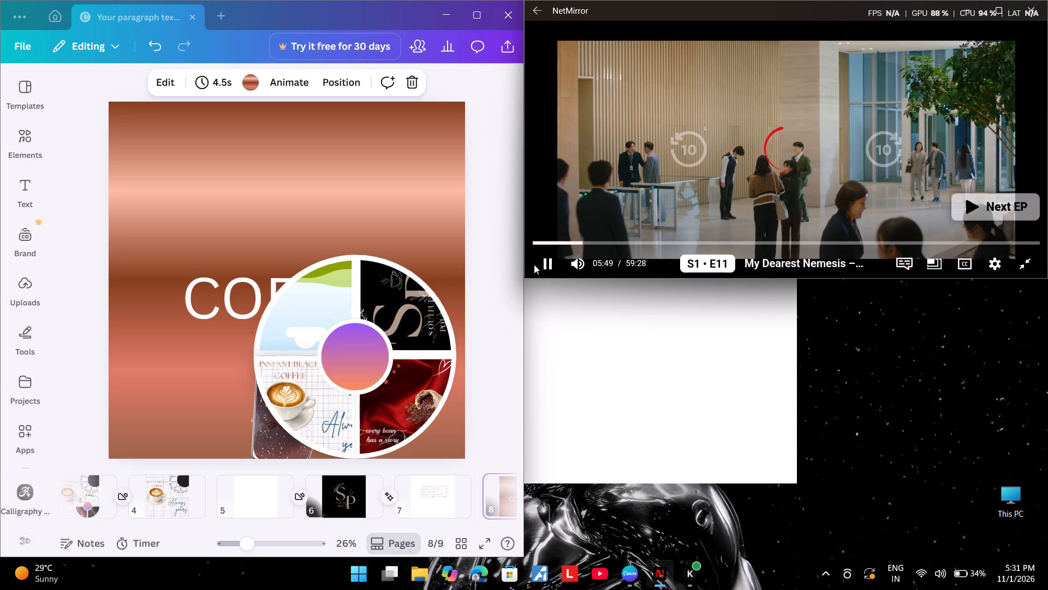
click(547, 263)
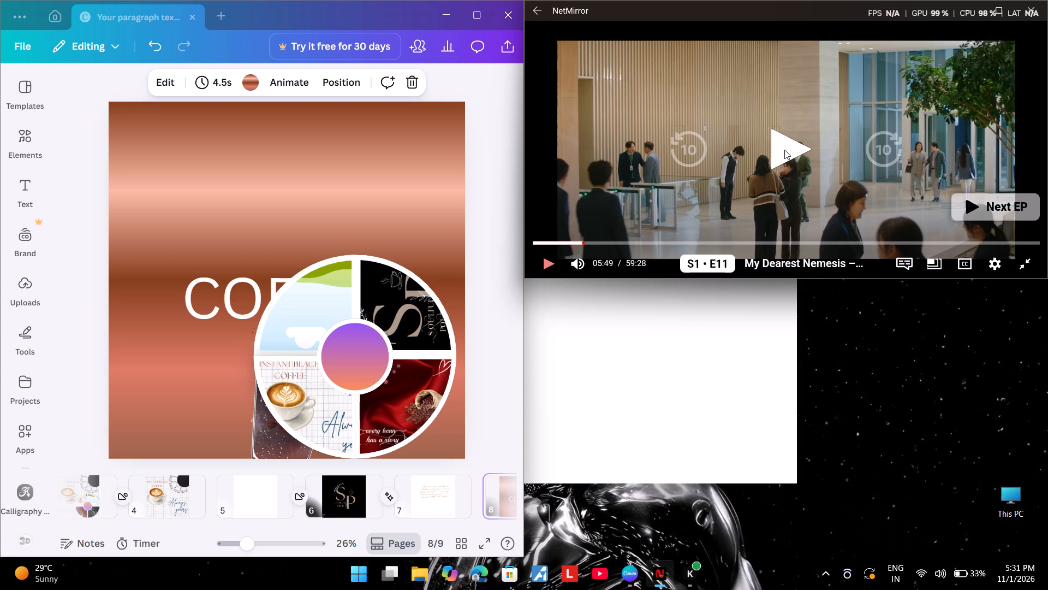
click(764, 156)
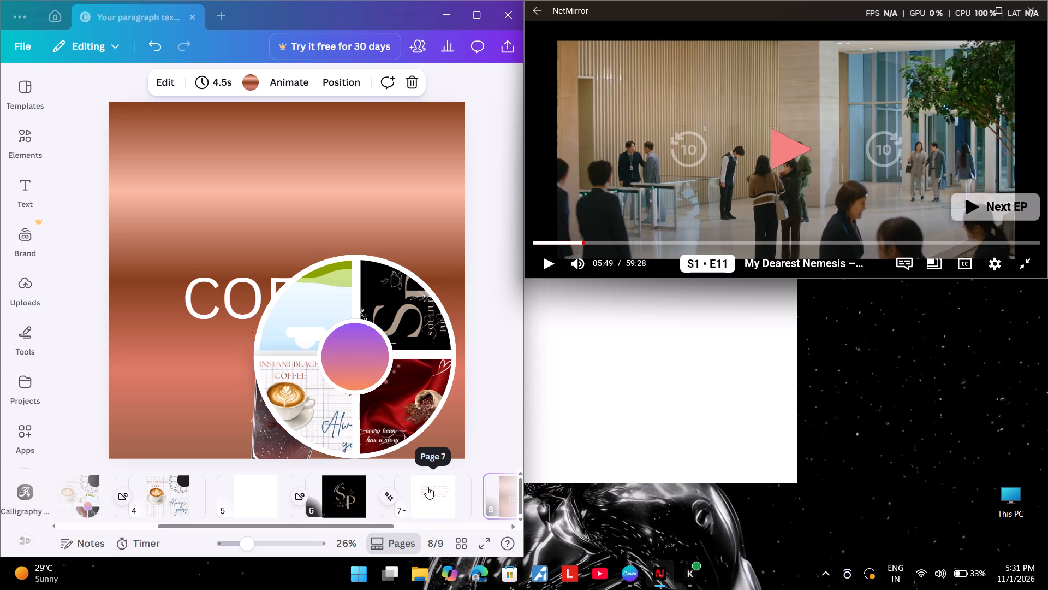
Move the grouped circular collage from page 8 onto page 9, the COFFEE page with coffee beans.
scroll(427, 487, left, 3)
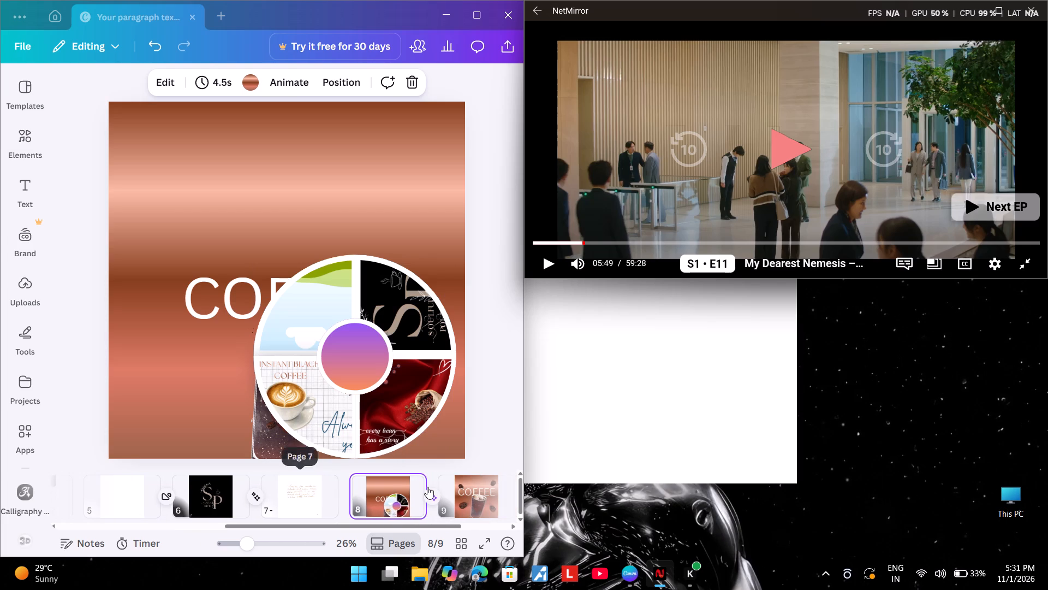
scroll(427, 487, left, 1)
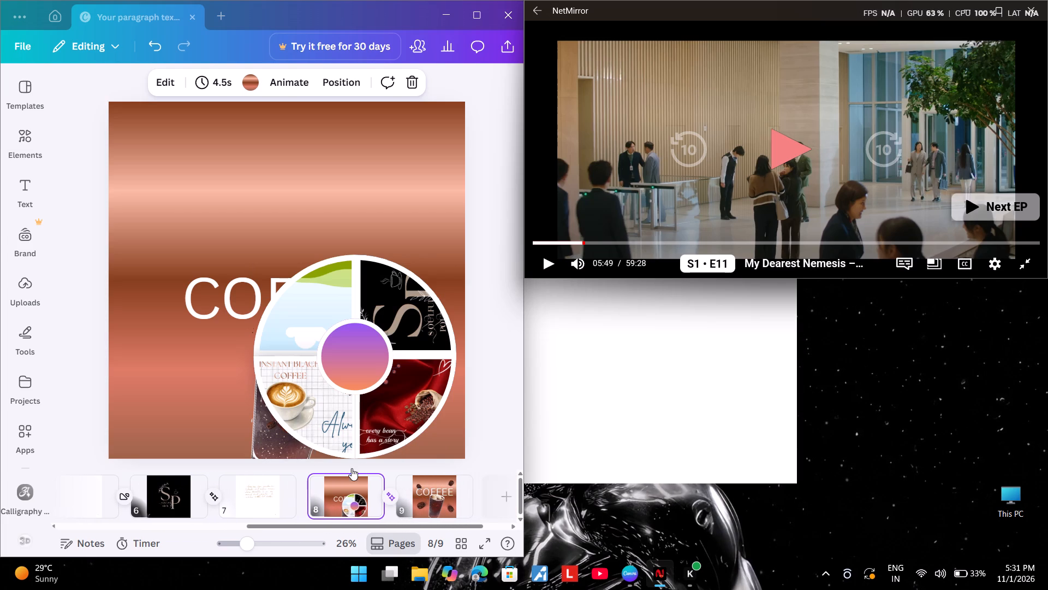
click(321, 330)
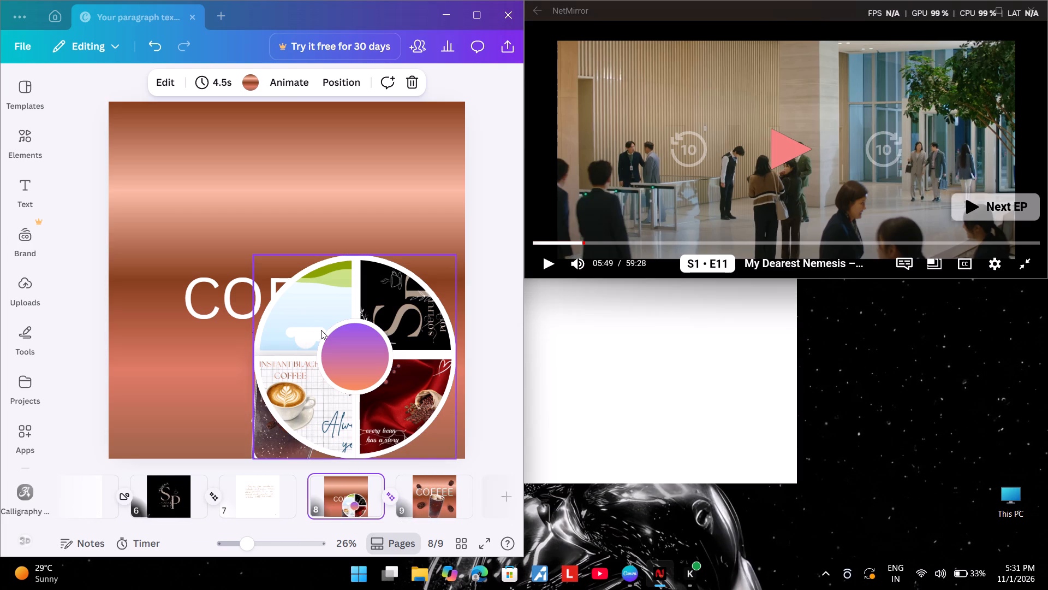
drag(321, 330, 408, 419)
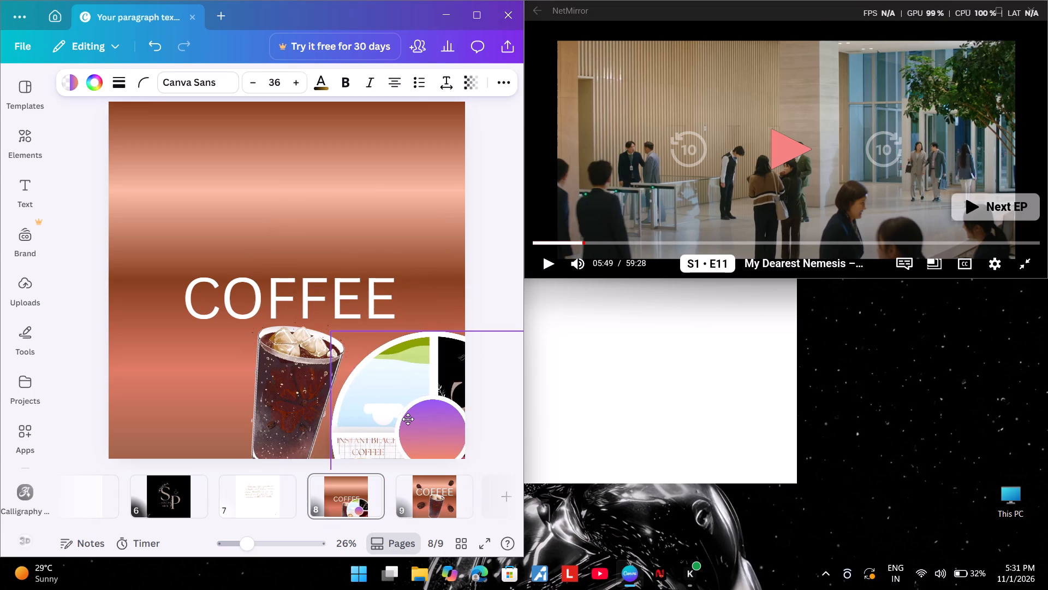
drag(408, 419, 441, 499)
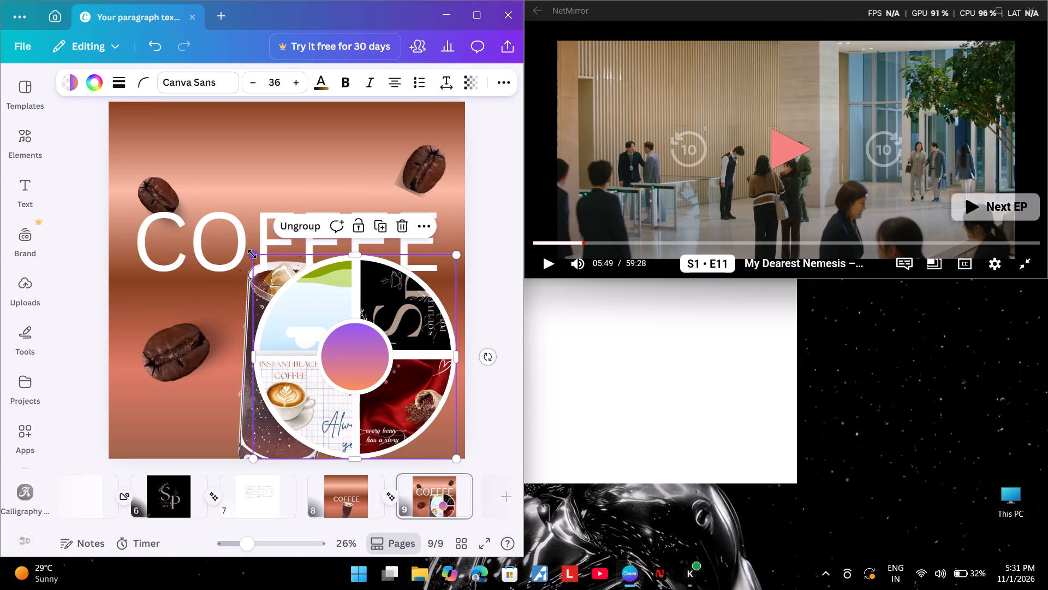
Place the collage over page 9's lower-right corner so that only its upper-left quarter lies on the page.
drag(336, 331, 472, 400)
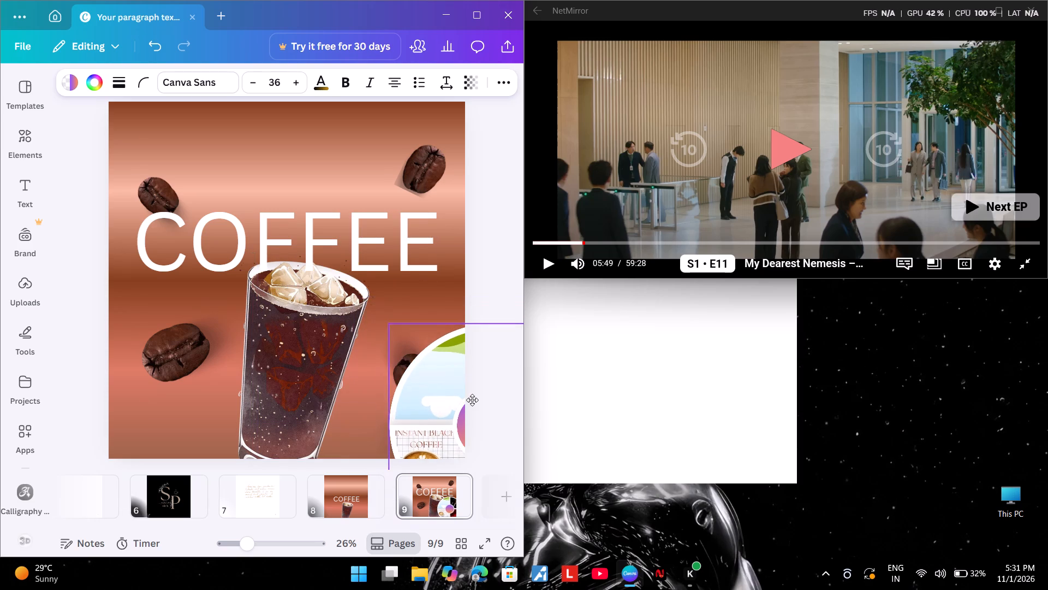
drag(472, 400, 433, 416)
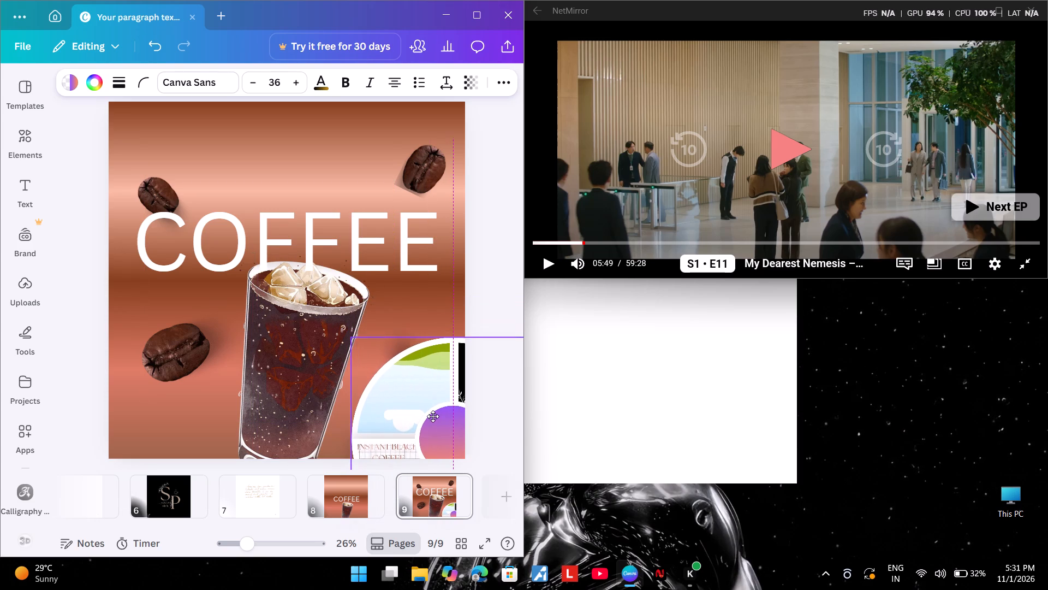
drag(433, 416, 442, 440)
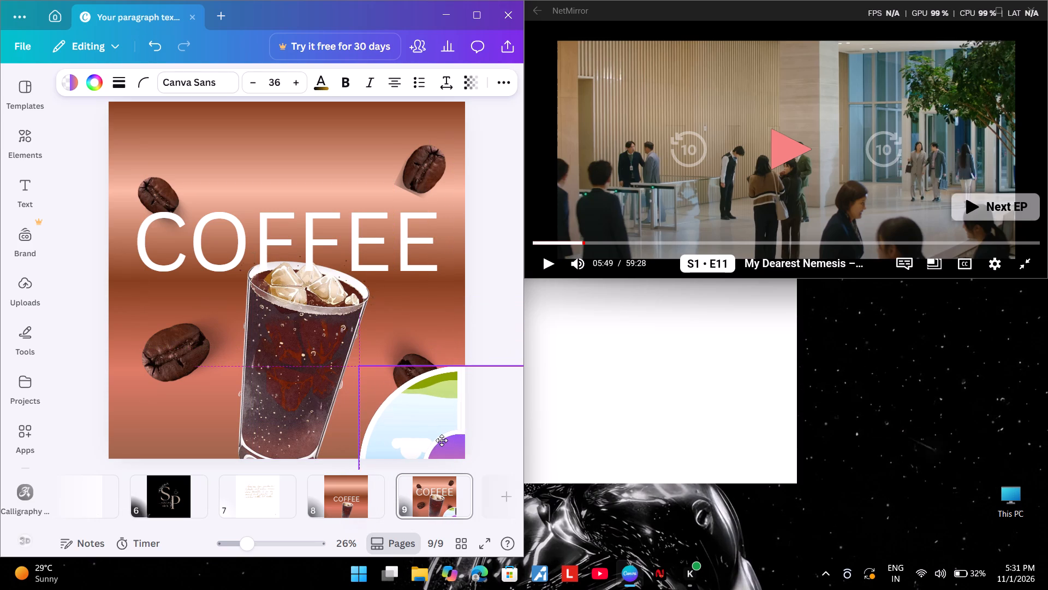
drag(442, 440, 445, 439)
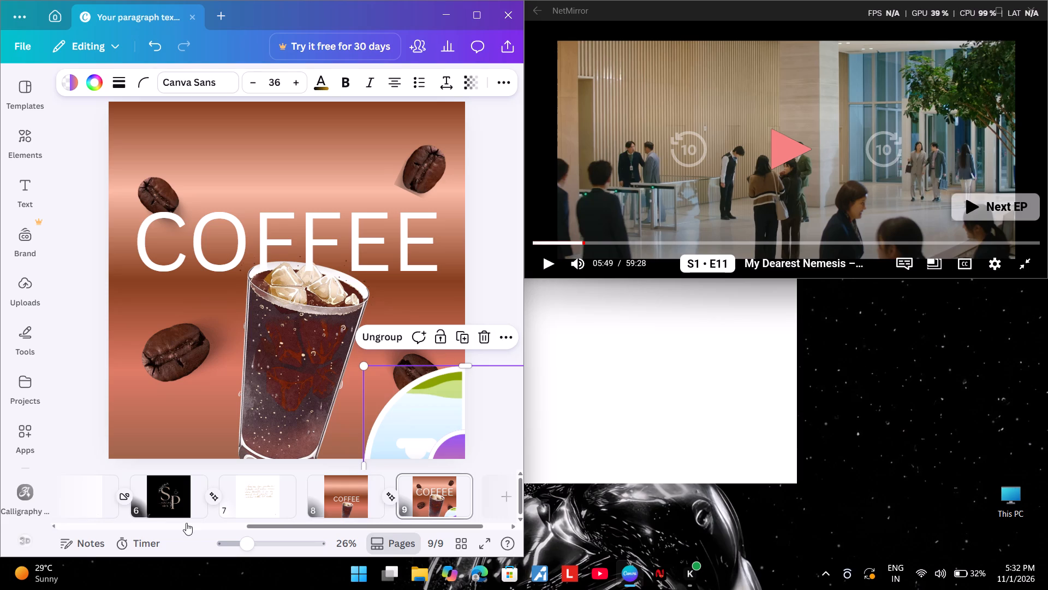
On page 1, group the four quarter frames and the gradient centre circle of the circular collage.
scroll(218, 487, right, 1)
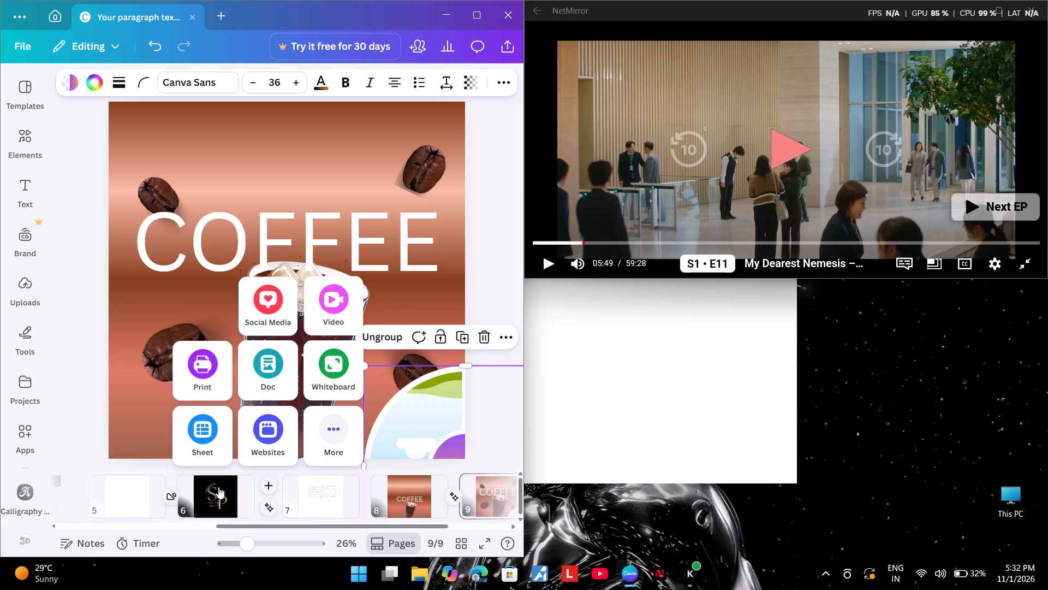
scroll(204, 486, right, 5)
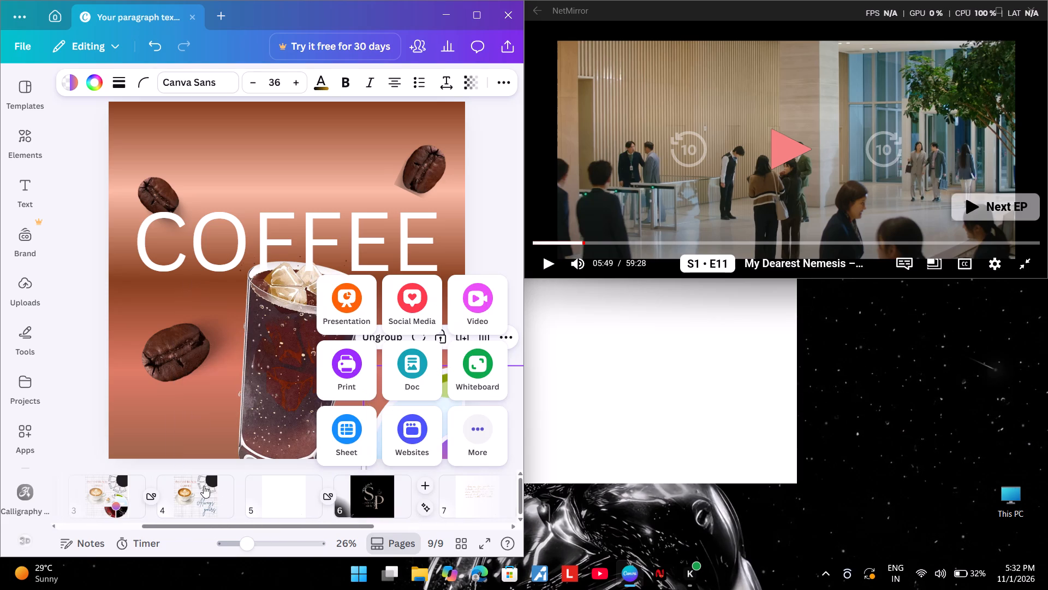
click(97, 496)
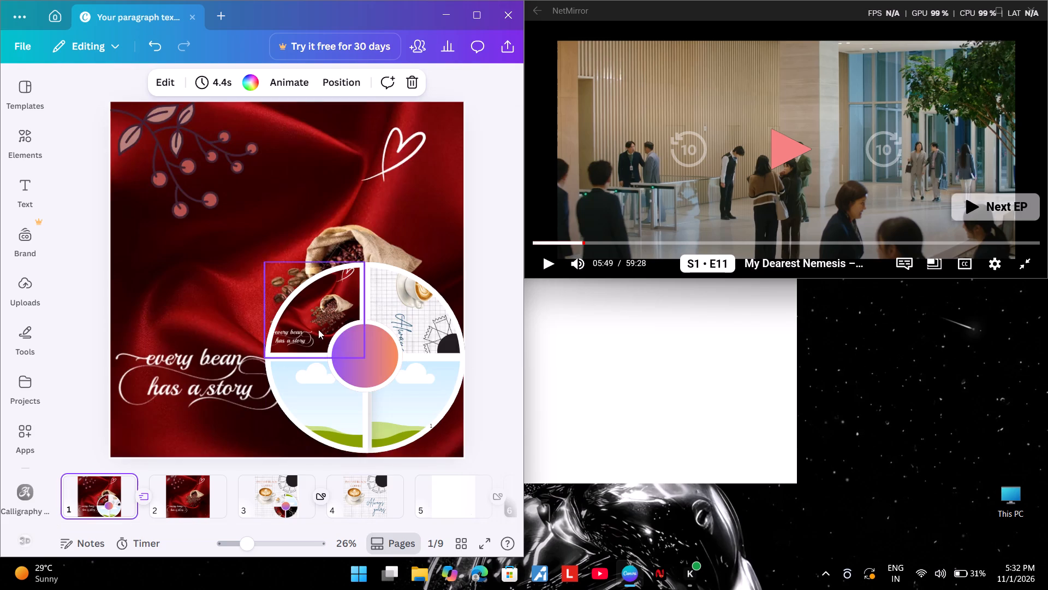
shift+click(312, 299)
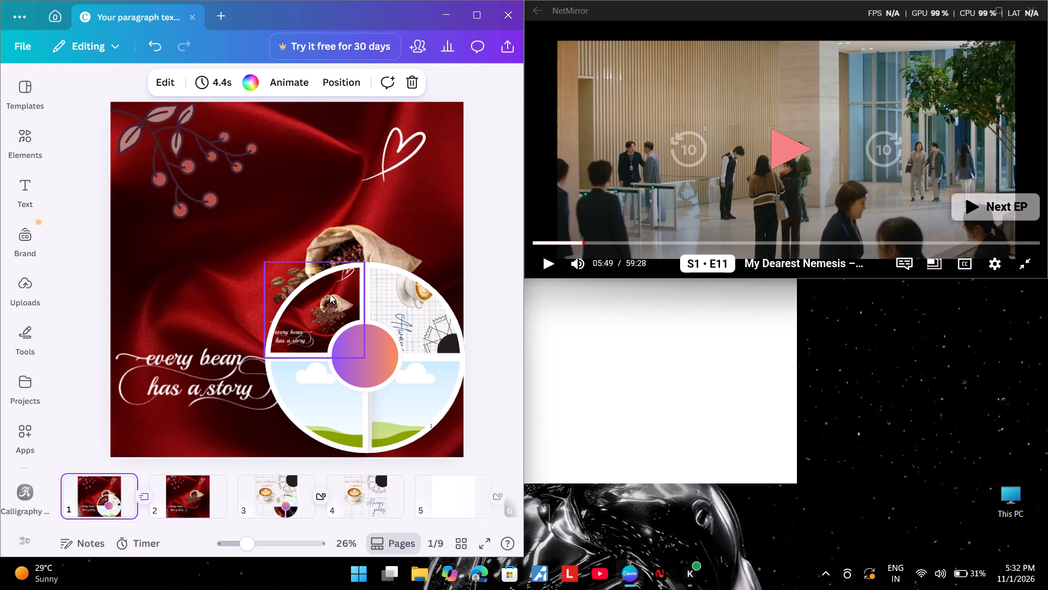
shift+click(419, 276)
shift+click(341, 375)
shift+click(417, 371)
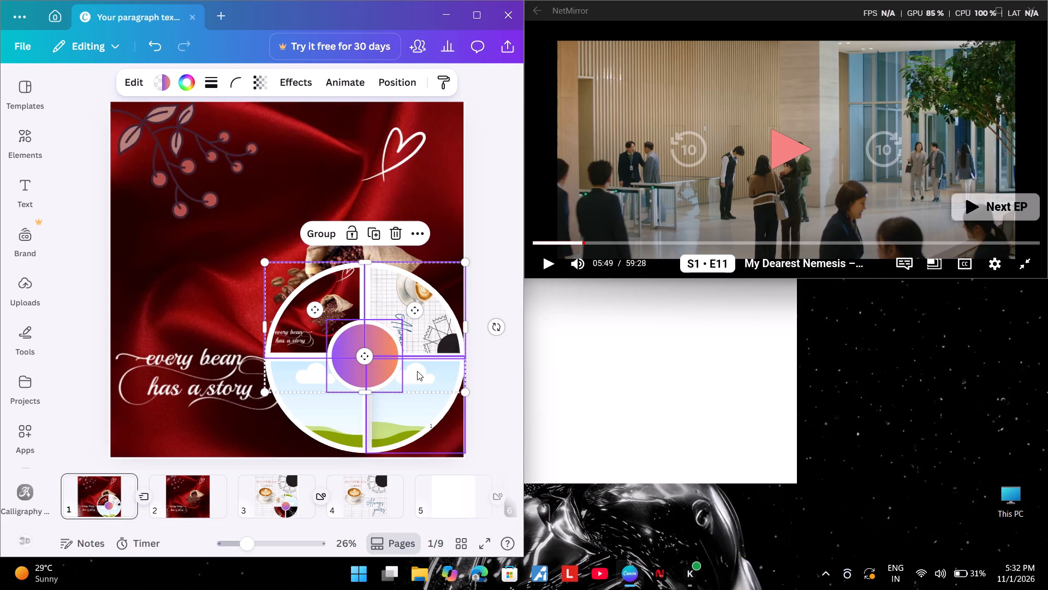
shift+click(324, 404)
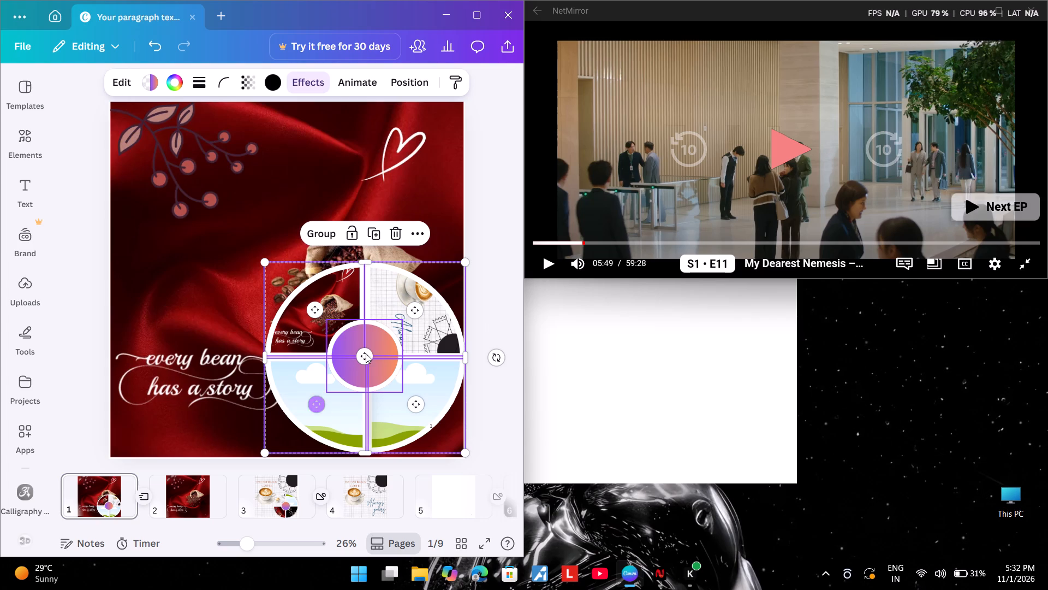
click(323, 227)
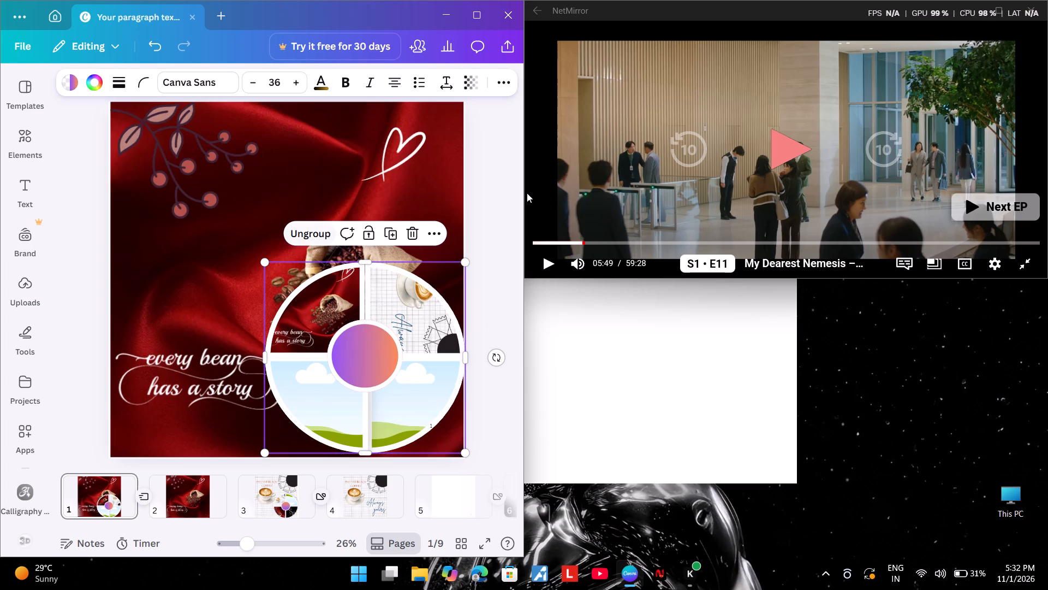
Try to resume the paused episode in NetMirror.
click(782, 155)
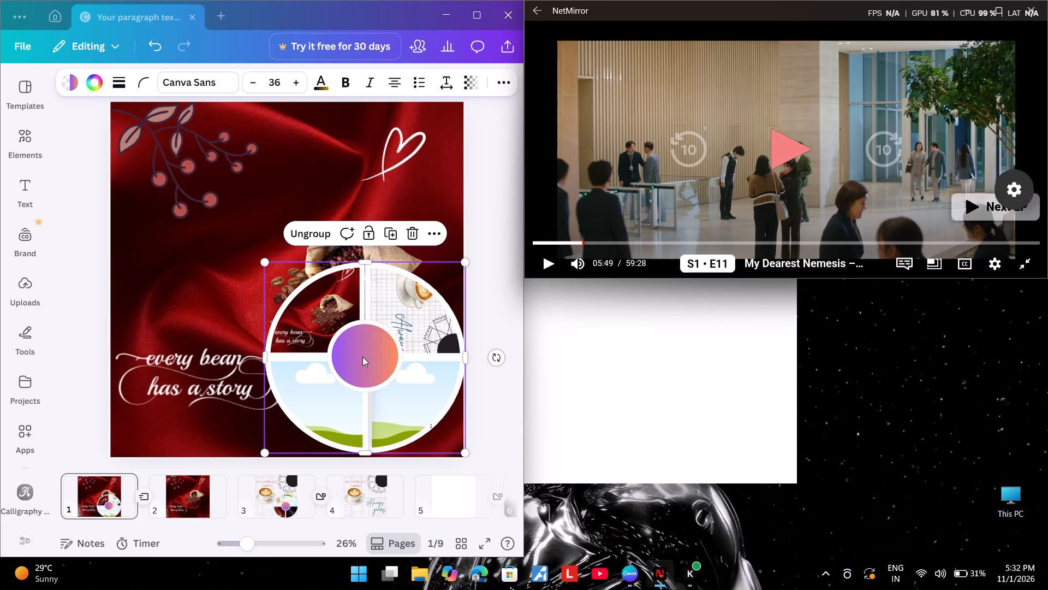
Place page 1's grouped collage over the page's lower-right corner, leaving only the red coffee-bean quarter on the page.
drag(362, 357, 397, 384)
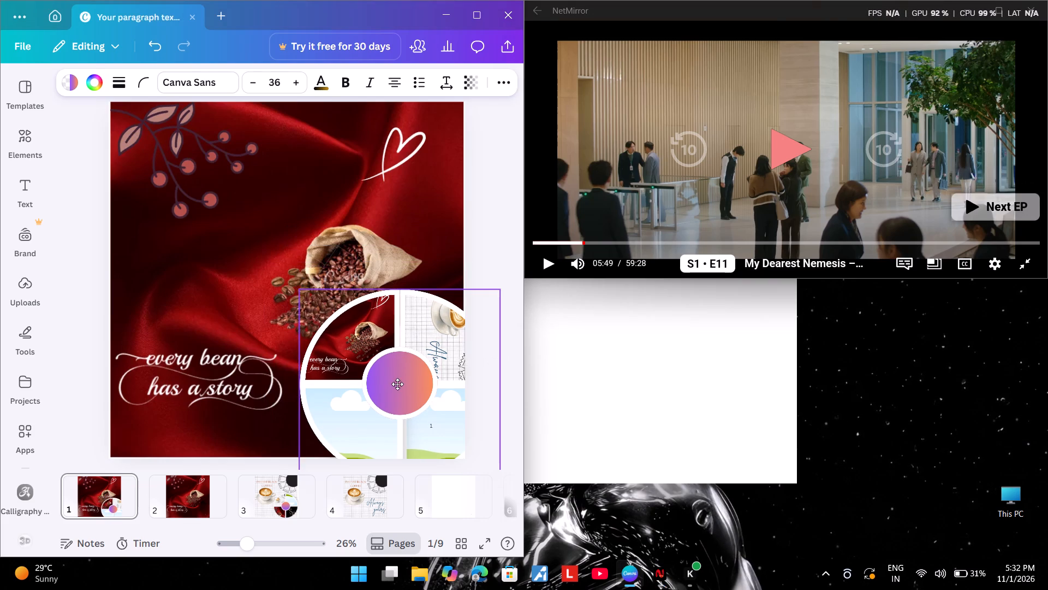
drag(397, 384, 450, 444)
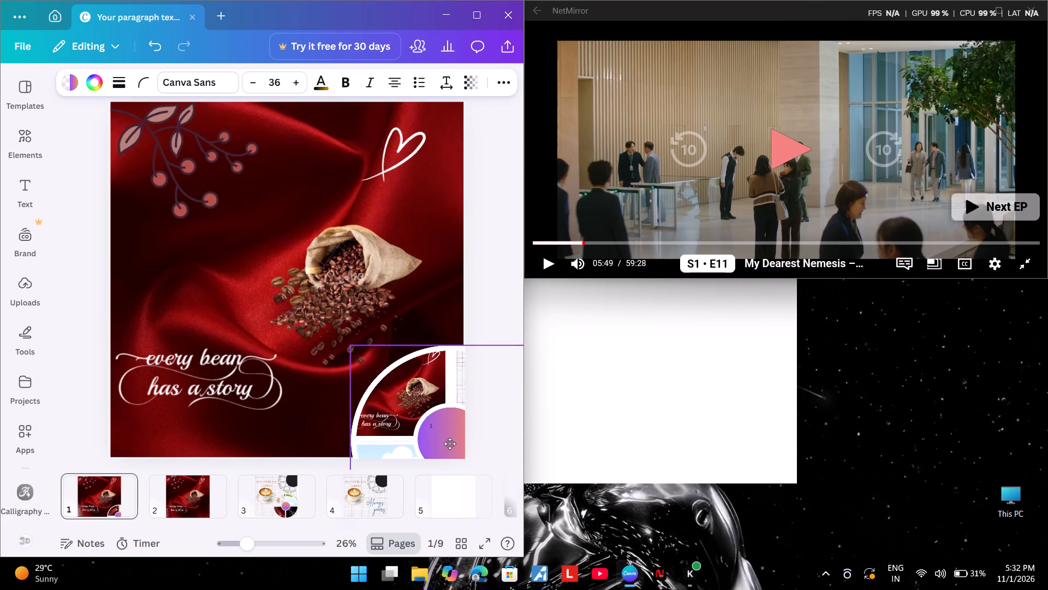
drag(450, 444, 456, 456)
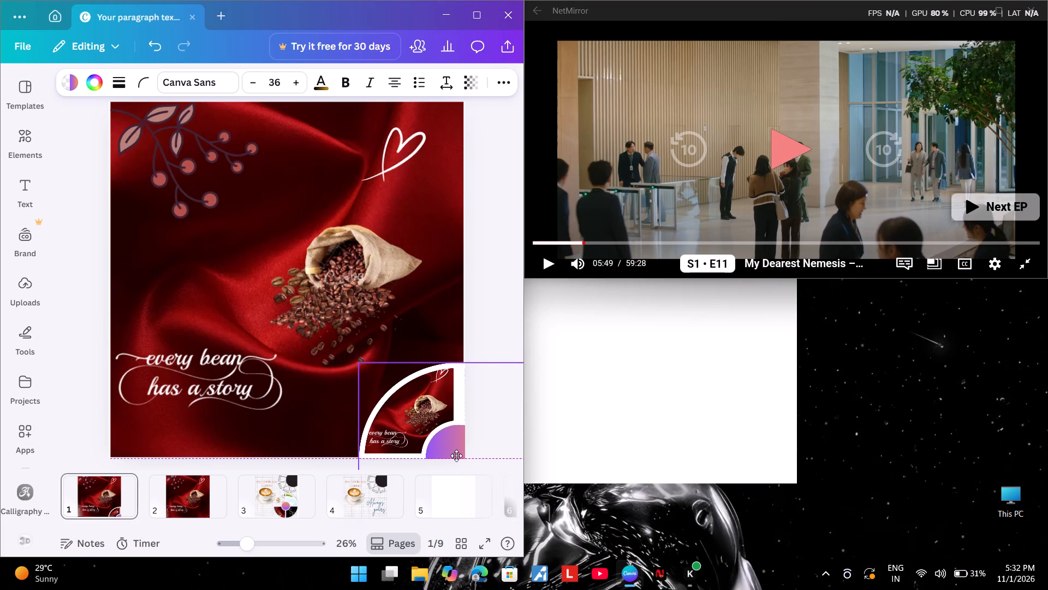
drag(456, 456, 457, 457)
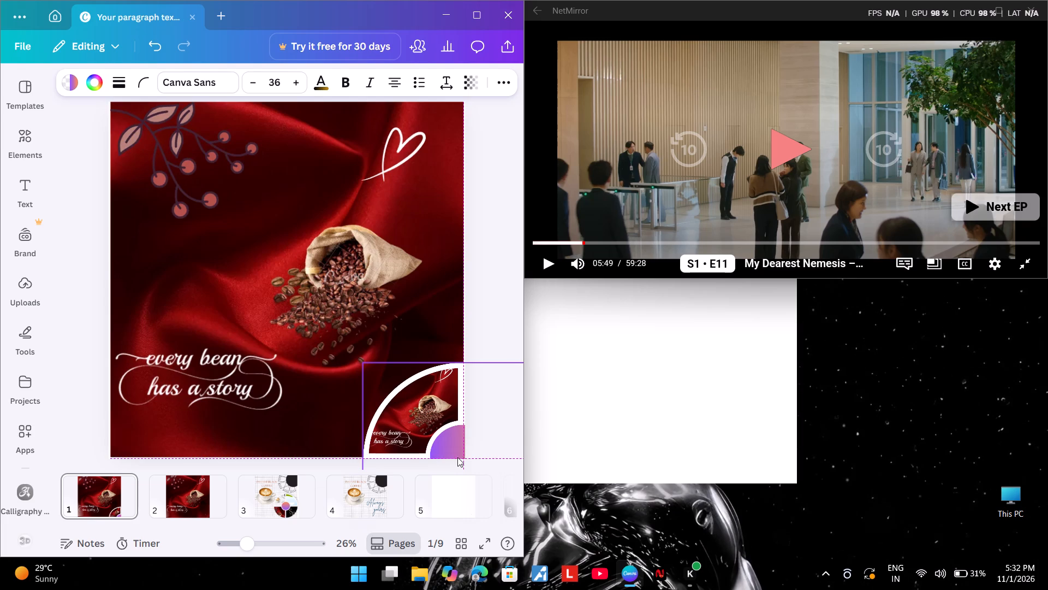
Switch to NetMirror and resume playback of My Dearest Nemesis.
click(544, 261)
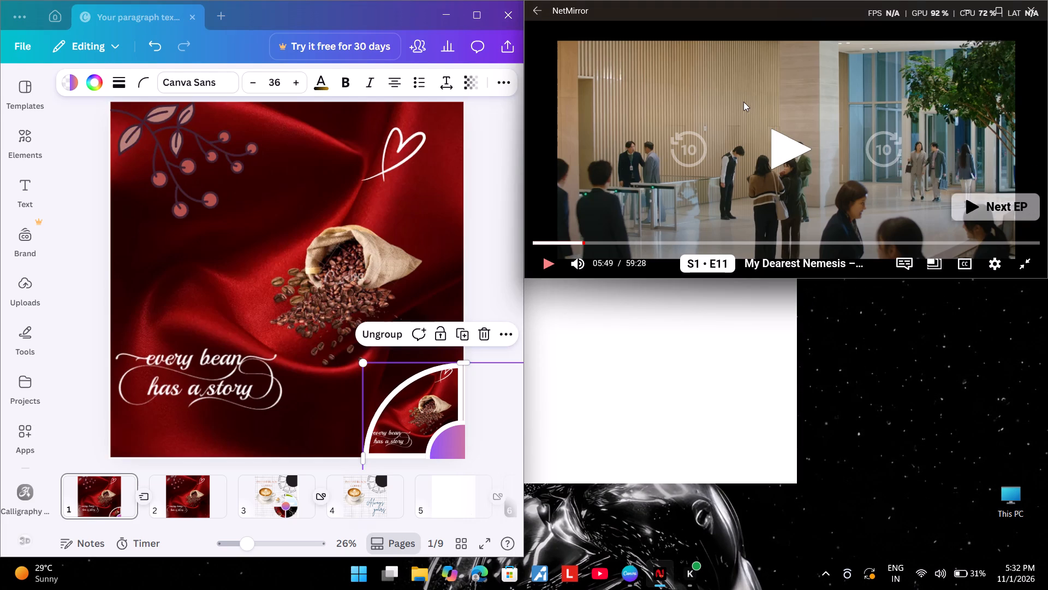
click(773, 138)
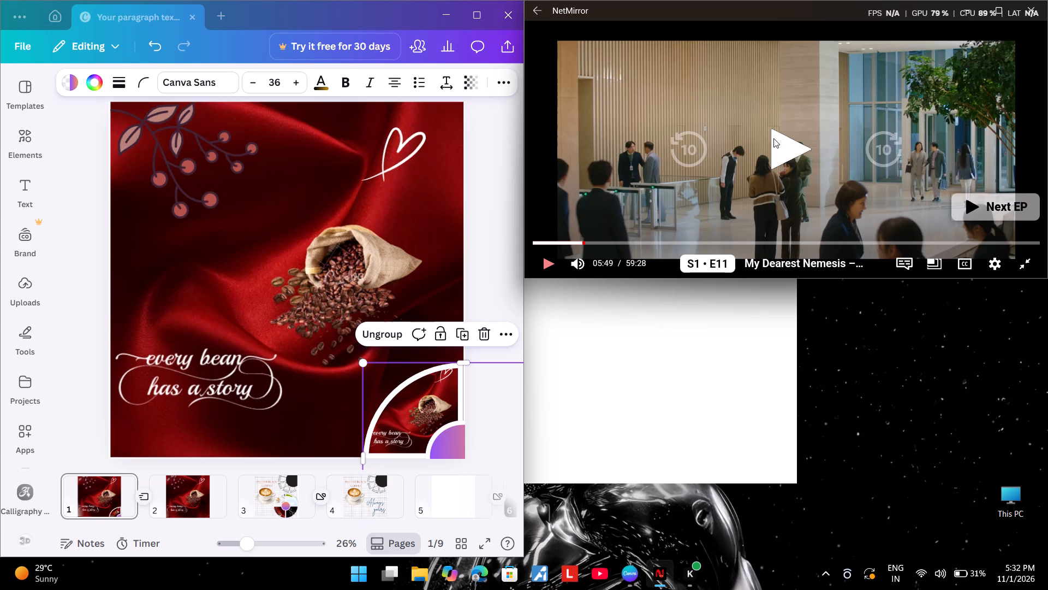
key(space)
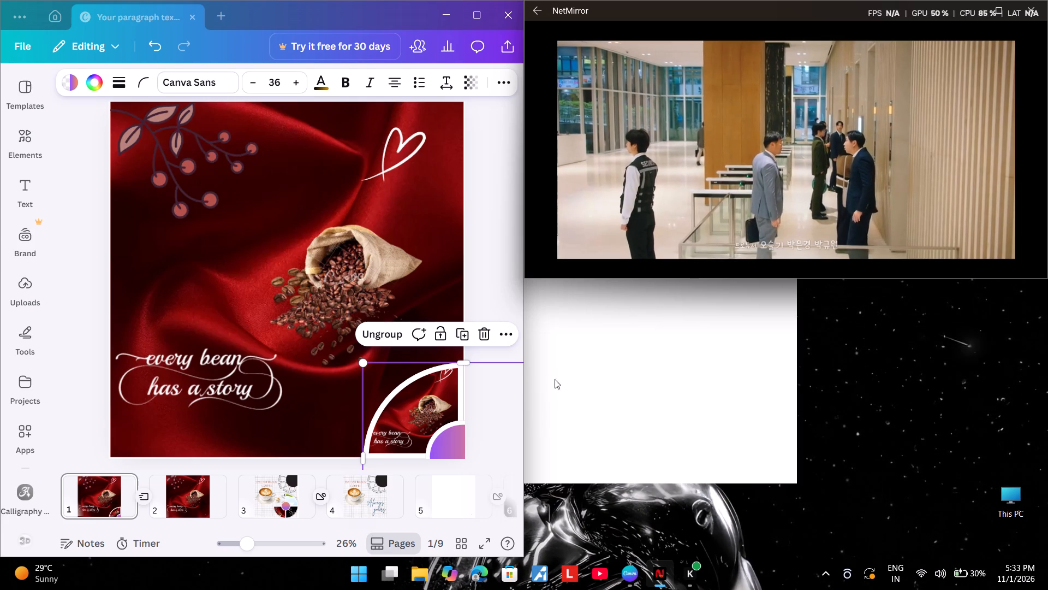
click(876, 331)
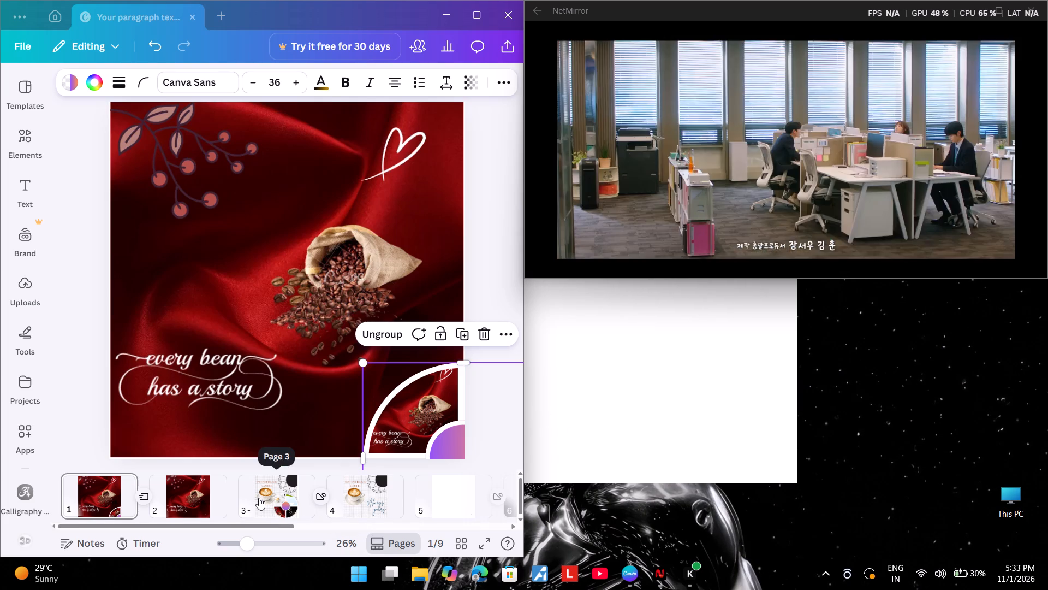
On page 3 in Canva, group the collage's coffee-cup quarter frame with its other three quarter frames.
click(259, 498)
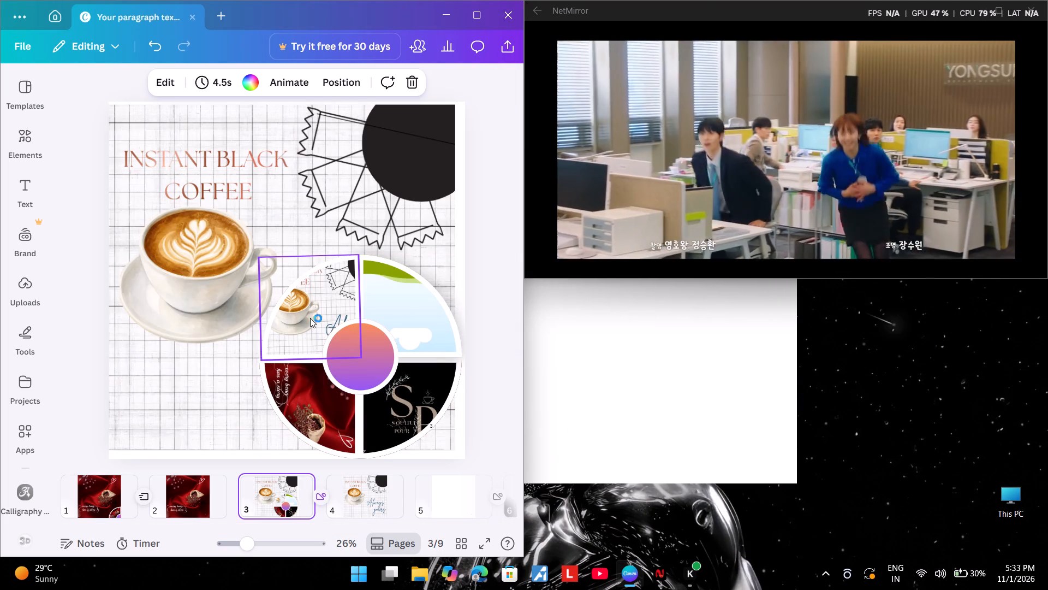
shift+click(310, 318)
shift+click(296, 381)
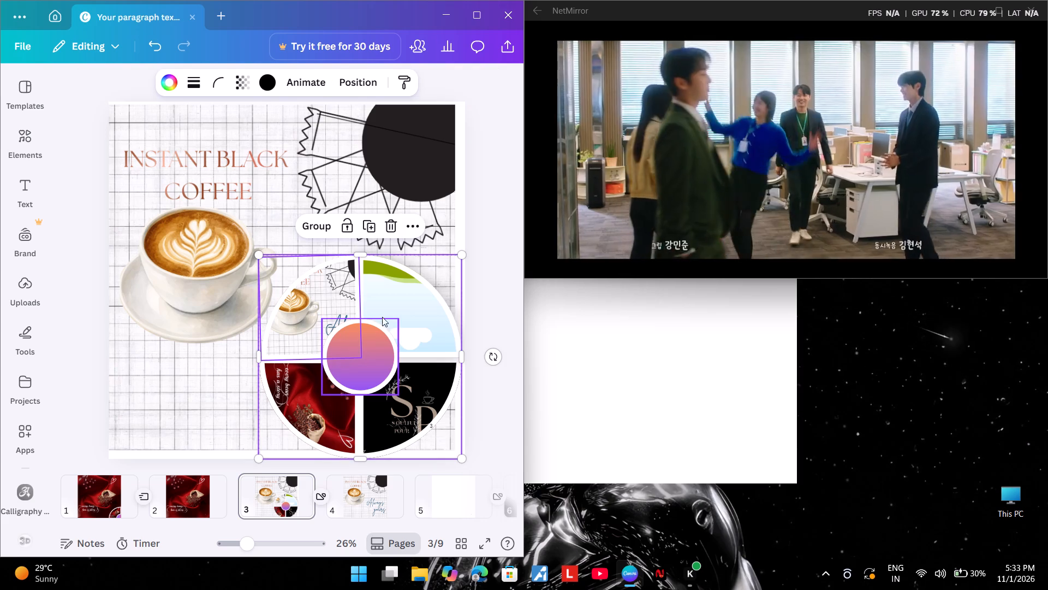
shift+click(390, 311)
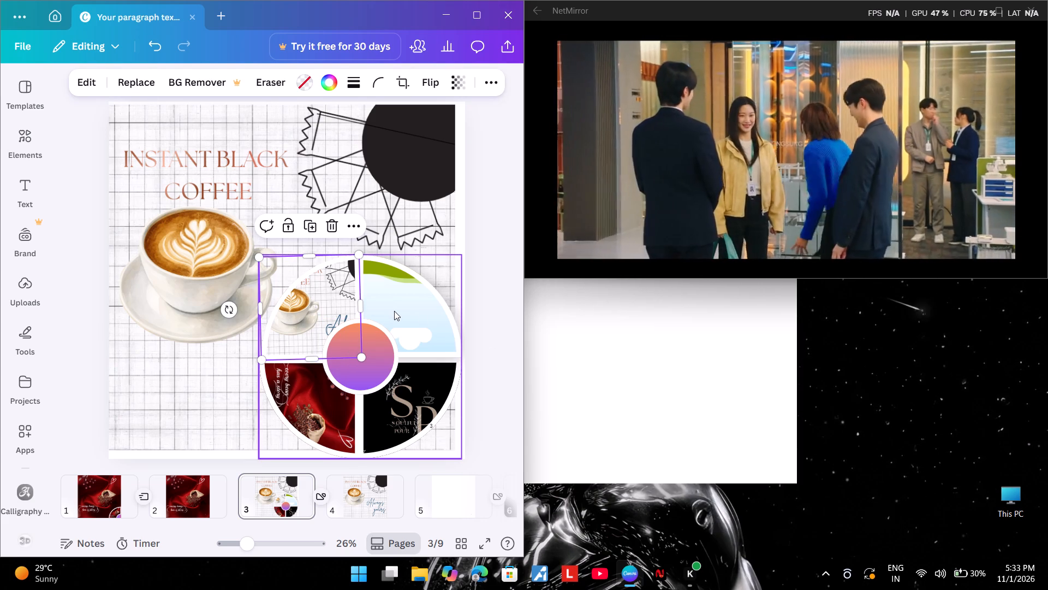
shift+click(419, 313)
shift+click(404, 329)
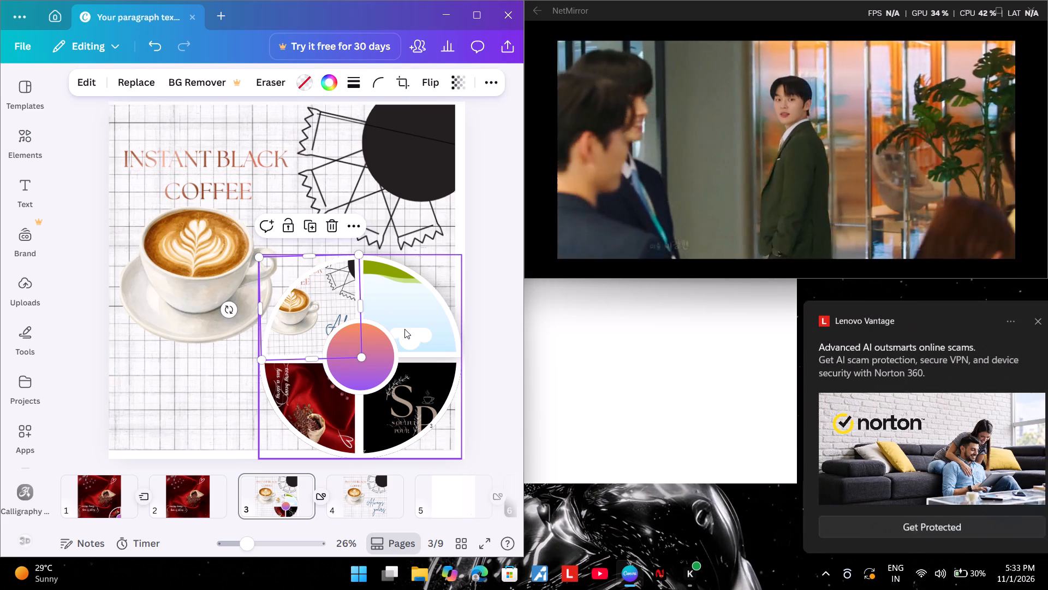
shift+click(404, 329)
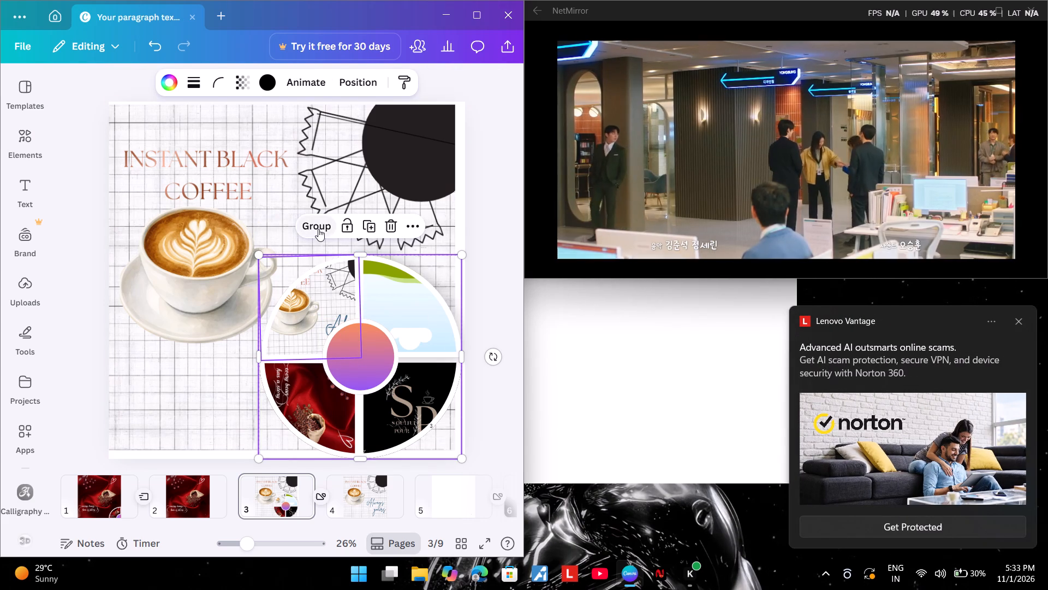
shift+click(318, 225)
Ungroup the four quarter frames of page 3's circular collage.
click(381, 303)
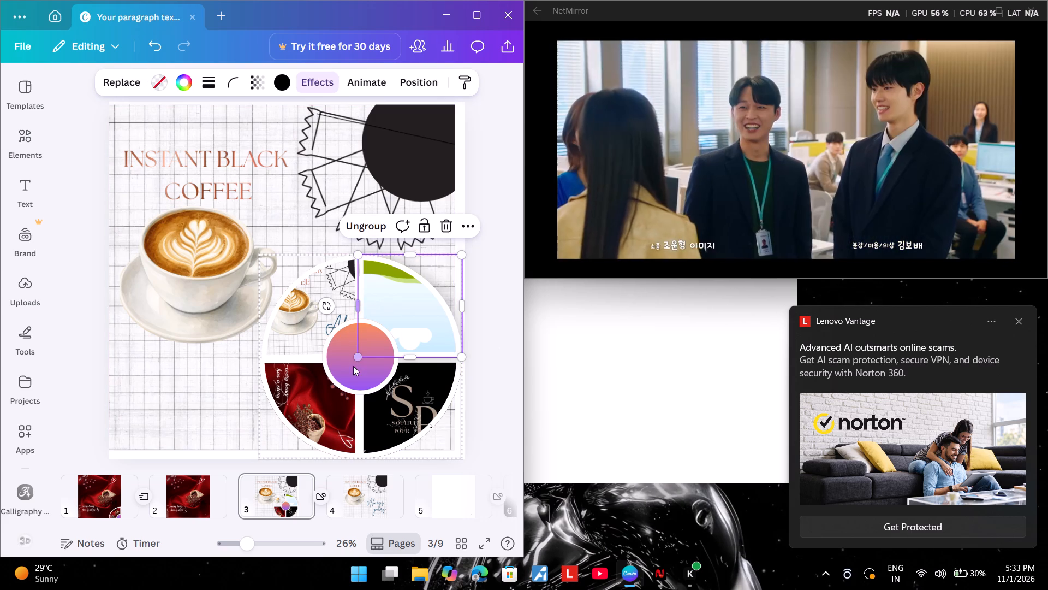
click(342, 386)
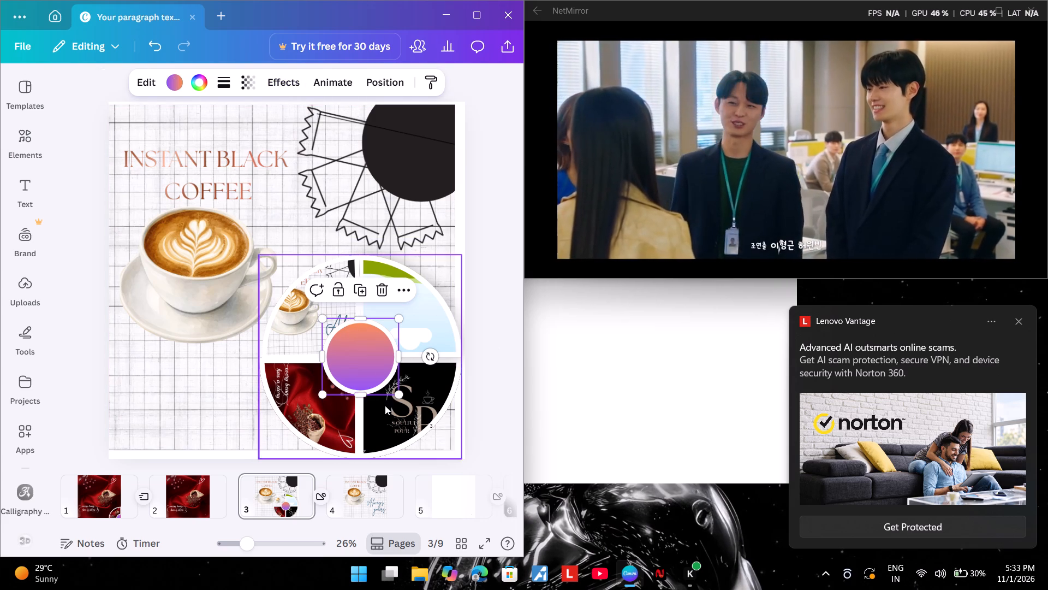
click(385, 407)
click(295, 218)
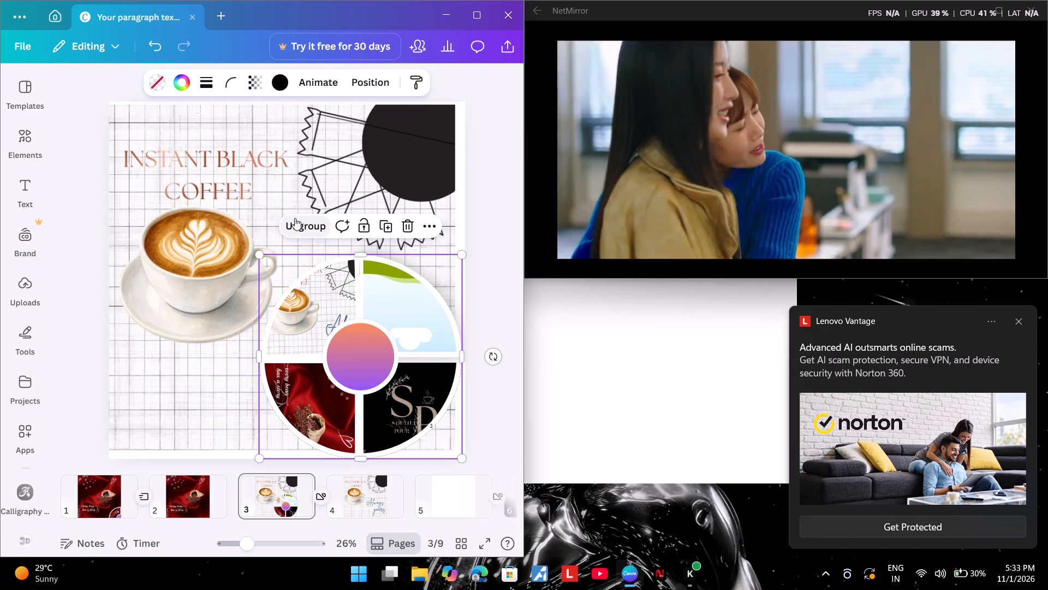
Group page 3's orange-to-purple centre circle with all four of the collage's quarter frames.
click(347, 355)
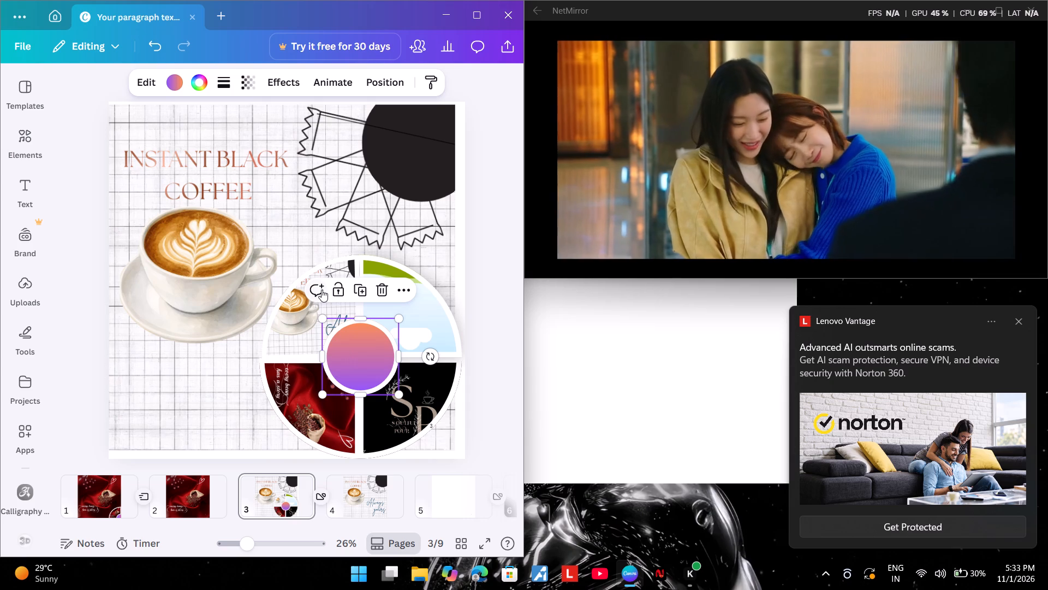
shift+click(290, 316)
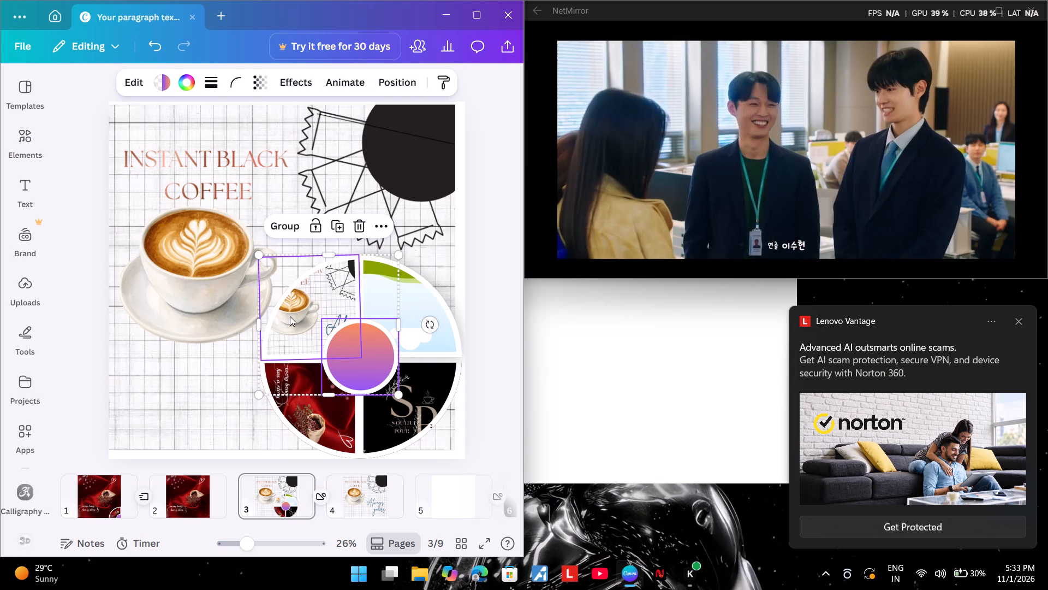
shift+click(392, 291)
shift+click(404, 407)
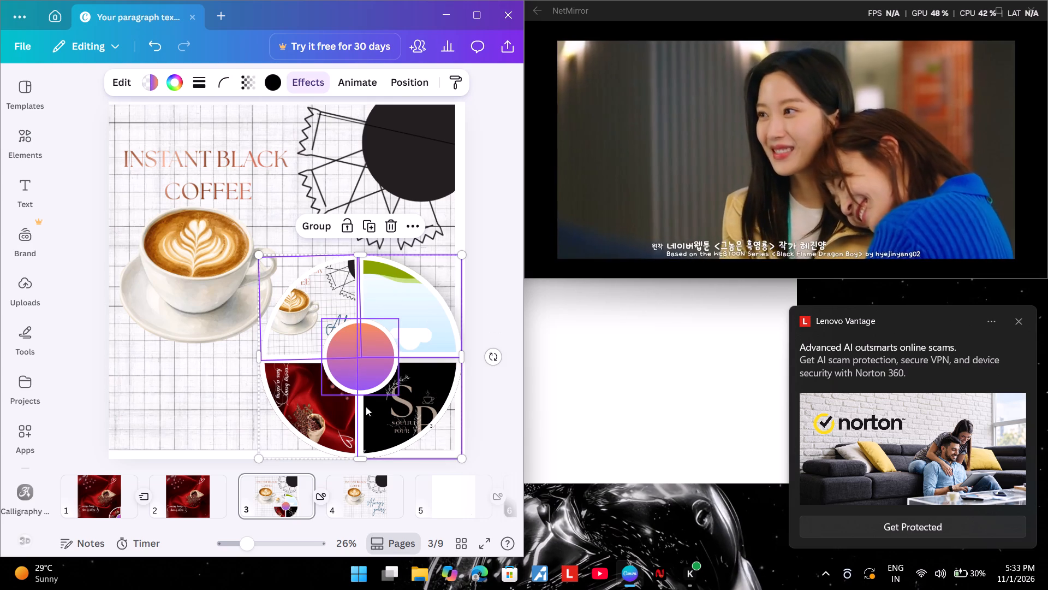
shift+click(354, 406)
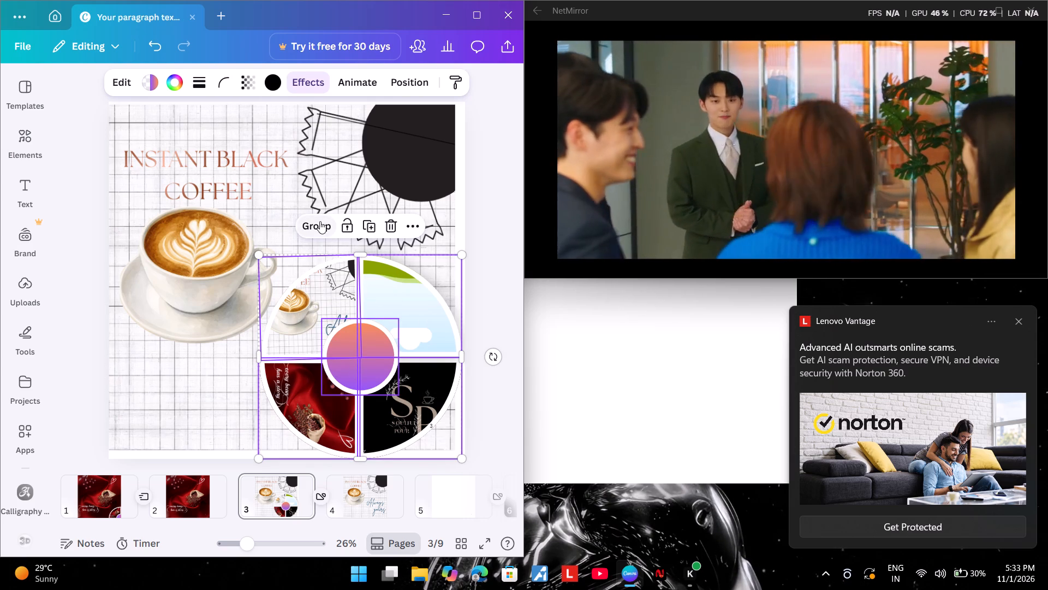
shift+click(320, 221)
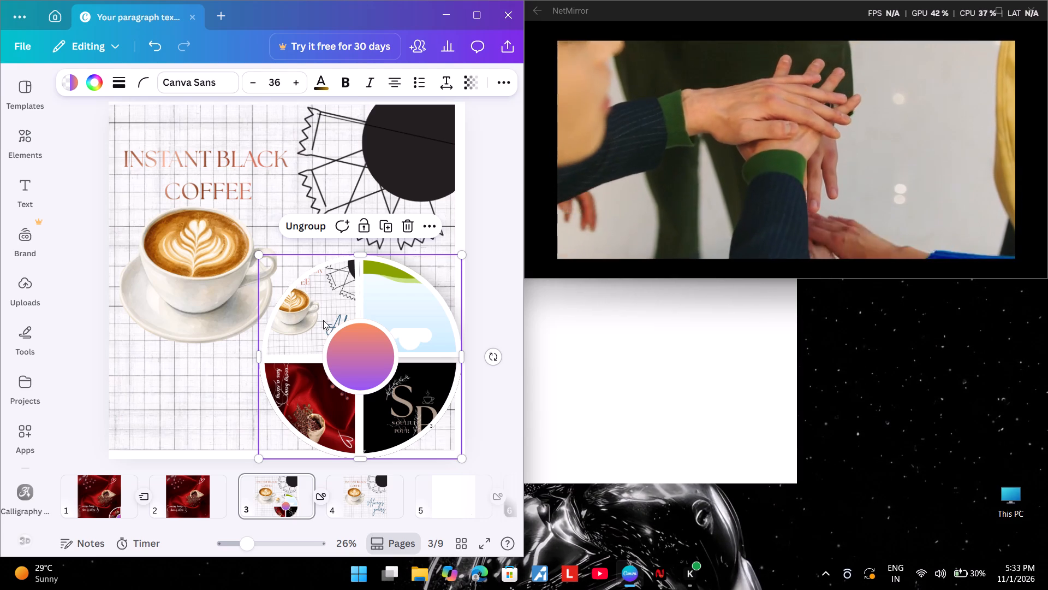
Place page 3's grouped collage over the page's lower-right corner, leaving only the coffee-cup quarter and part of the centre circle on the page.
drag(329, 334, 414, 410)
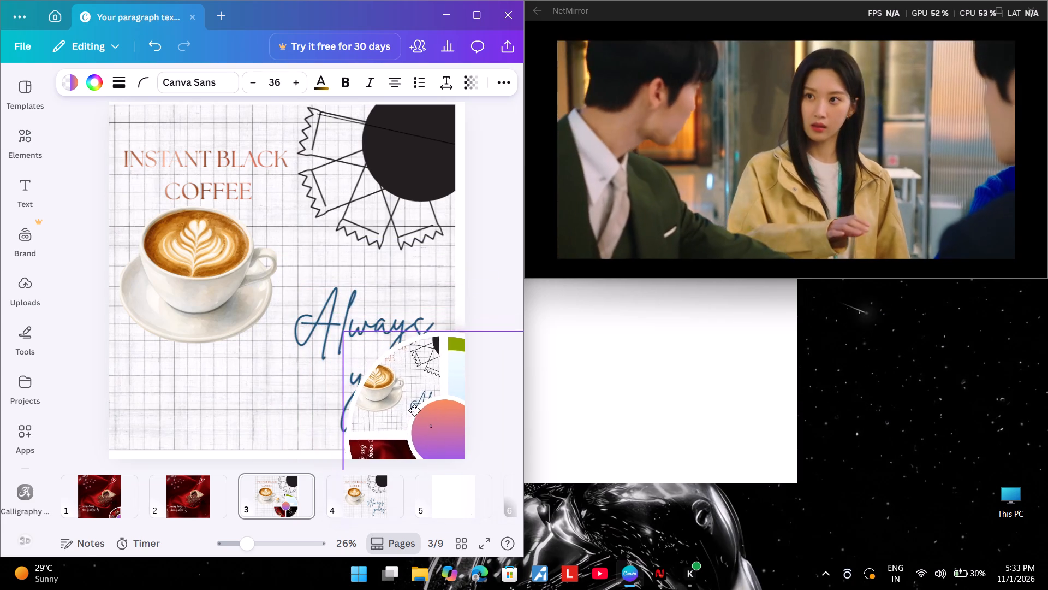
drag(414, 410, 421, 433)
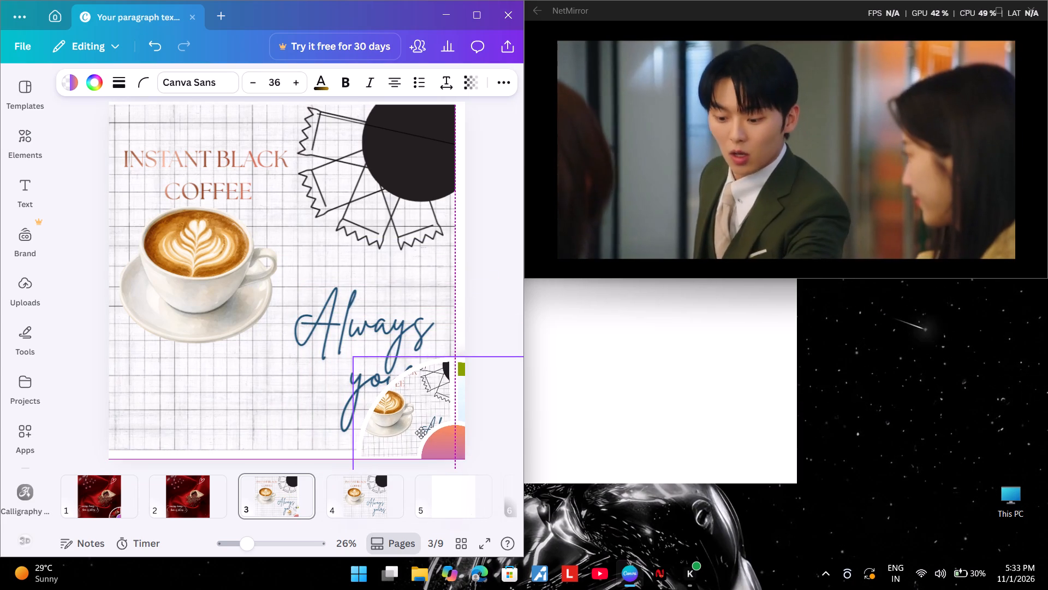
drag(421, 433, 434, 433)
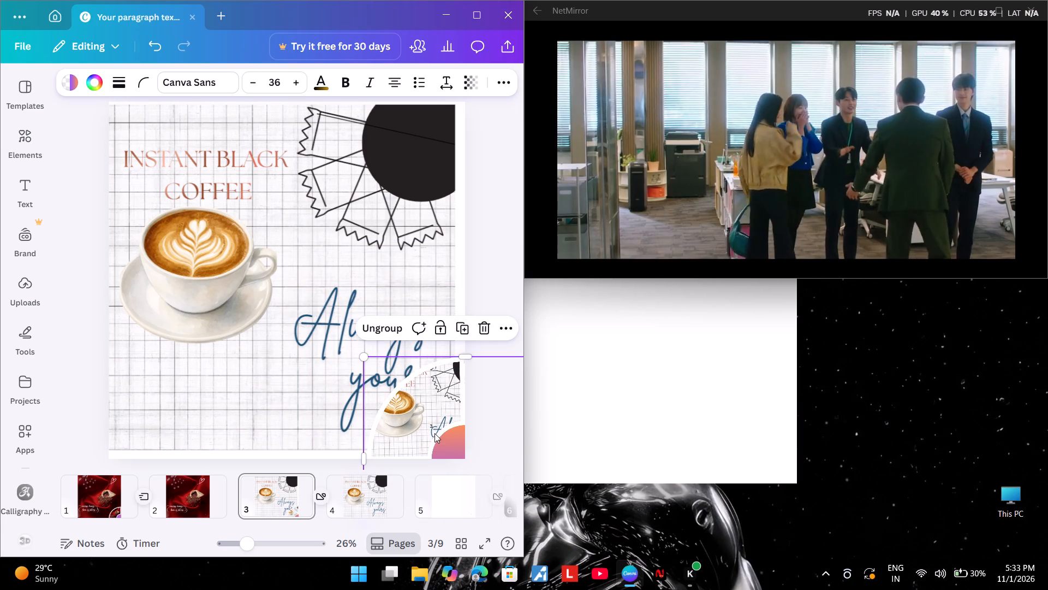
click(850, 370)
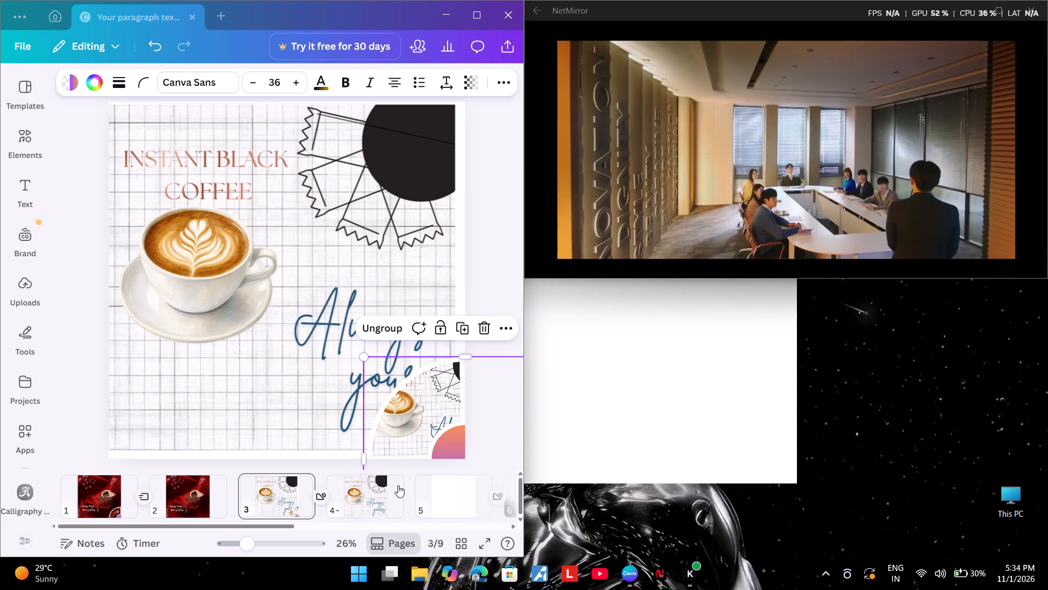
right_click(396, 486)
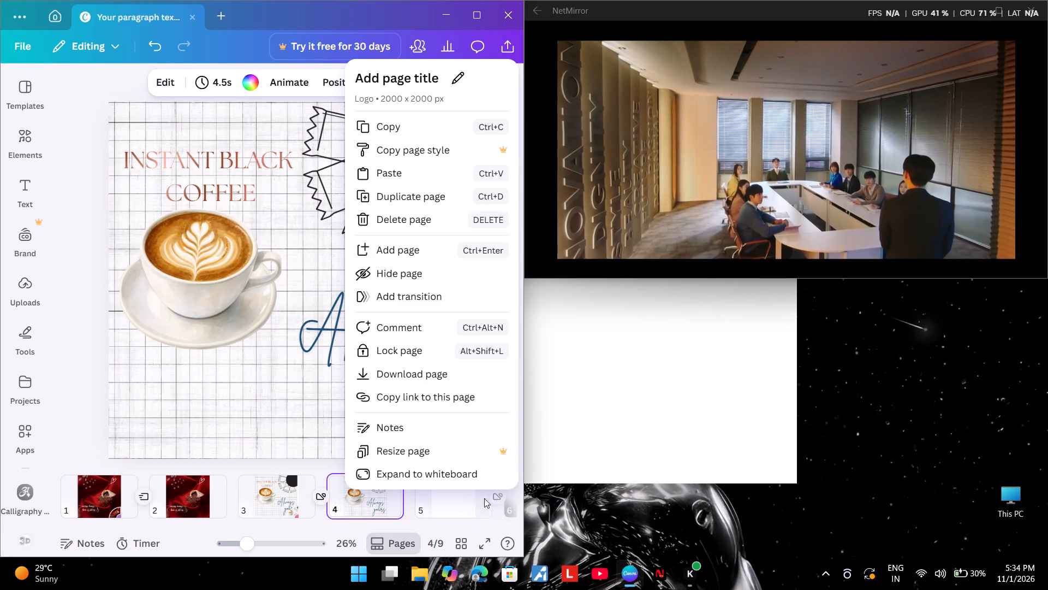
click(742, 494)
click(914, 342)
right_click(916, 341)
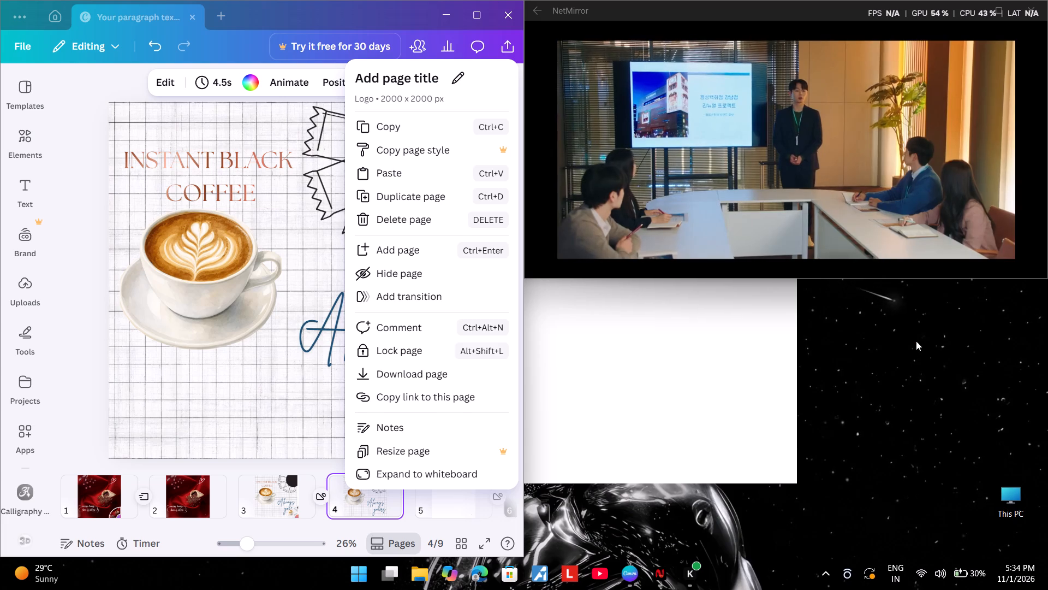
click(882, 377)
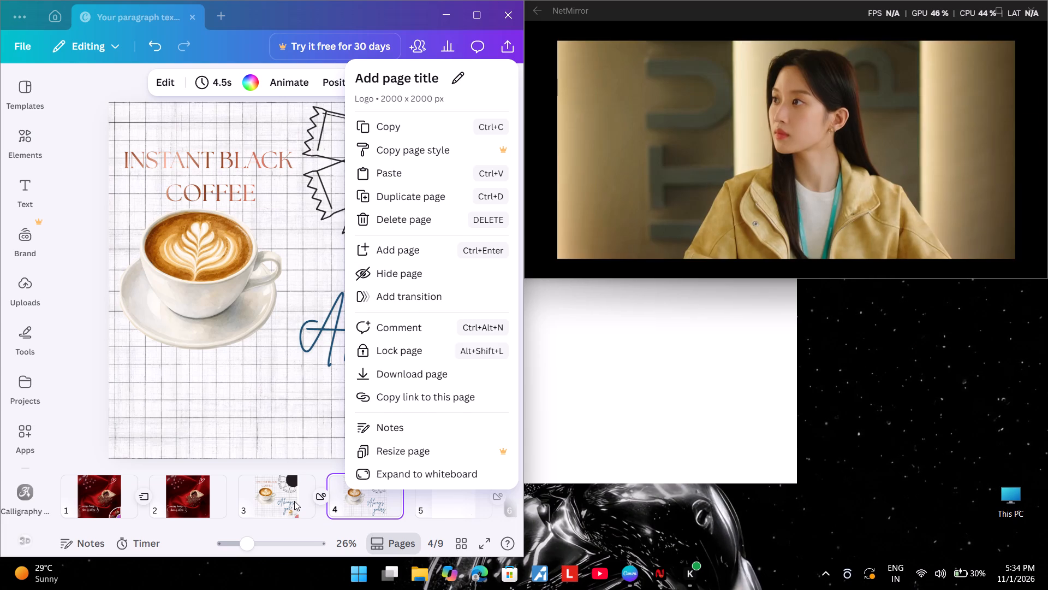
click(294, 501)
Look through the thumbnails of pages 1 to 9, reopening page 3, to review the designs and their collages.
scroll(406, 499, left, 1)
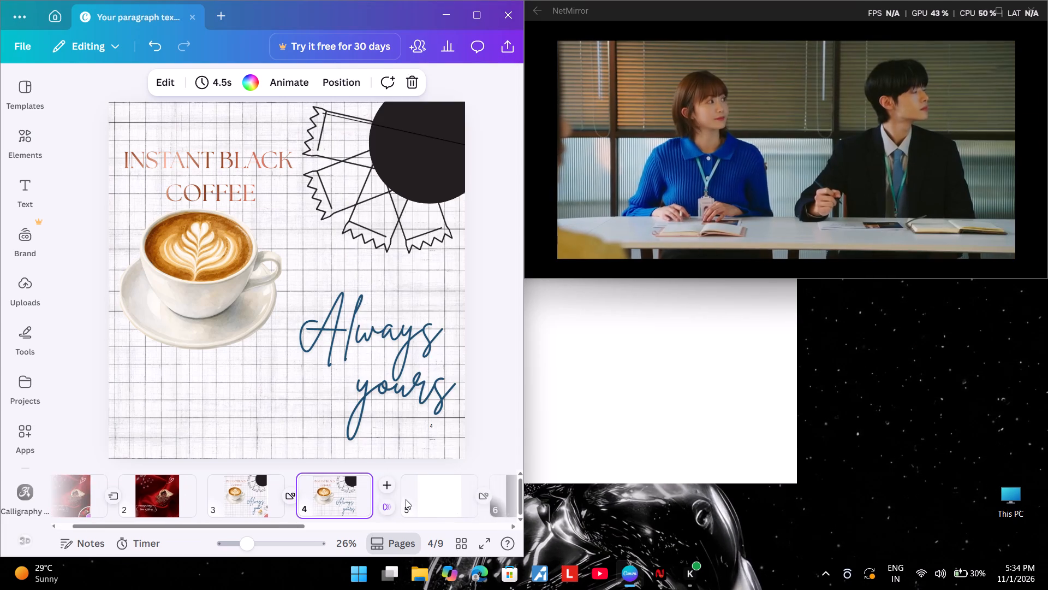
scroll(434, 495, left, 6)
scroll(385, 508, right, 4)
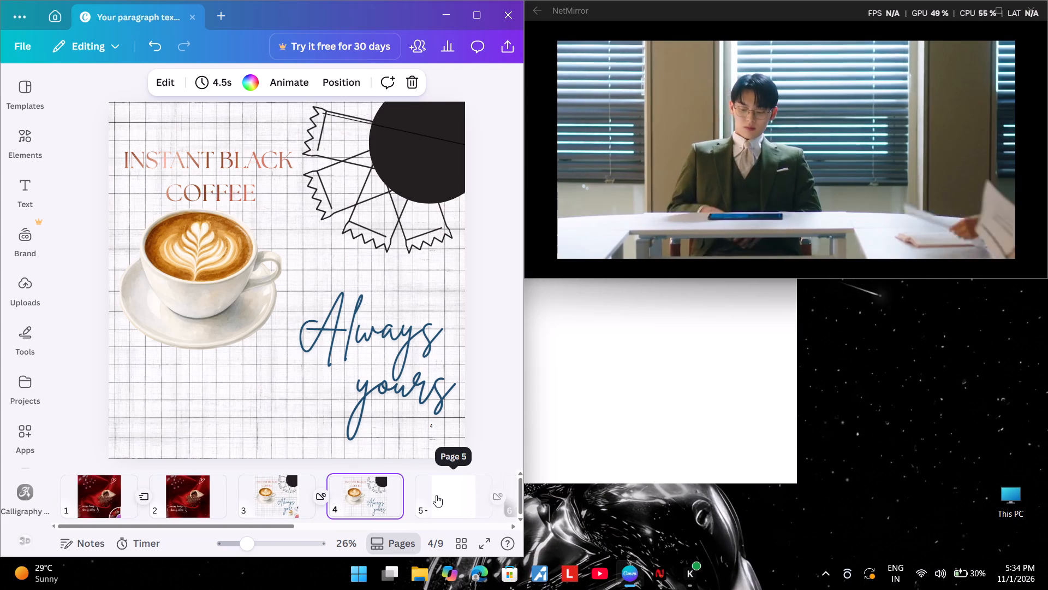
scroll(433, 498, right, 1)
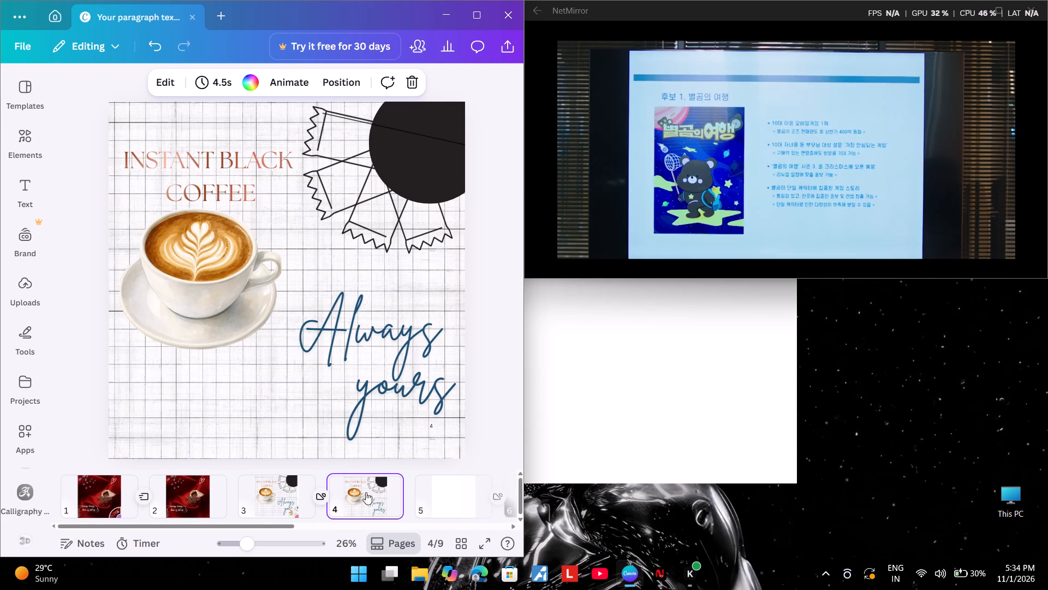
scroll(175, 496, left, 1)
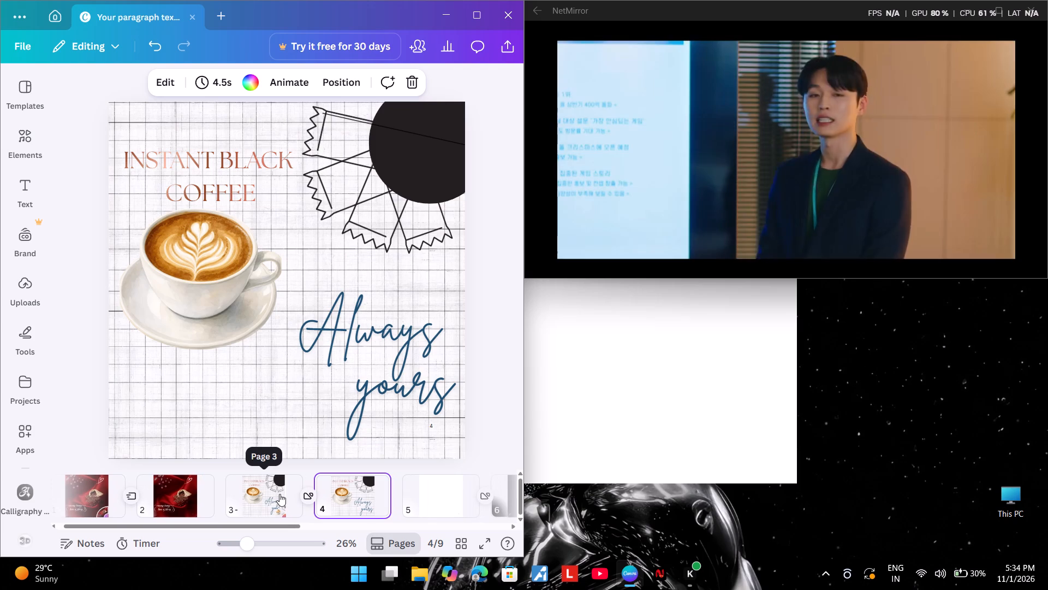
click(281, 501)
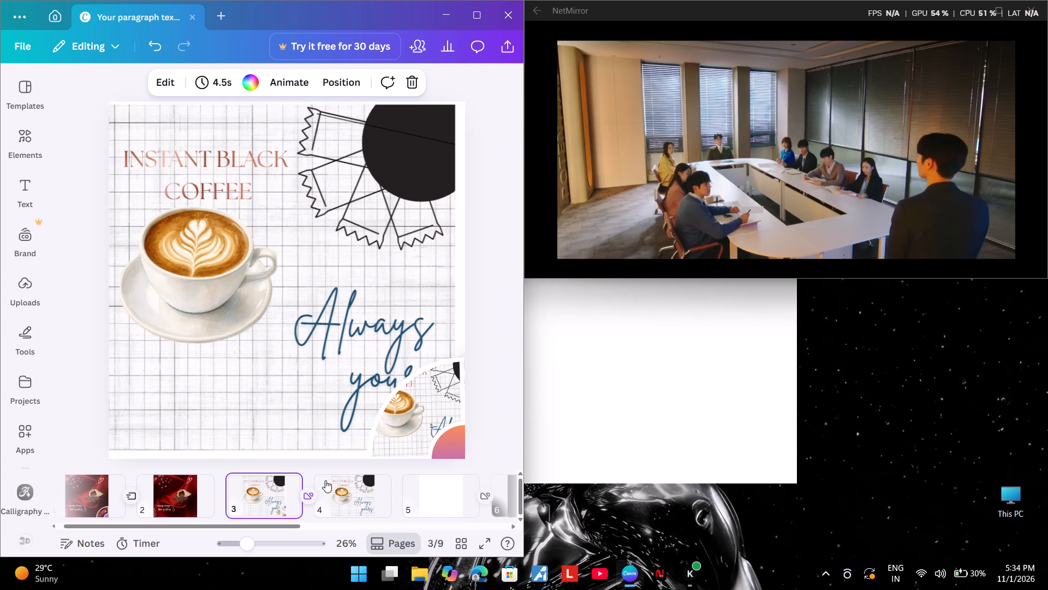
scroll(370, 501, left, 2)
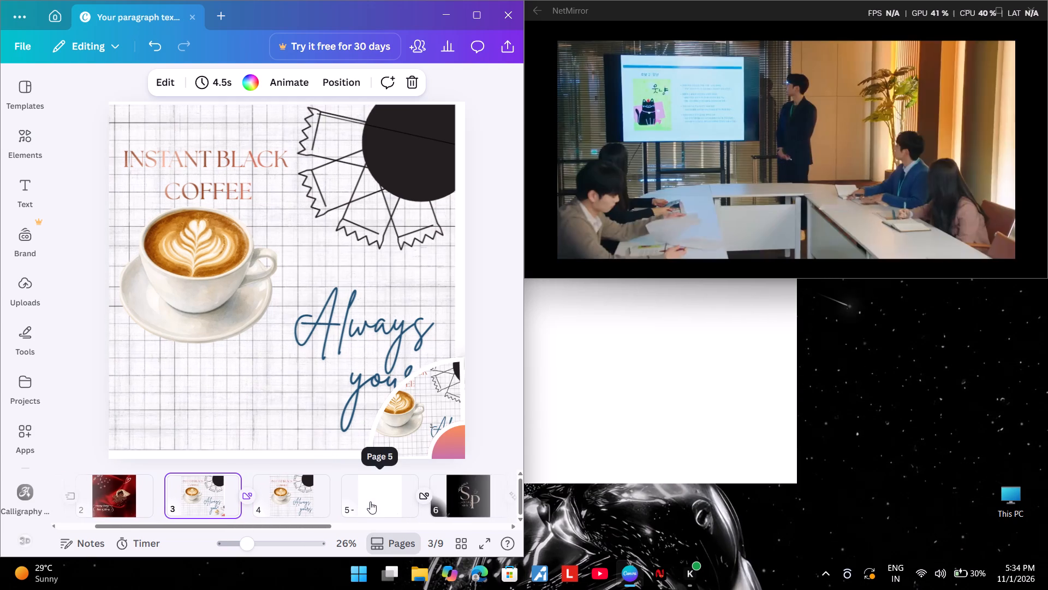
scroll(370, 501, left, 8)
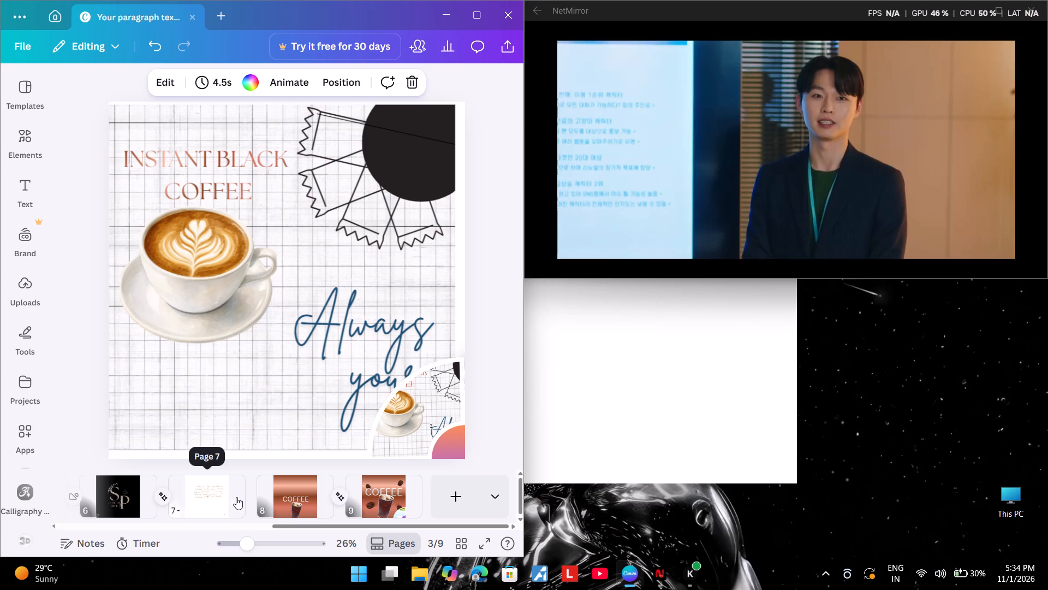
scroll(213, 499, right, 3)
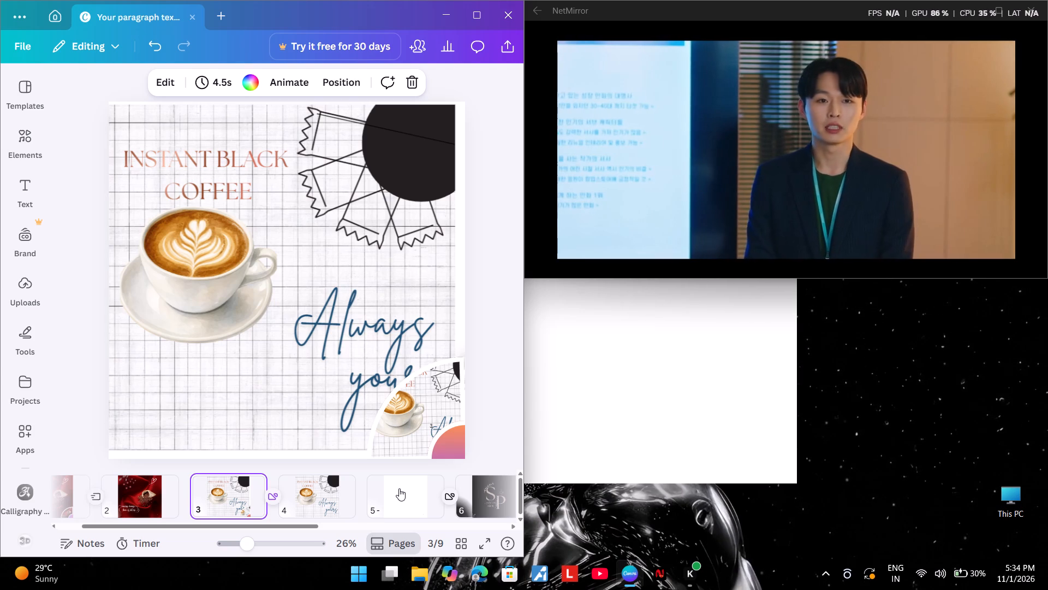
scroll(399, 488, left, 6)
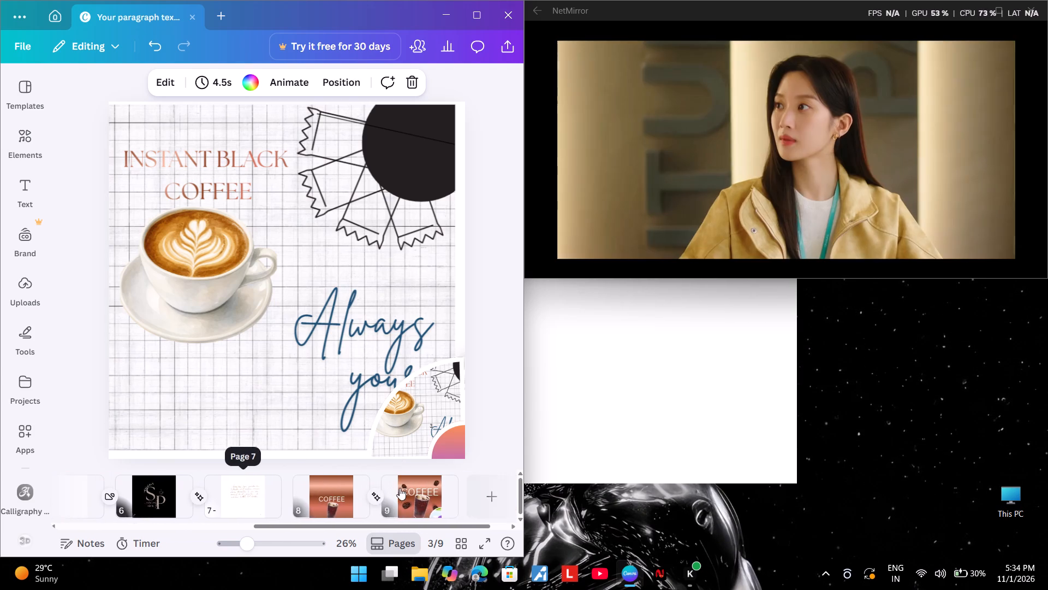
scroll(400, 488, left, 1)
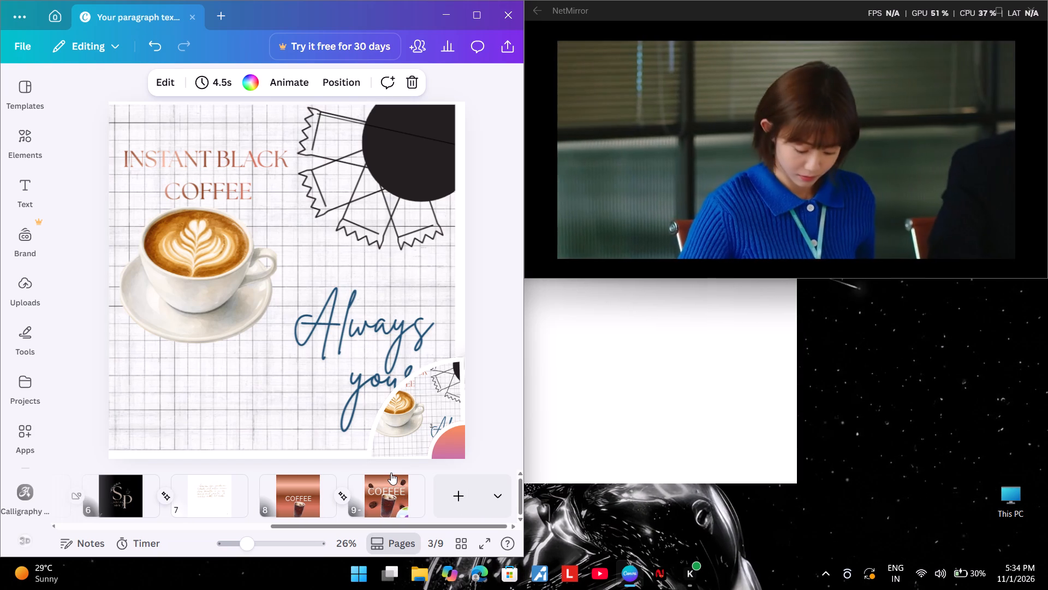
scroll(353, 498, right, 3)
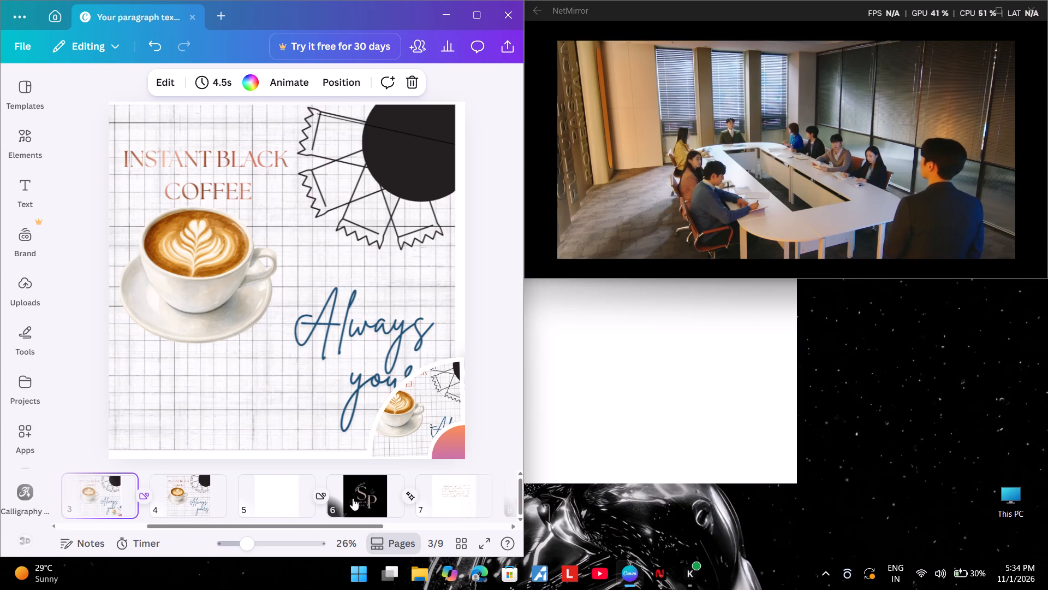
scroll(353, 498, right, 5)
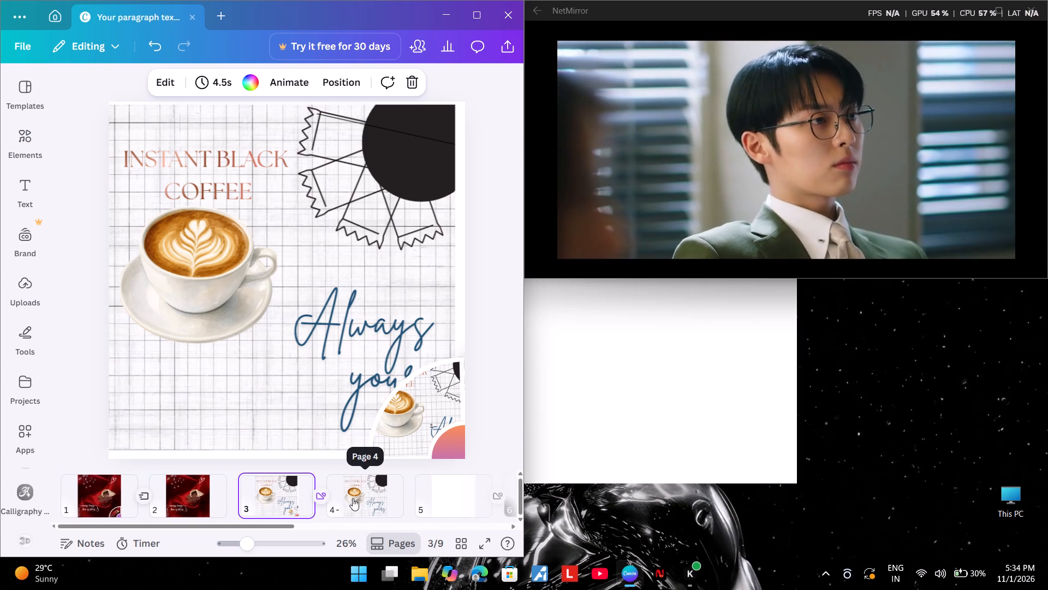
scroll(353, 498, left, 3)
scroll(353, 498, right, 1)
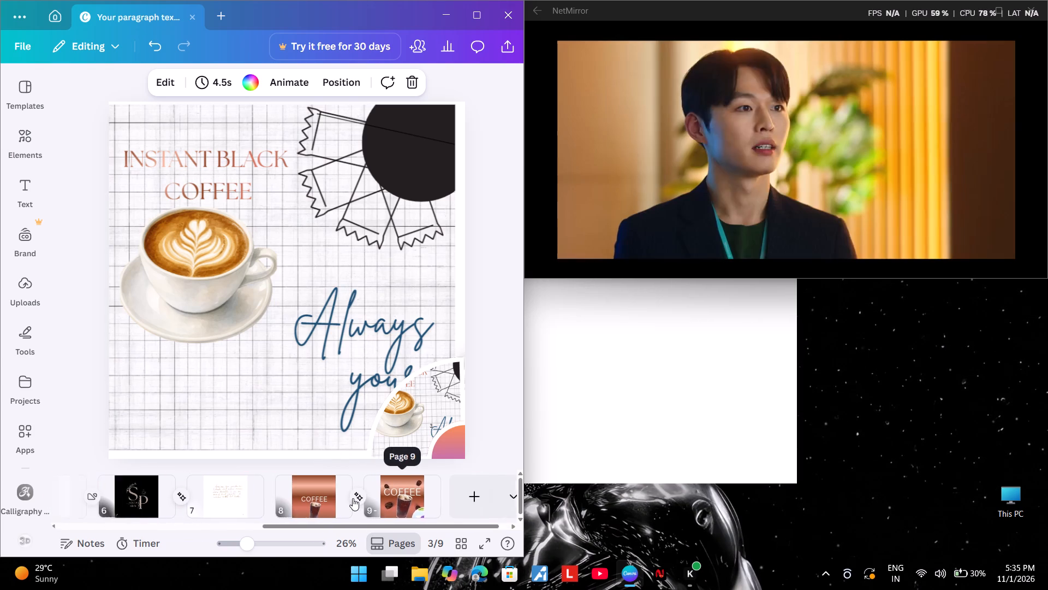
scroll(353, 498, right, 1)
scroll(353, 498, down, 1)
scroll(353, 498, left, 1)
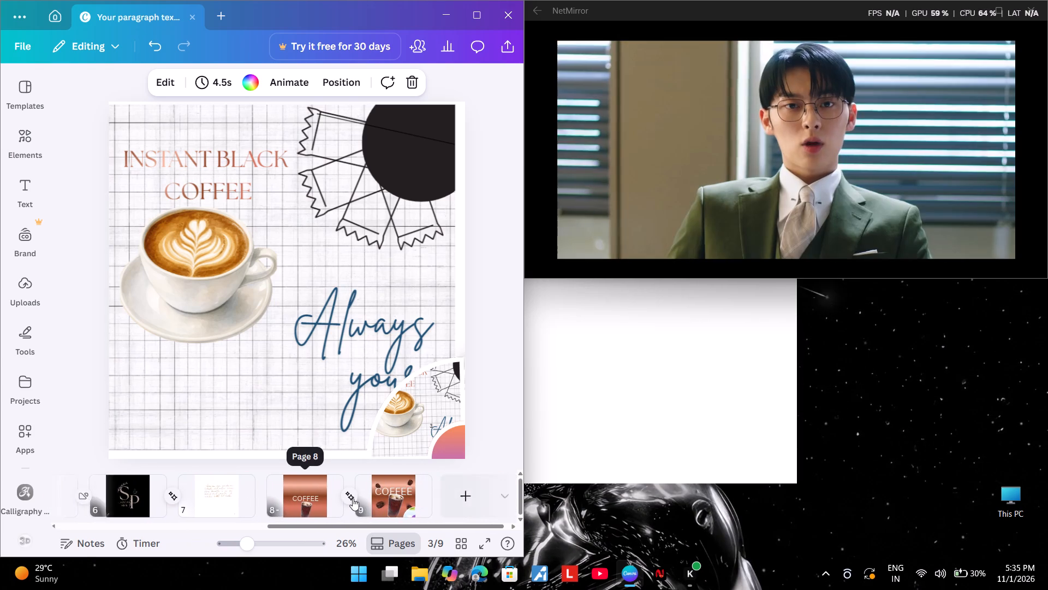
scroll(353, 498, left, 1)
scroll(353, 498, right, 1)
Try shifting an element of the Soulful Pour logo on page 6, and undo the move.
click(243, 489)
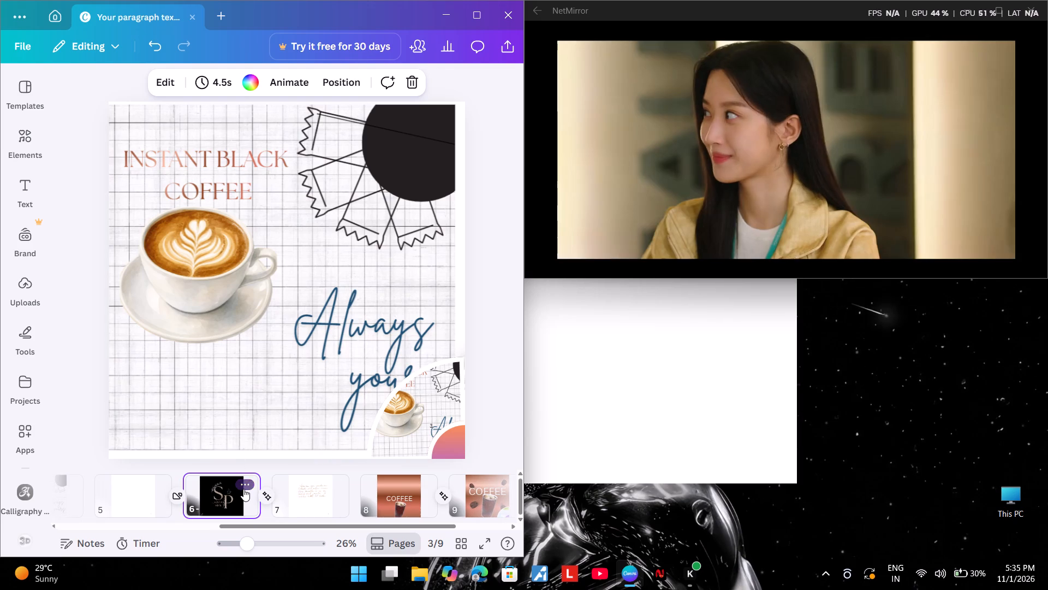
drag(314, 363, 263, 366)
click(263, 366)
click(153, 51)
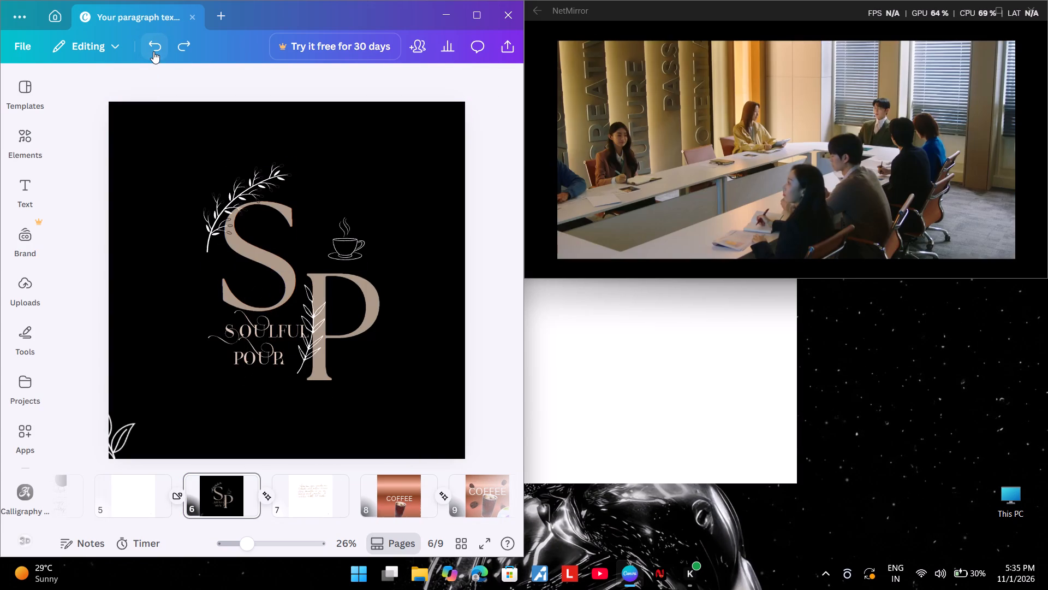
Check page 5 and the neighbouring page thumbnails, and return to page 3.
scroll(229, 514, right, 1)
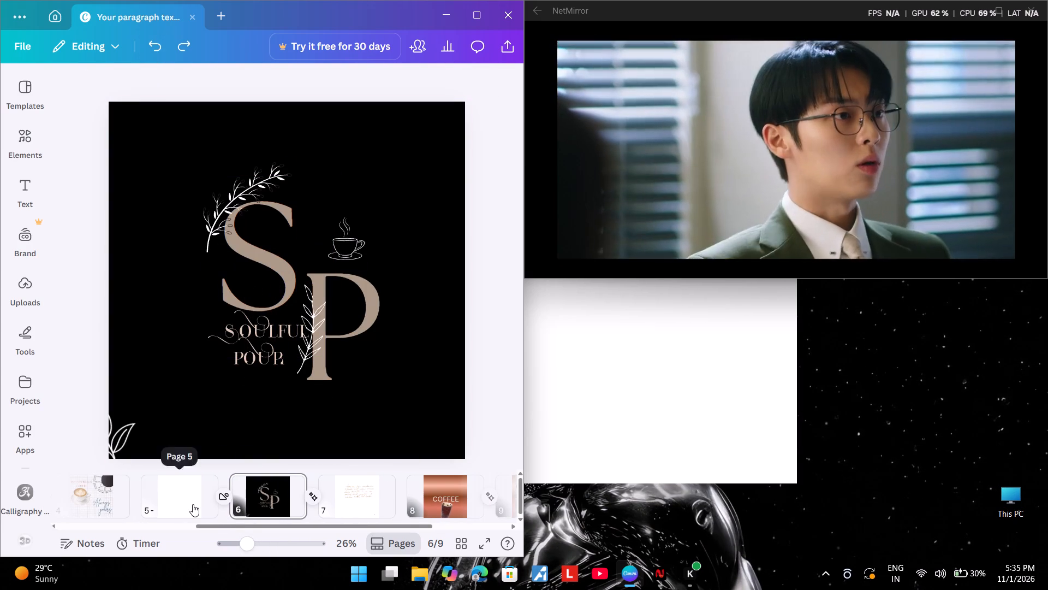
click(193, 504)
scroll(378, 495, left, 5)
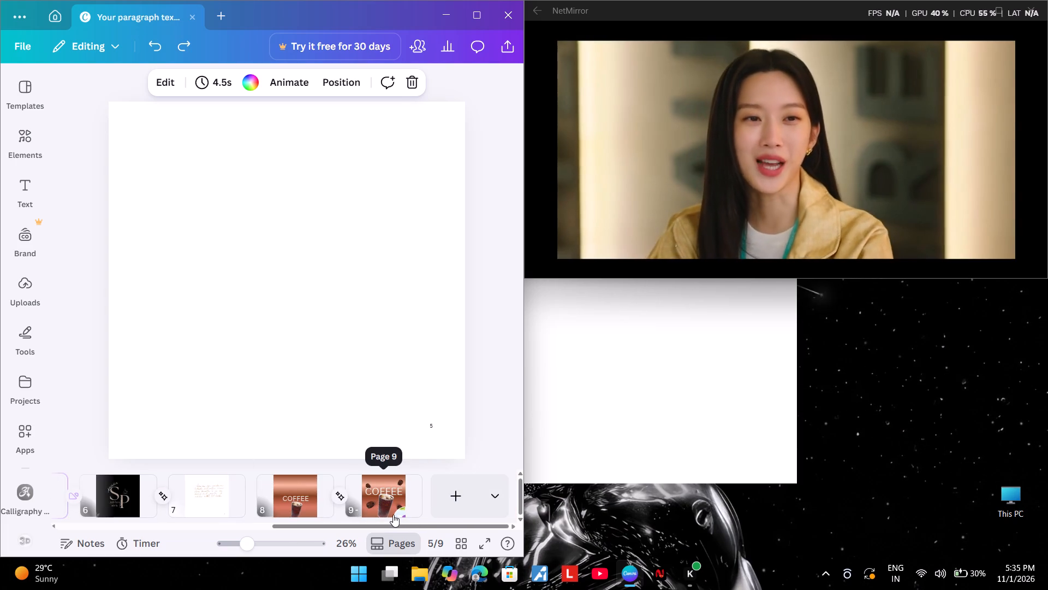
scroll(393, 515, right, 1)
scroll(318, 514, right, 2)
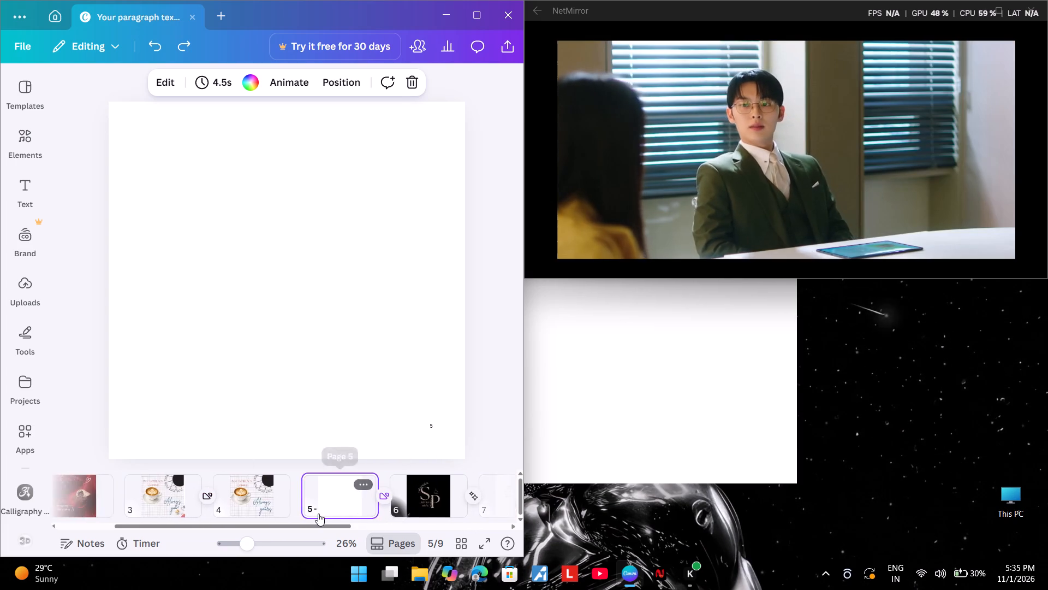
scroll(318, 514, right, 1)
click(181, 510)
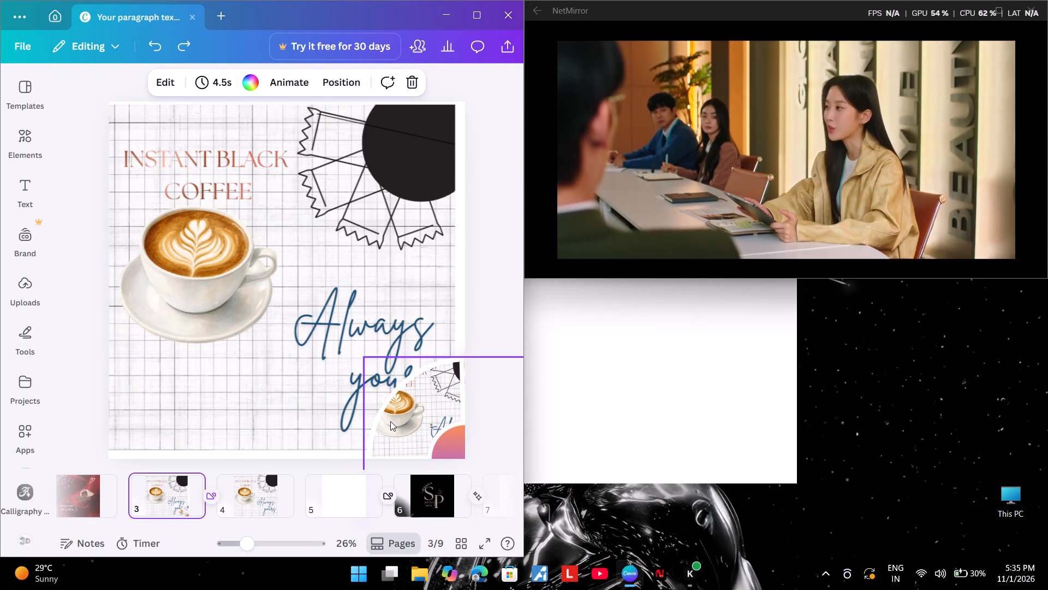
Move page 3's grouped collage up from the page's lower-right corner so the whole circle sits on the page.
drag(390, 421, 311, 377)
click(308, 376)
drag(306, 373, 288, 343)
click(285, 333)
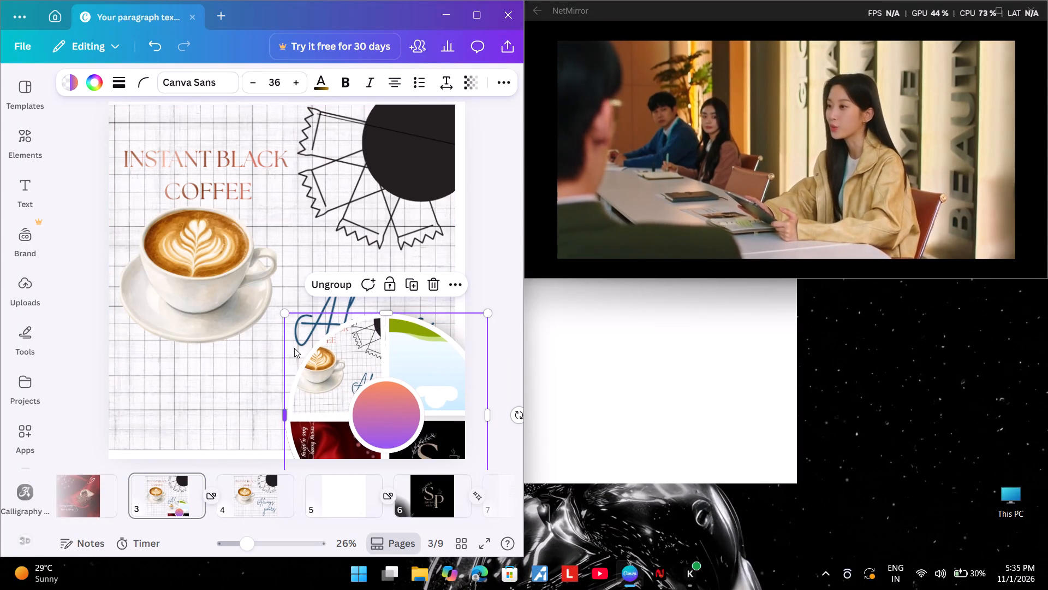
drag(365, 416, 334, 376)
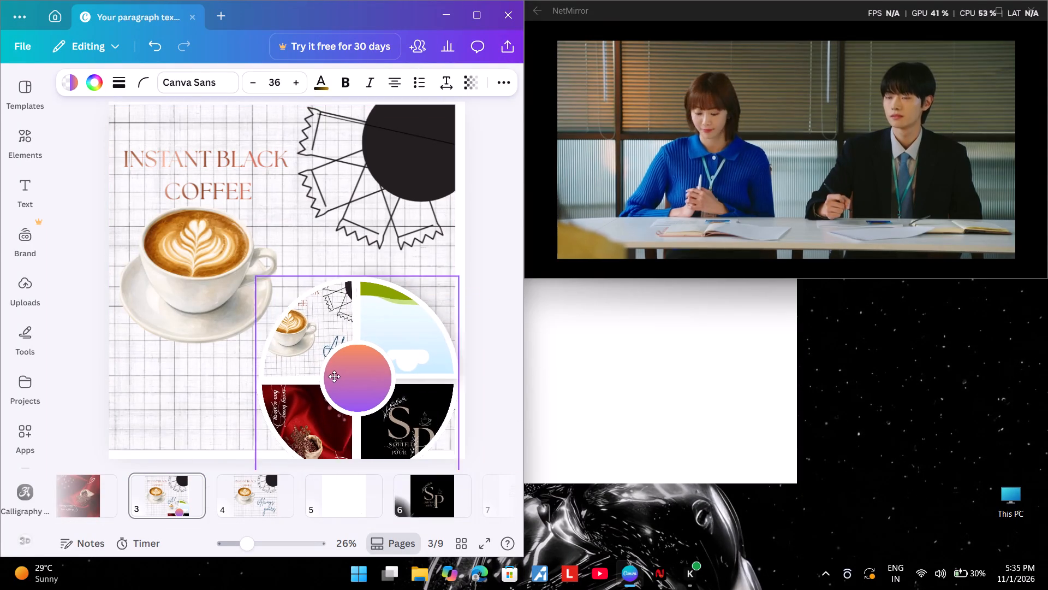
drag(334, 376, 325, 365)
click(258, 494)
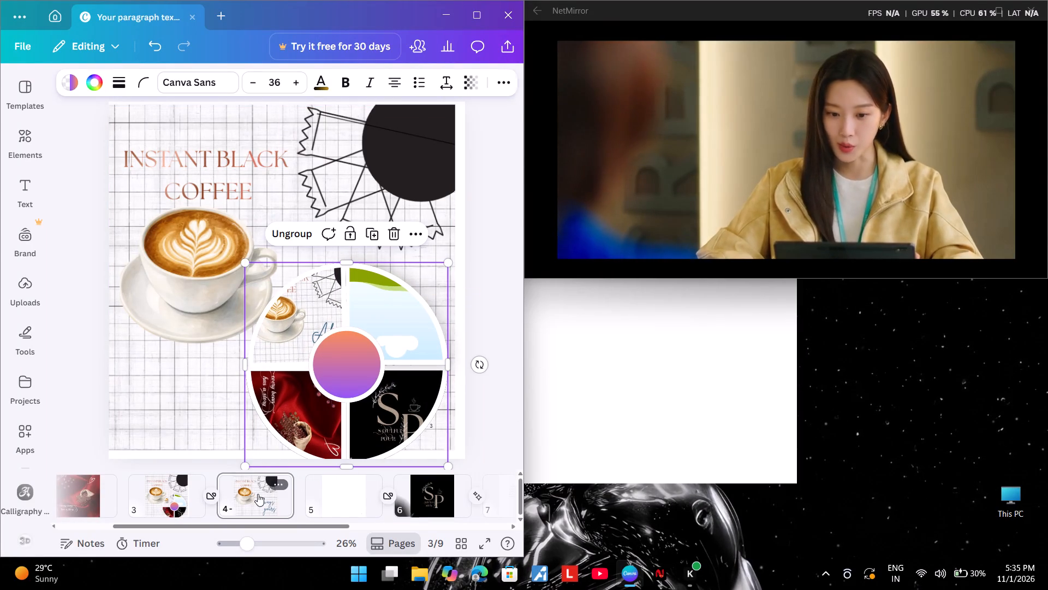
double_click(334, 502)
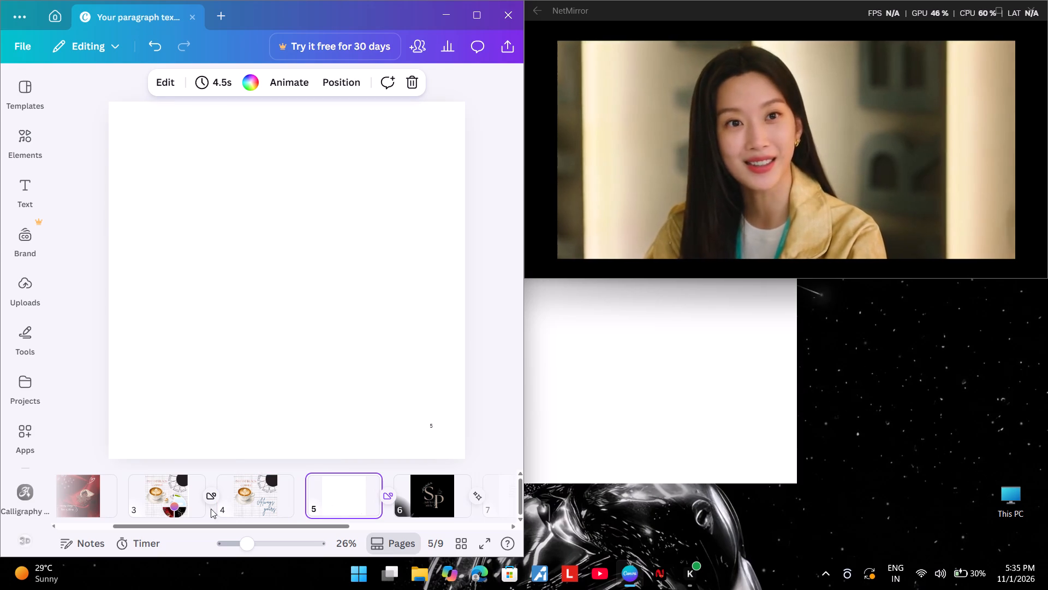
click(257, 494)
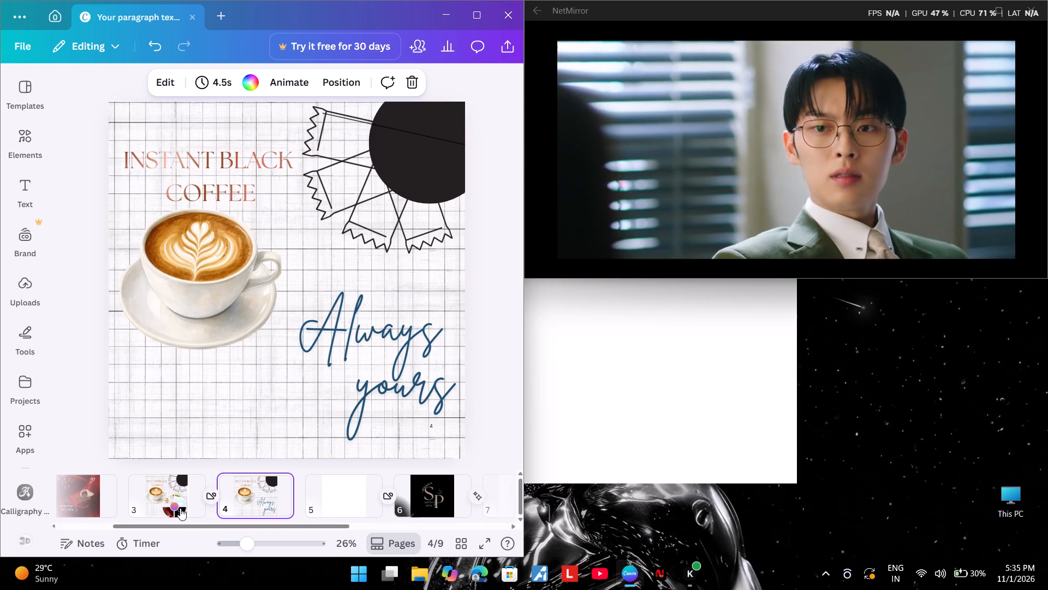
click(180, 508)
click(309, 409)
drag(313, 407, 315, 402)
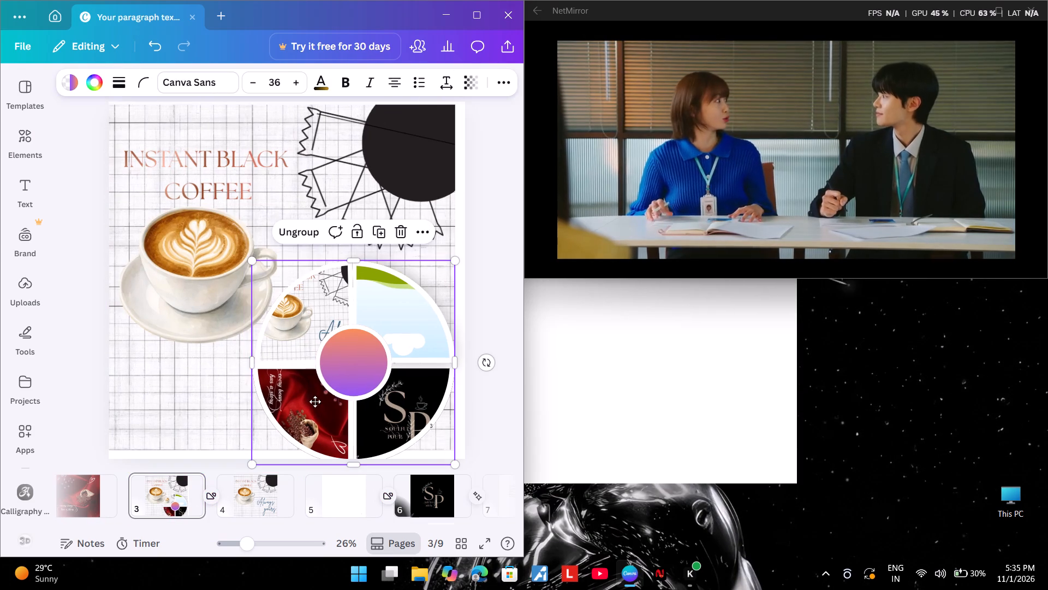
drag(315, 402, 317, 383)
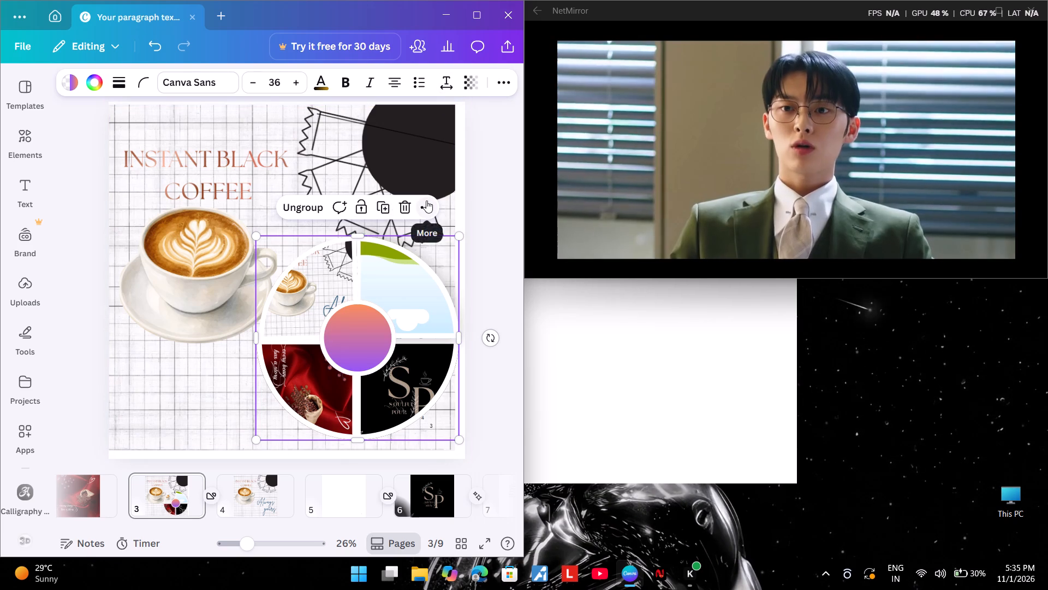
Copy page 3's grouped collage.
click(426, 200)
click(417, 233)
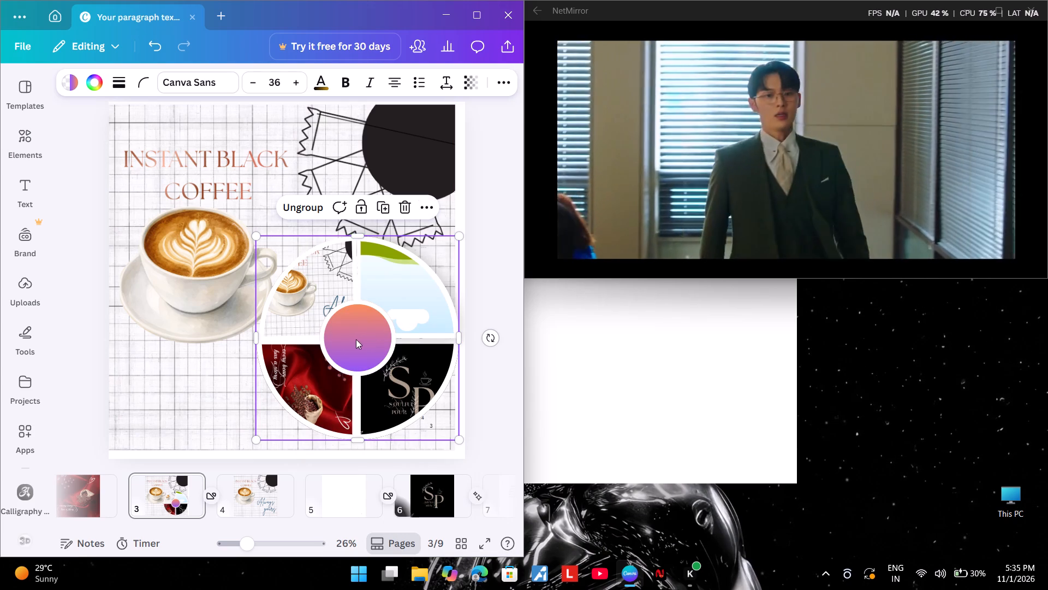
Move page 3's collage over the page's lower-right corner, leaving only the coffee-cup quarter and part of the centre circle on the page.
drag(355, 339, 408, 391)
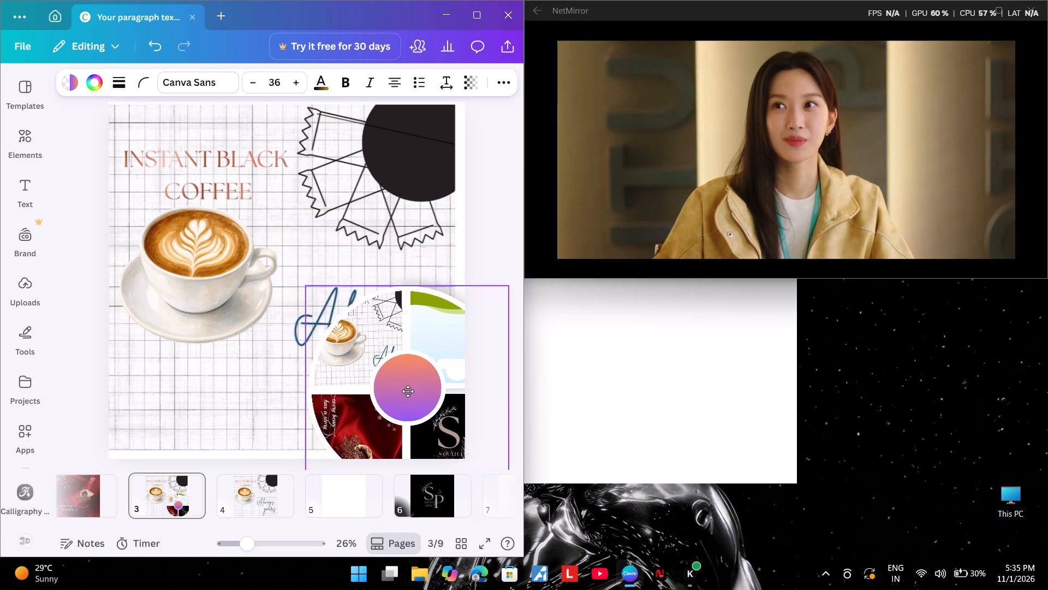
drag(408, 391, 460, 458)
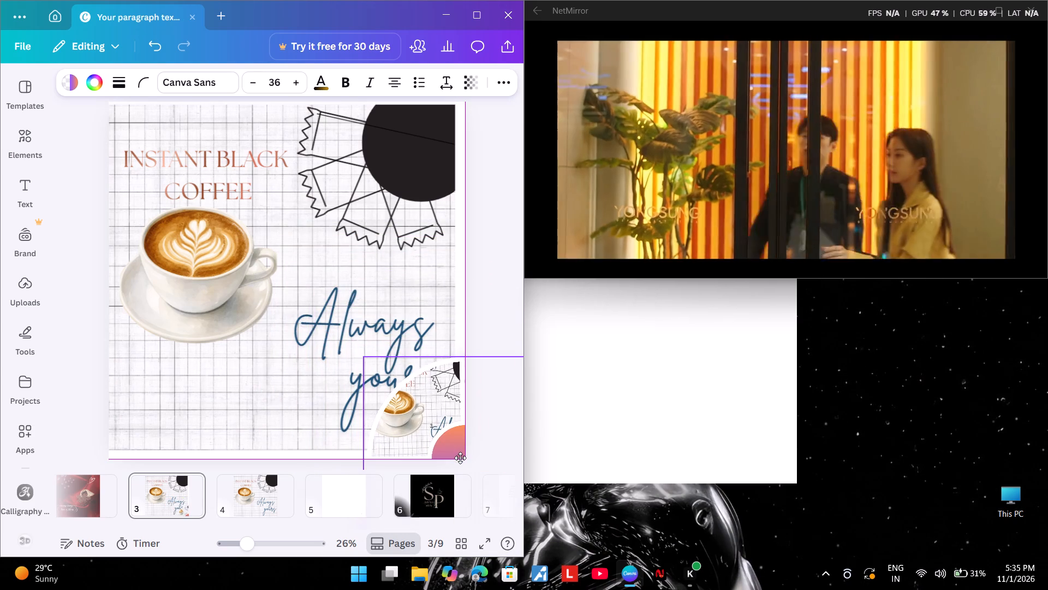
drag(460, 458, 461, 460)
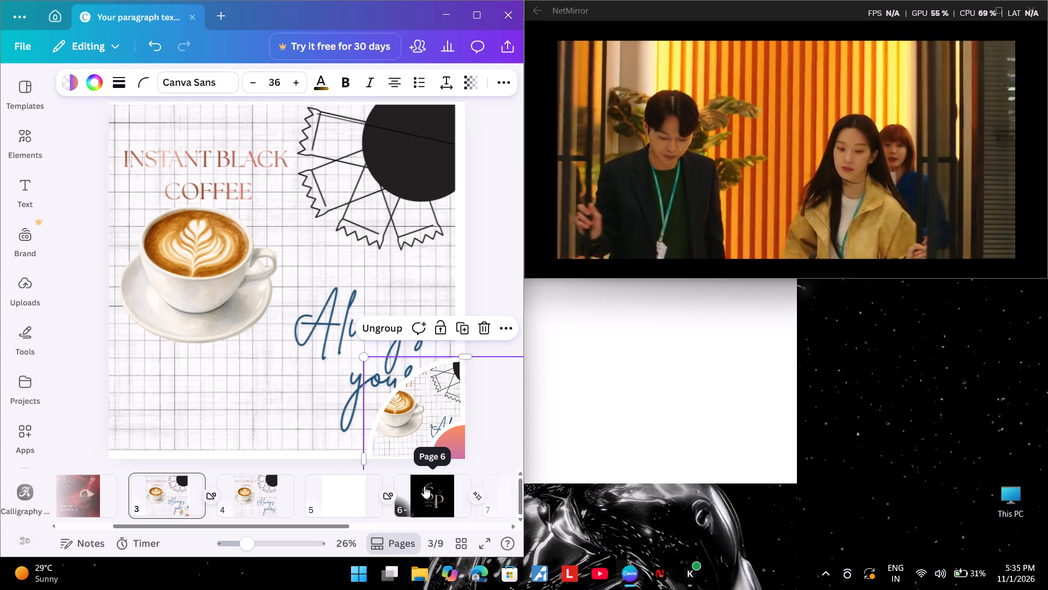
Paste the copied collage onto the Soulful Pour logo design on page 6.
click(424, 486)
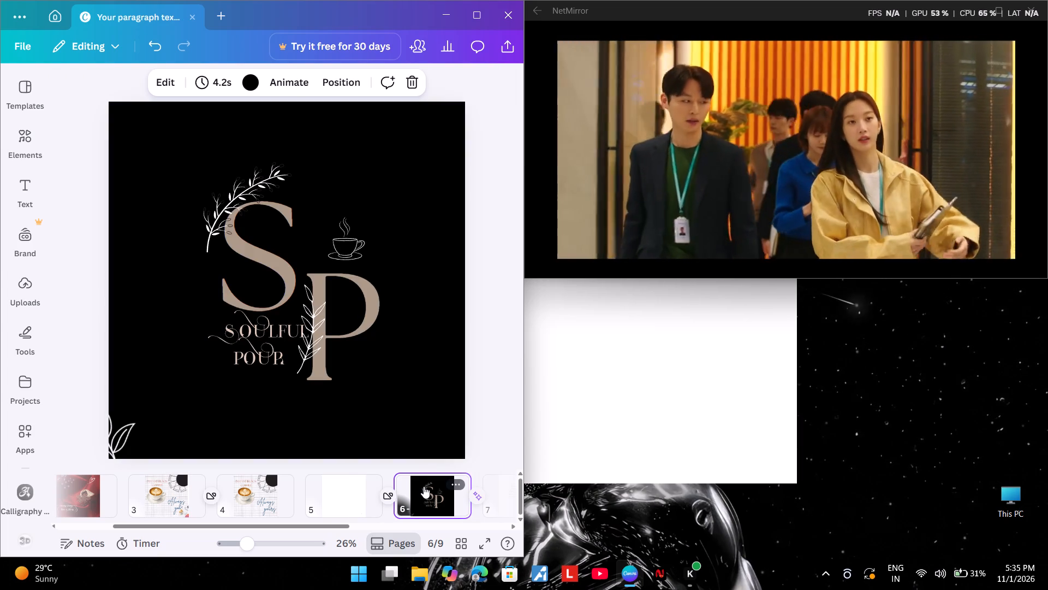
click(329, 491)
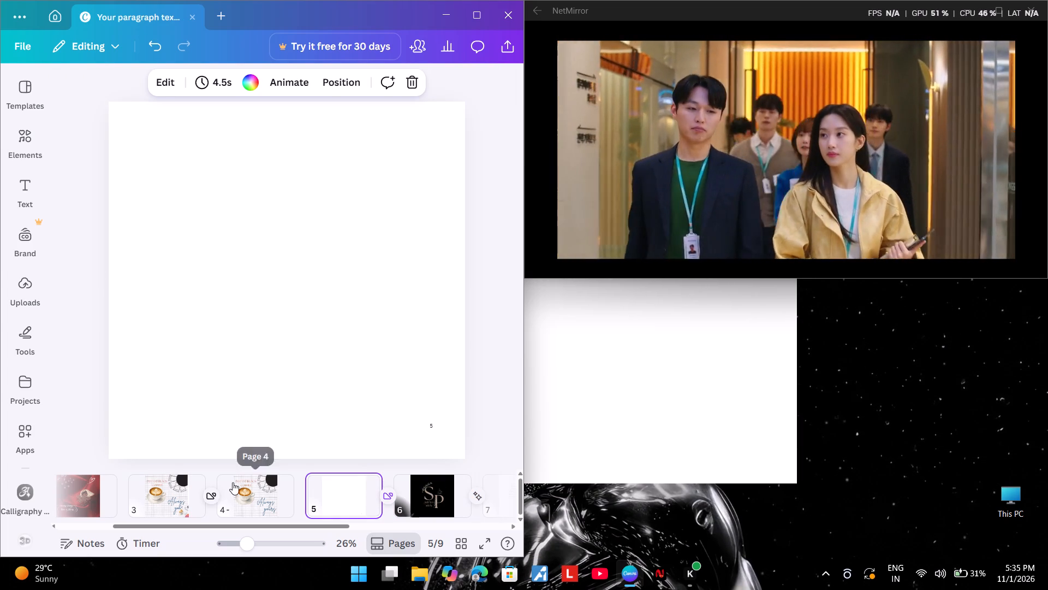
click(415, 497)
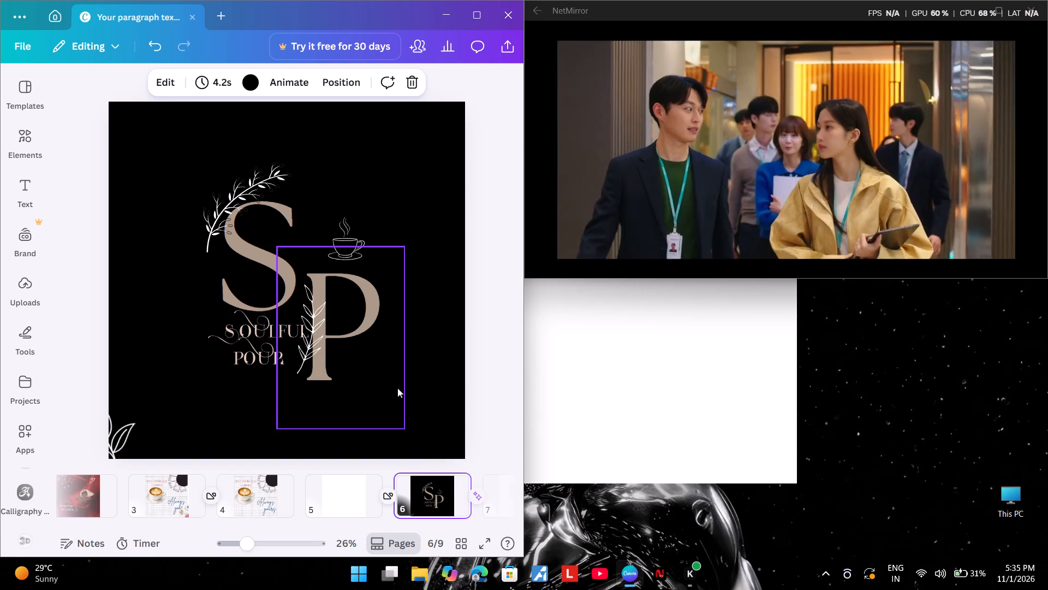
right_click(397, 388)
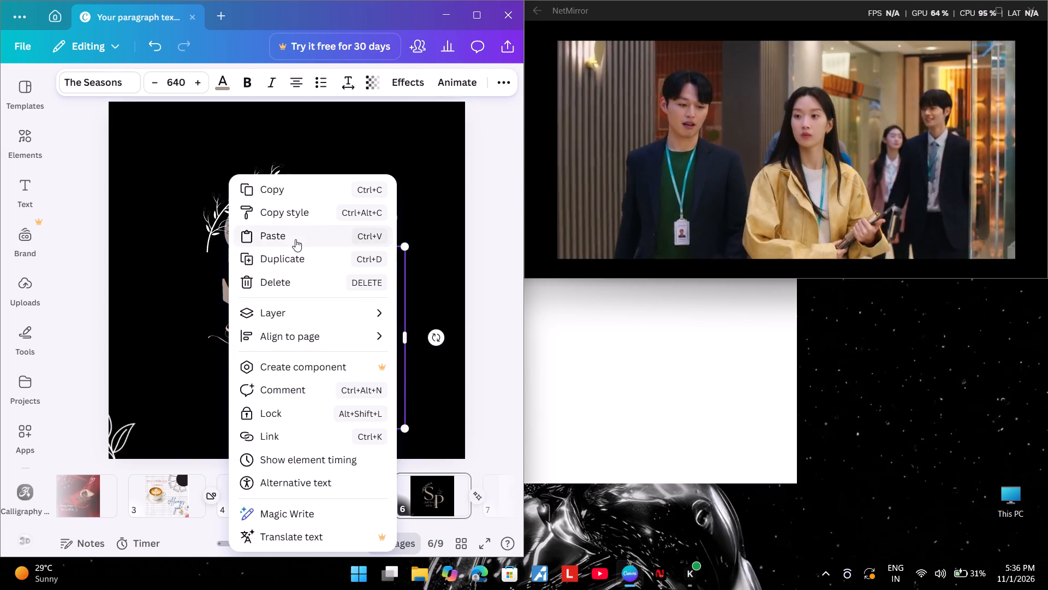
click(297, 239)
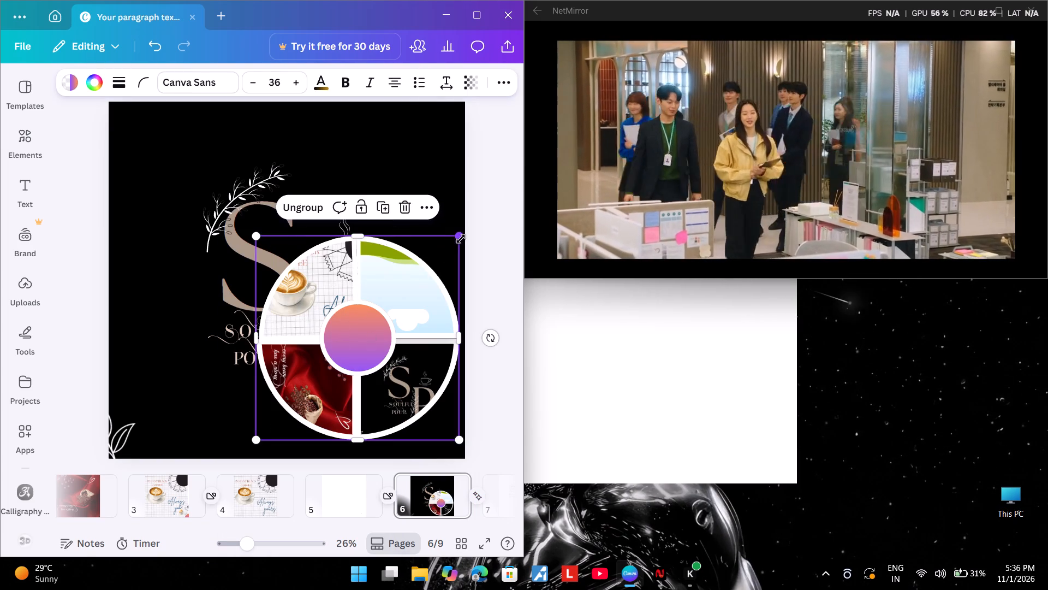
Rotate page 6's pasted collage half a turn so the red coffee-bean quarter sits at its upper right.
drag(487, 341, 479, 284)
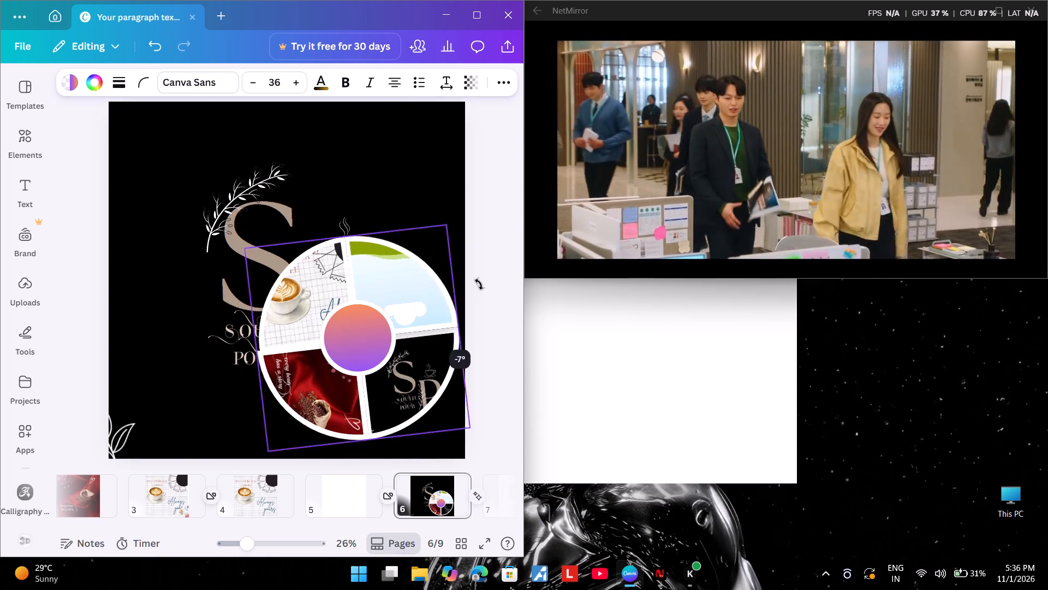
drag(479, 284, 365, 237)
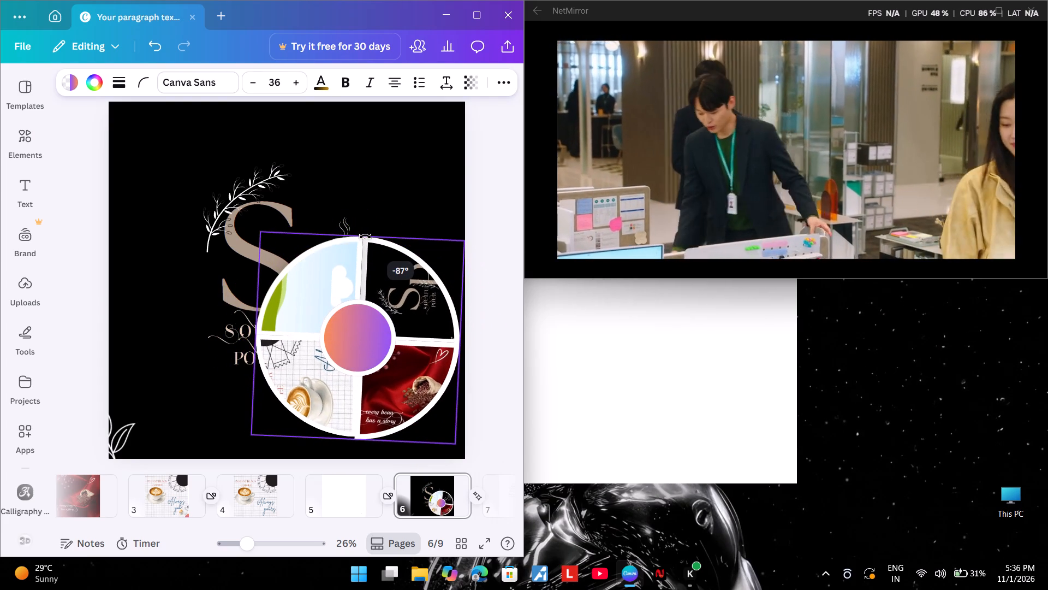
drag(365, 237, 360, 238)
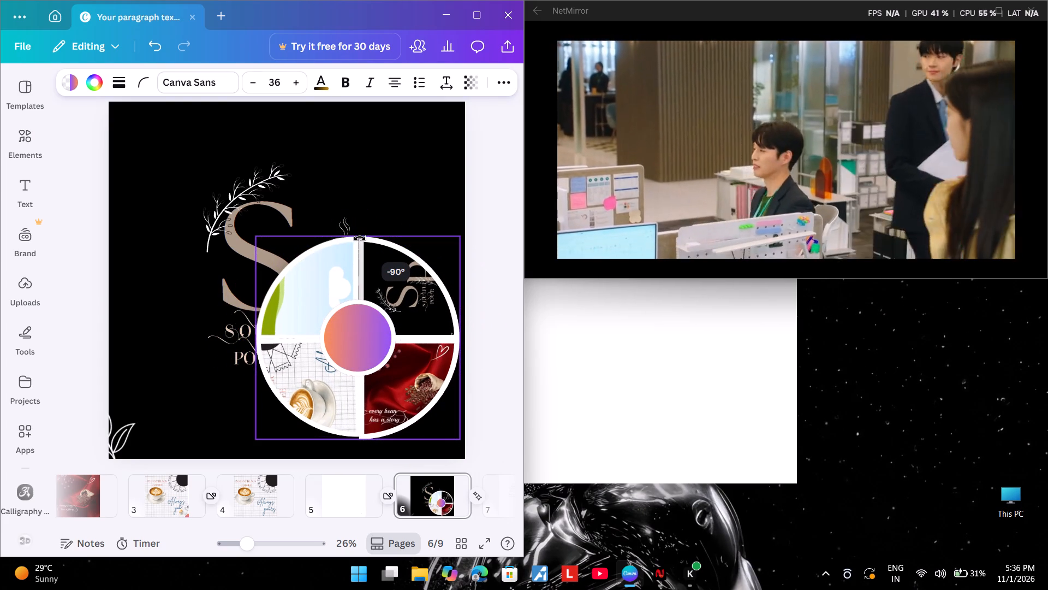
drag(360, 238, 309, 306)
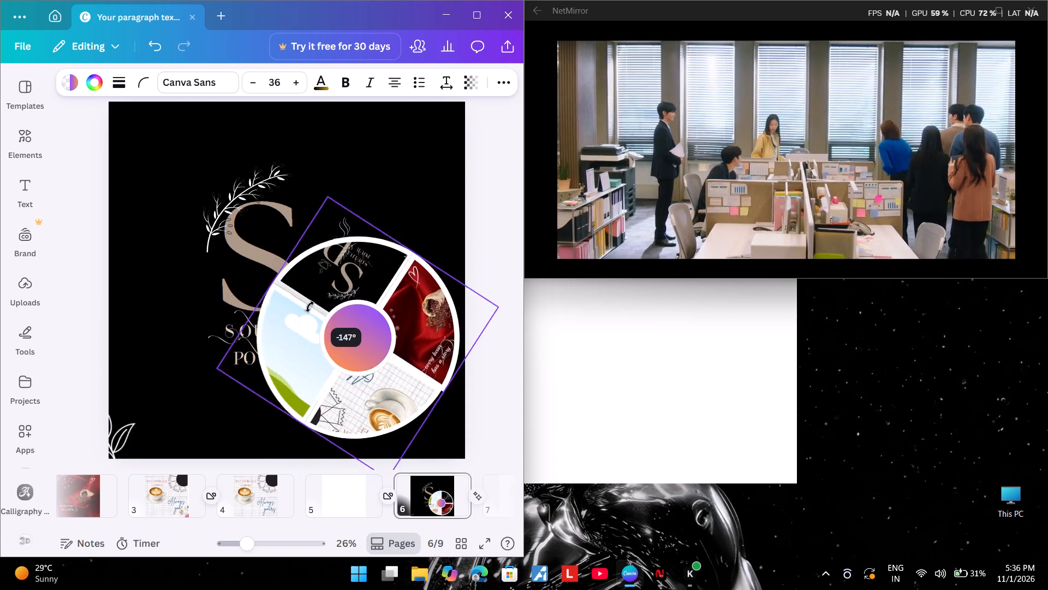
drag(309, 306, 335, 340)
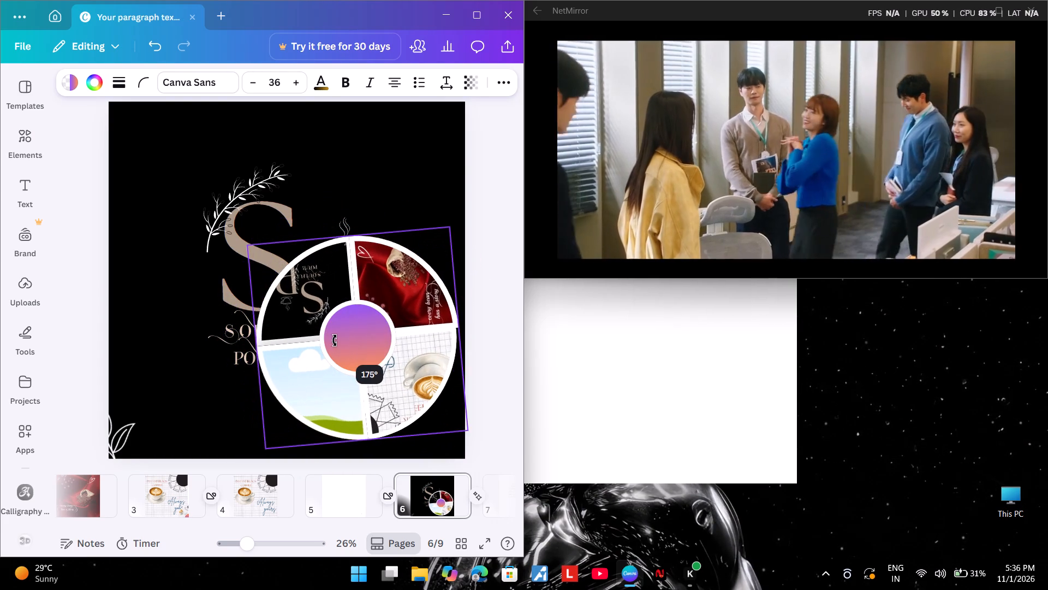
drag(335, 340, 324, 338)
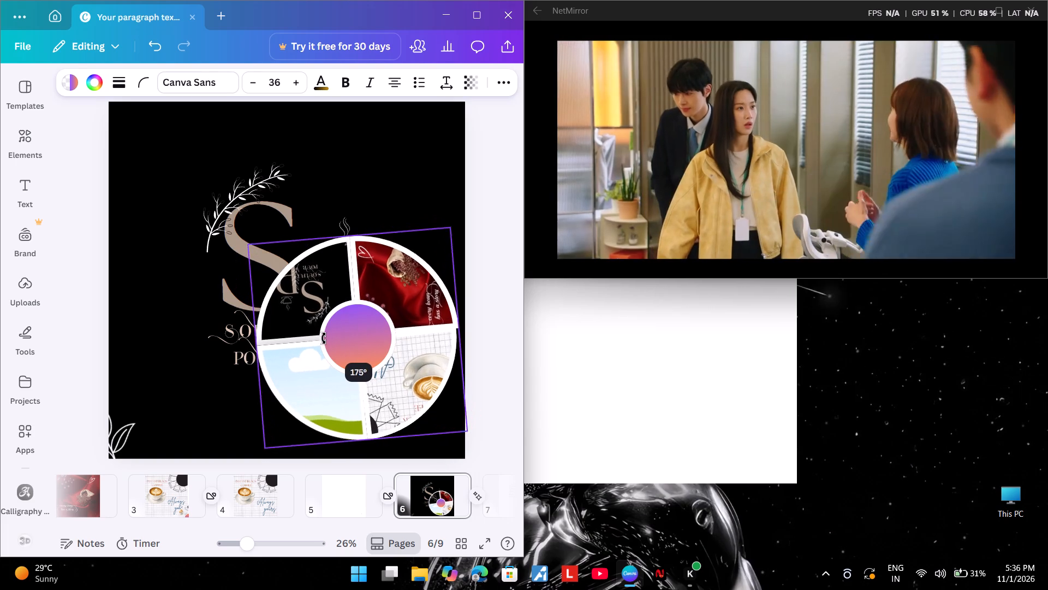
drag(324, 338, 320, 336)
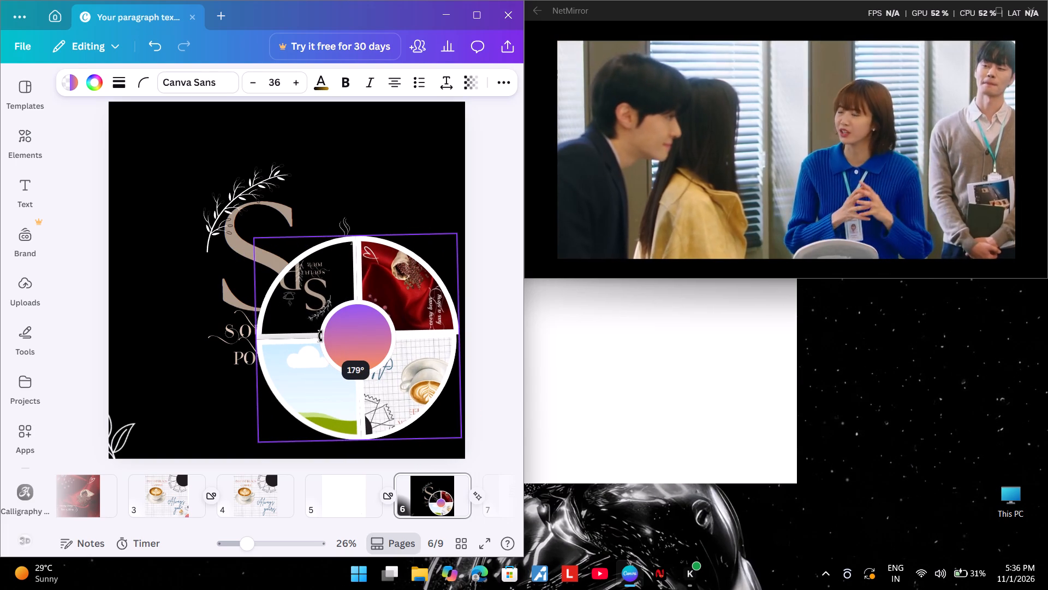
drag(320, 336, 320, 335)
click(320, 335)
Ungroup the red coffee-bean quarter from page 6's collage.
click(426, 308)
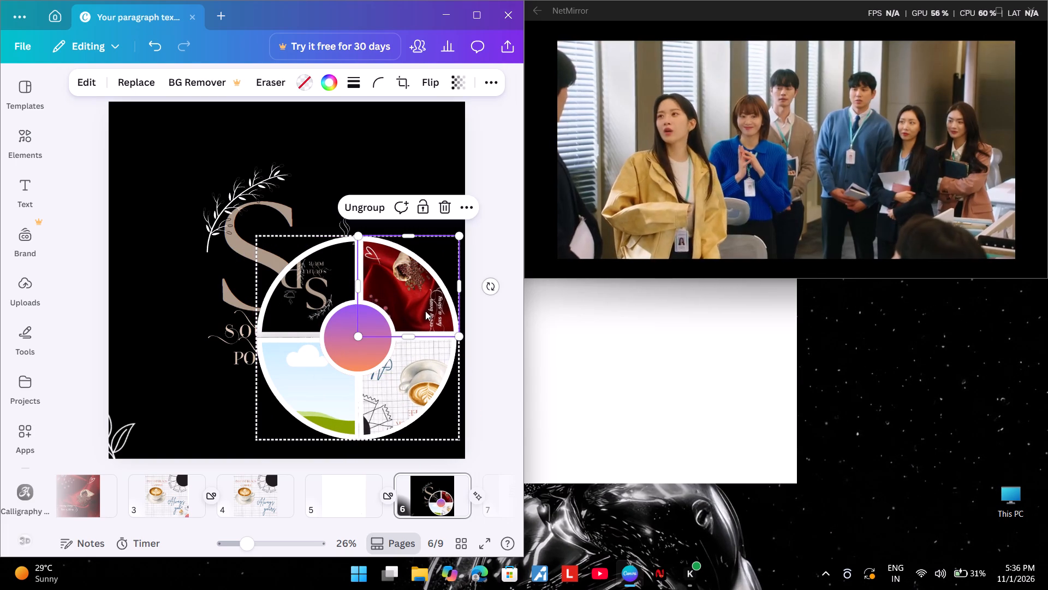
click(456, 291)
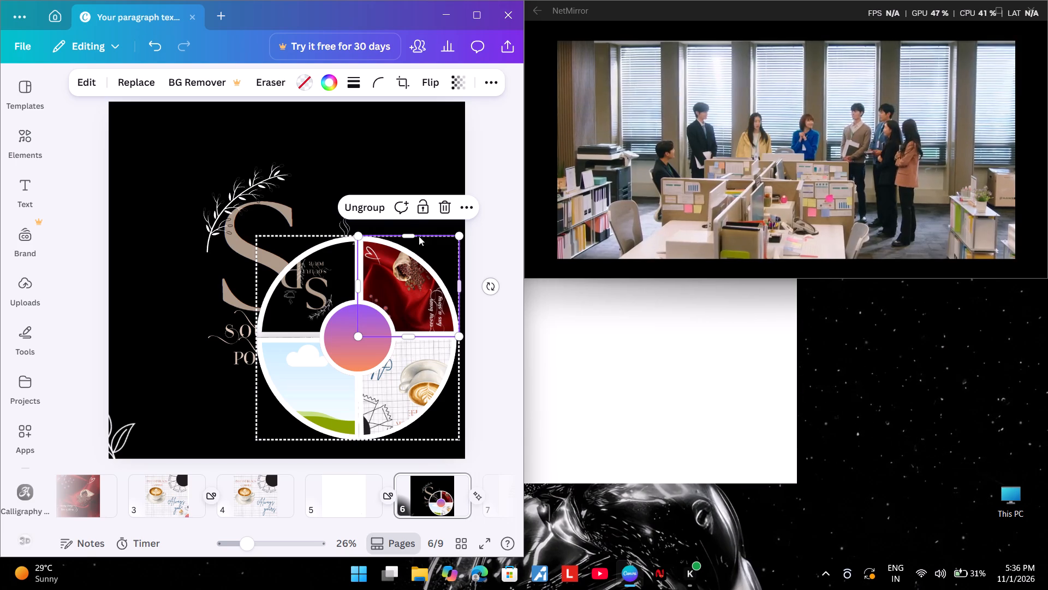
click(375, 204)
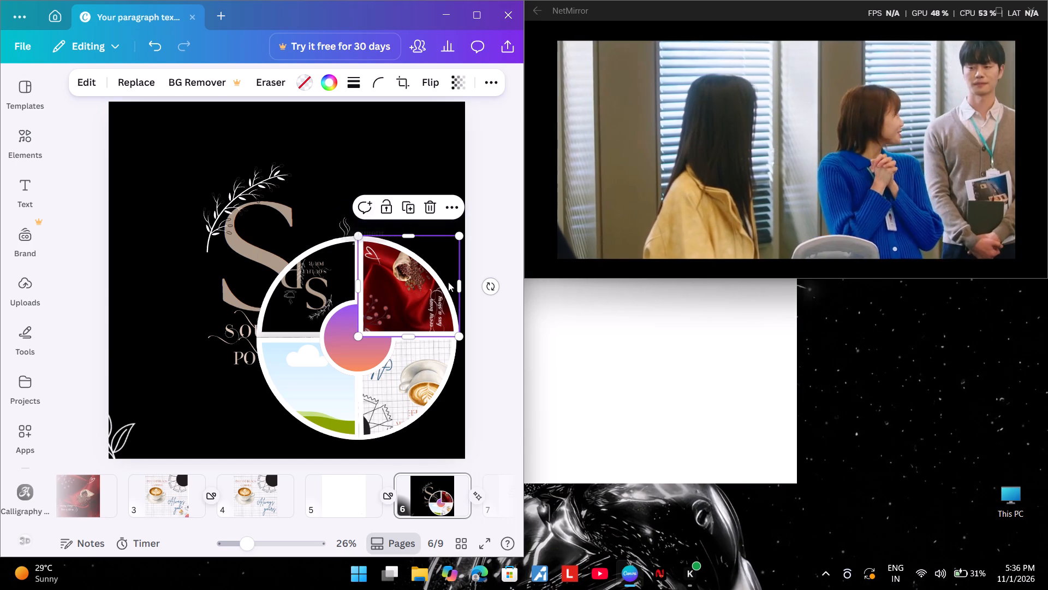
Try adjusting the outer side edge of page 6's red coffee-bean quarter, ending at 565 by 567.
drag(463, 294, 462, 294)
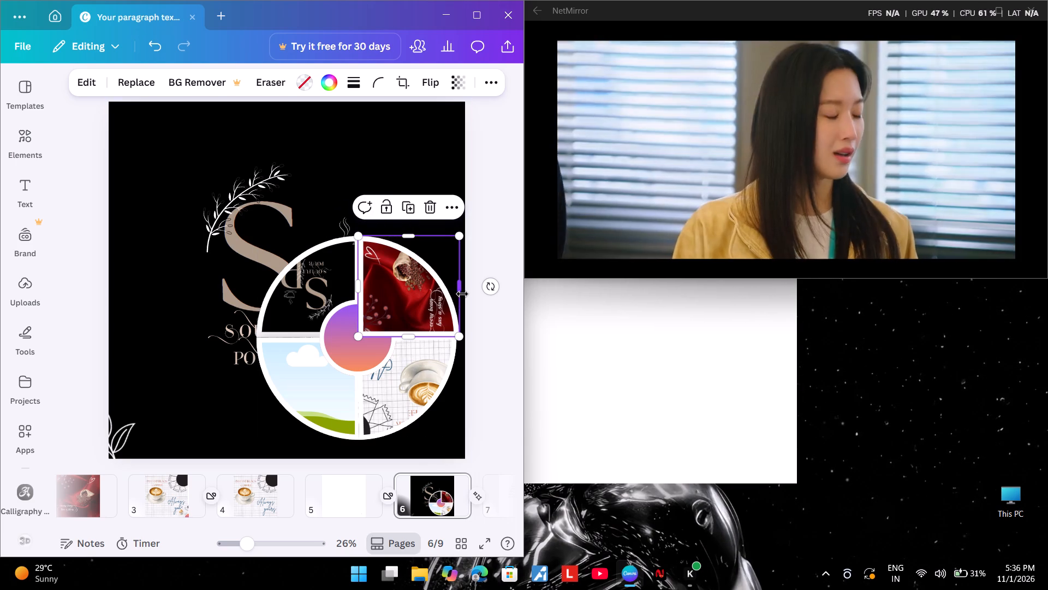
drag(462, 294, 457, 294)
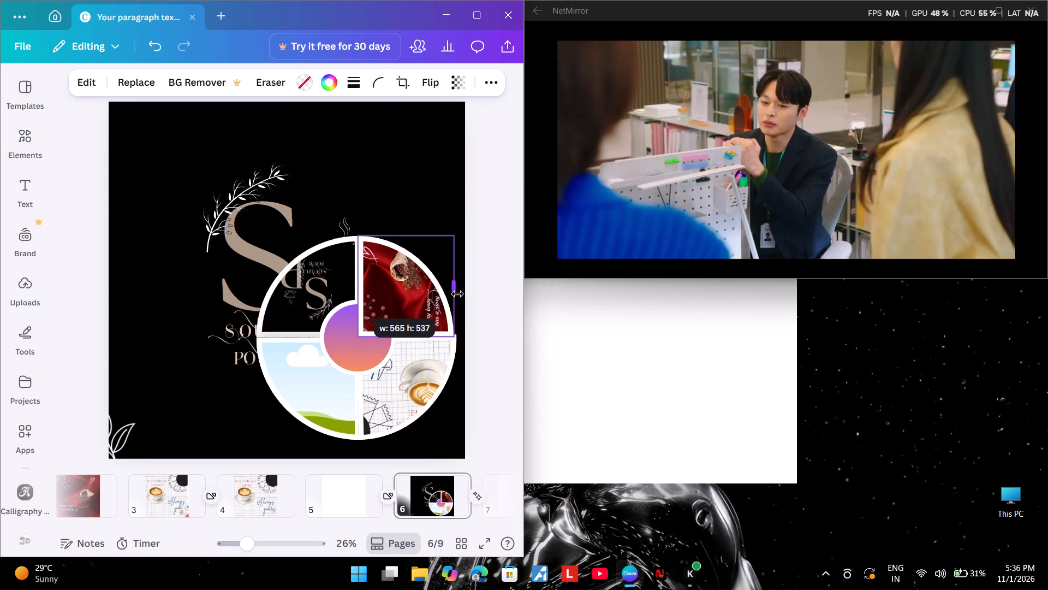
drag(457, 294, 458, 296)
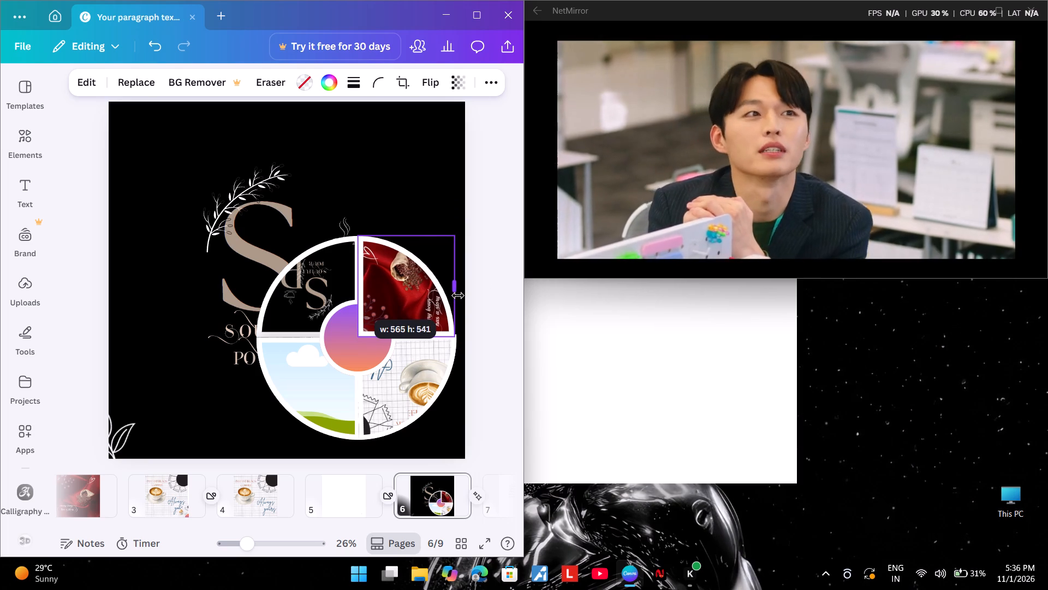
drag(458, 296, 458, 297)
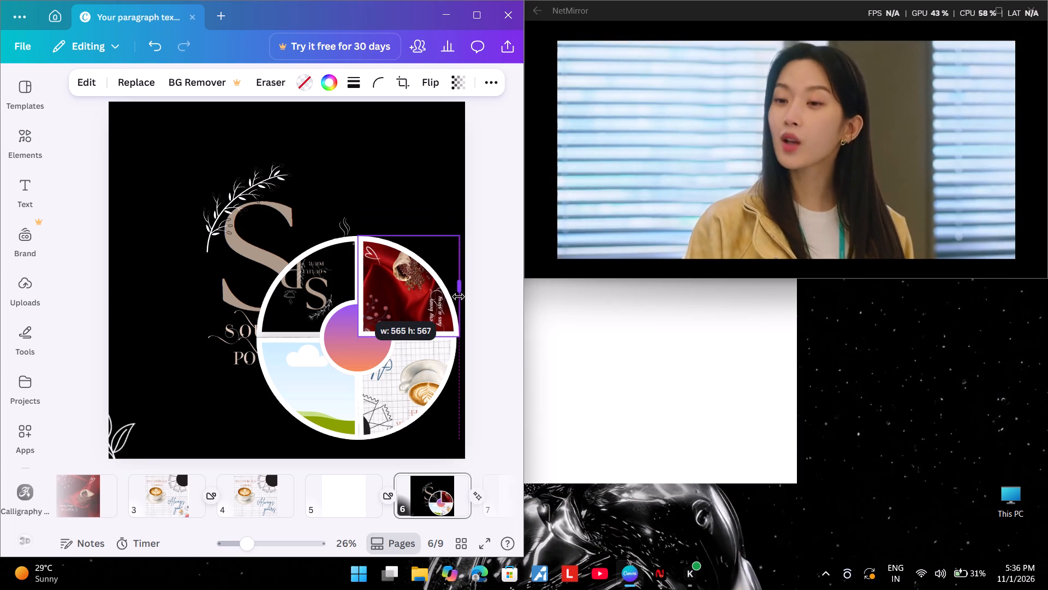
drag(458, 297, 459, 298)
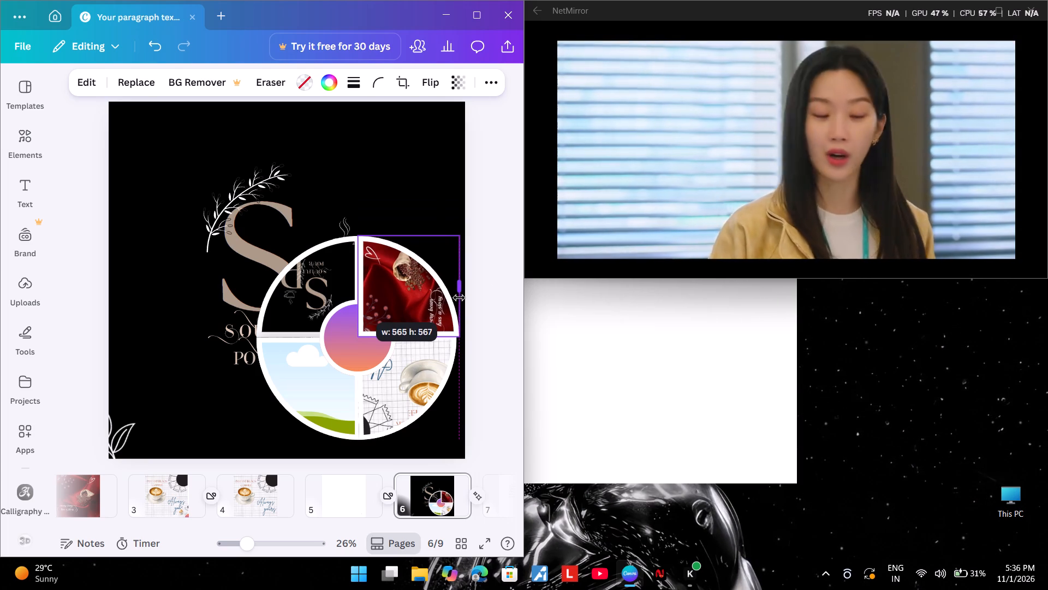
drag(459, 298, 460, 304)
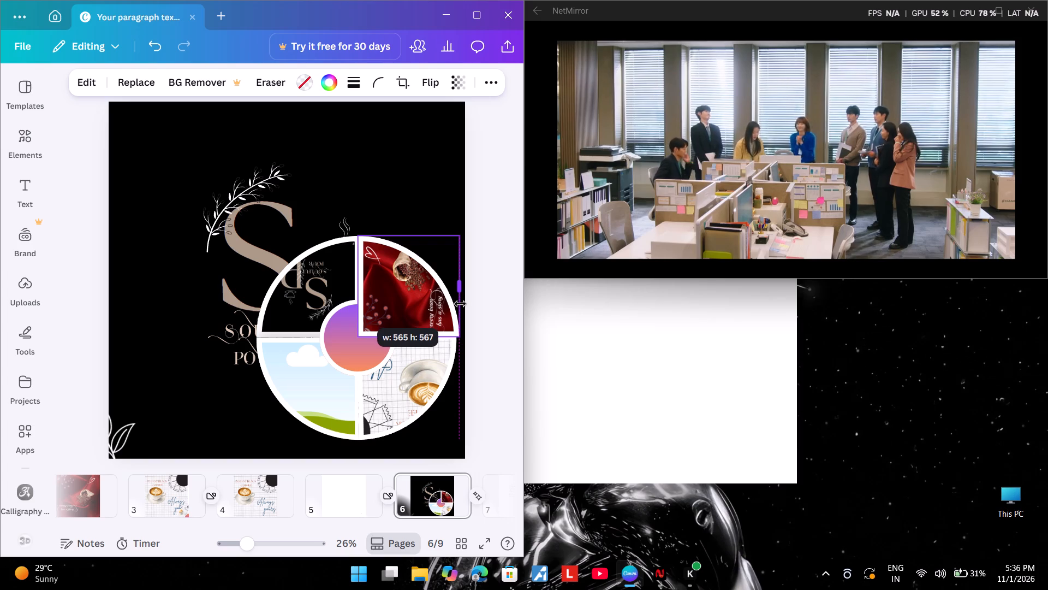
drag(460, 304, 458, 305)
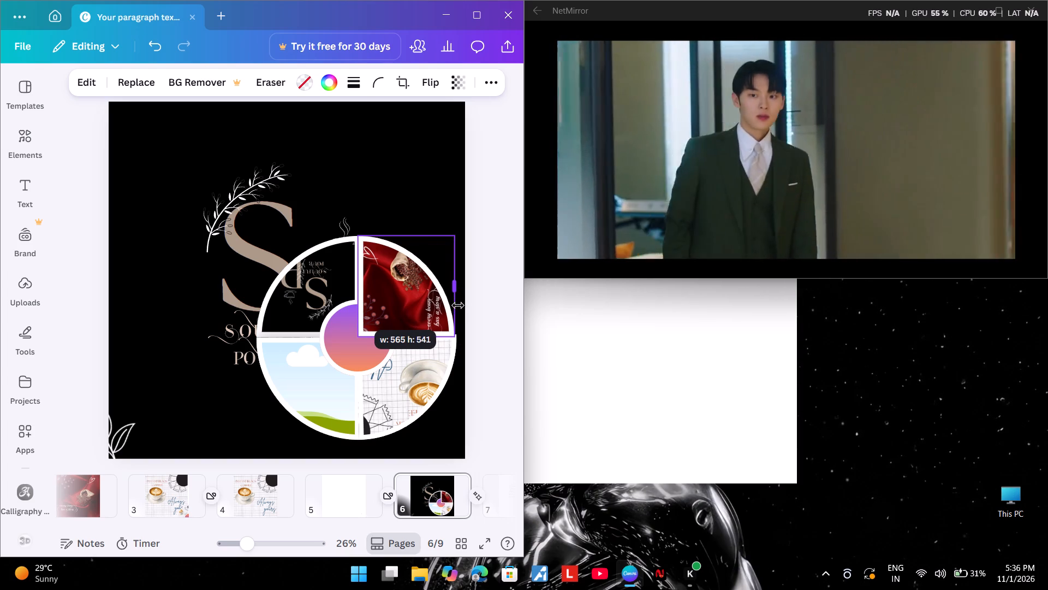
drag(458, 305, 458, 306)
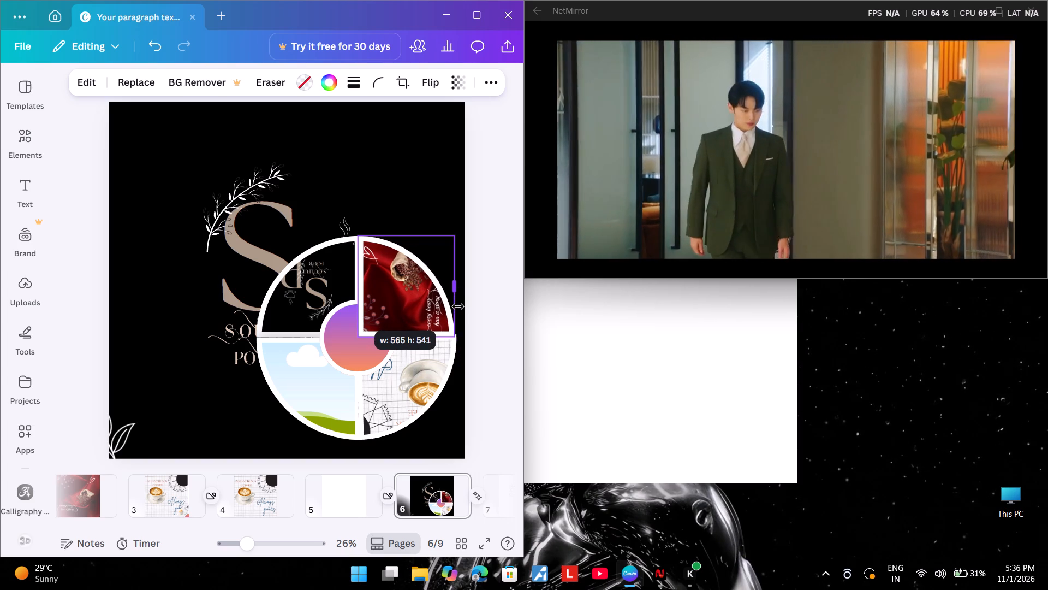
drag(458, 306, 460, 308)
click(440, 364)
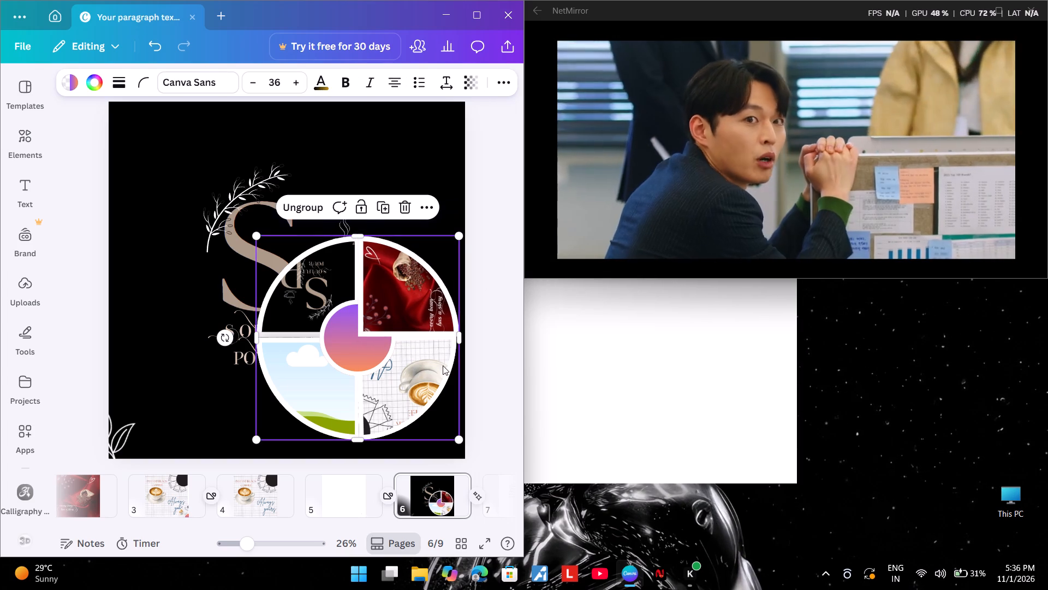
Ungroup the circular collage on page 6 into its separate pieces.
click(416, 387)
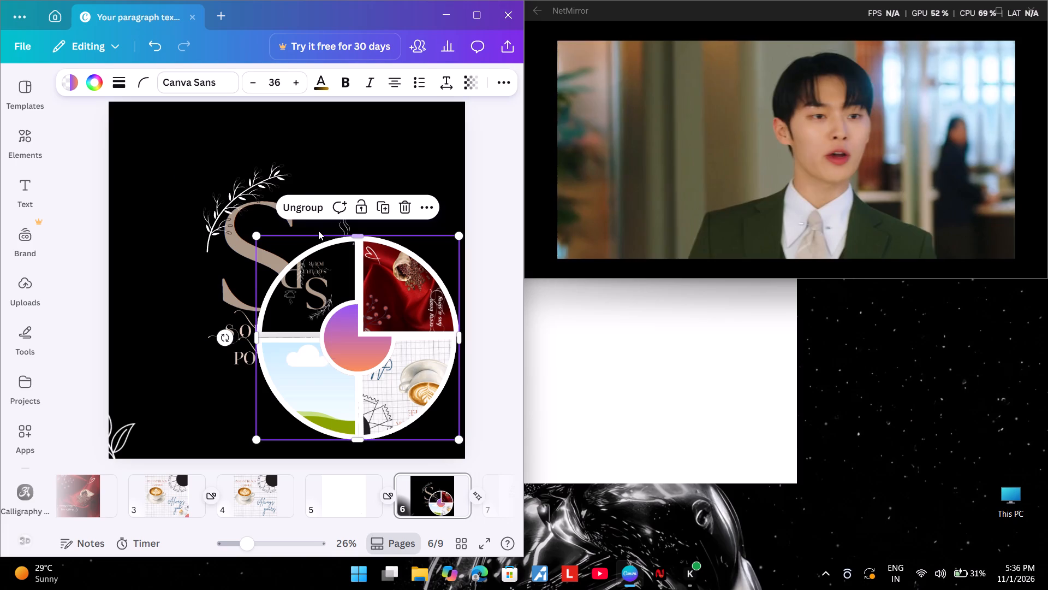
double_click(313, 199)
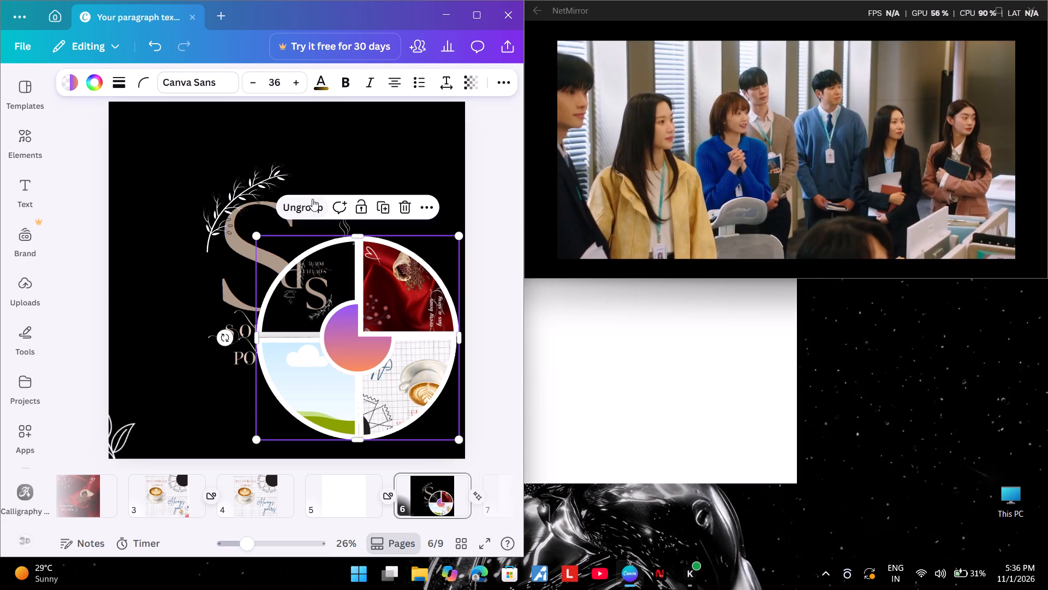
click(309, 200)
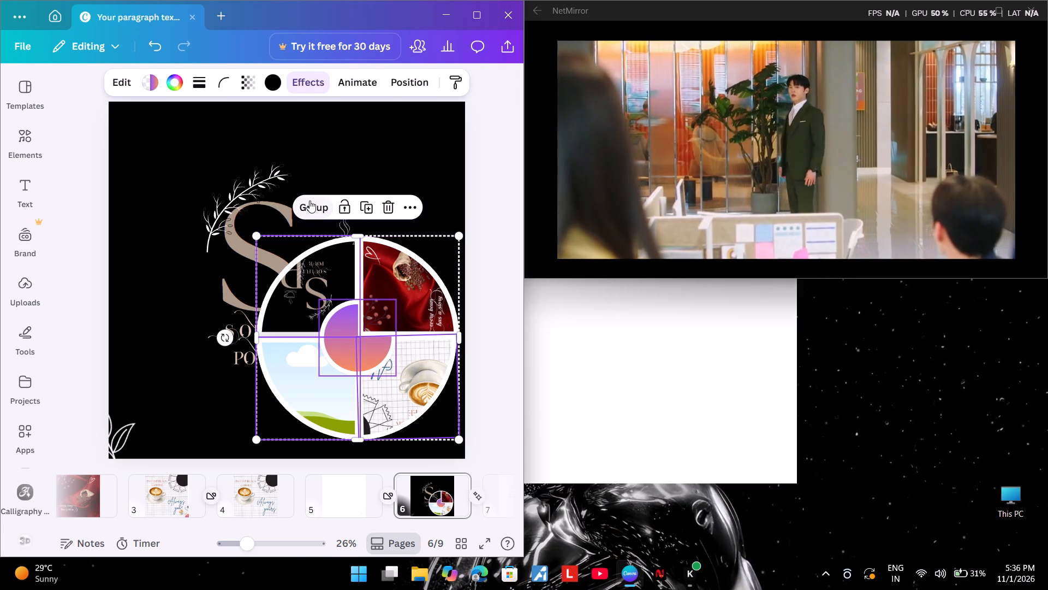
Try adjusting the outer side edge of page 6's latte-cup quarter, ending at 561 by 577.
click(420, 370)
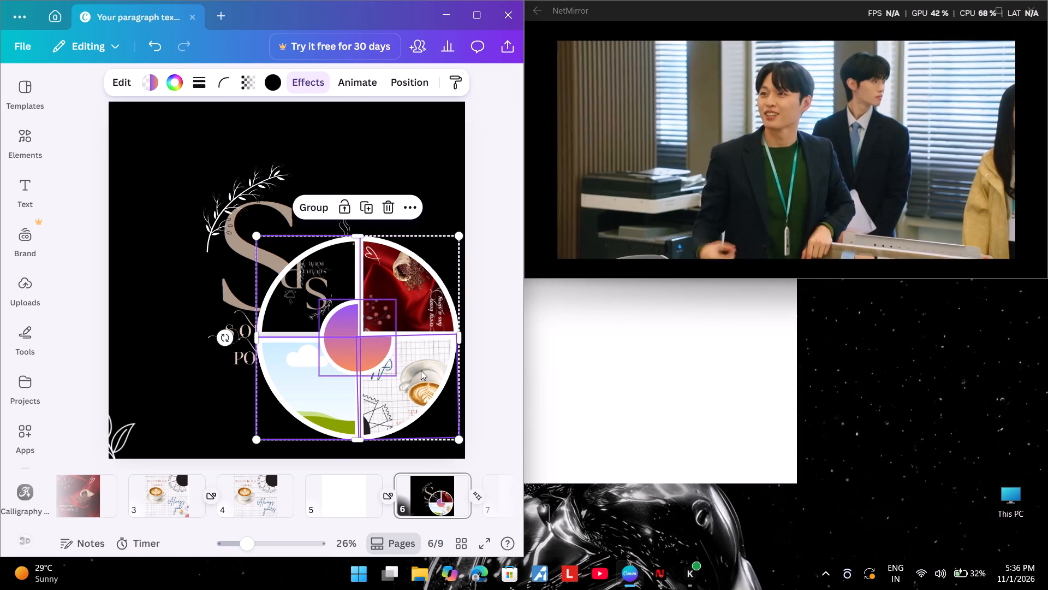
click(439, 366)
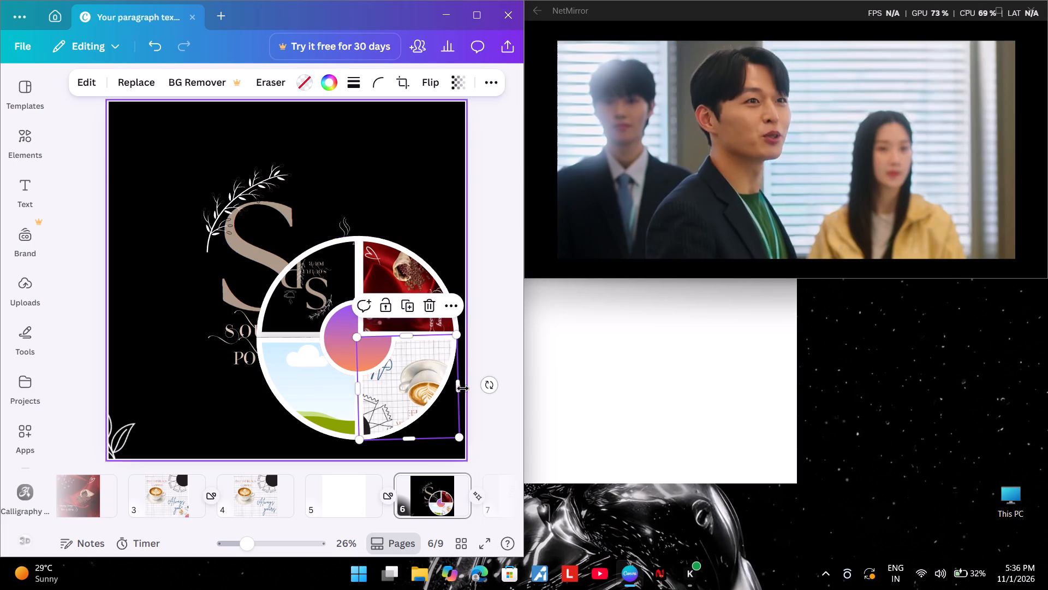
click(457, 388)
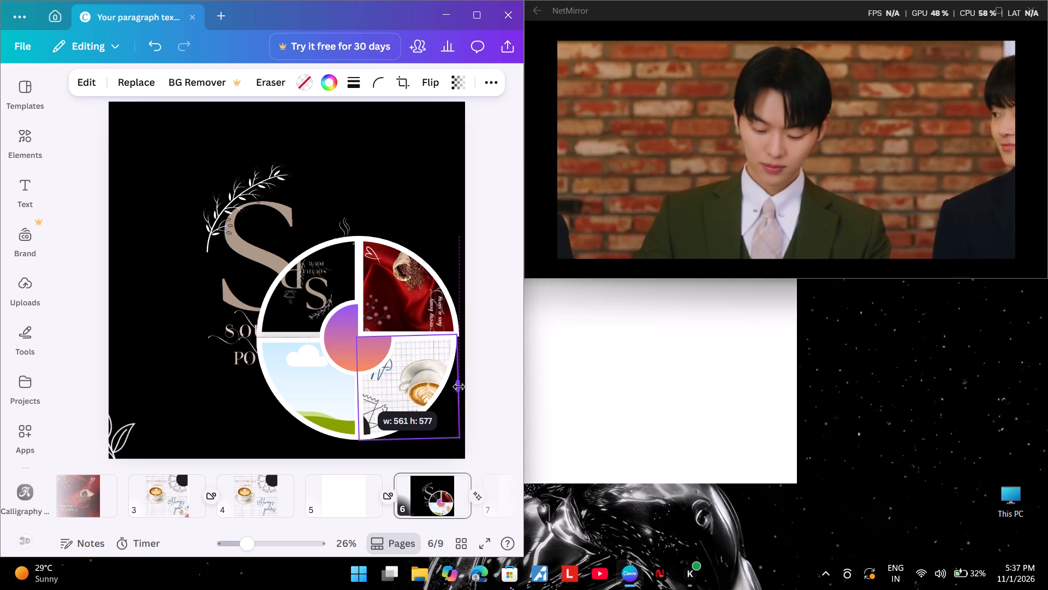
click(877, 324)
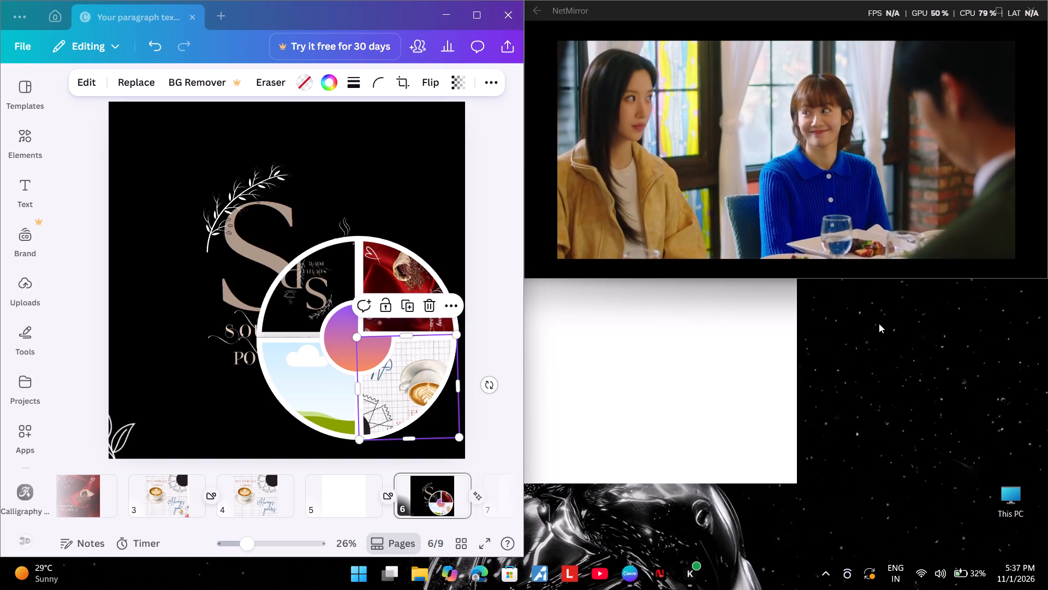
Send page 6's red coffee-bean quarter backward so the gradient circle sits in front of it.
click(415, 280)
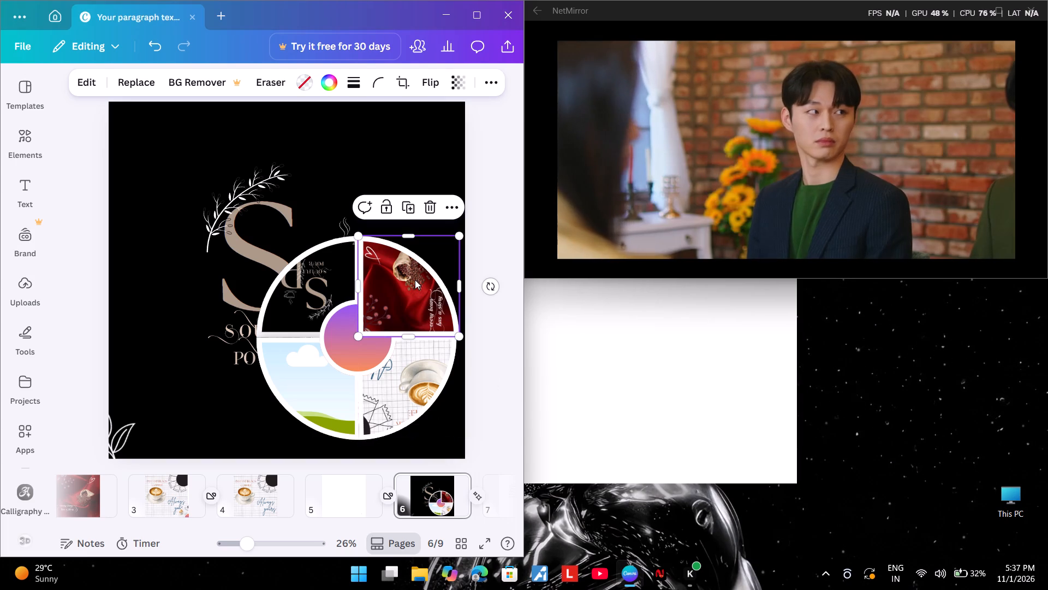
click(442, 204)
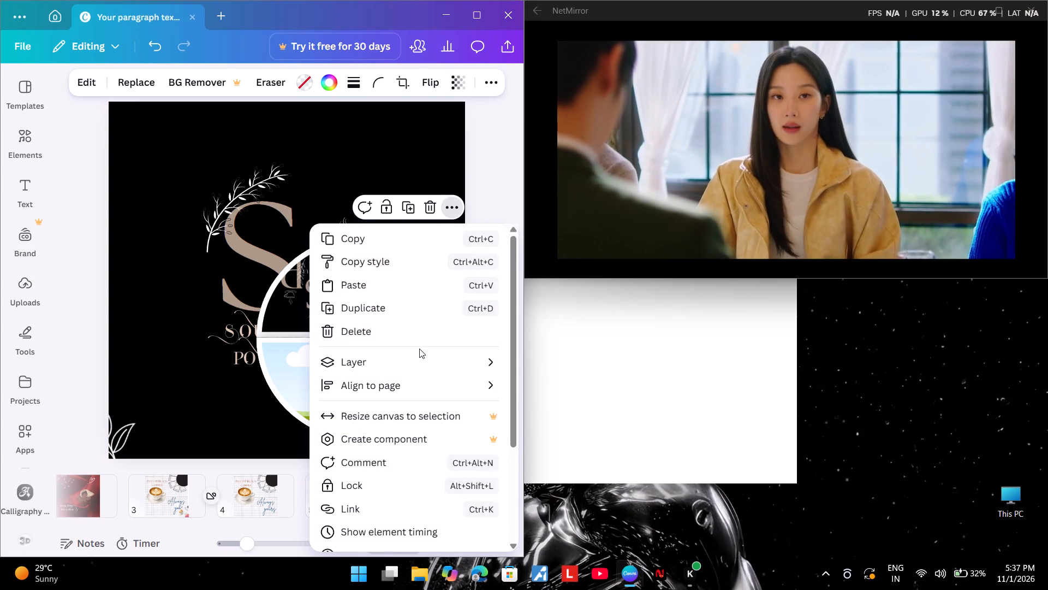
click(419, 355)
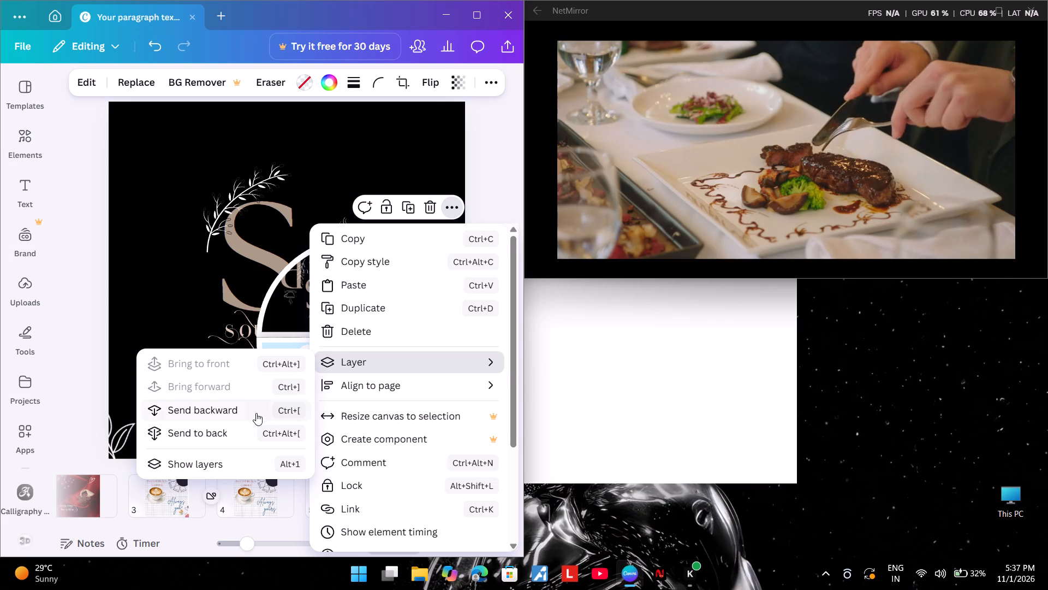
click(254, 418)
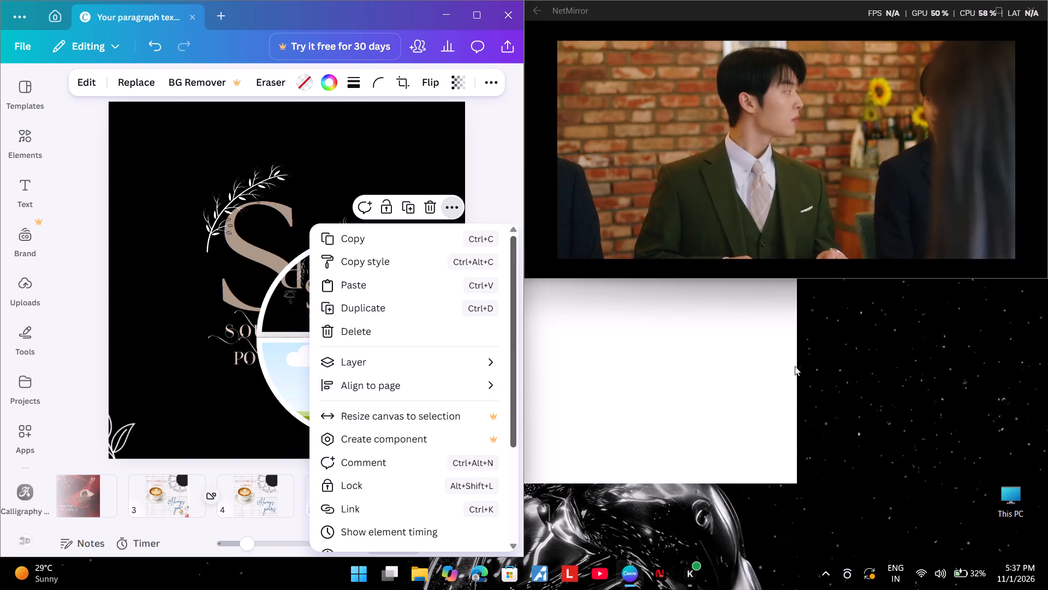
click(886, 359)
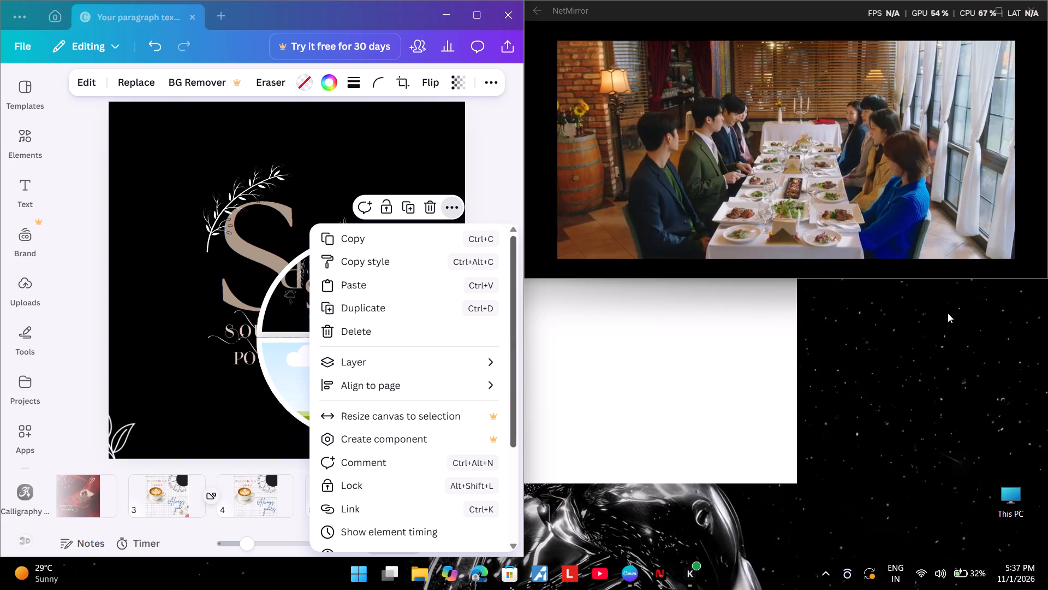
right_click(948, 313)
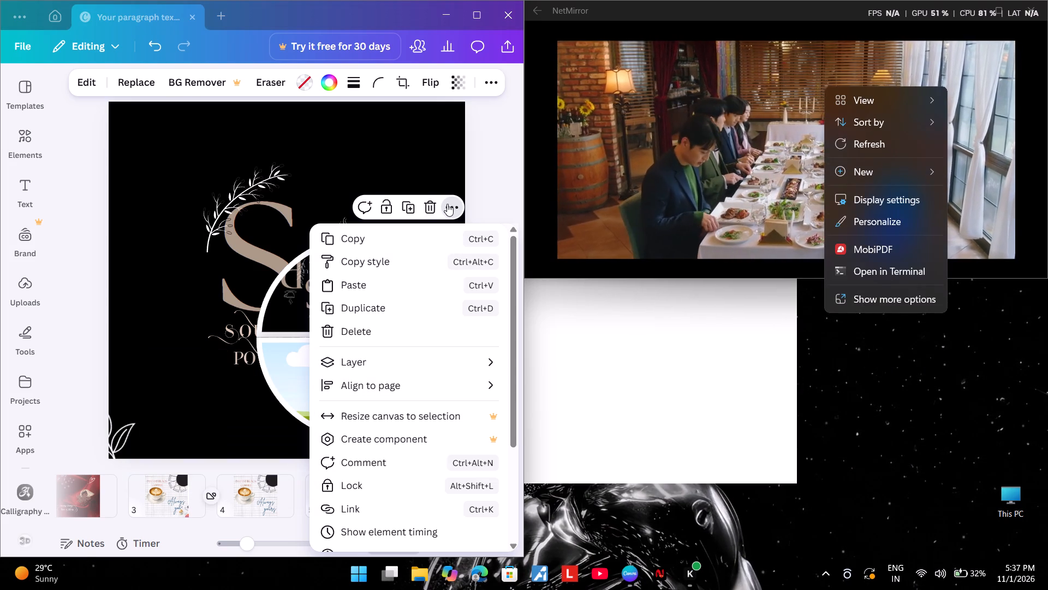
click(449, 202)
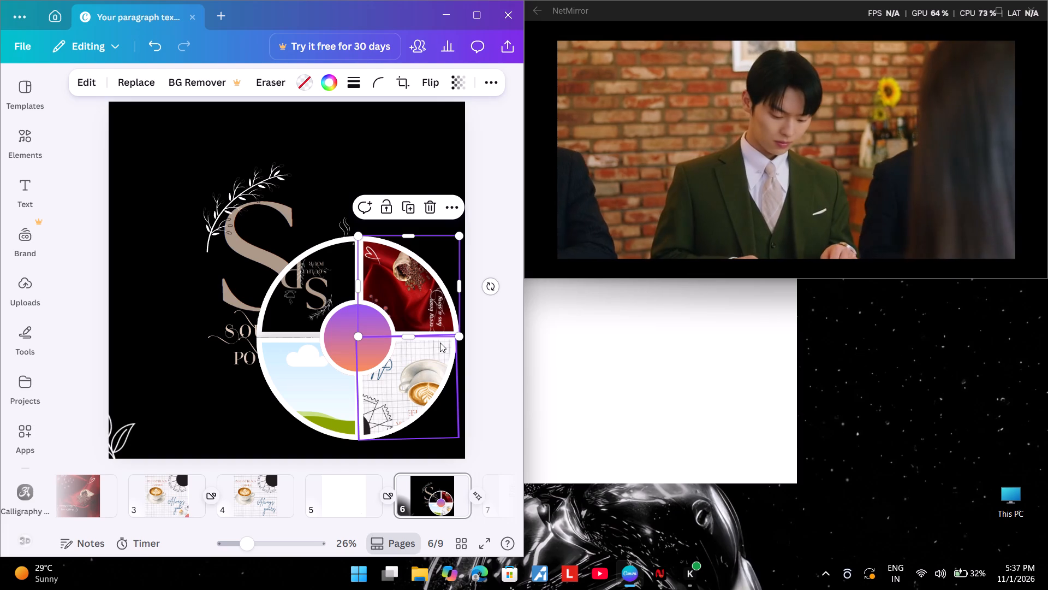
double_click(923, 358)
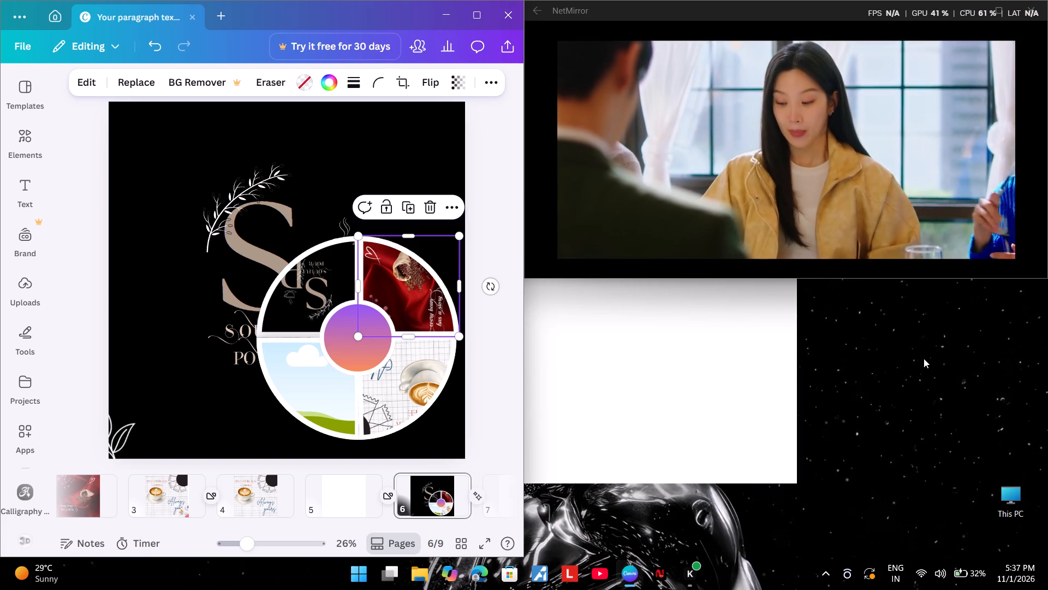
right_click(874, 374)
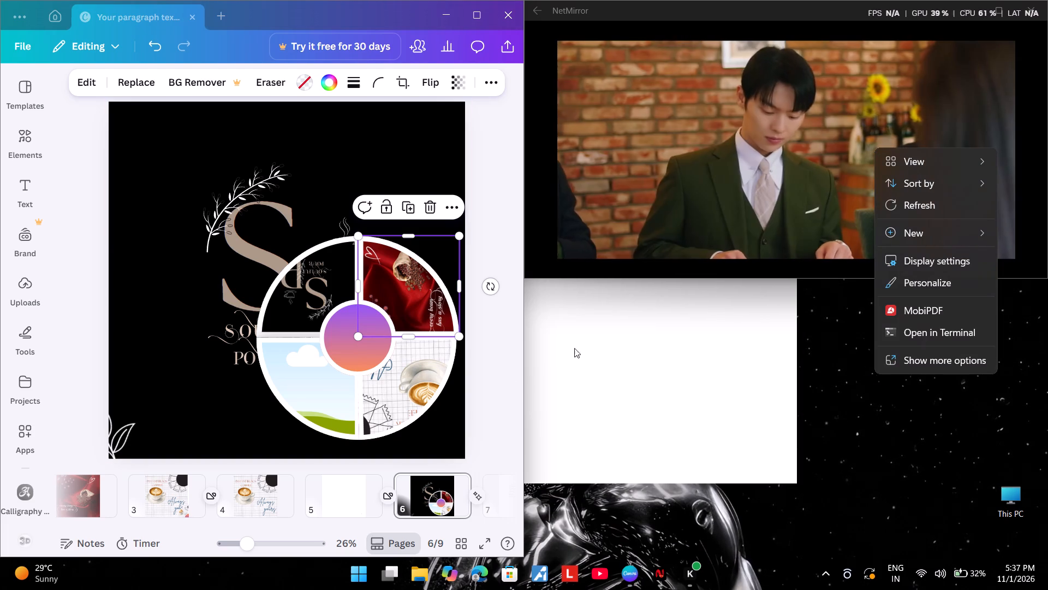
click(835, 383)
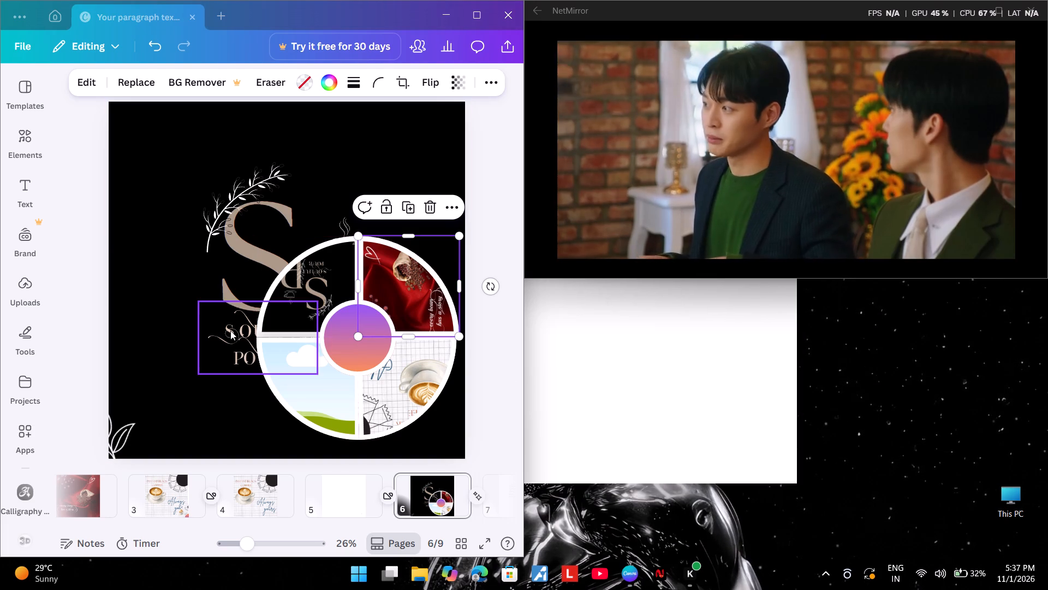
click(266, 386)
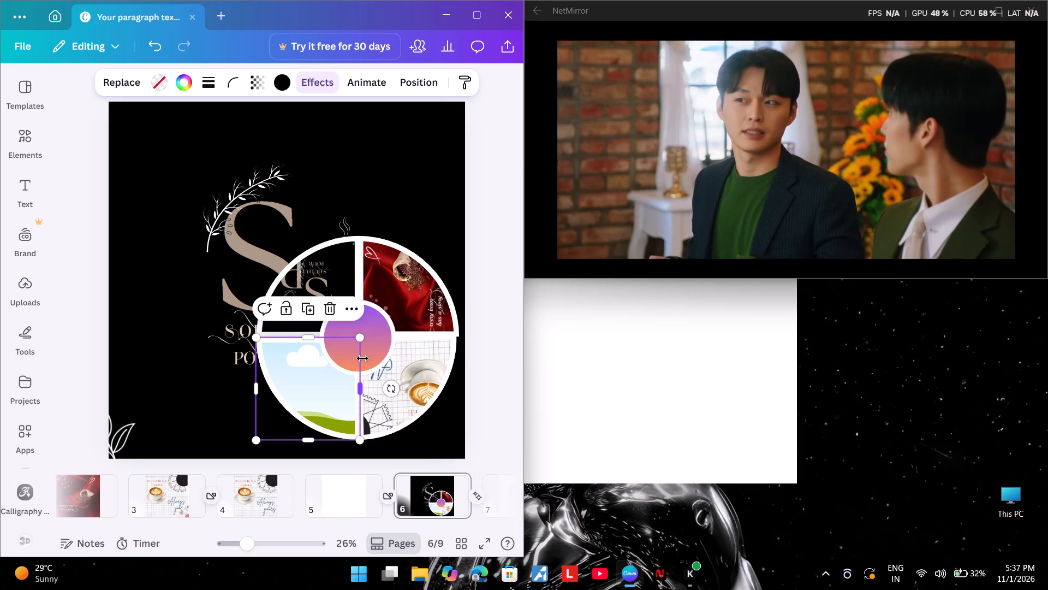
Enlarge page 6's latte-cup quarter slightly from its outer upper corner to meet the red quarter's edge.
click(417, 359)
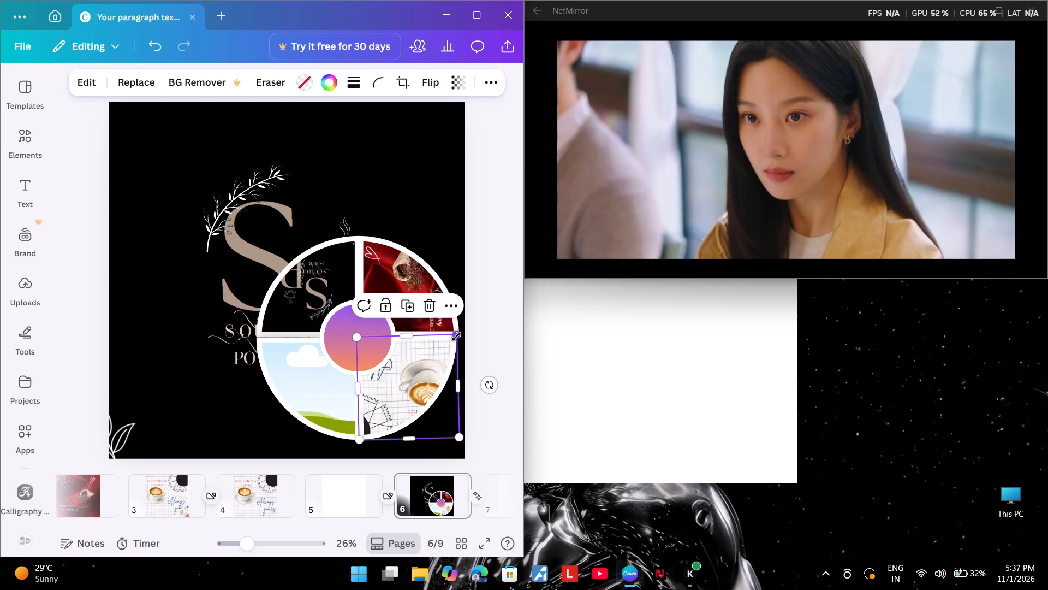
click(456, 337)
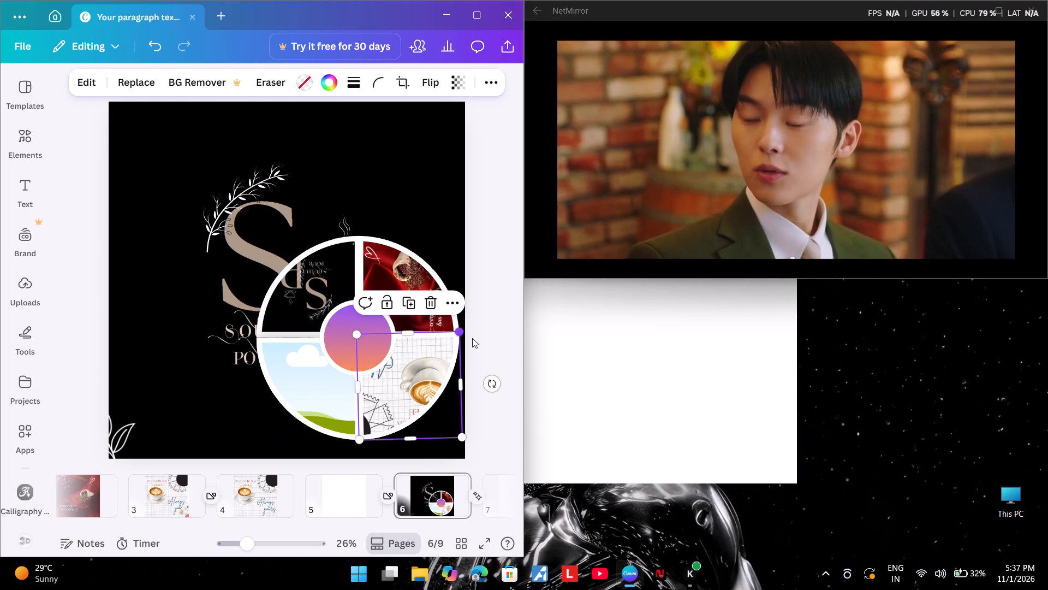
click(870, 347)
right_click(871, 346)
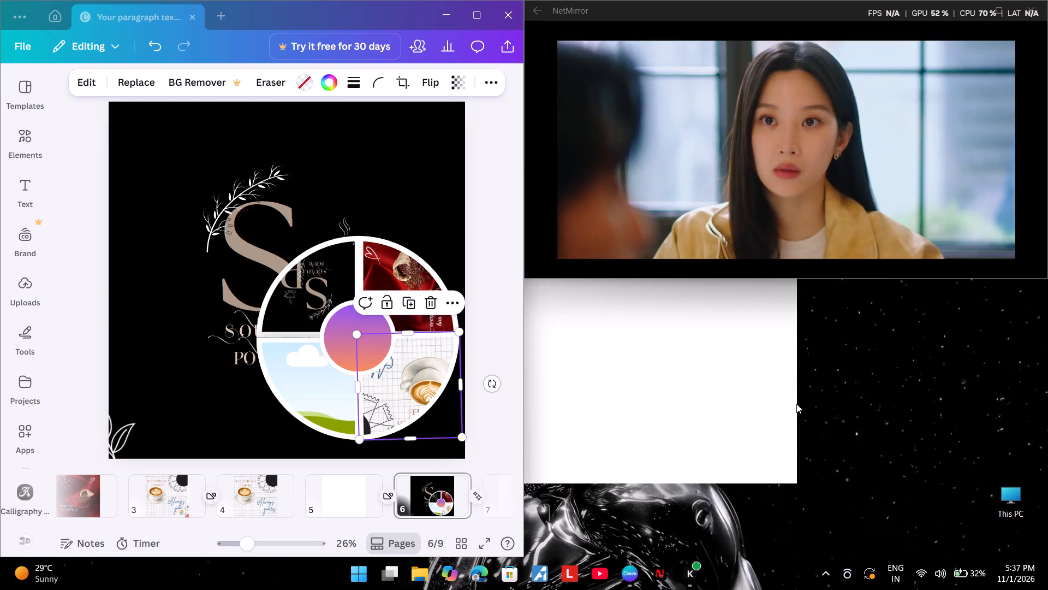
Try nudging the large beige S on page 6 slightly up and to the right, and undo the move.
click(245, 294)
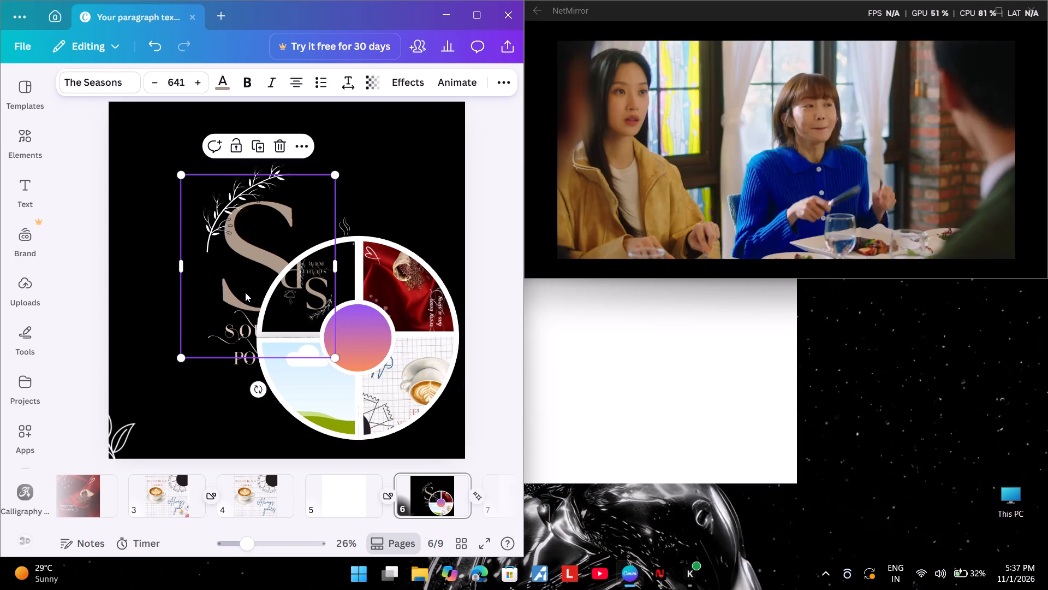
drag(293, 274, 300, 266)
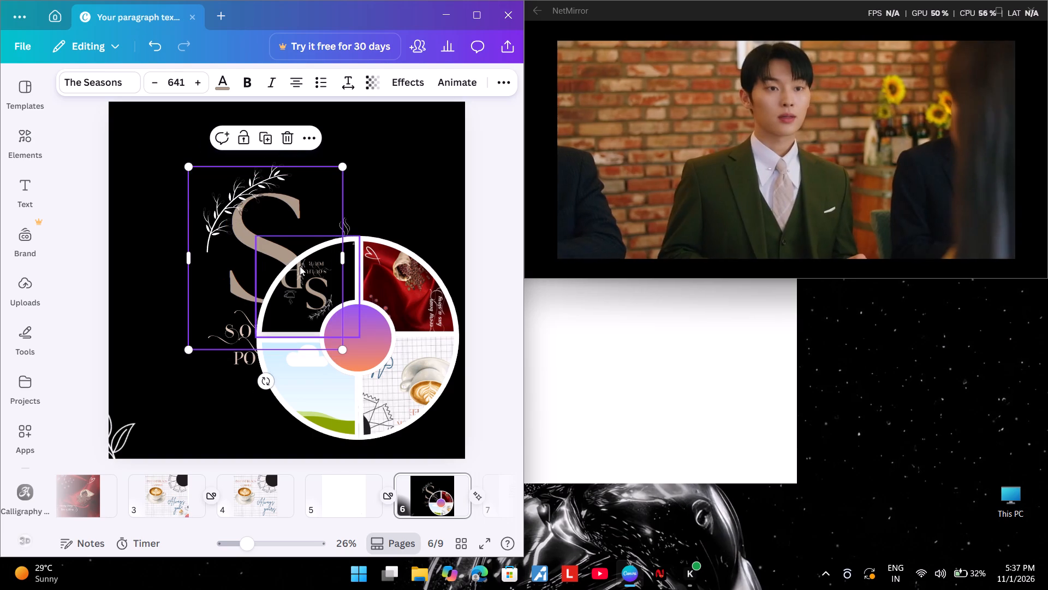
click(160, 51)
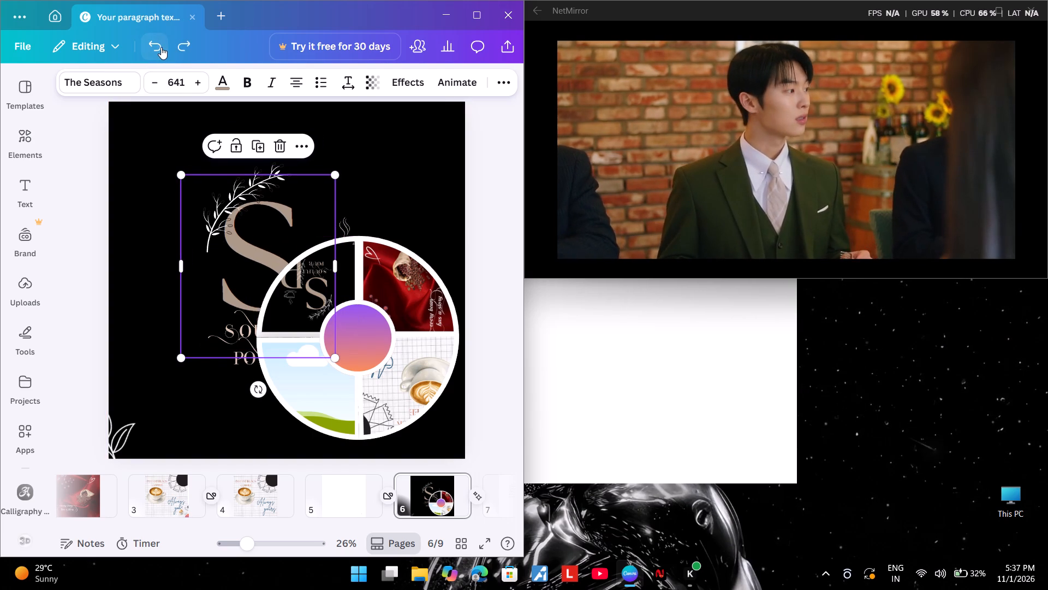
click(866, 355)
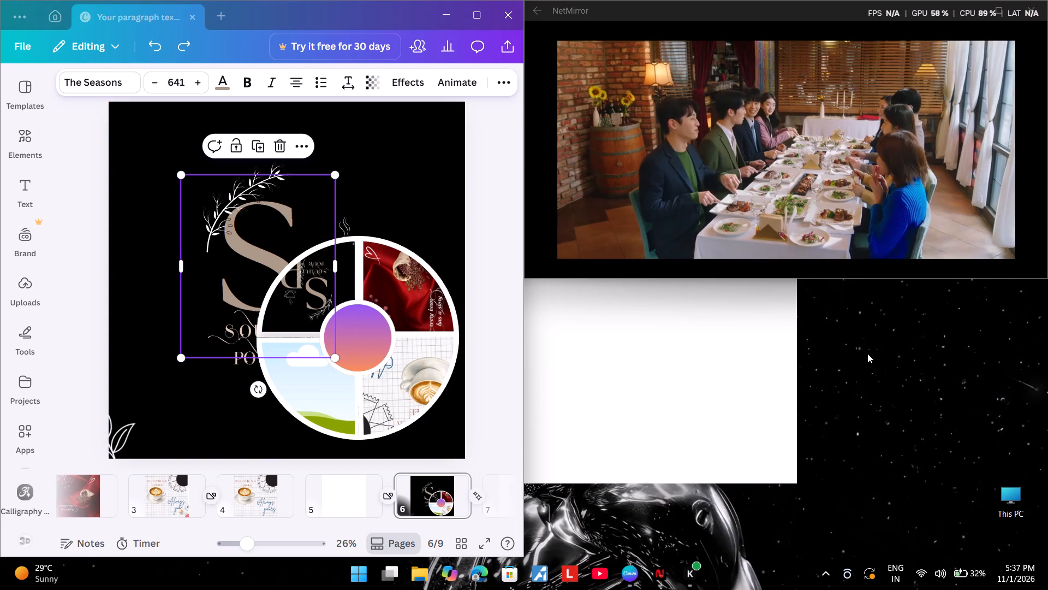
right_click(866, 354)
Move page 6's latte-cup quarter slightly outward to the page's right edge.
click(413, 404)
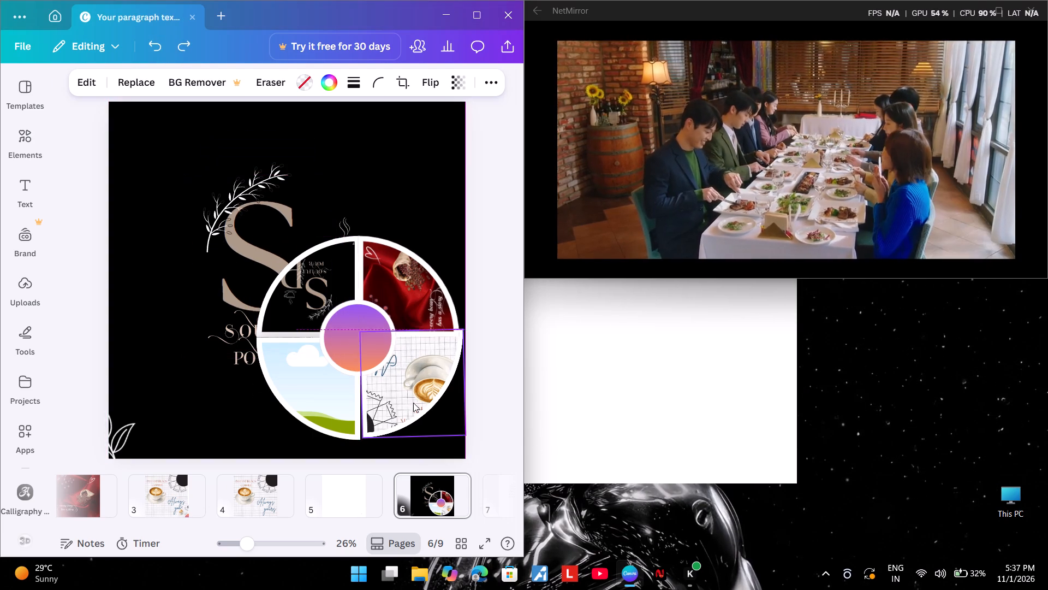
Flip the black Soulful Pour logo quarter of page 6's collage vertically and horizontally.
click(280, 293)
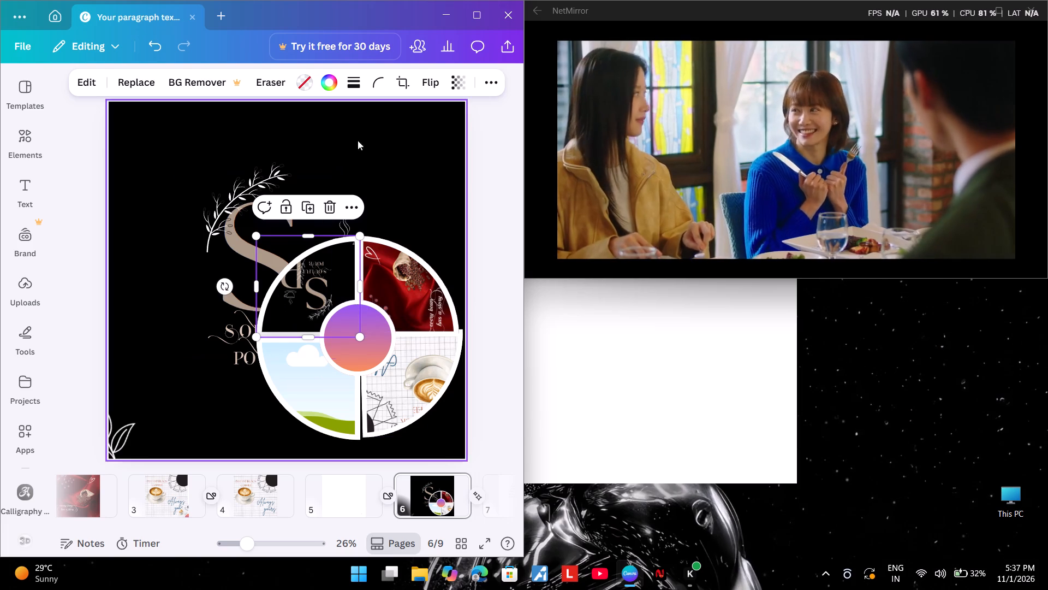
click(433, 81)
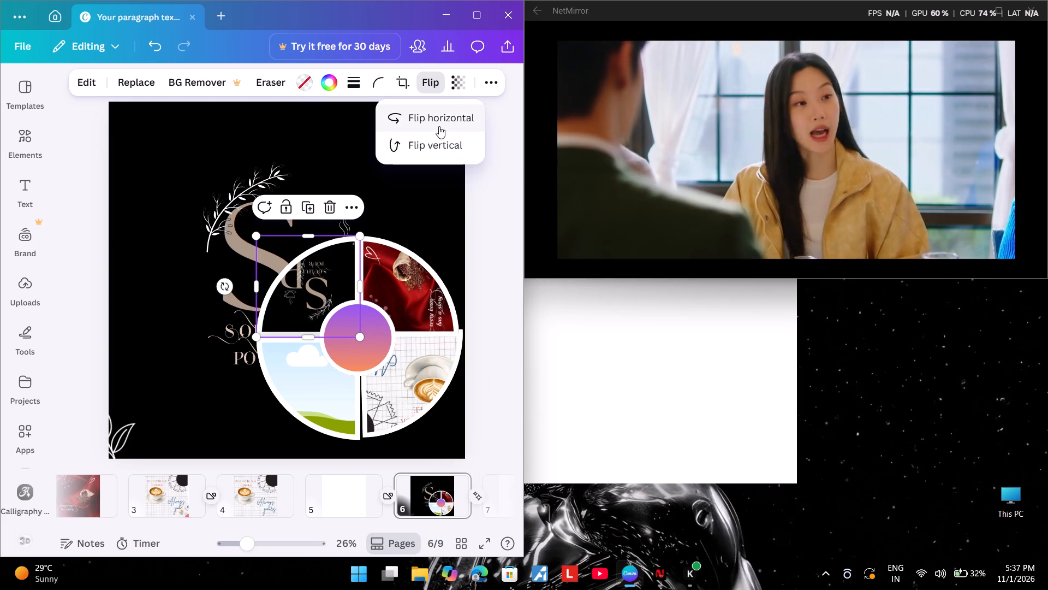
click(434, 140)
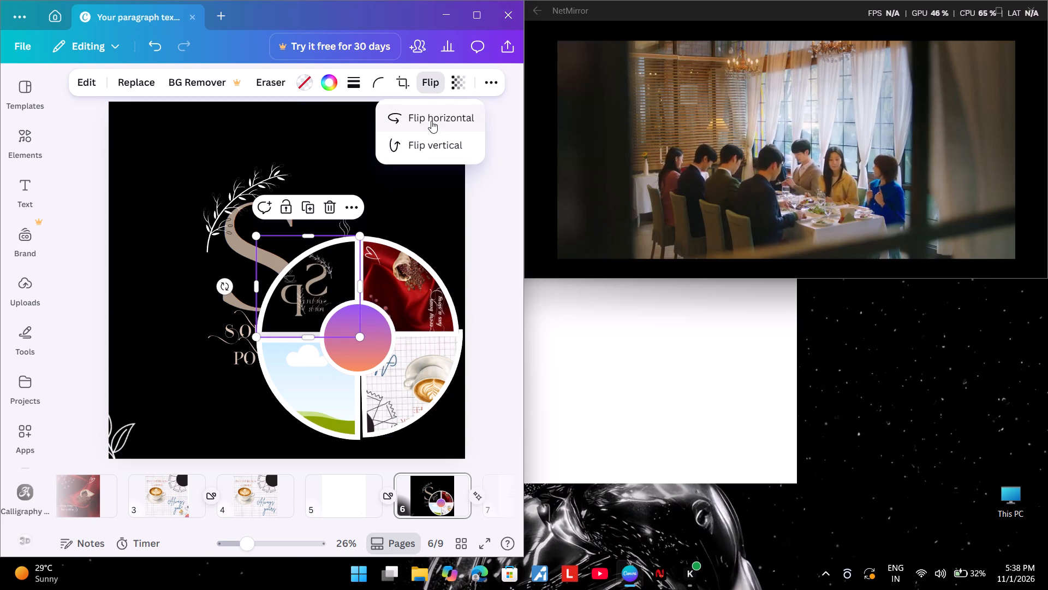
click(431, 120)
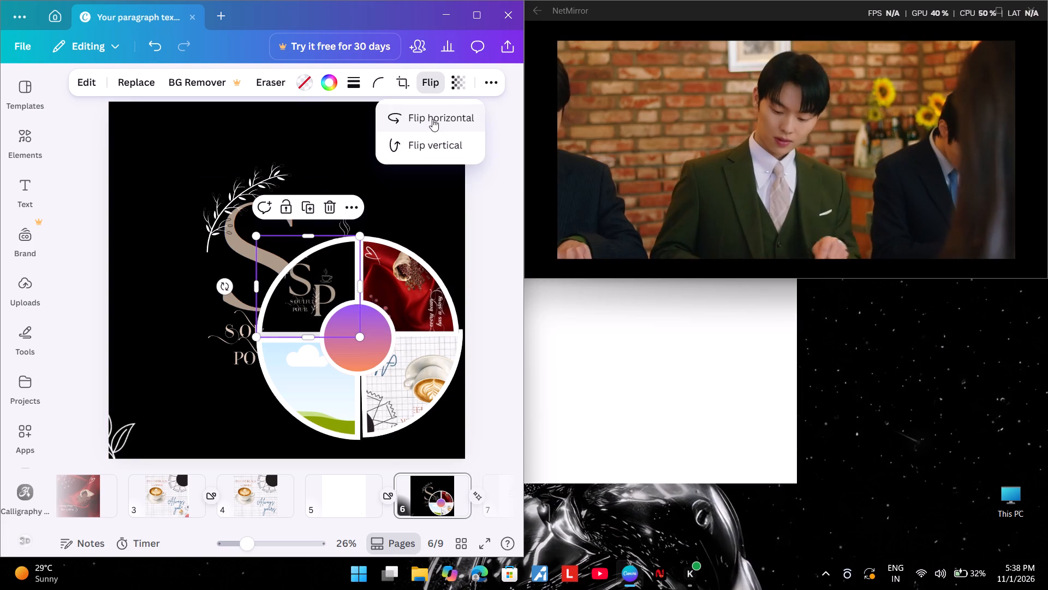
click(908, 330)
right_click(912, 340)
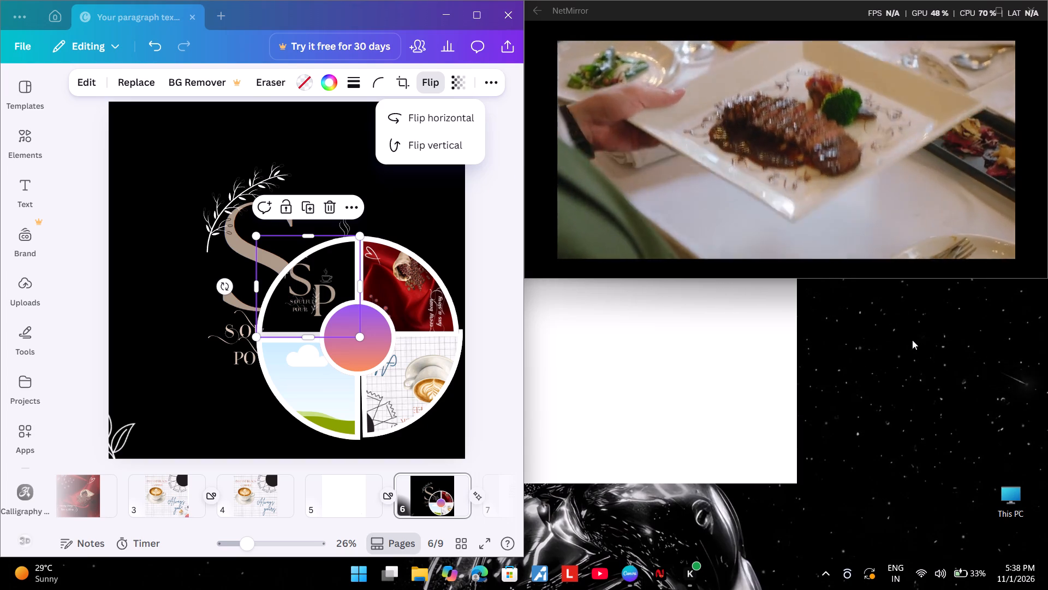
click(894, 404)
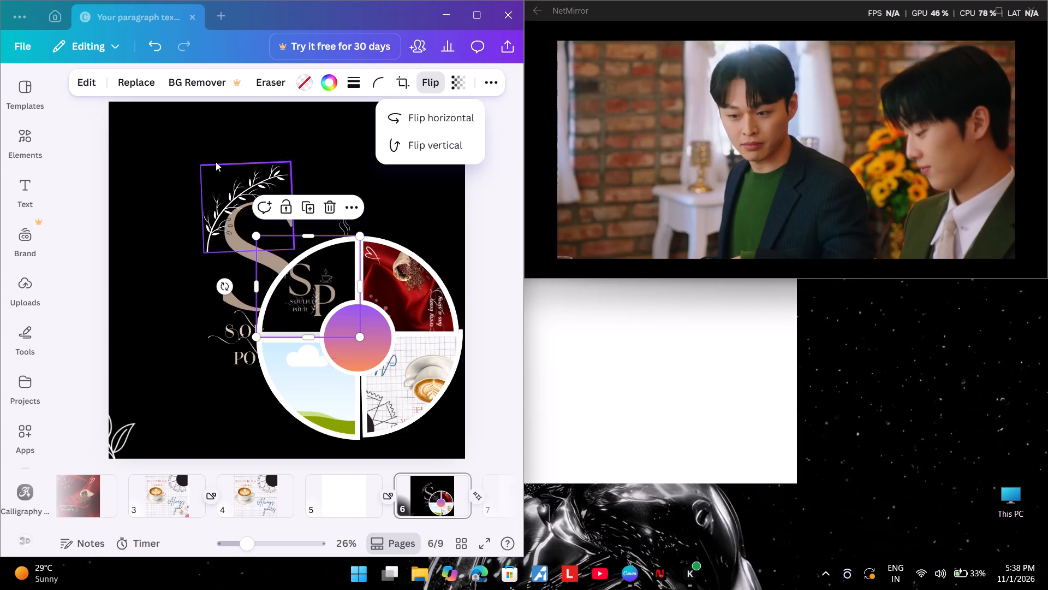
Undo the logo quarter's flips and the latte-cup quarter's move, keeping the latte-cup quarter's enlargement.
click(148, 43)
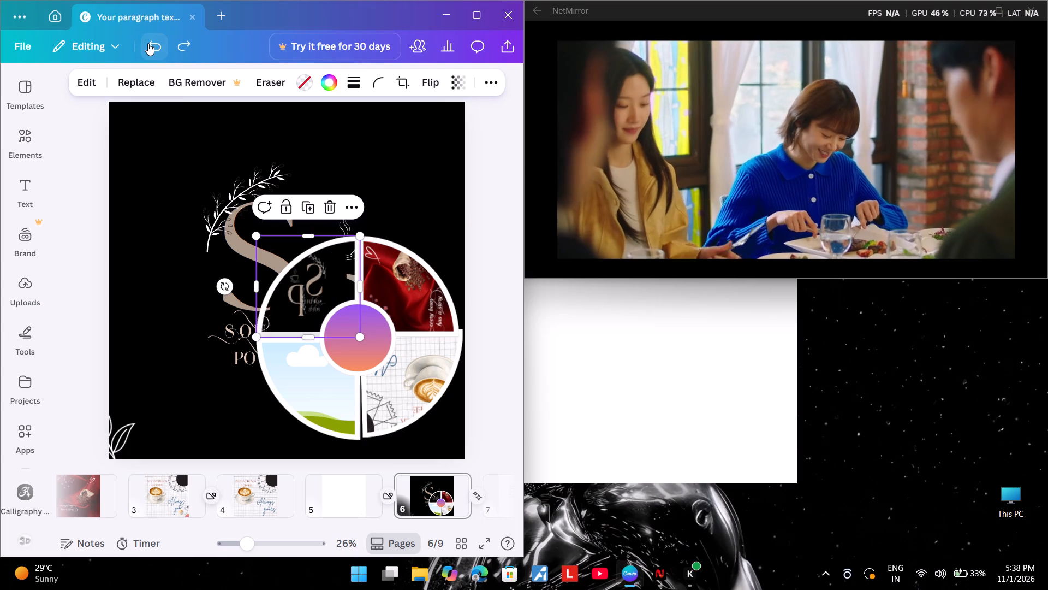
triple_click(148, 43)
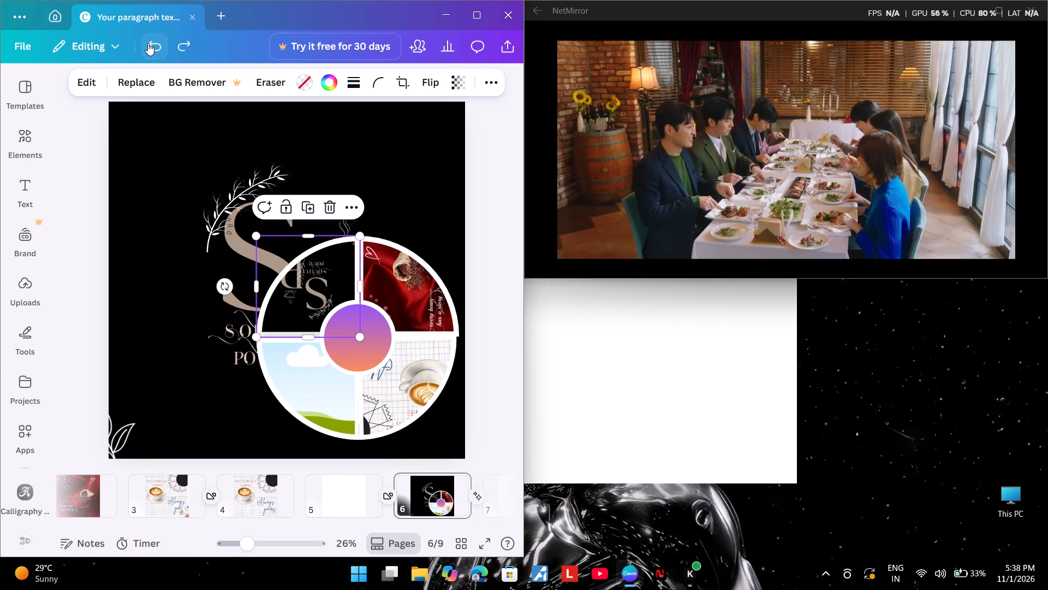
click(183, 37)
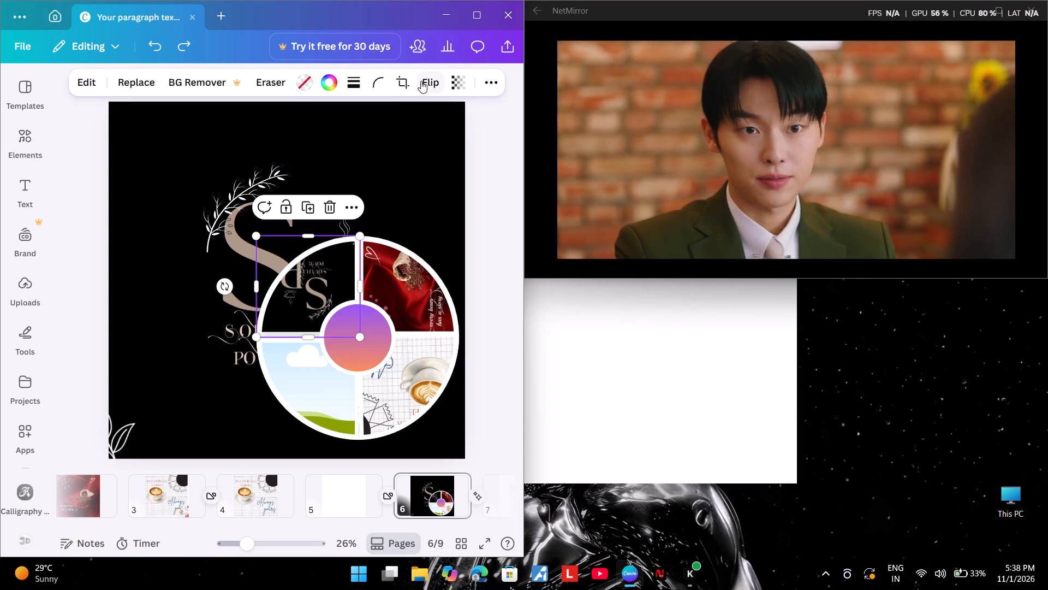
Flip the black Soulful Pour logo quarter of page 6's collage horizontally and vertically.
click(421, 81)
click(417, 120)
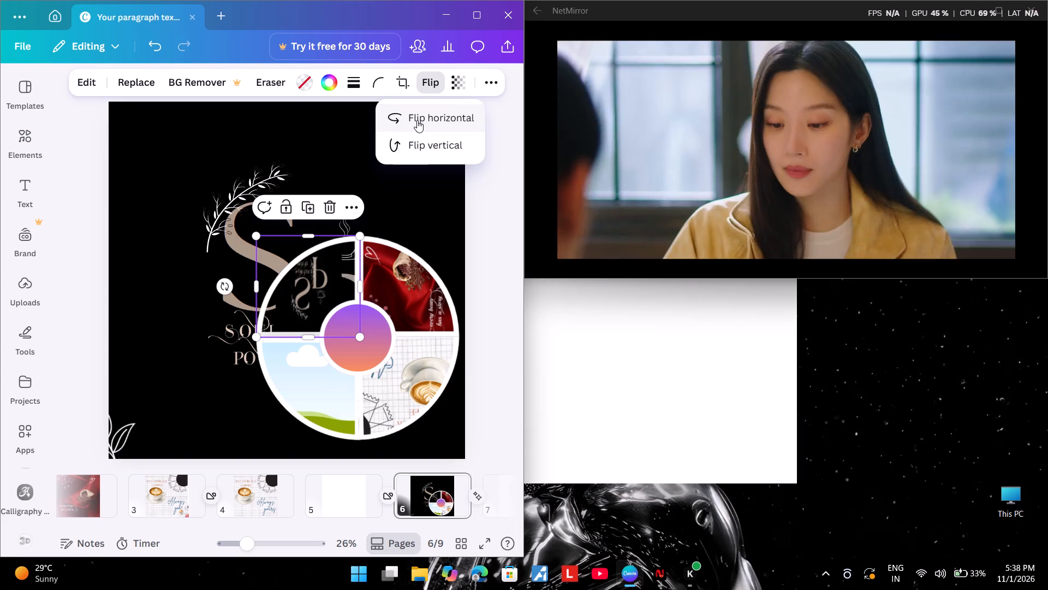
click(422, 154)
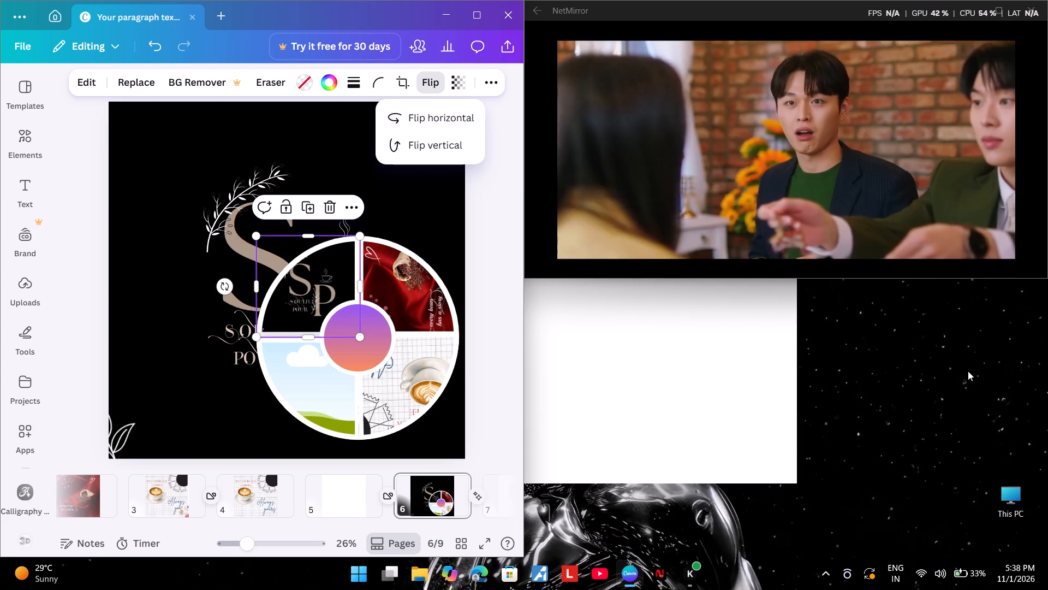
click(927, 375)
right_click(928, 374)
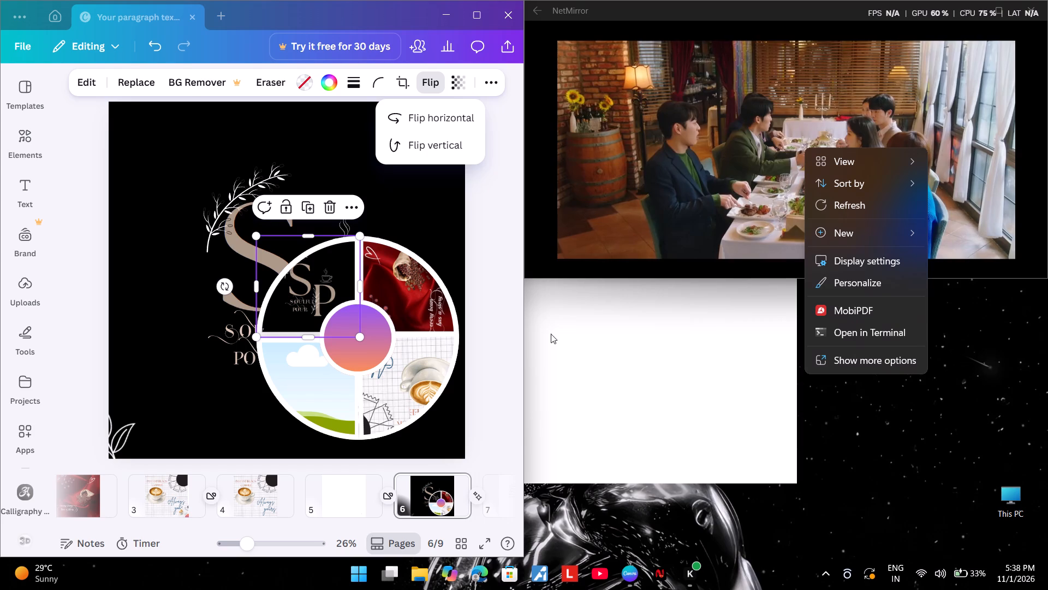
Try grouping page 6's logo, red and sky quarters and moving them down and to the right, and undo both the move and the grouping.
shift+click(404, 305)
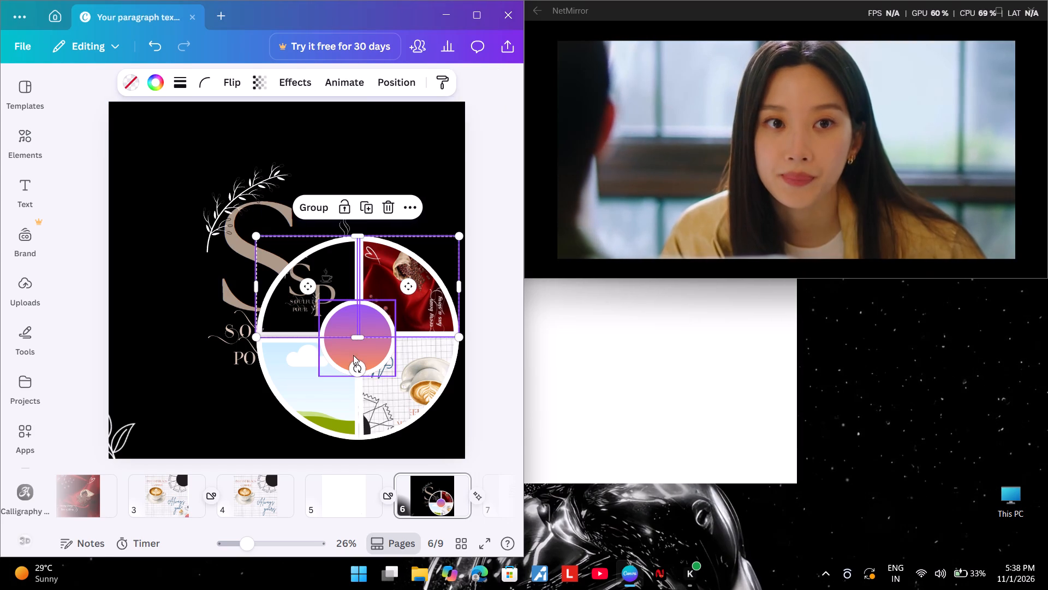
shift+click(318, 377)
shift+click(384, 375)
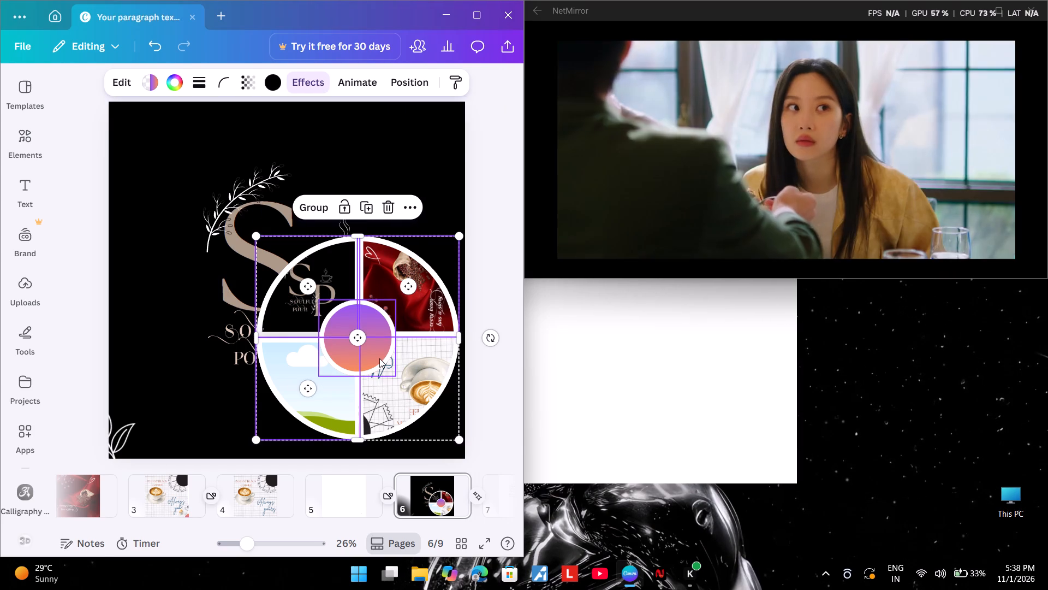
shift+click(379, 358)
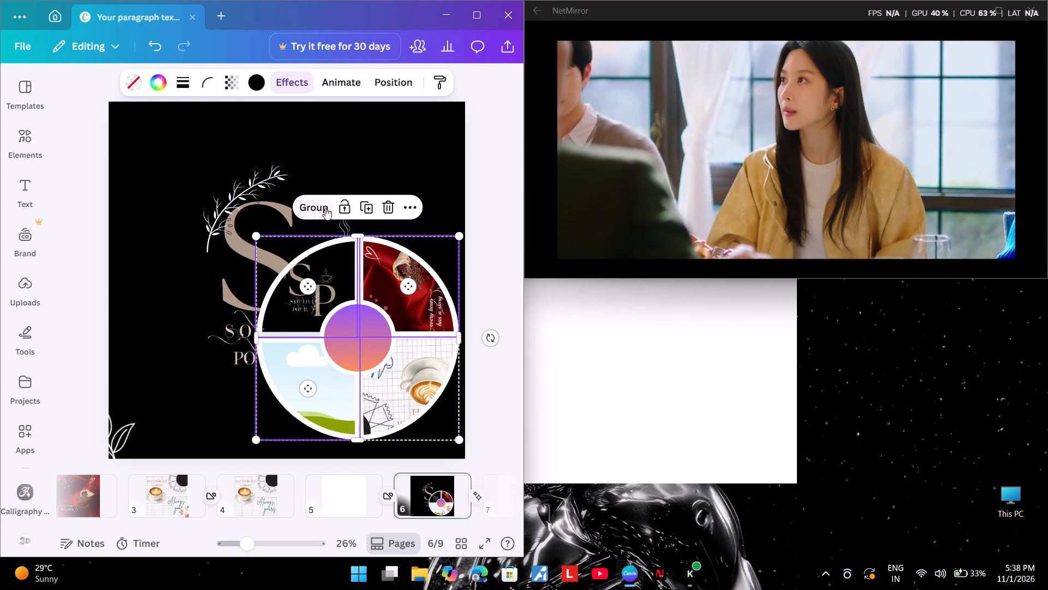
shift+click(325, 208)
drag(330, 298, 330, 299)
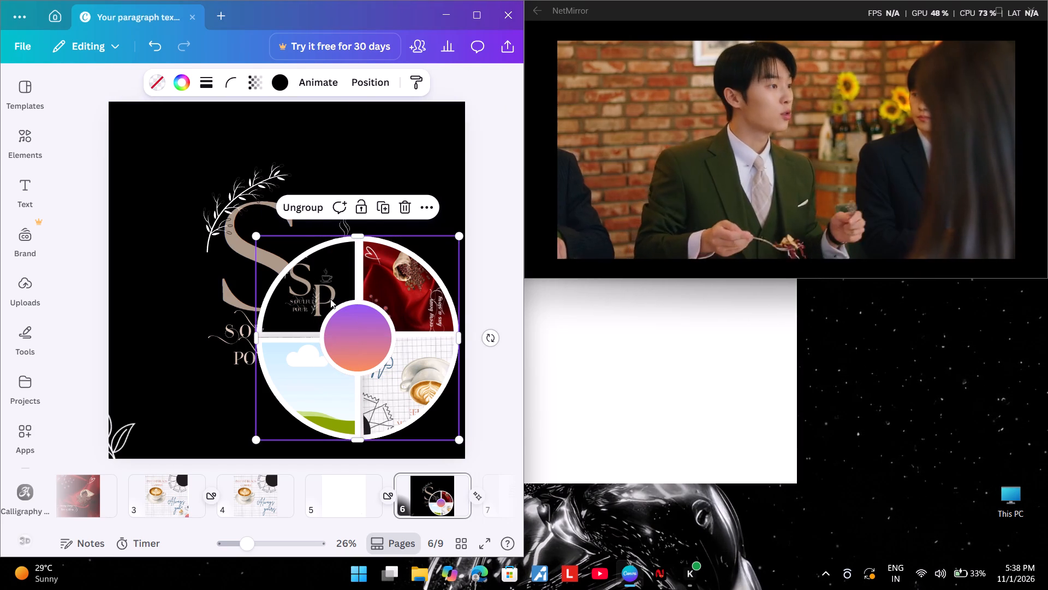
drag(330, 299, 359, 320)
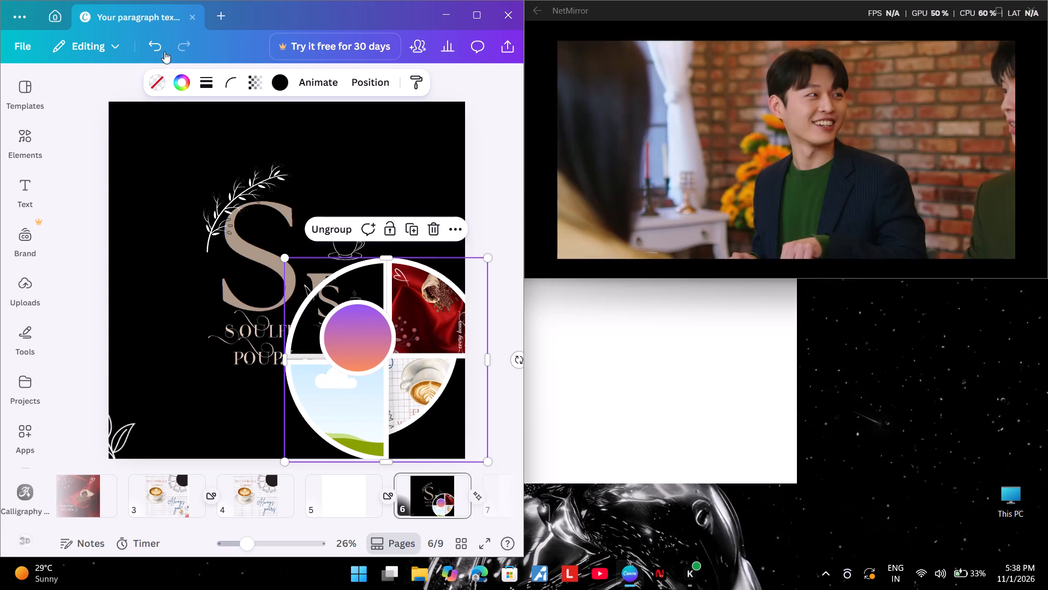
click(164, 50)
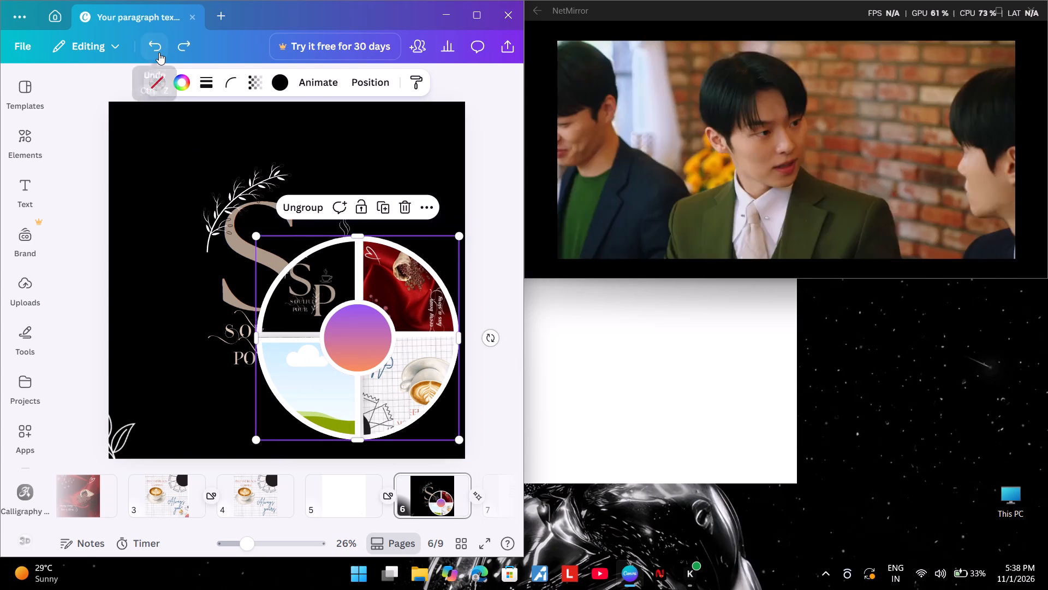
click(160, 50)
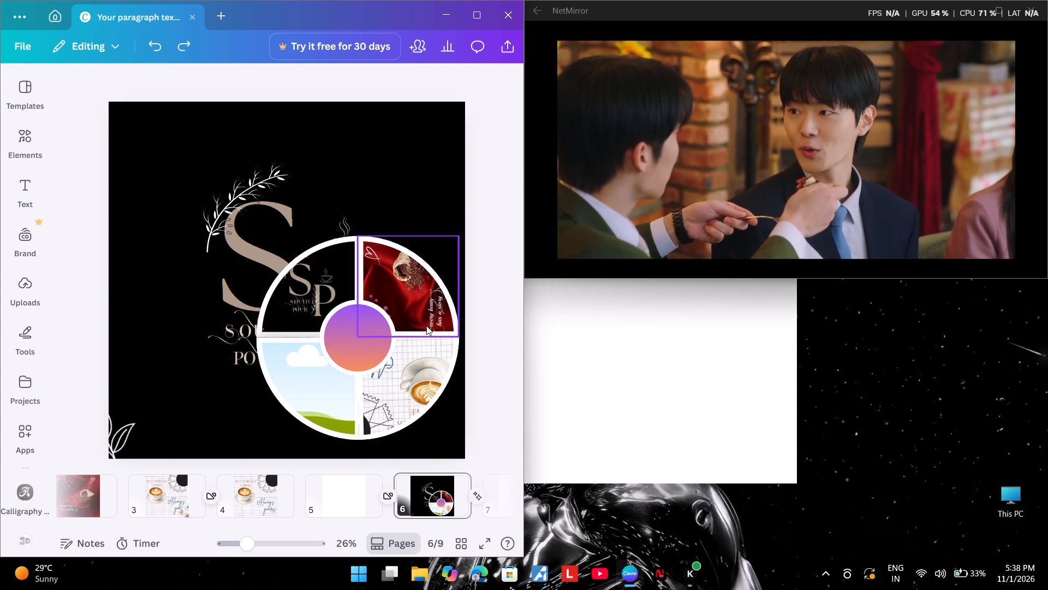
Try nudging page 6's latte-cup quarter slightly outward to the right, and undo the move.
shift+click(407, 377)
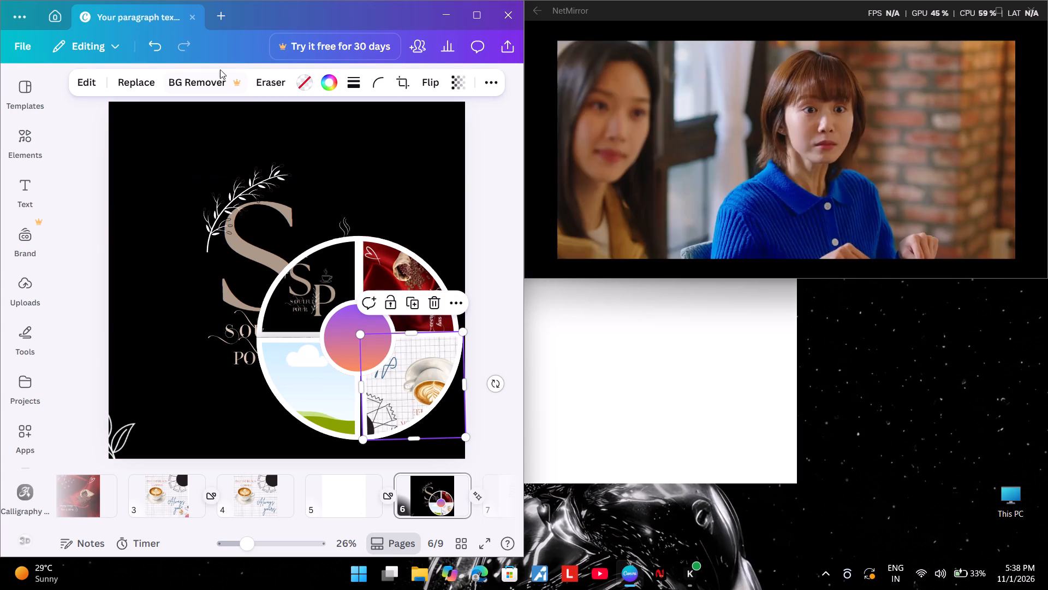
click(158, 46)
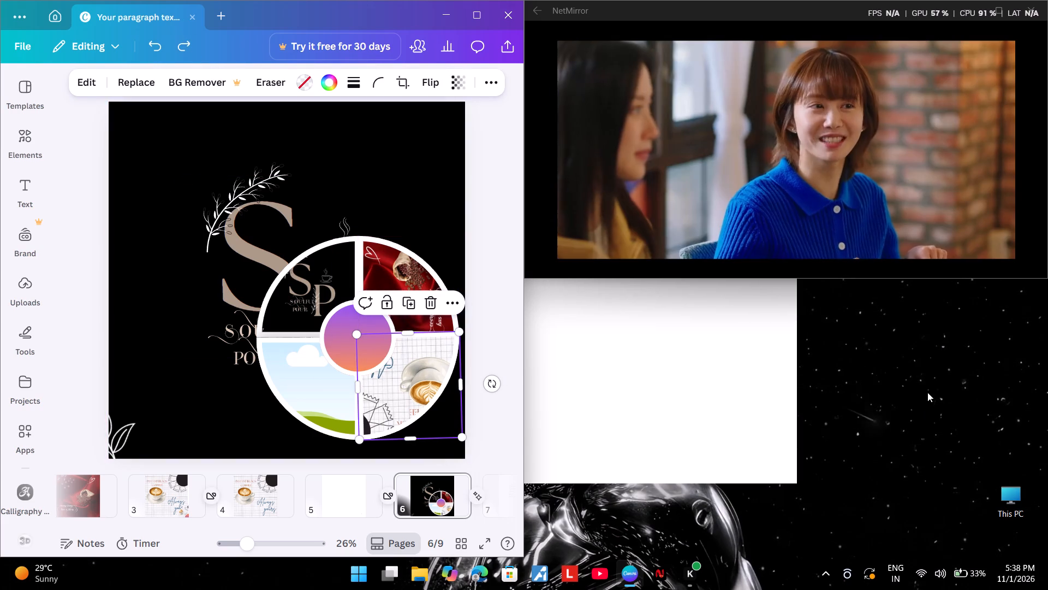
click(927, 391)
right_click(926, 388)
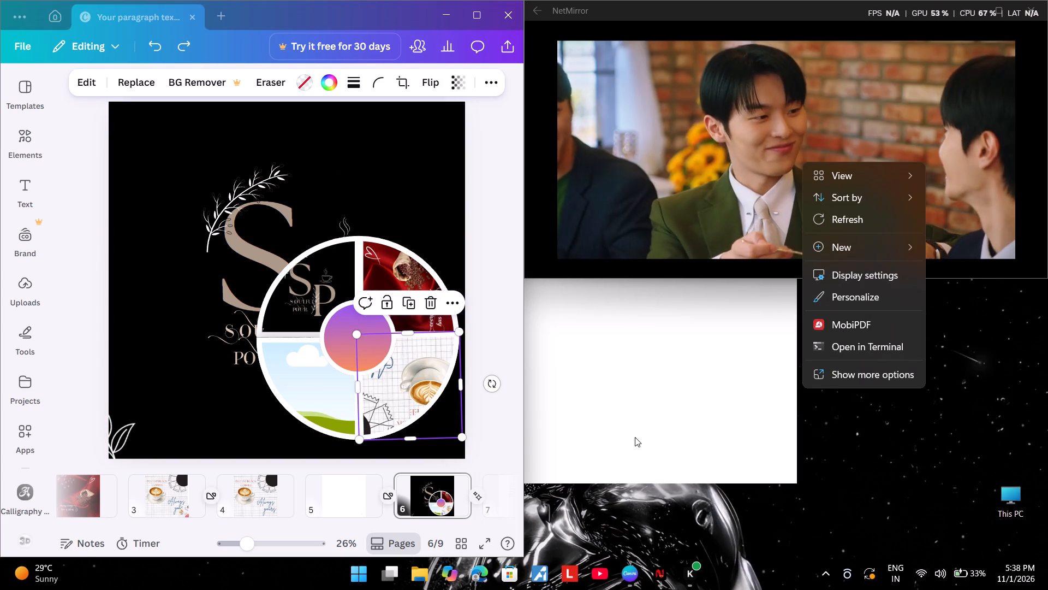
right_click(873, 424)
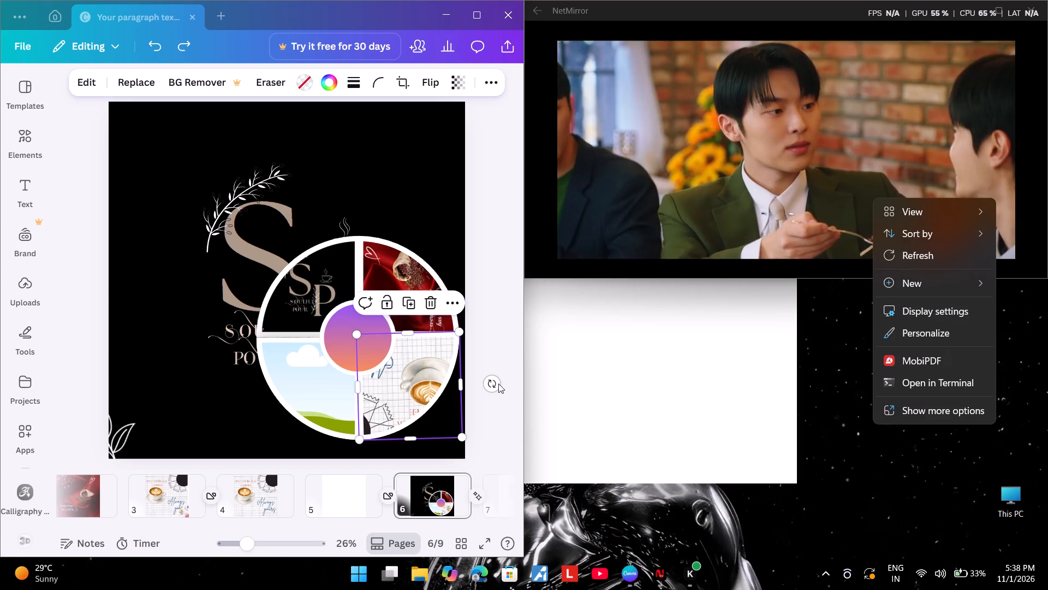
Group all four quarters of page 6's collage together with the purple-orange centre circle.
shift+click(302, 322)
shift+click(301, 367)
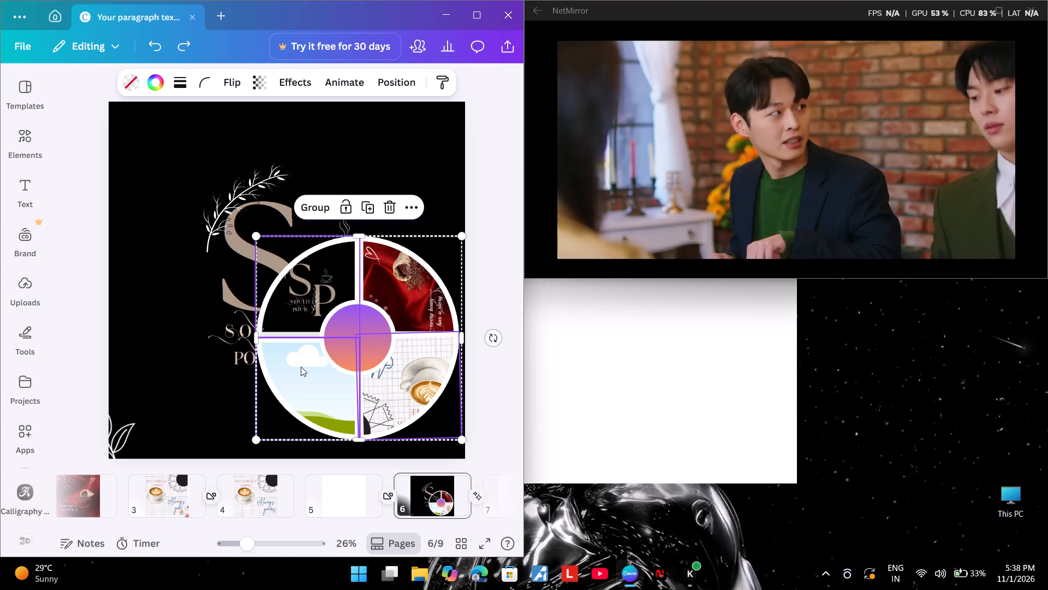
shift+click(358, 346)
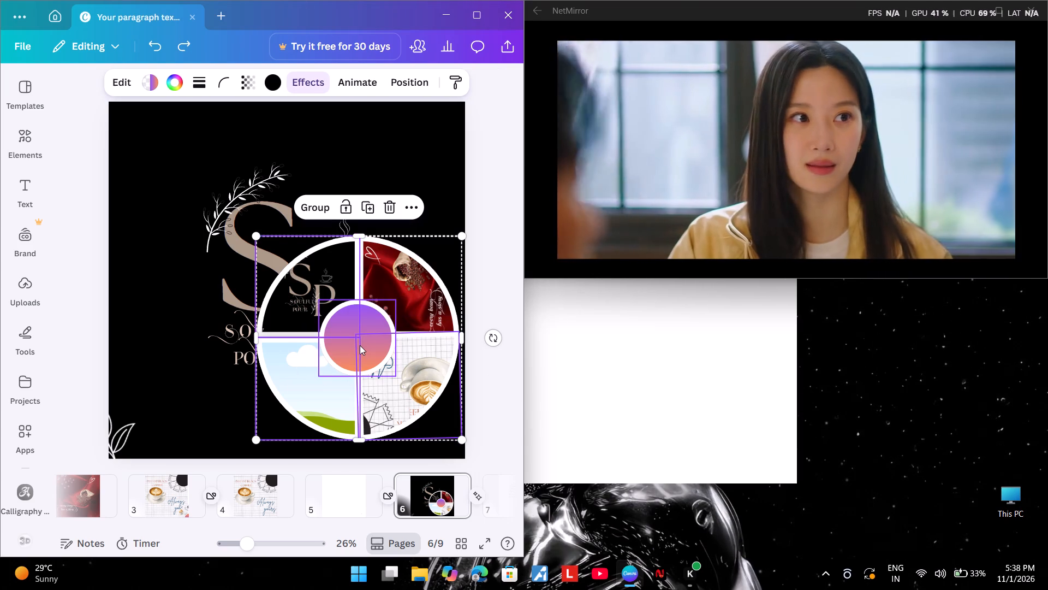
shift+drag(388, 292, 394, 289)
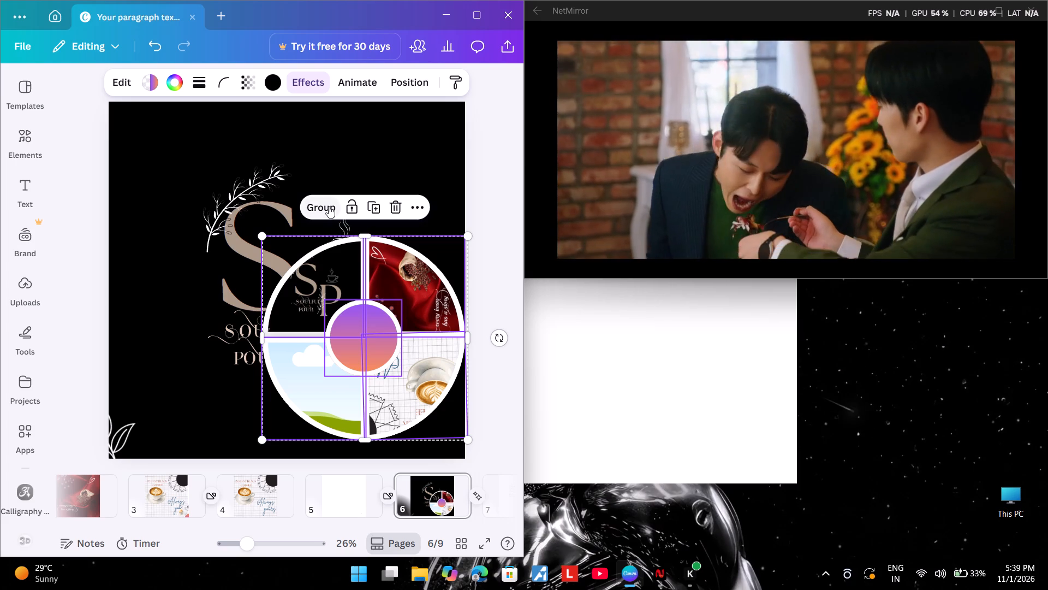
shift+click(329, 206)
Move the grouped collage into page 6's bottom-right corner so only the Soulful Pour logo quarter and part of the centre circle show.
drag(346, 294, 365, 308)
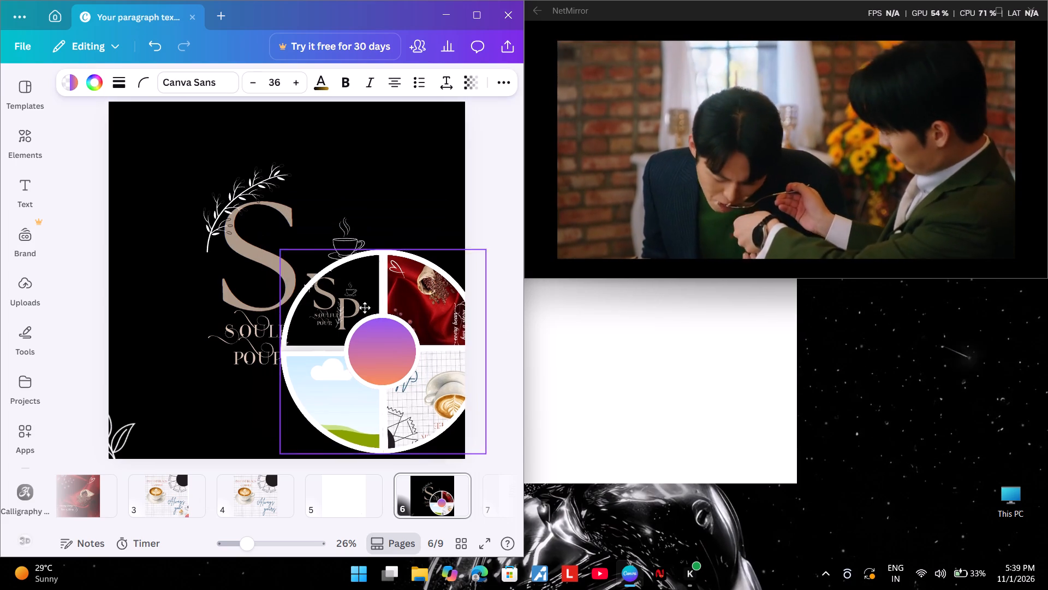
drag(365, 308, 406, 373)
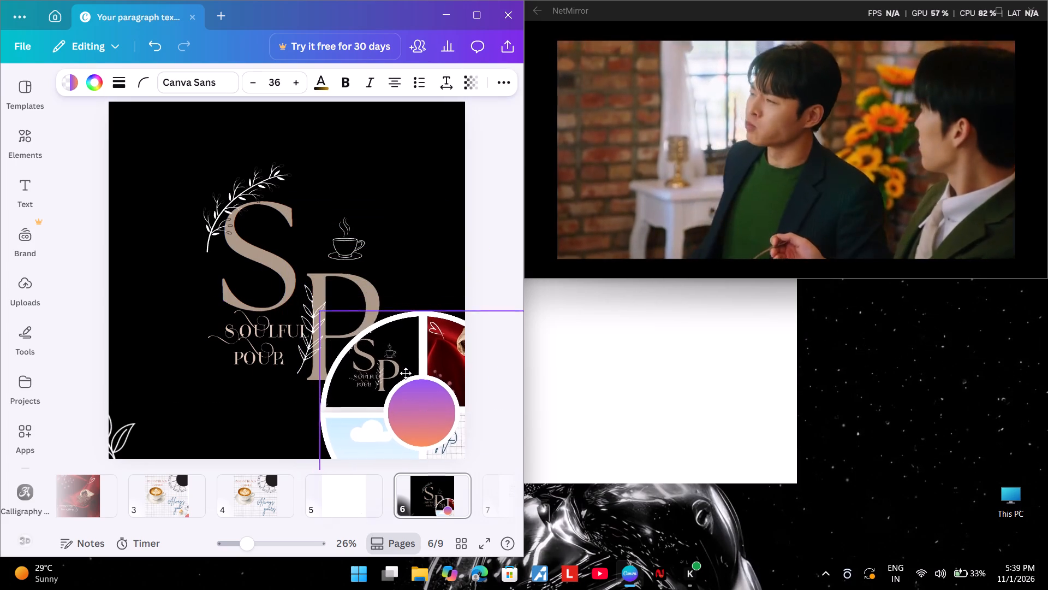
drag(406, 373, 438, 432)
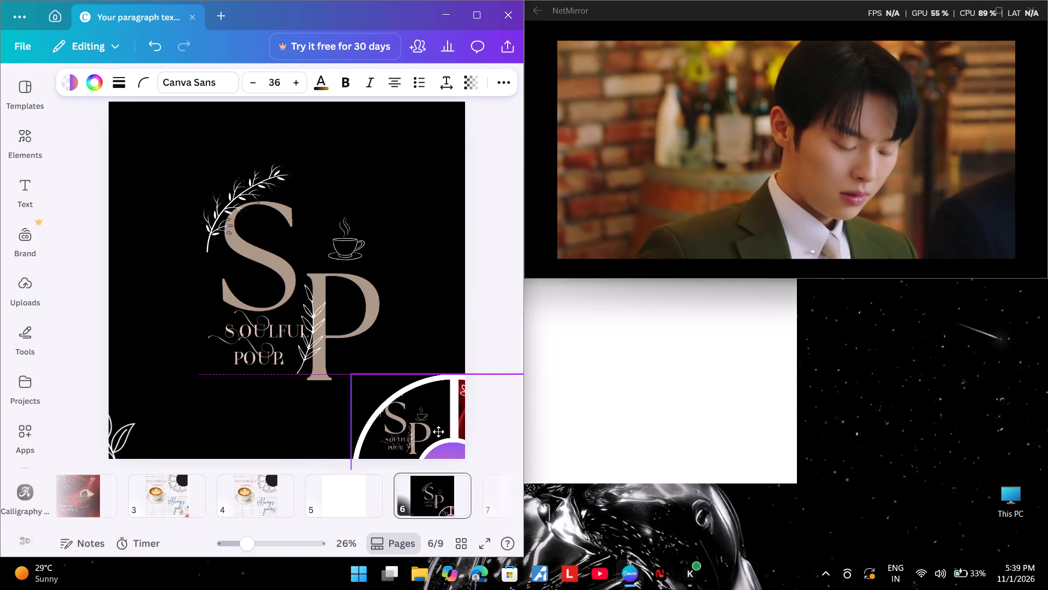
drag(438, 432, 445, 422)
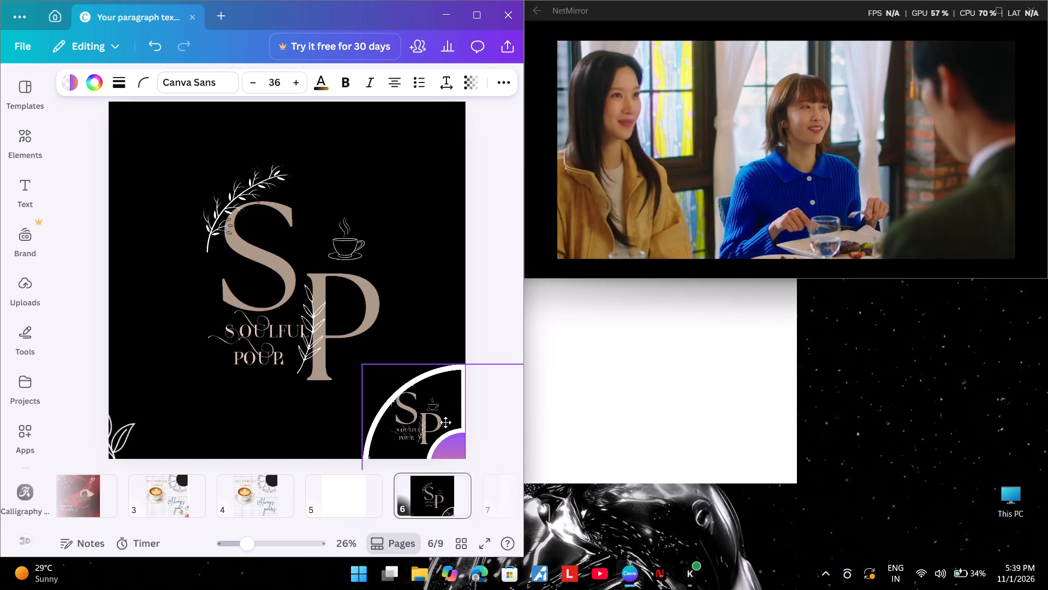
drag(445, 422, 448, 415)
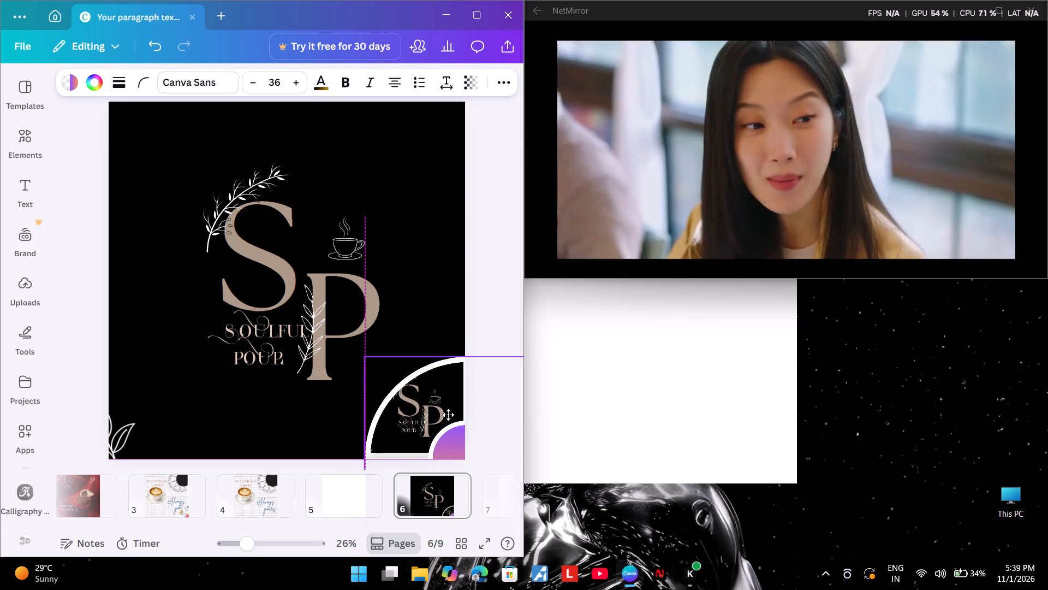
drag(448, 415, 446, 413)
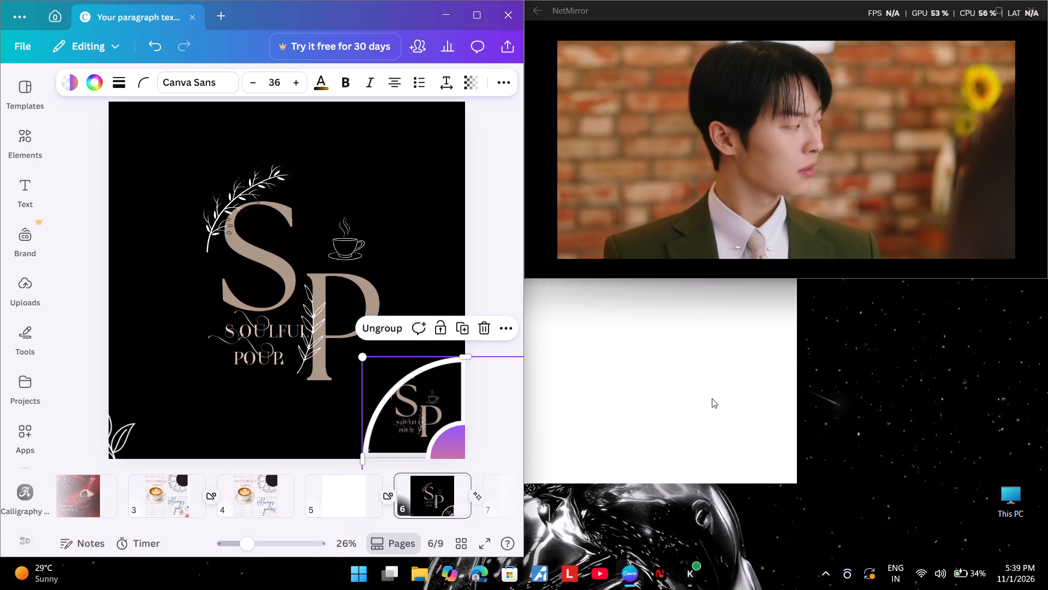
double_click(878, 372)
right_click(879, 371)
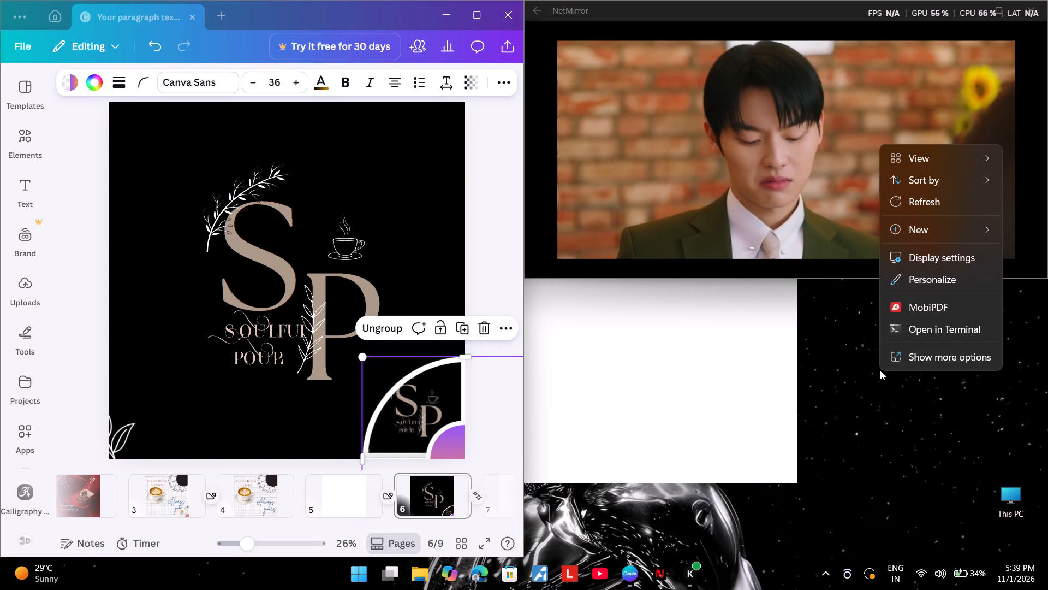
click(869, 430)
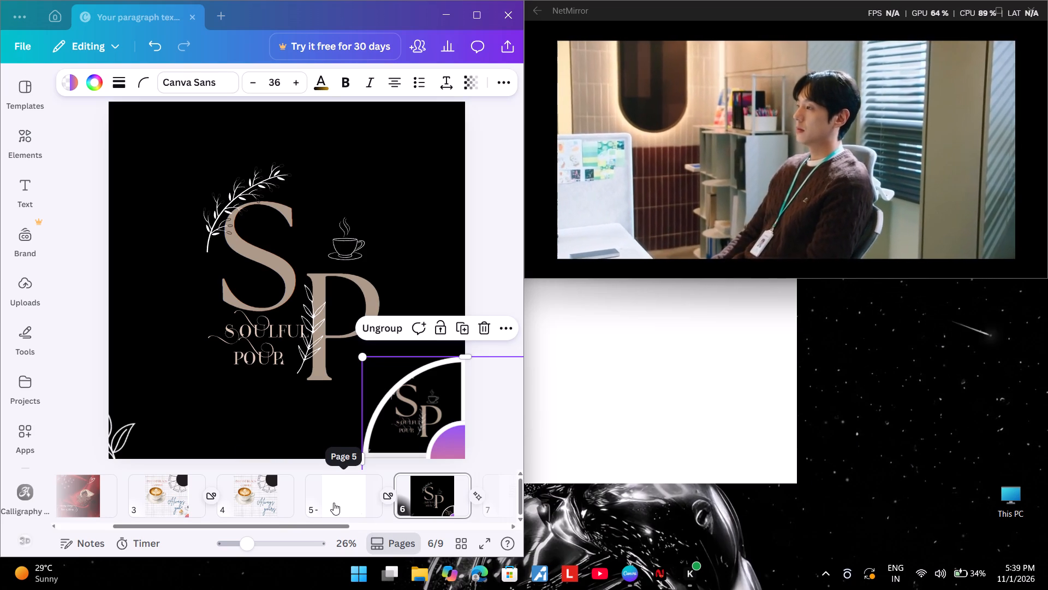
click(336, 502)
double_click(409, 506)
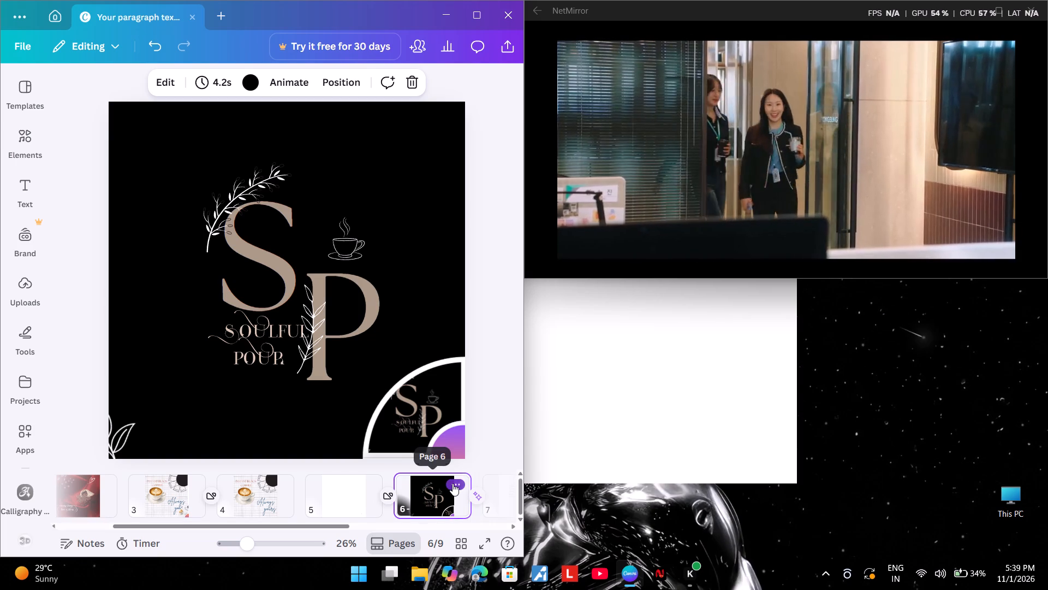
Move the collage on page 9 further beyond the bottom-right corner, leaving only a small sliver of its white rim showing.
scroll(452, 483, left, 3)
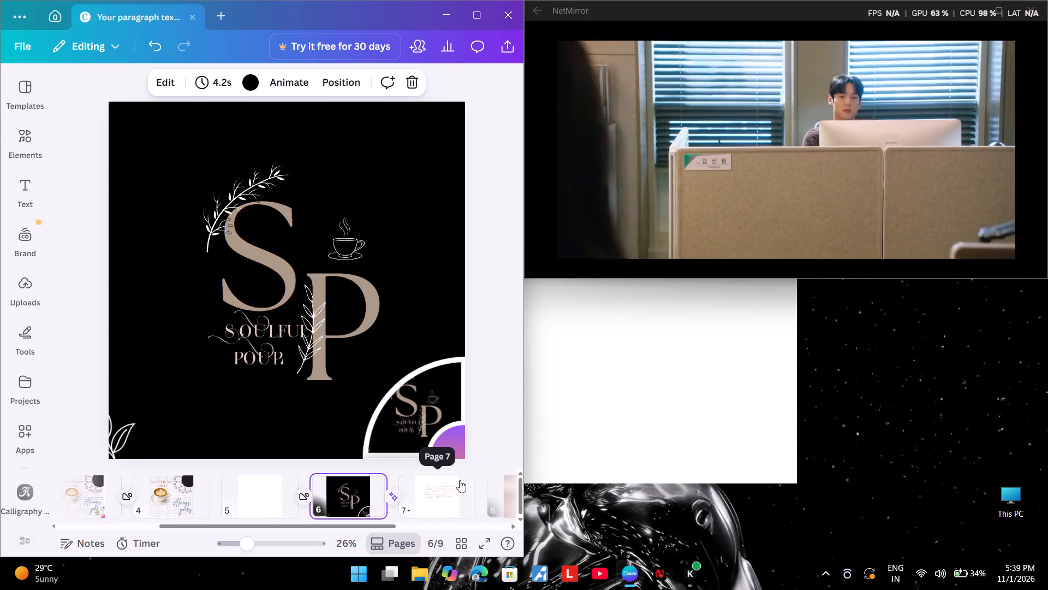
scroll(460, 480, left, 2)
click(378, 504)
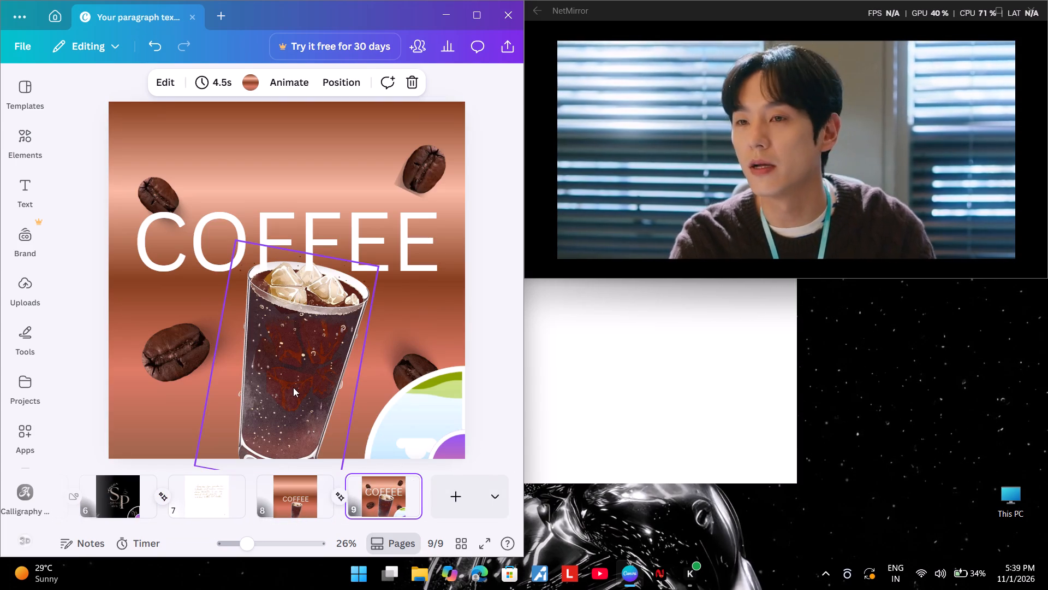
drag(406, 411, 458, 464)
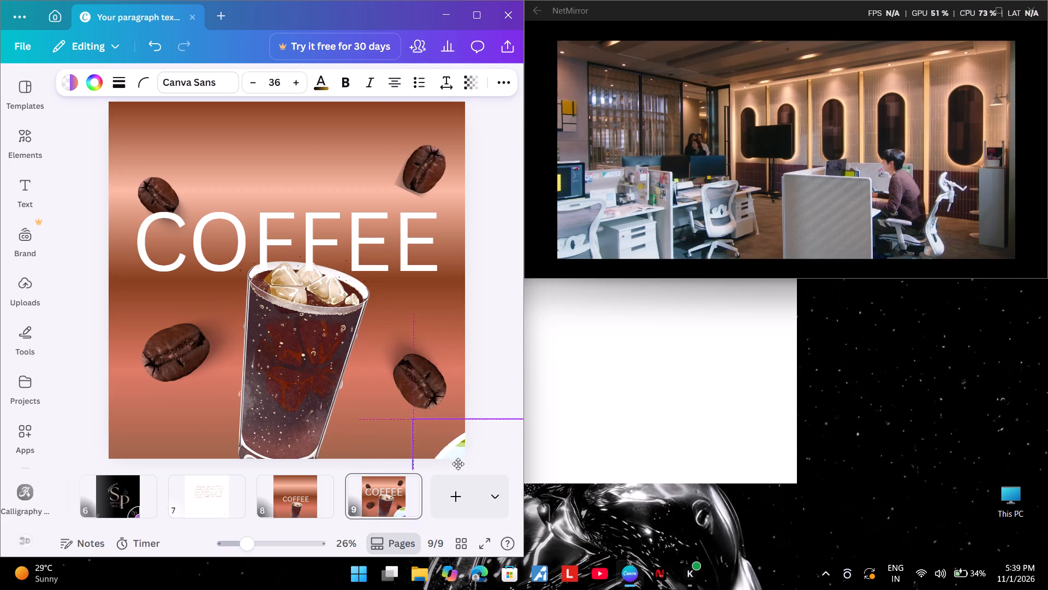
drag(458, 464, 468, 479)
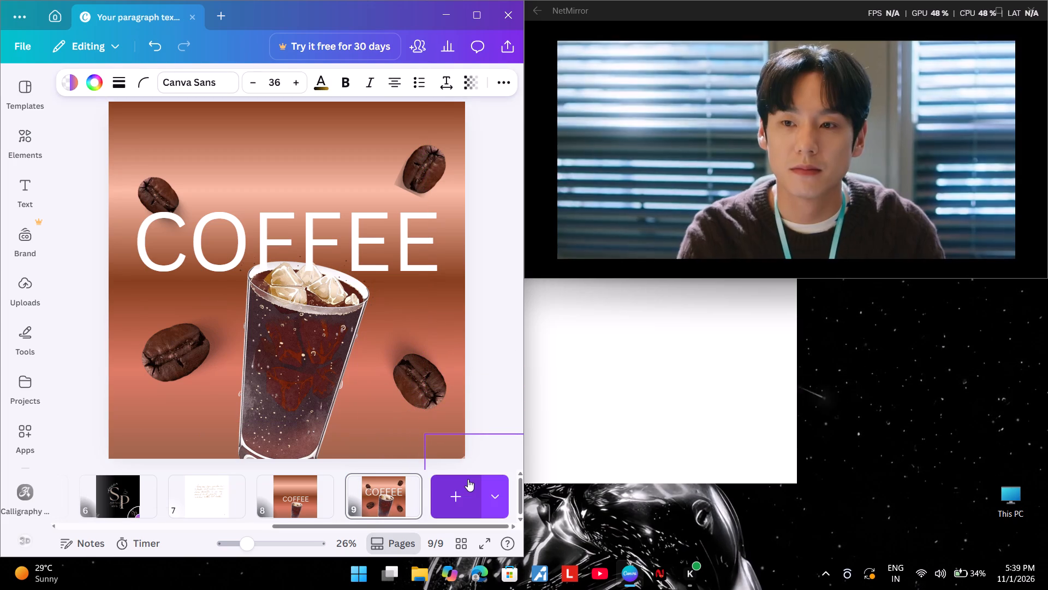
drag(468, 479, 463, 470)
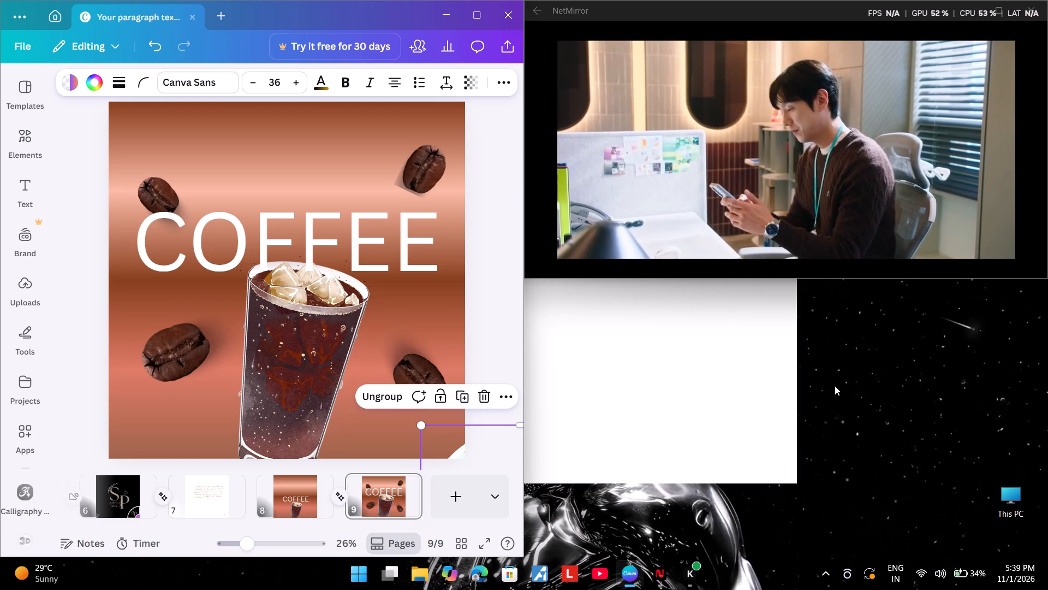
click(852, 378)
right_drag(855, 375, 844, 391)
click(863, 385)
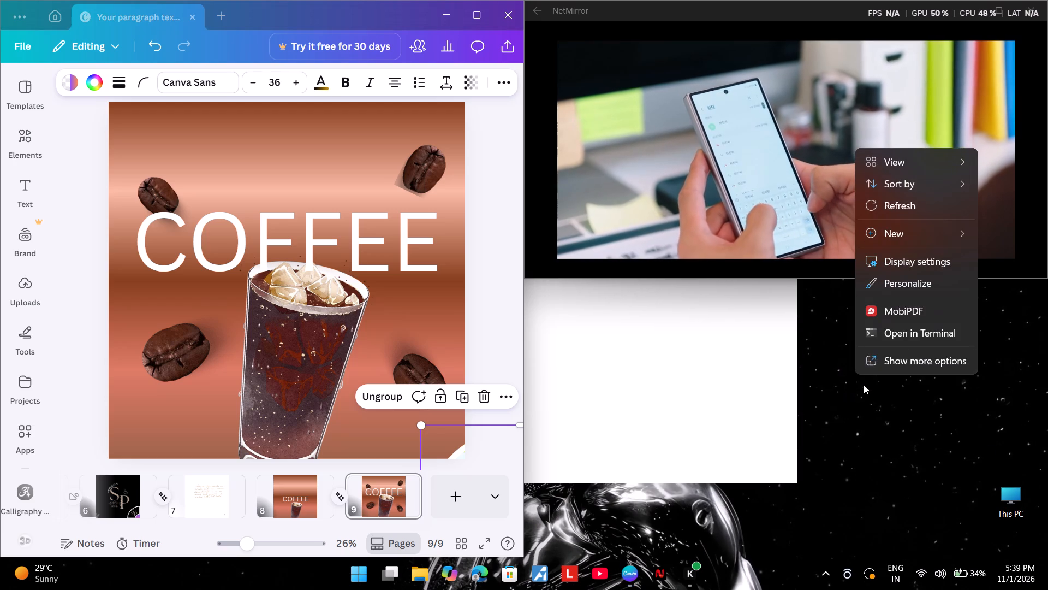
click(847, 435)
Deselect the collage and take a rectangular screenshot covering the whole COFFEE canvas of page 9, from corner to corner.
click(476, 452)
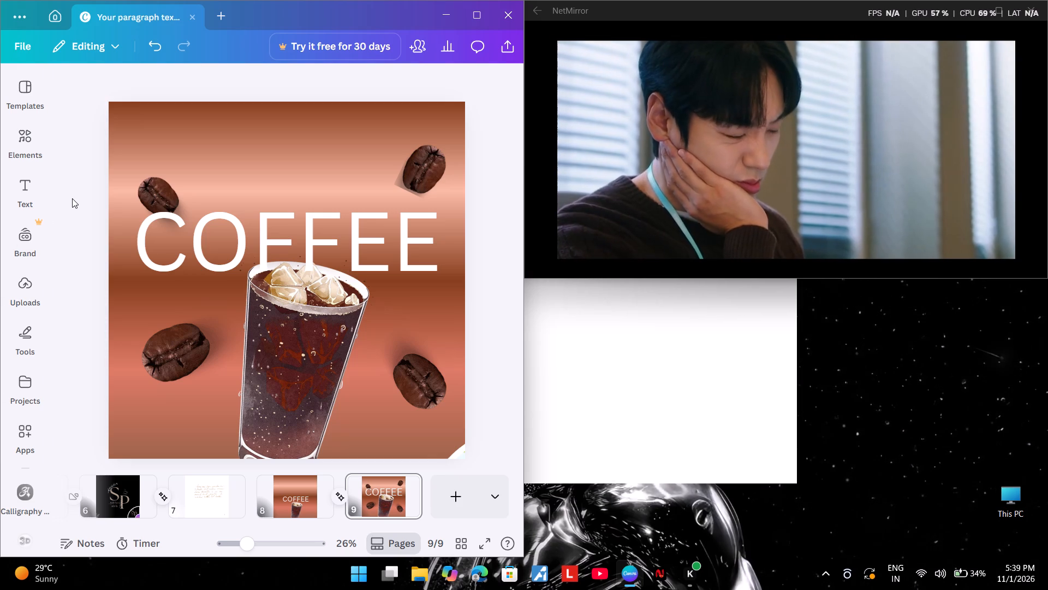
key(shift+super+s)
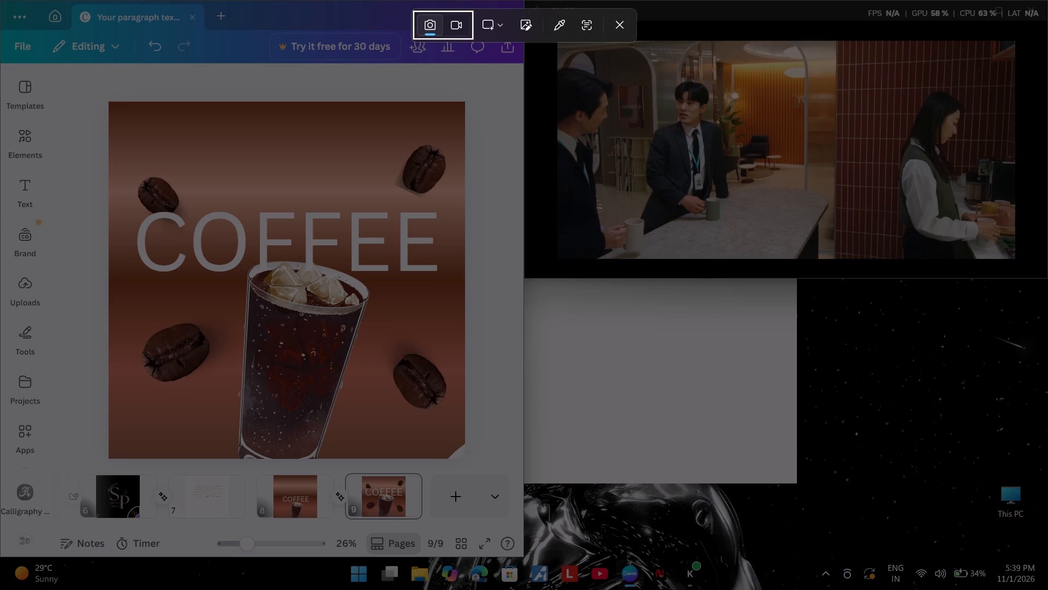
drag(109, 103, 179, 155)
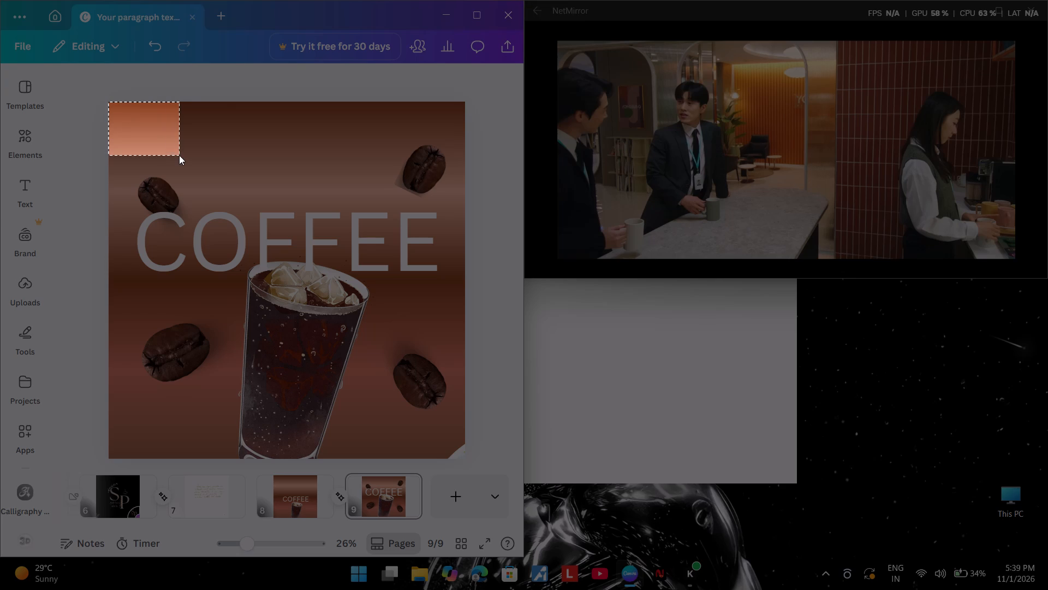
drag(179, 155, 371, 352)
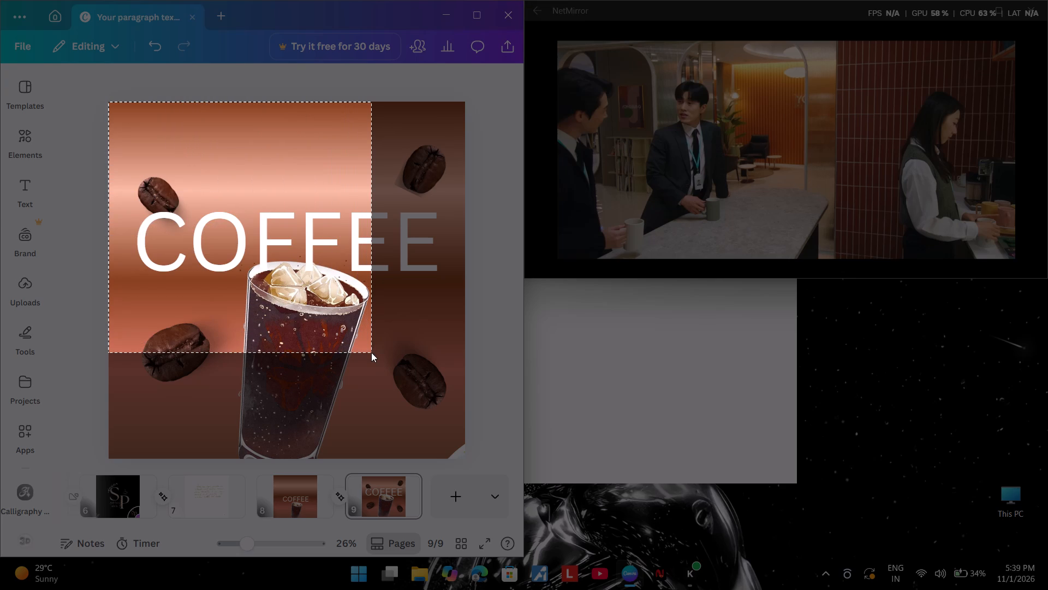
drag(371, 352, 433, 405)
scroll(373, 352, down, 1)
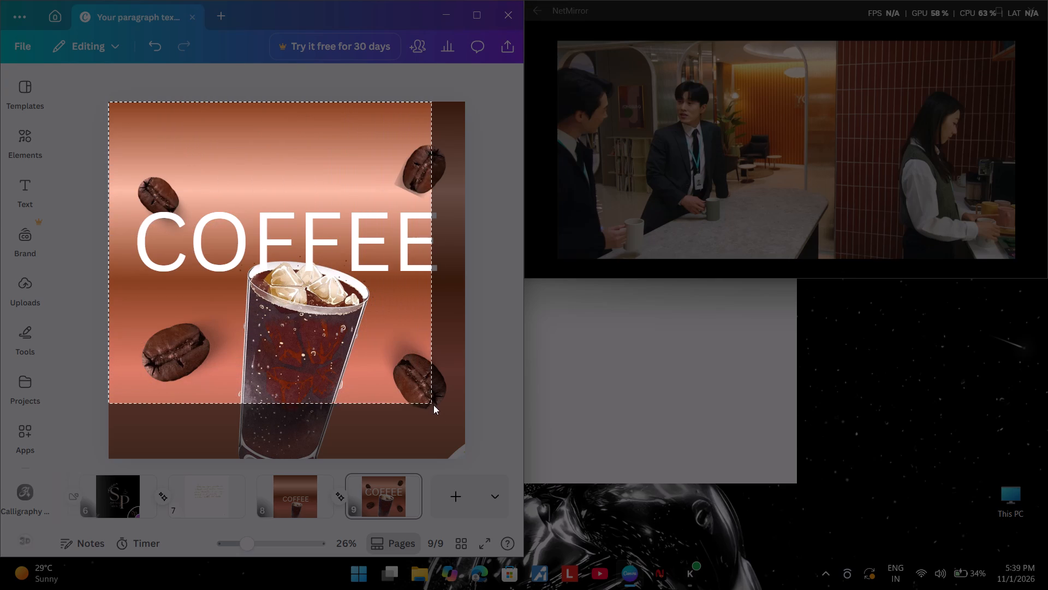
drag(433, 405, 467, 453)
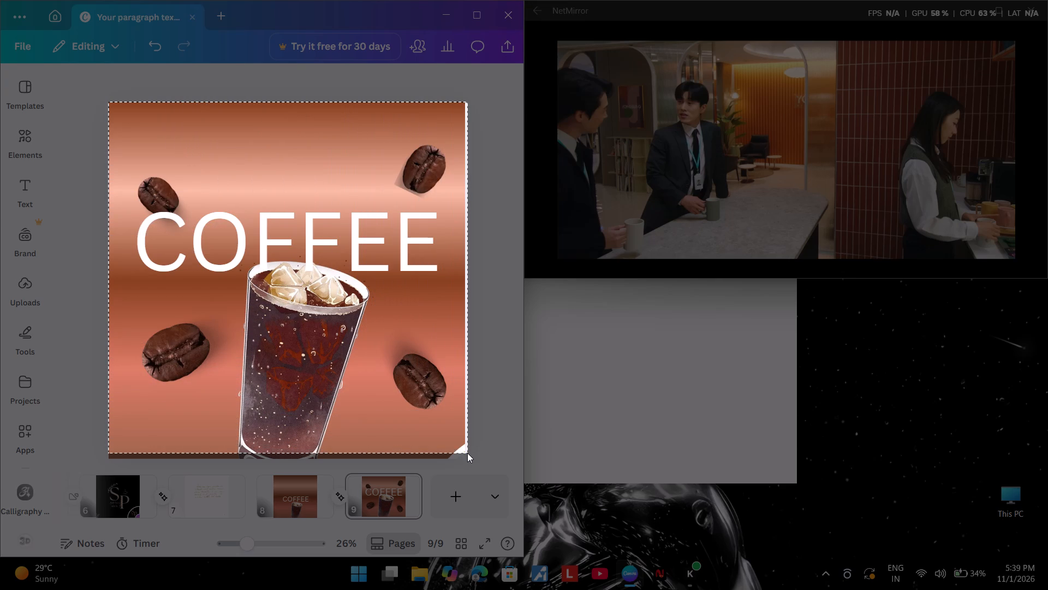
drag(467, 453, 462, 456)
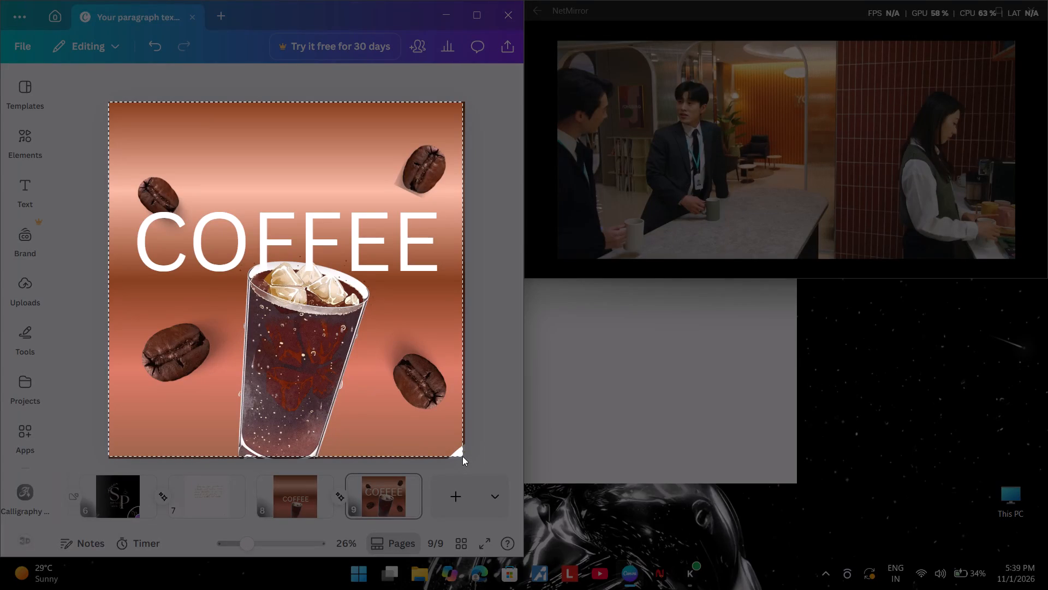
drag(462, 456, 462, 458)
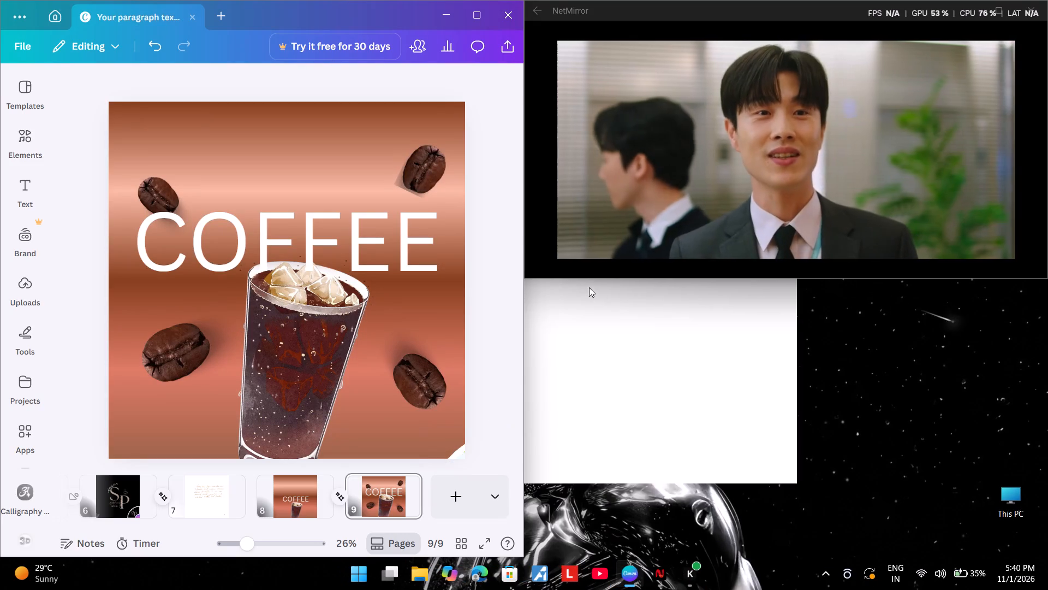
scroll(289, 359, down, 1)
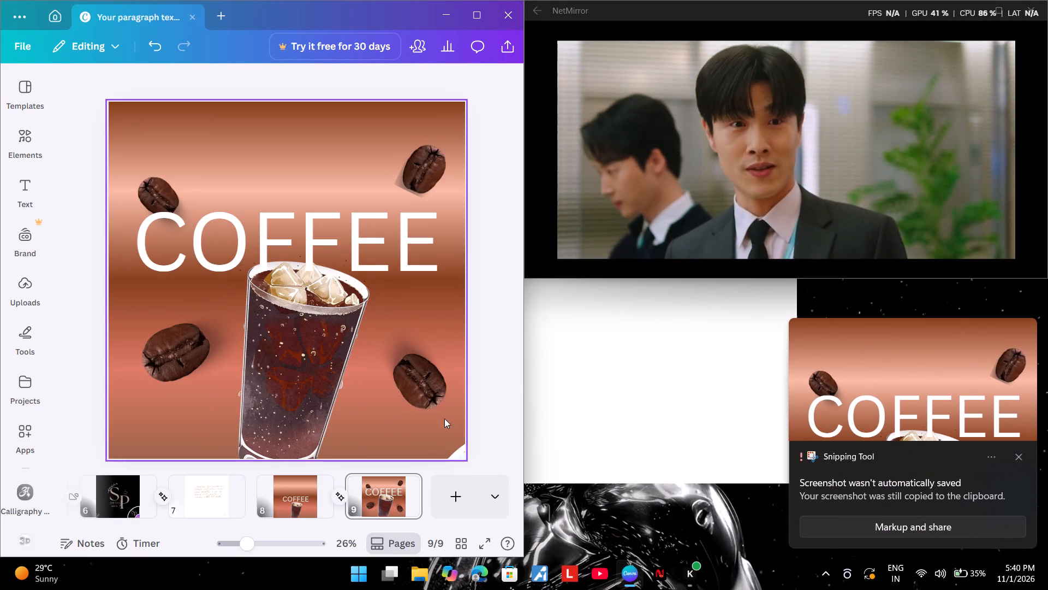
click(485, 403)
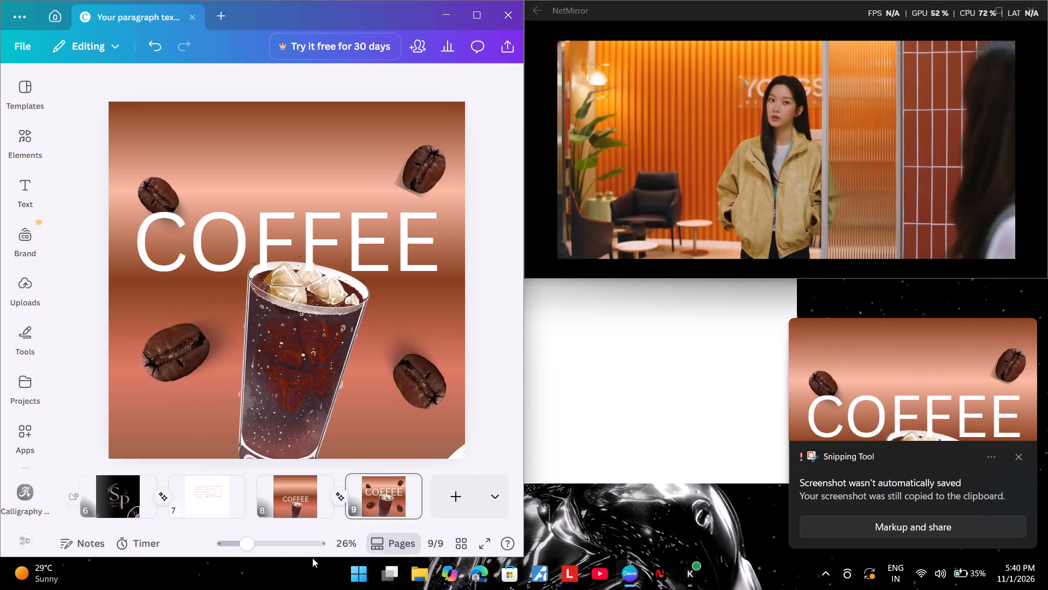
Move page 9's grouped collage back into the bottom-right corner, showing the sky-and-green-hill quarter and part of the purple centre circle.
click(251, 546)
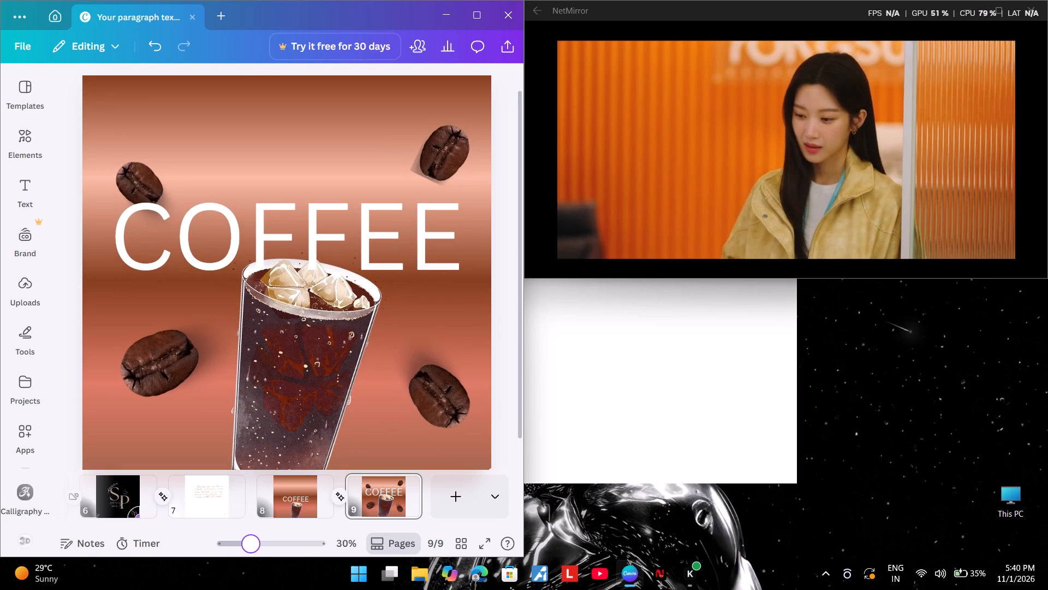
click(850, 339)
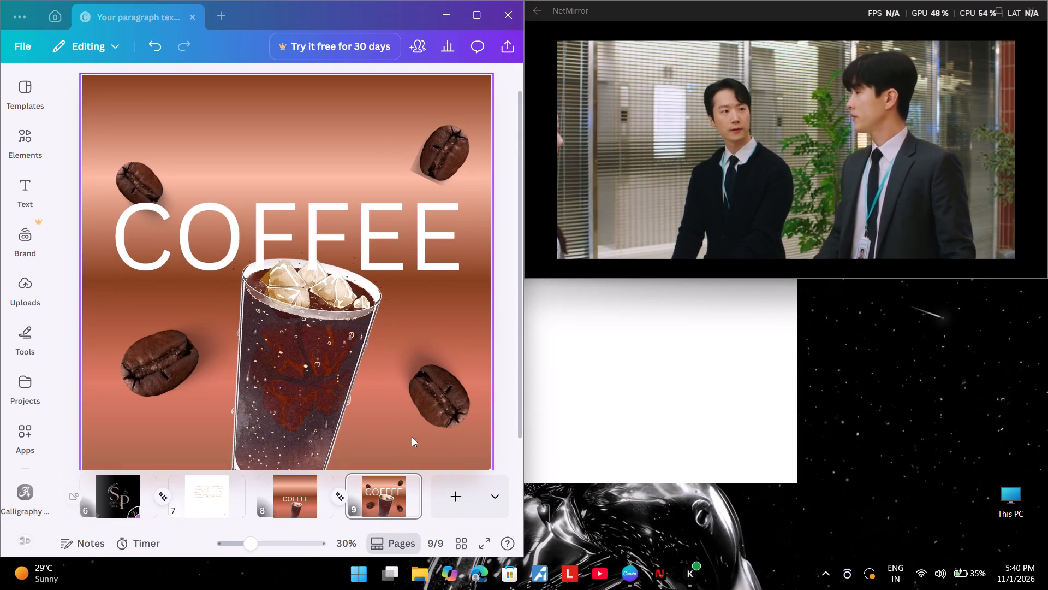
drag(484, 464, 440, 418)
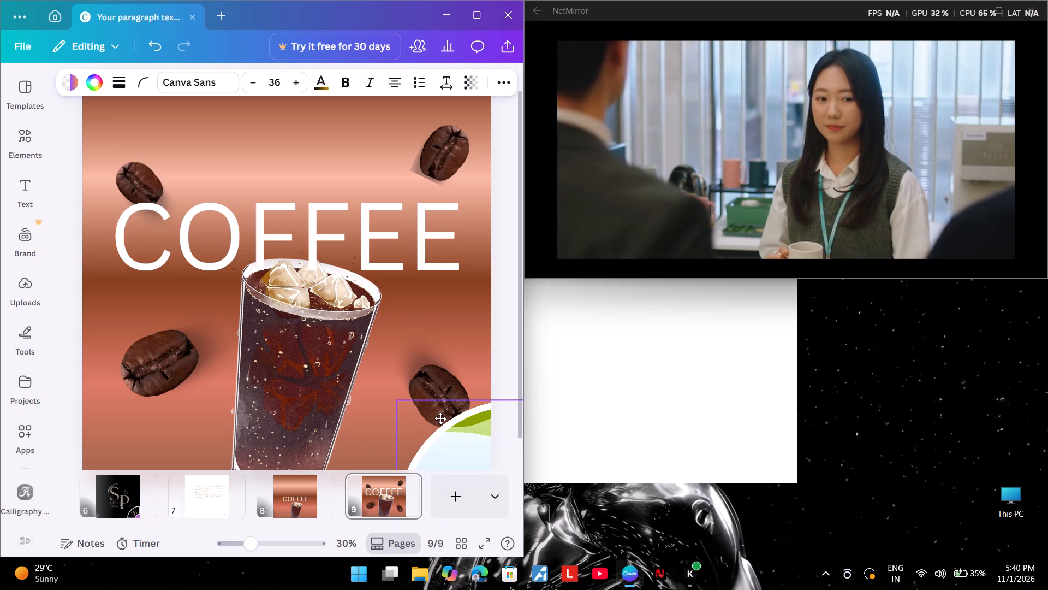
drag(440, 418, 402, 370)
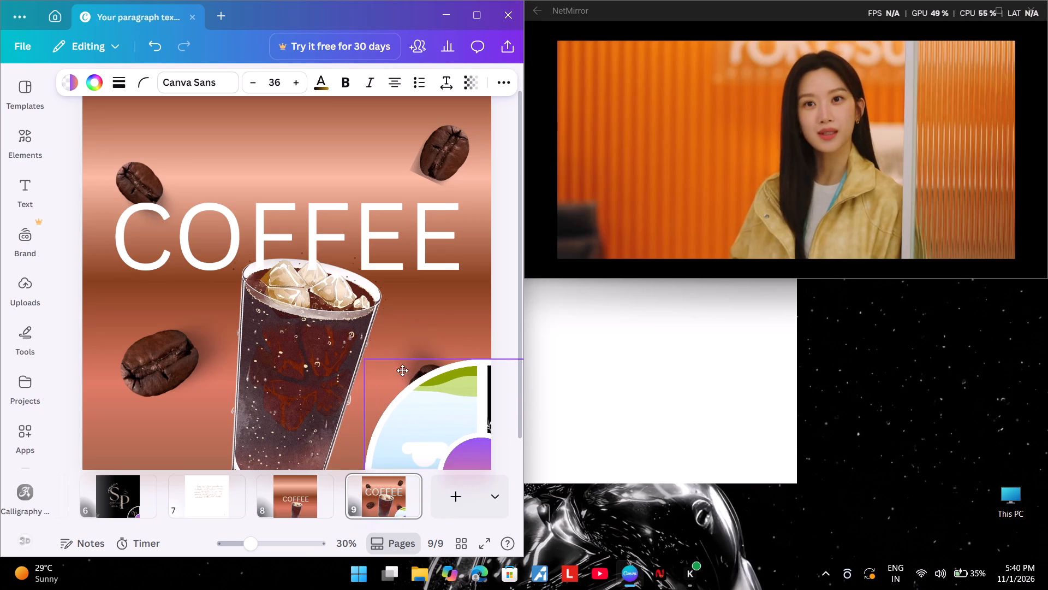
drag(402, 370, 412, 374)
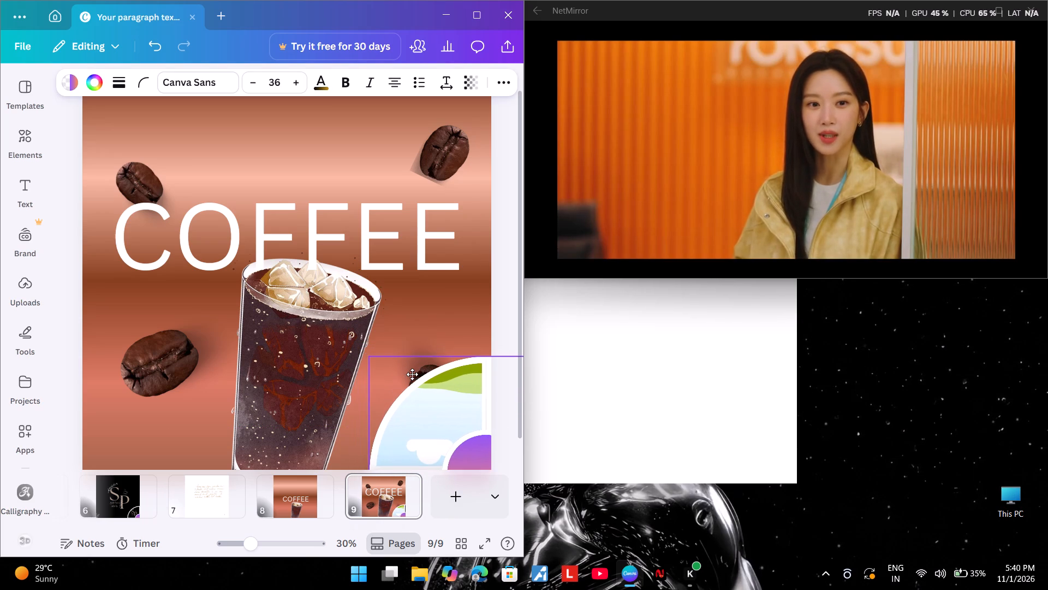
drag(412, 374, 415, 374)
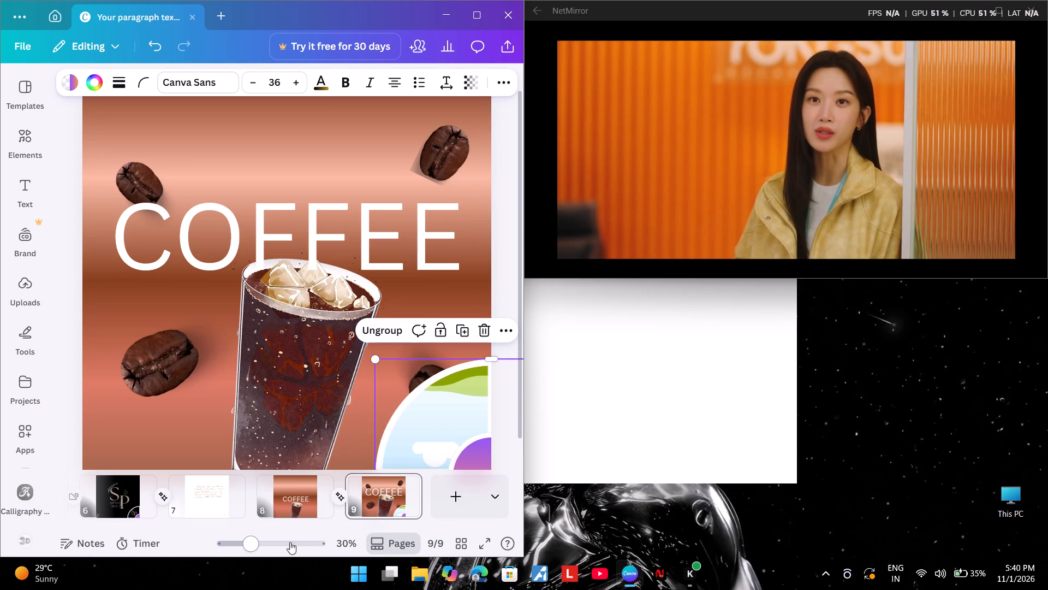
click(241, 546)
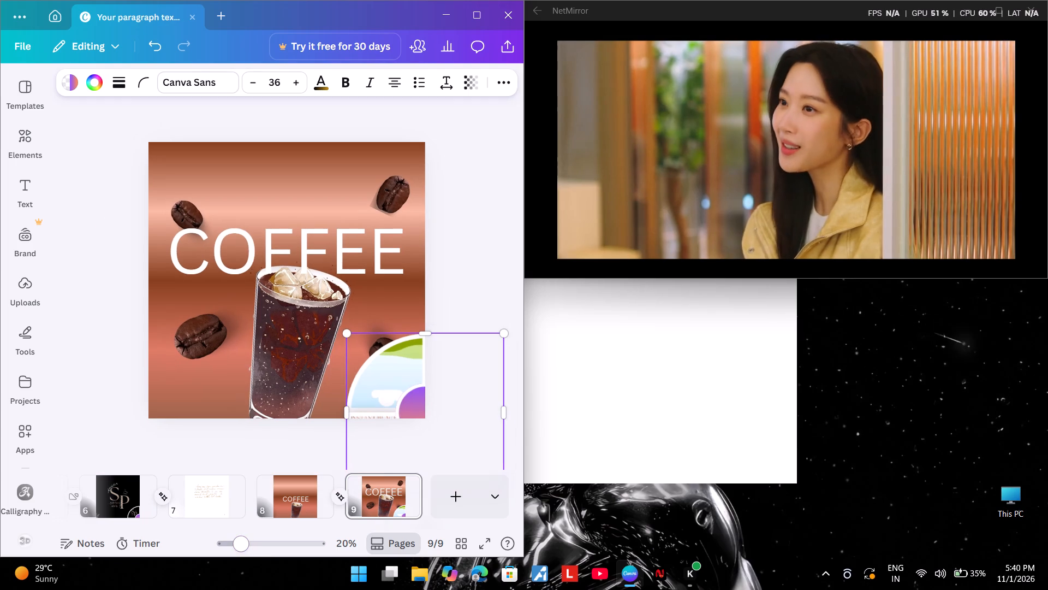
double_click(246, 545)
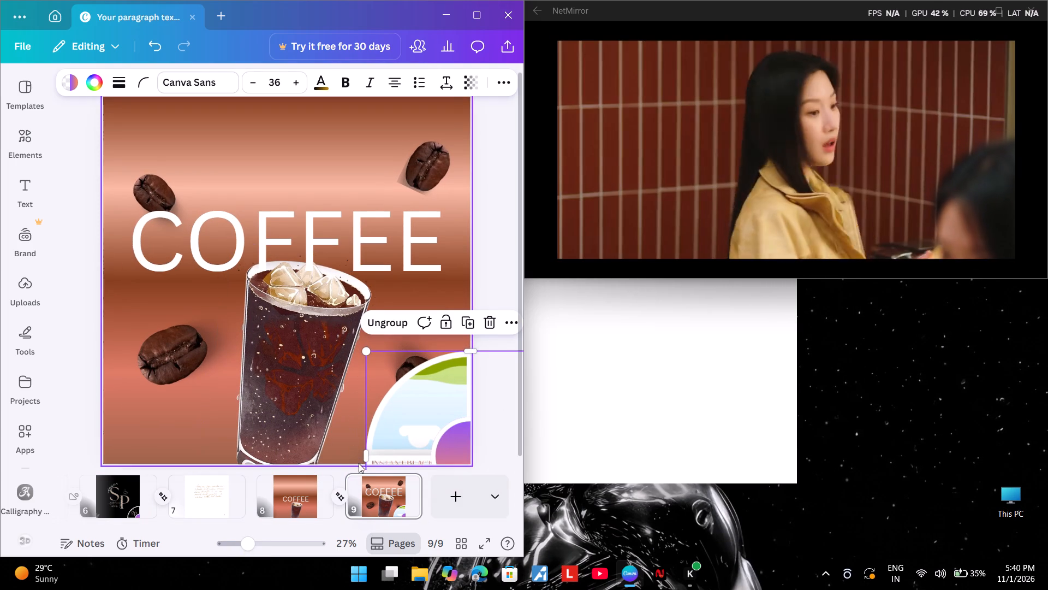
drag(385, 435, 387, 435)
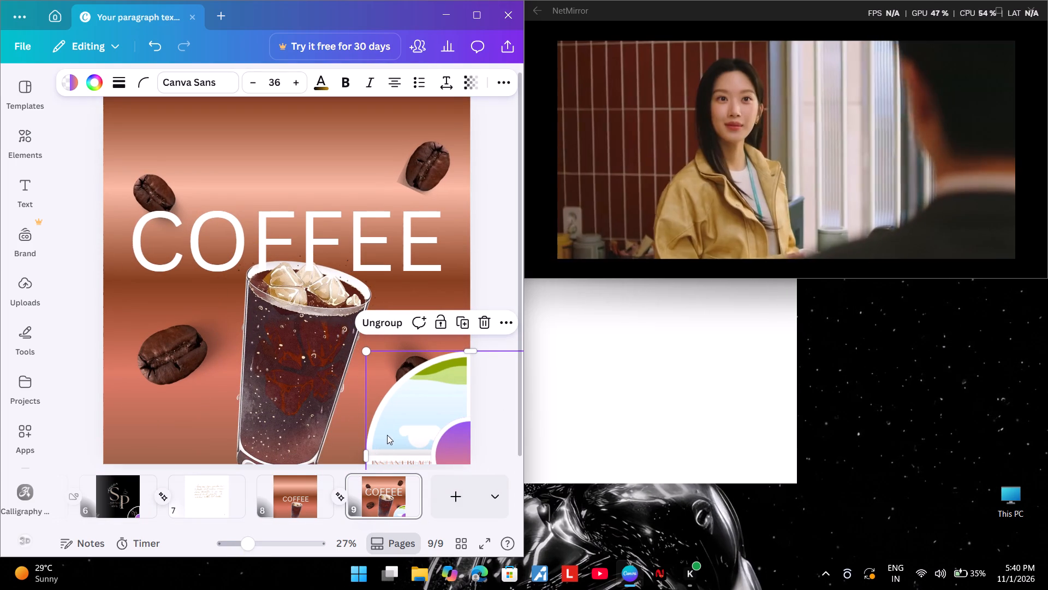
drag(387, 435, 391, 442)
click(391, 442)
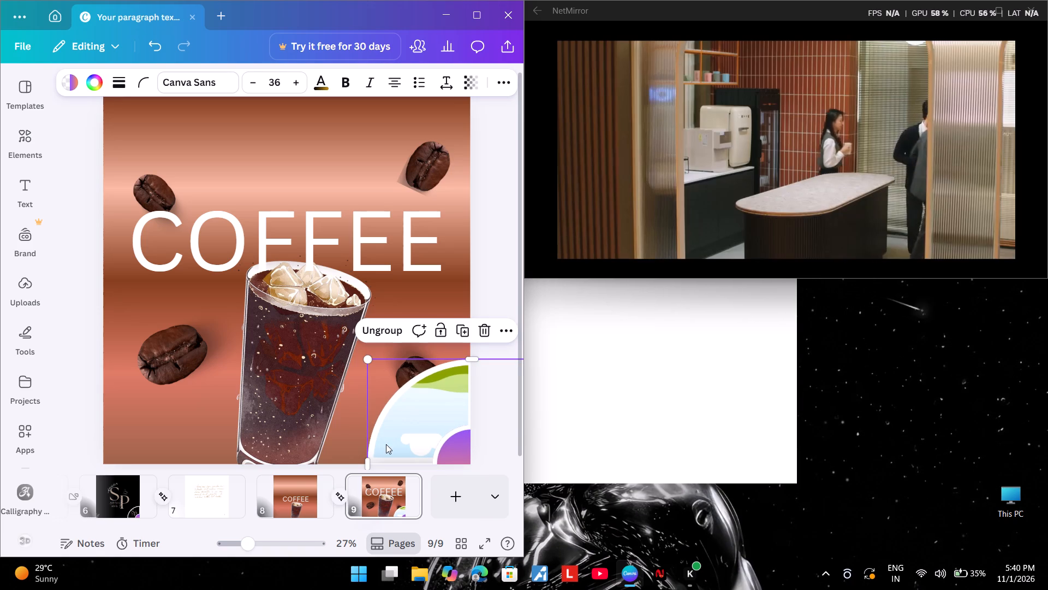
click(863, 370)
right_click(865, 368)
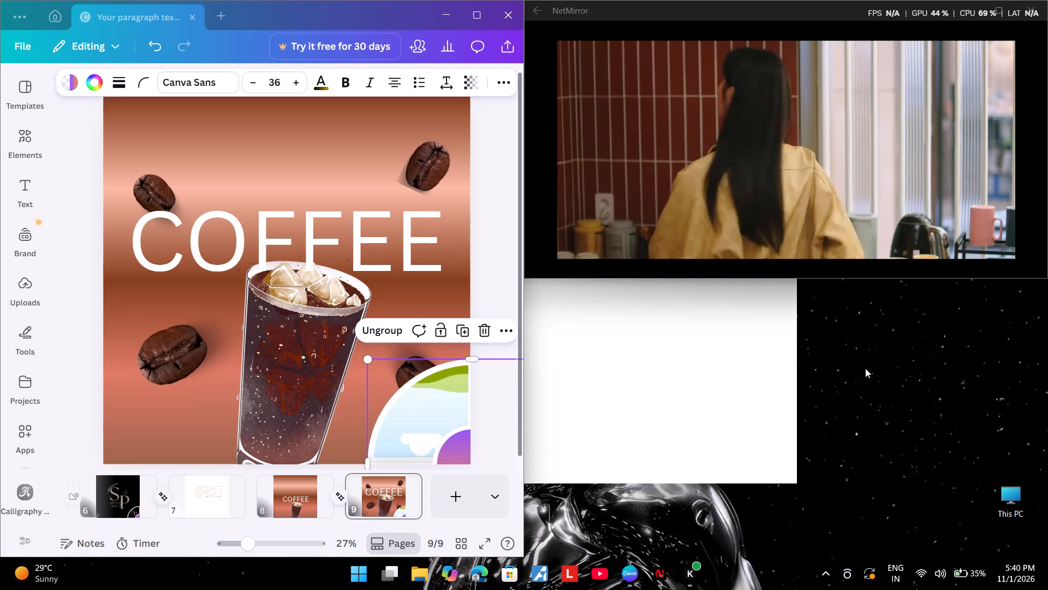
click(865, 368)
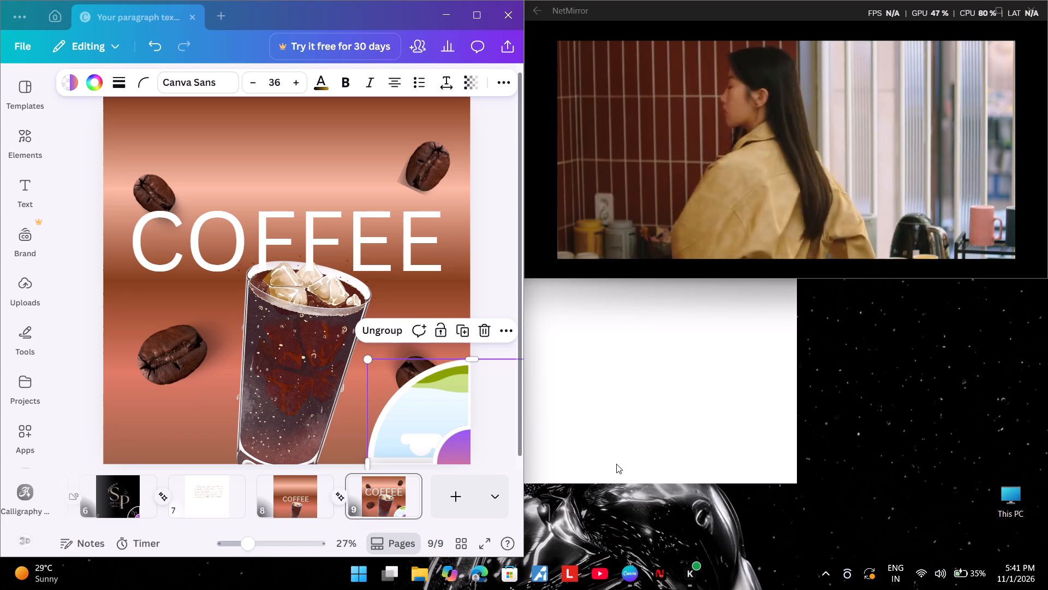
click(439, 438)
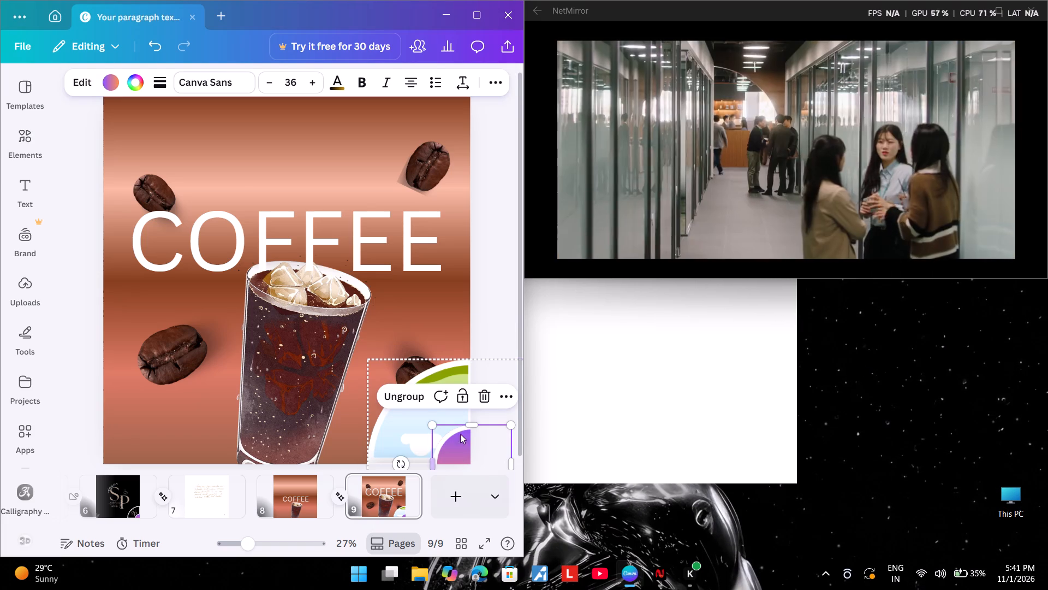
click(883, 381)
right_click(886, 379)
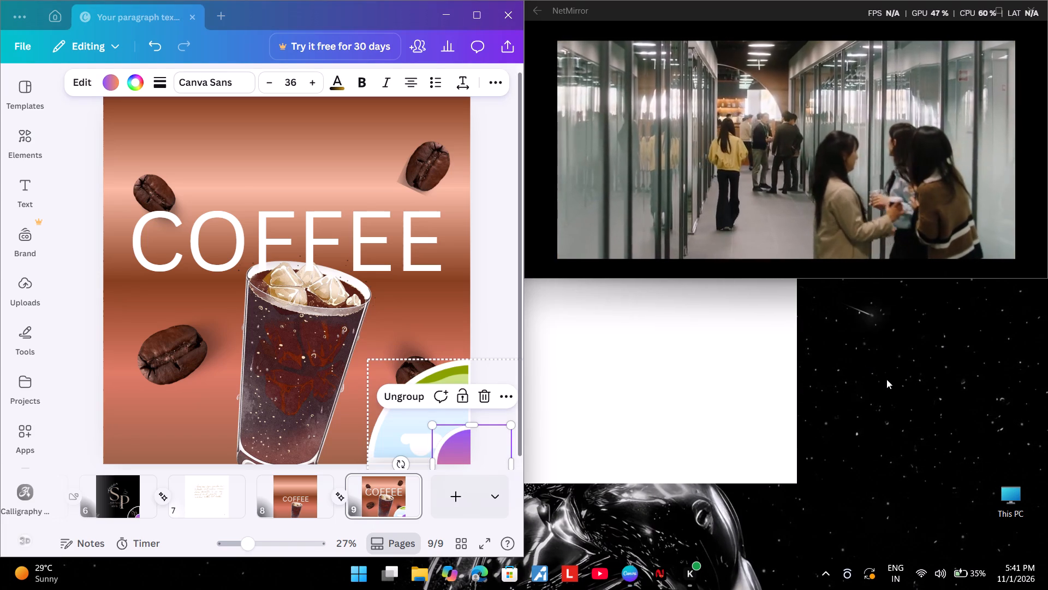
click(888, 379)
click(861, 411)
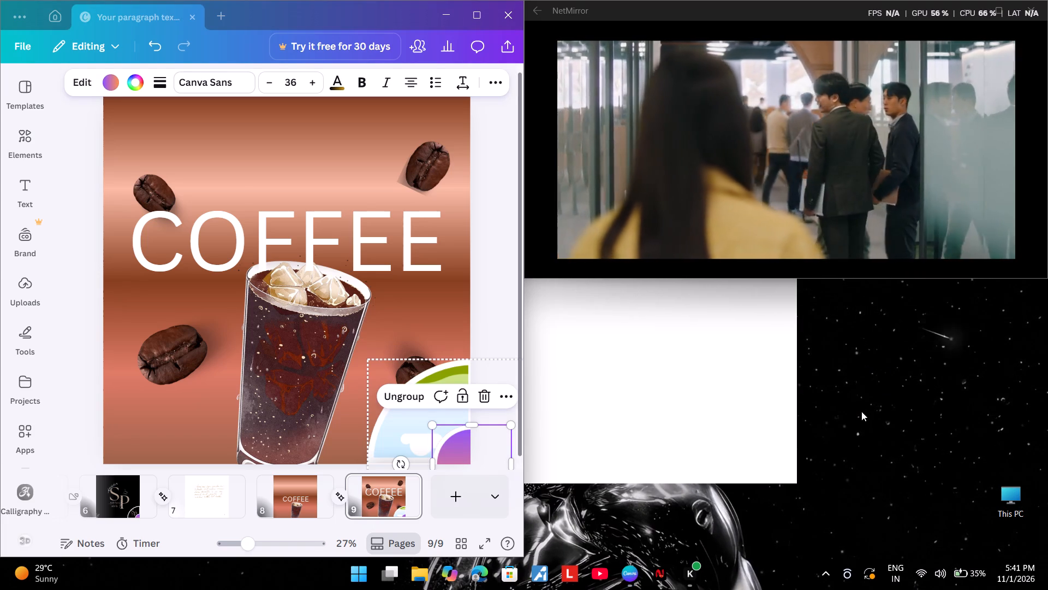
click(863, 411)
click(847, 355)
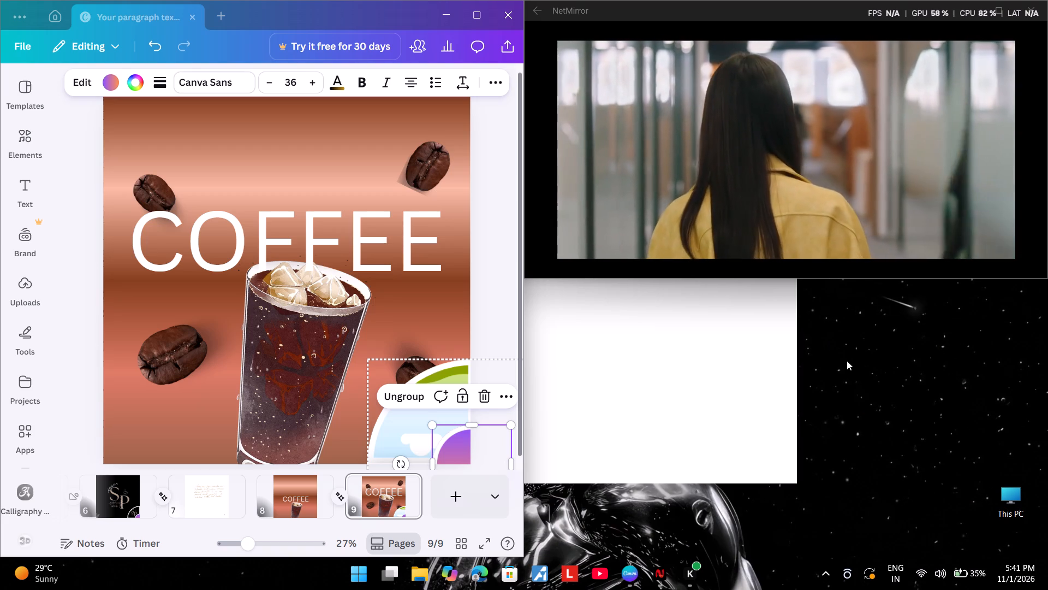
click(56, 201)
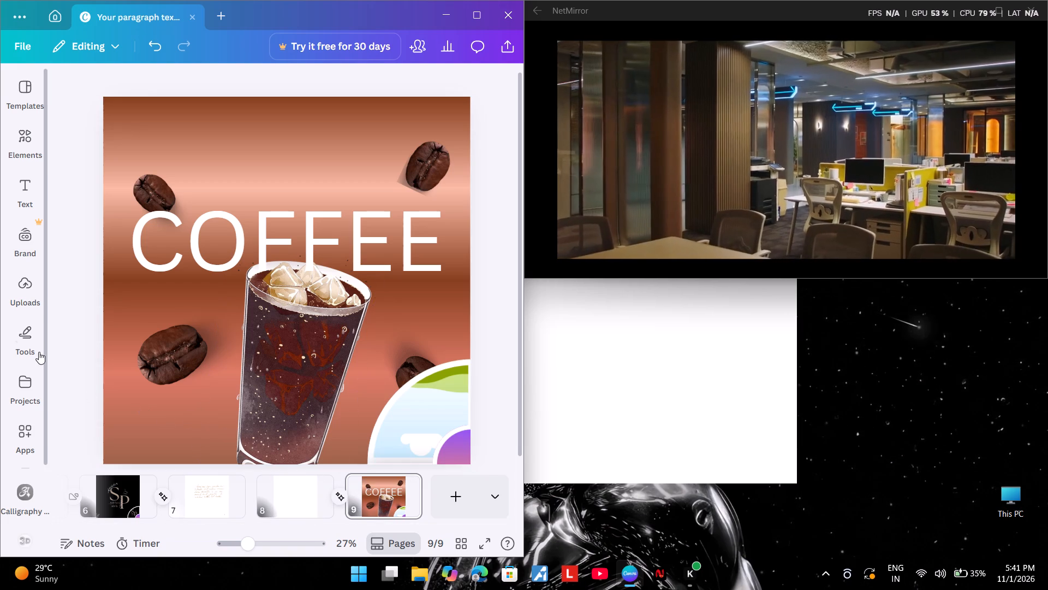
Look through the uploaded images and the Gallery files available for upload, leaving without choosing a file.
click(28, 281)
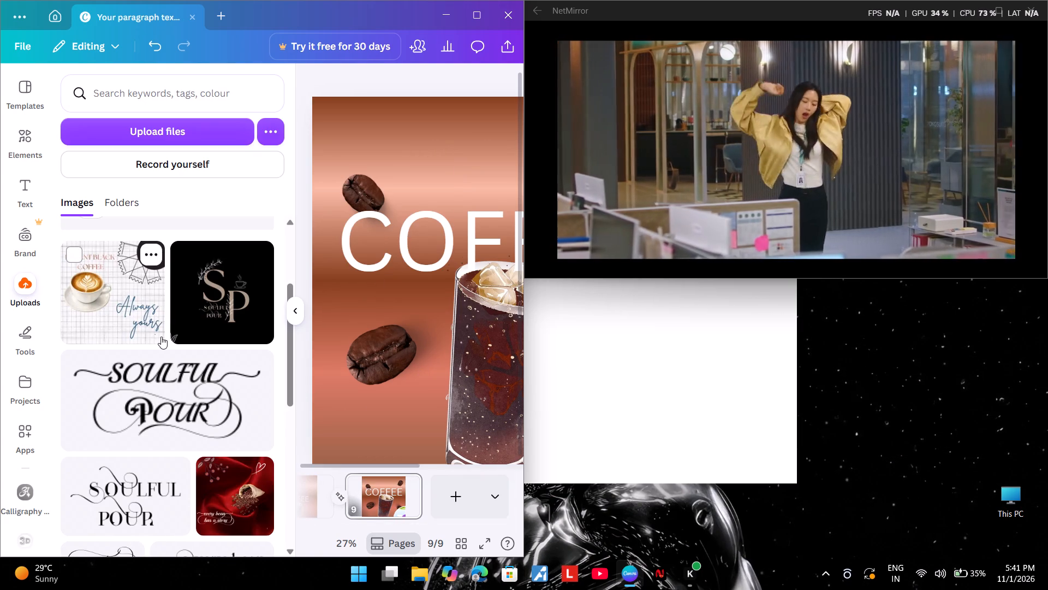
scroll(161, 337, down, 2)
scroll(161, 337, up, 4)
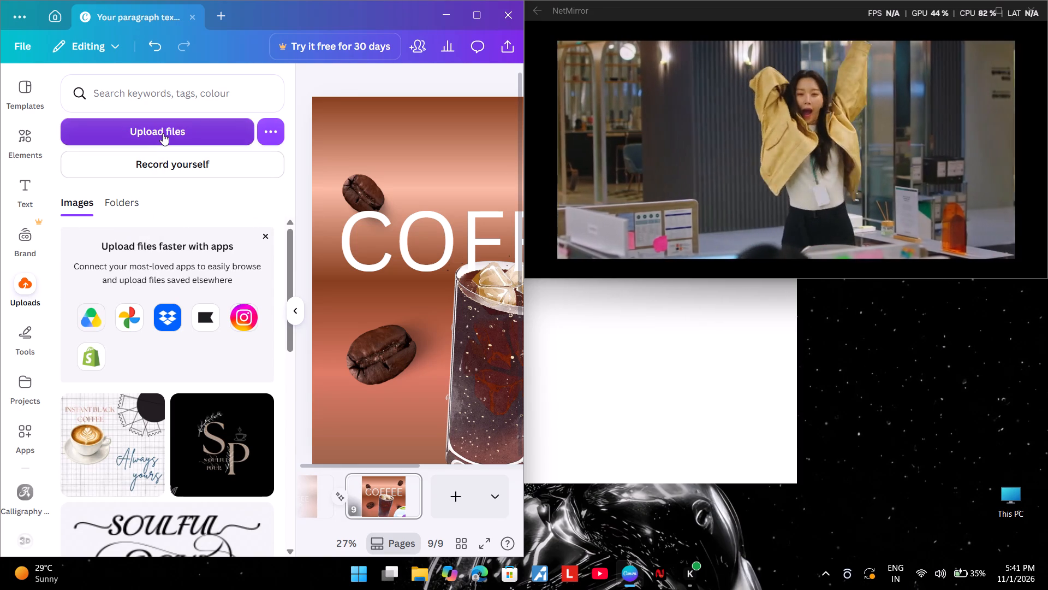
click(163, 132)
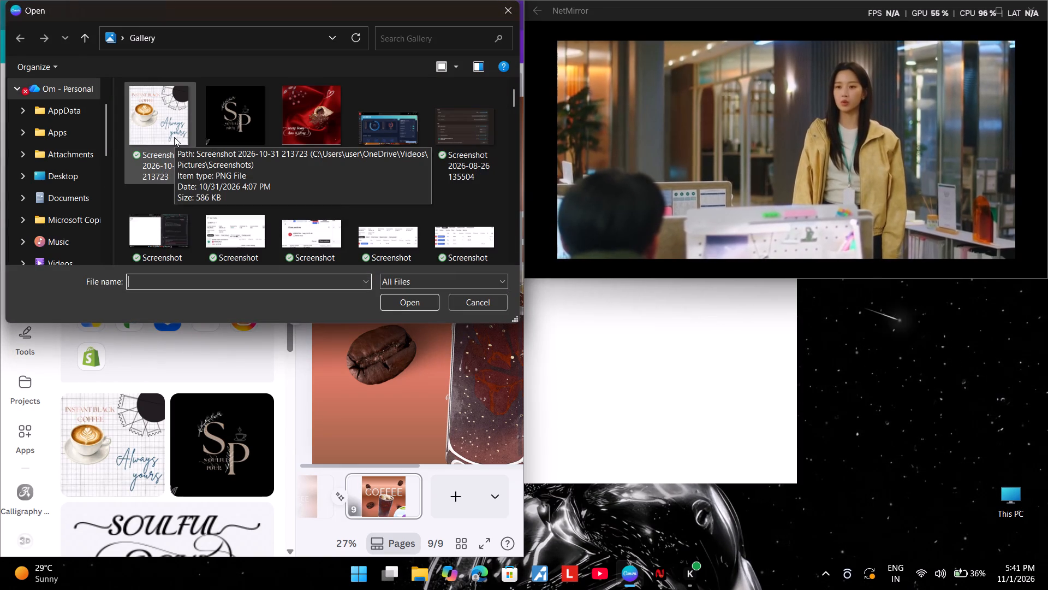
scroll(174, 137, down, 15)
scroll(174, 137, up, 20)
scroll(174, 137, up, 20)
scroll(174, 137, up, 18)
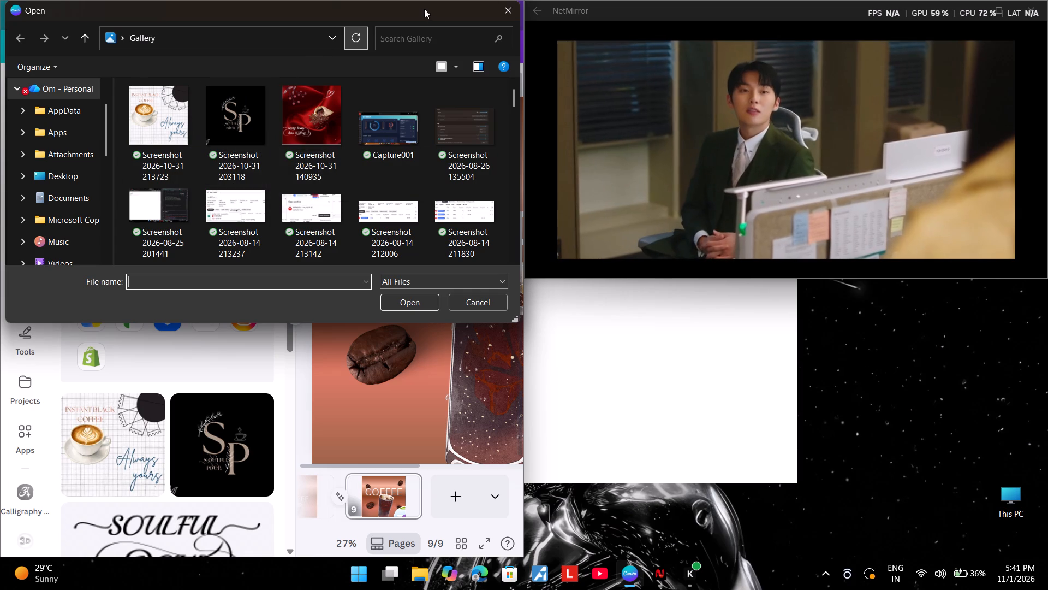
click(511, 7)
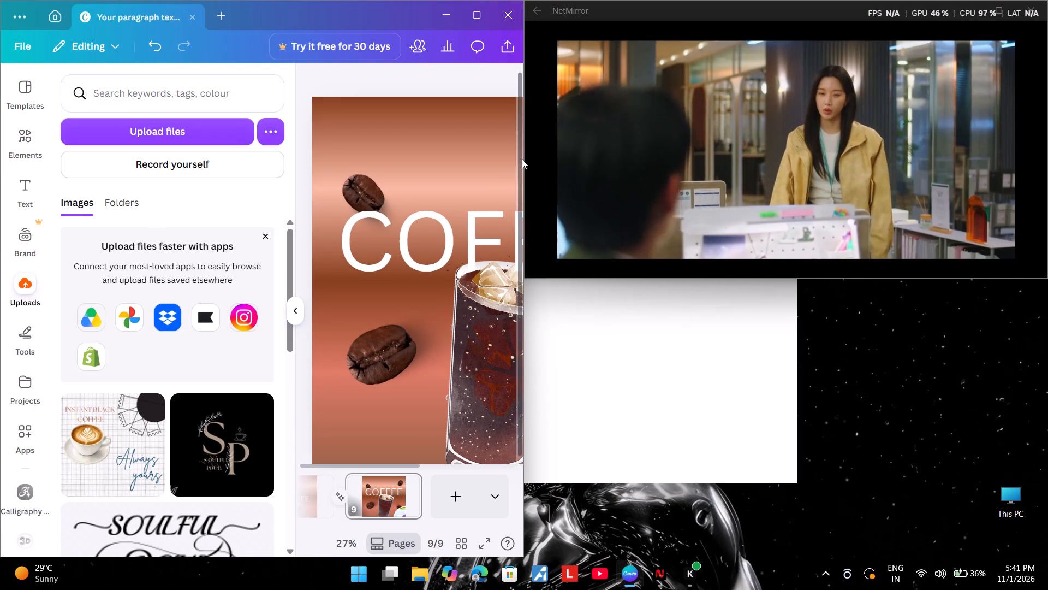
click(297, 307)
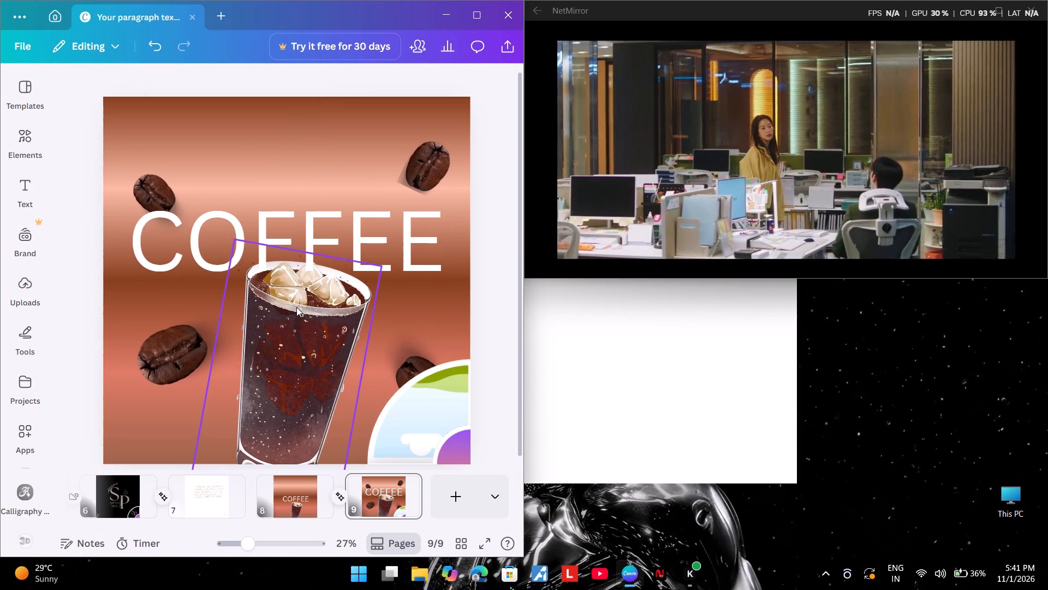
double_click(854, 393)
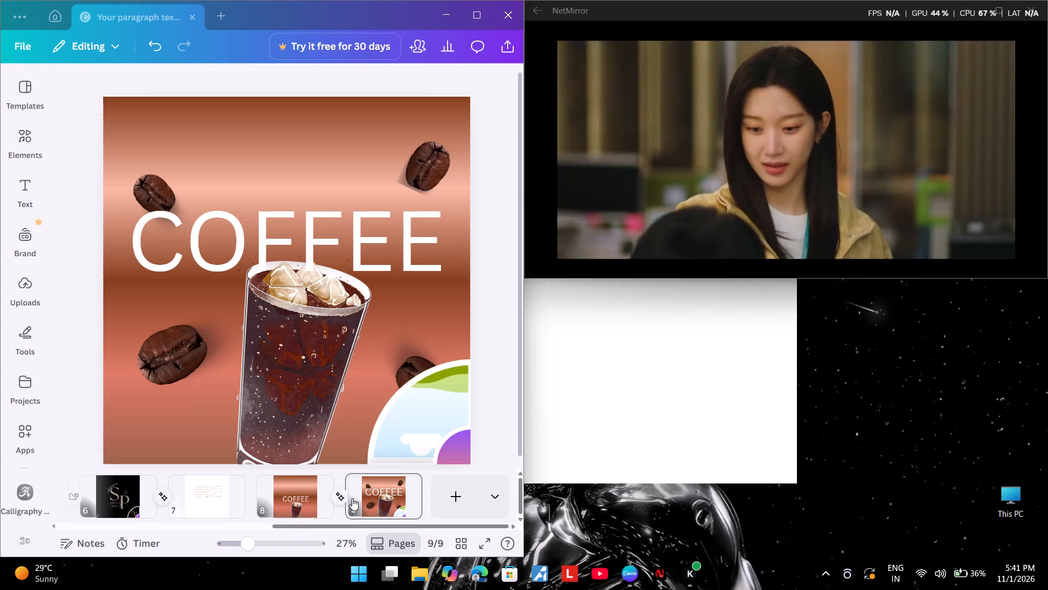
Move page 9's grouped collage out beyond the bottom-right corner, leaving only a tiny sliver of its white rim on the page.
drag(412, 442, 504, 476)
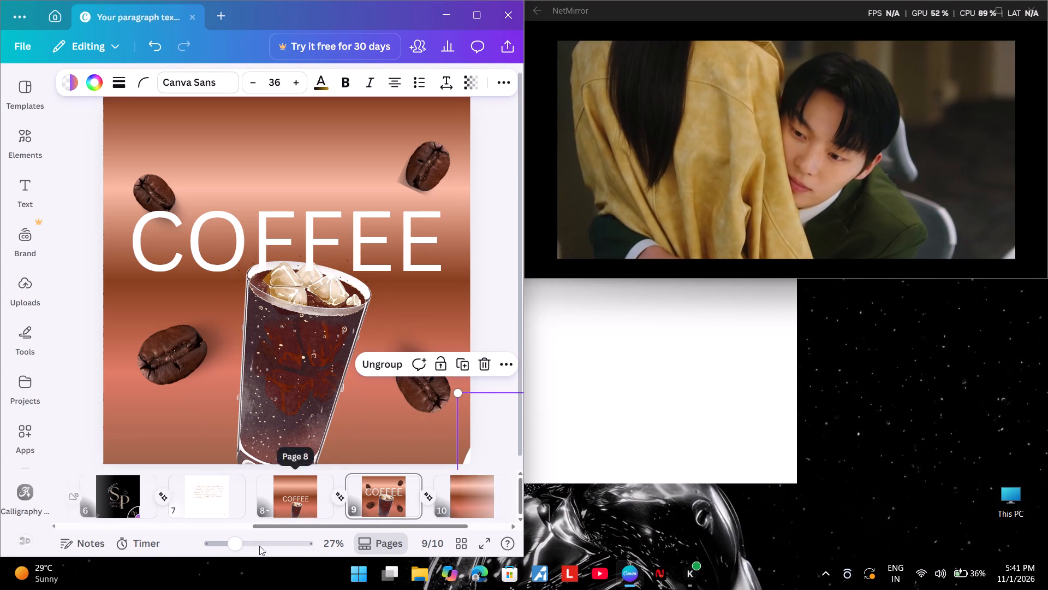
Deselect the collage and take a rectangular screenshot of page 9's whole COFFEE canvas, without the collage quarter.
click(225, 544)
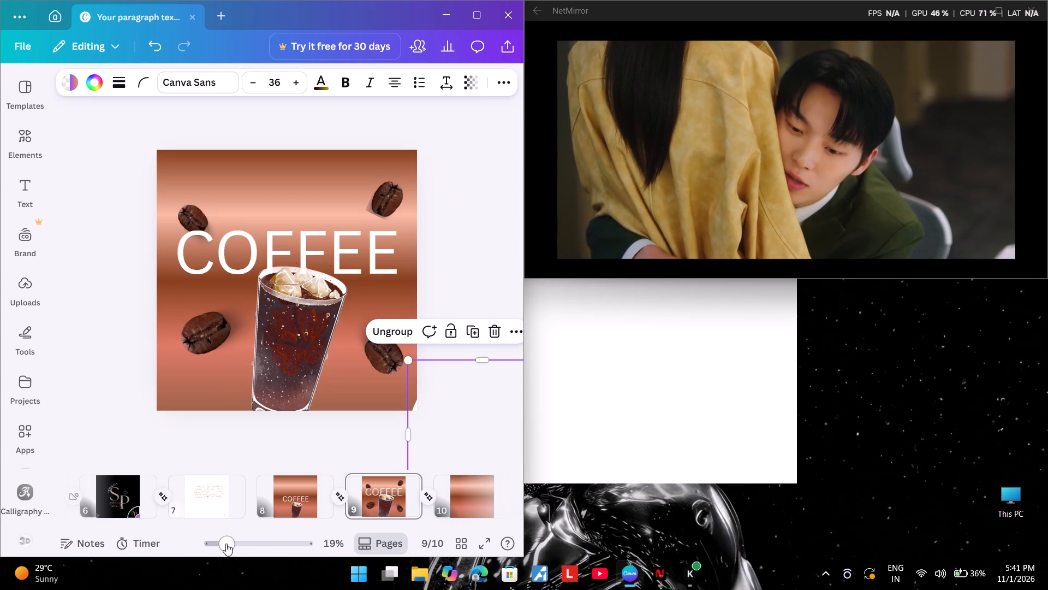
click(236, 544)
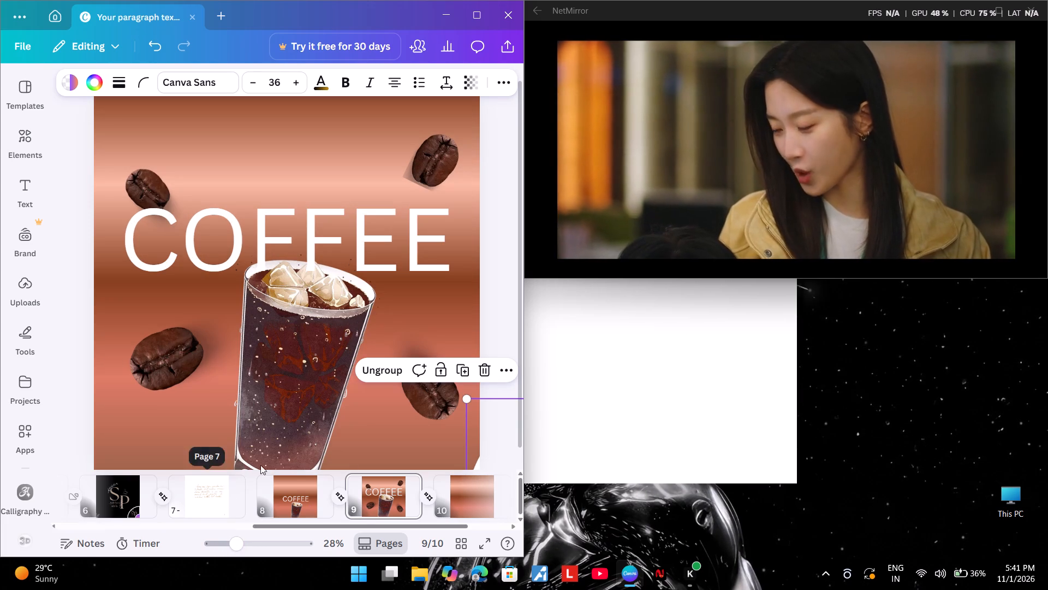
click(856, 463)
right_click(857, 462)
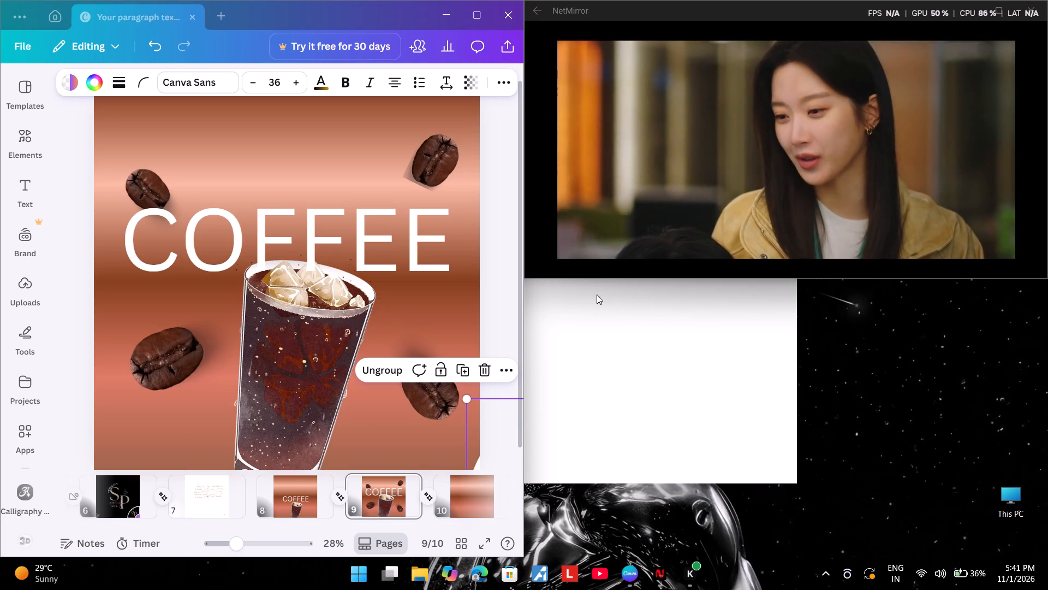
click(75, 307)
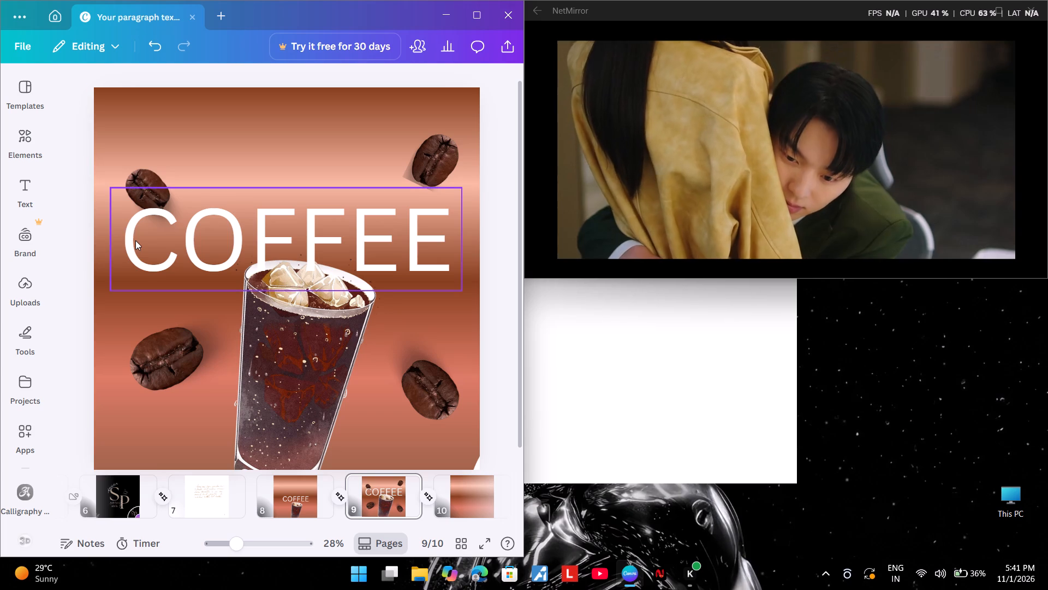
key(shift+s)
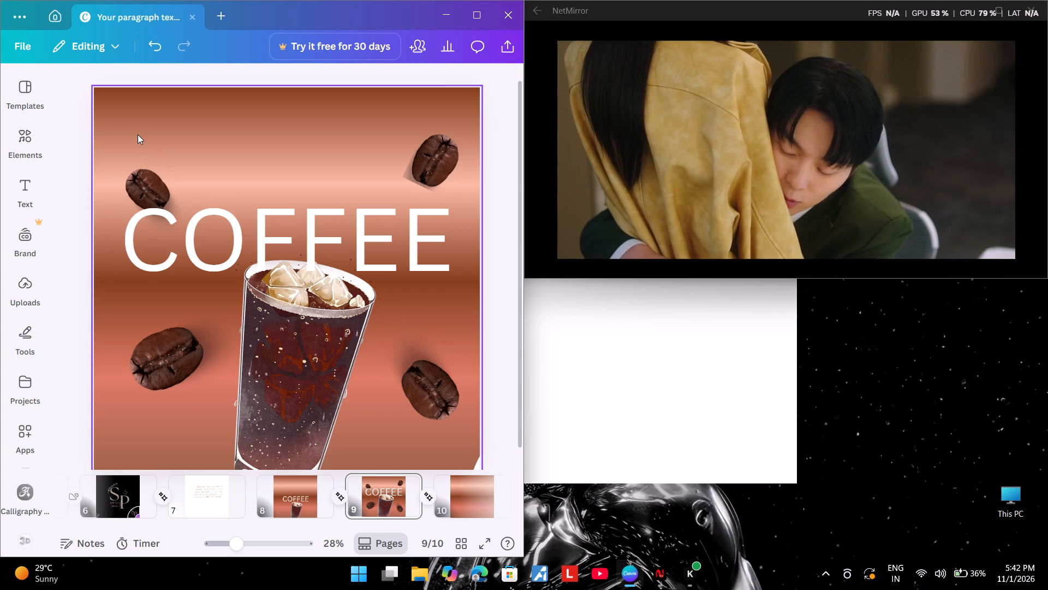
key(shift+super+s)
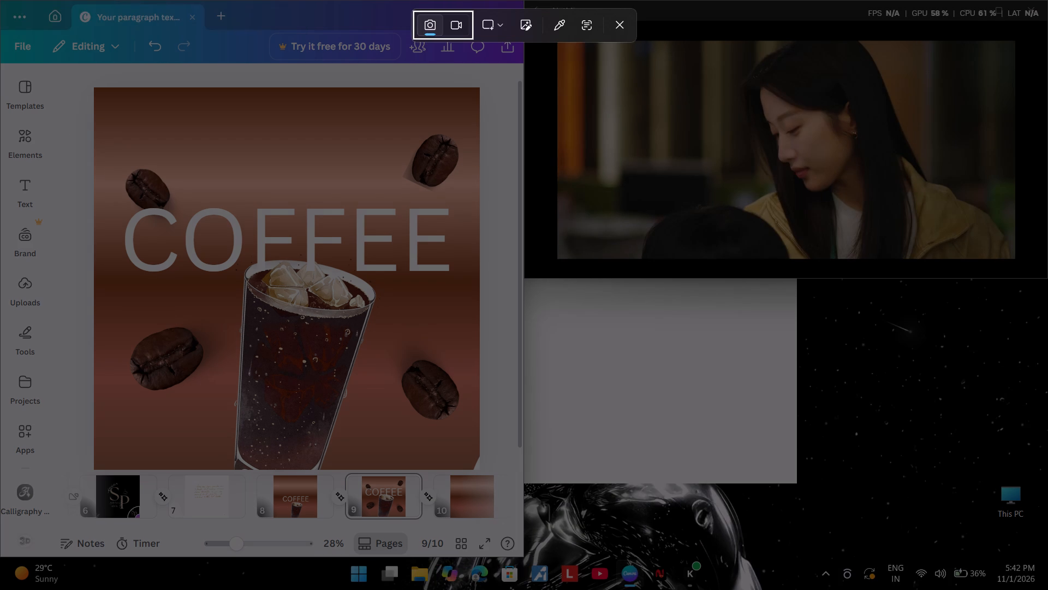
drag(93, 88, 444, 429)
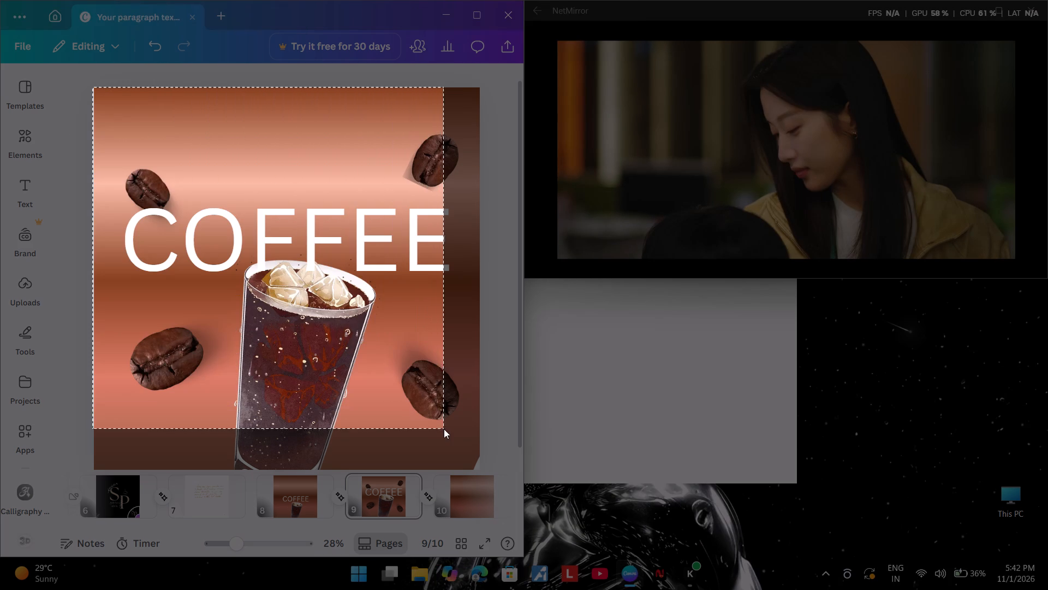
drag(444, 429, 477, 470)
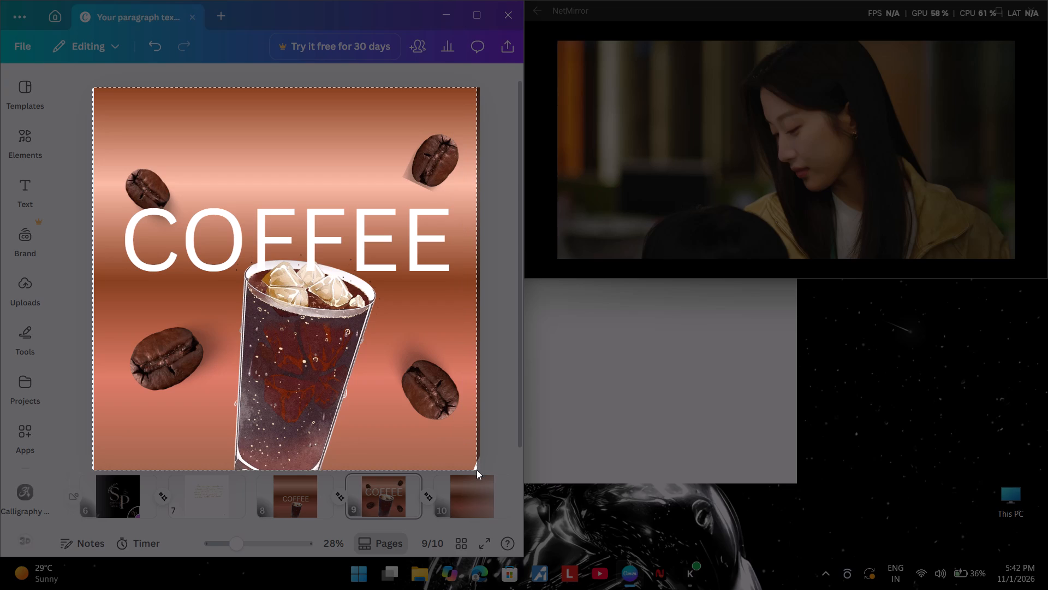
drag(477, 470, 484, 471)
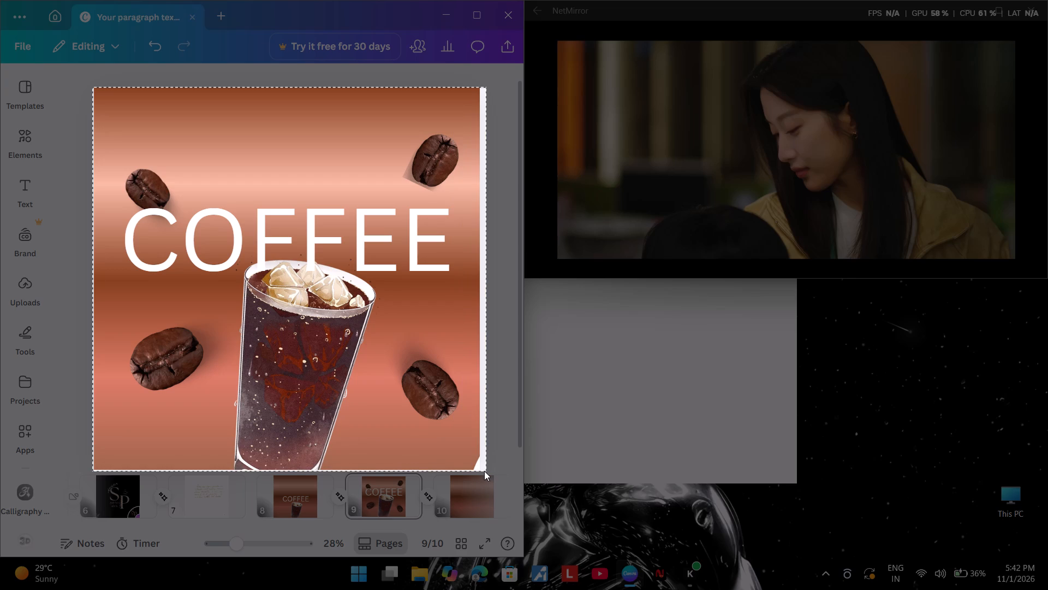
drag(484, 471, 480, 469)
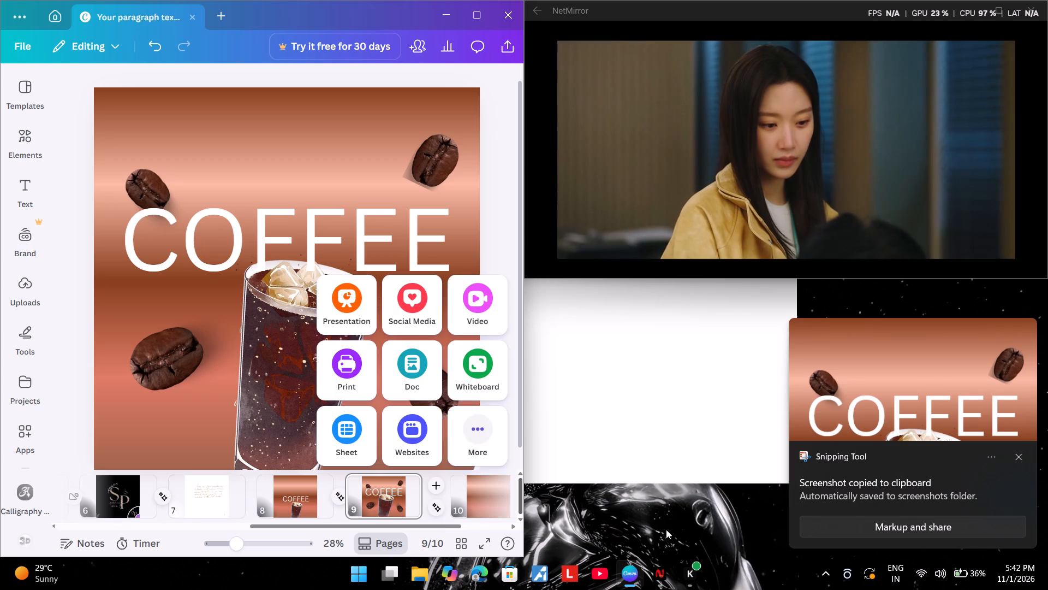
click(671, 526)
Move page 9's grouped collage back into the bottom-right corner, showing the sky-and-green-hill quarter and part of the purple centre circle.
drag(476, 466, 415, 432)
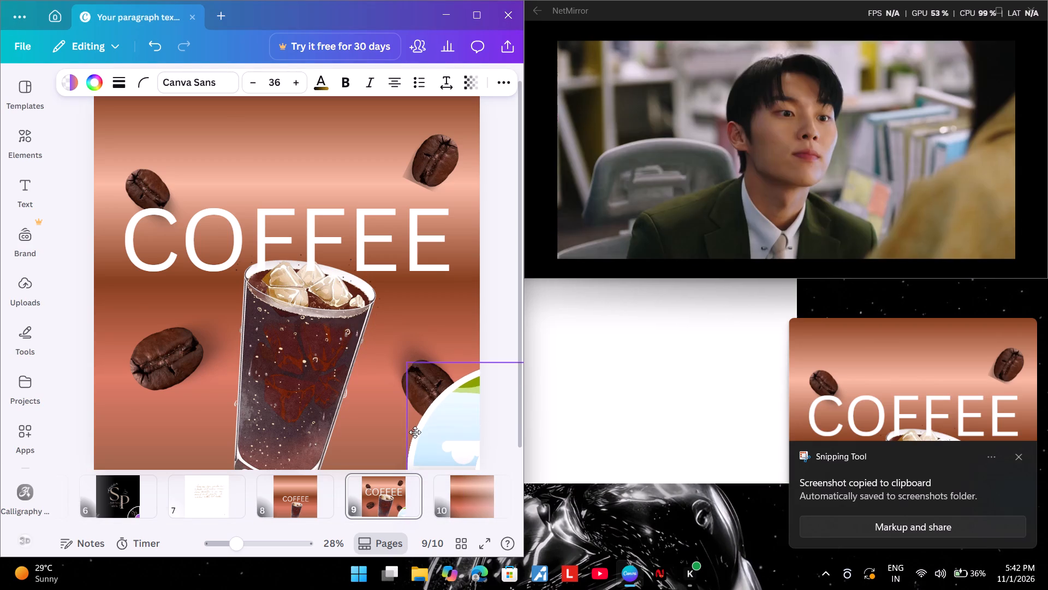
drag(415, 432, 373, 423)
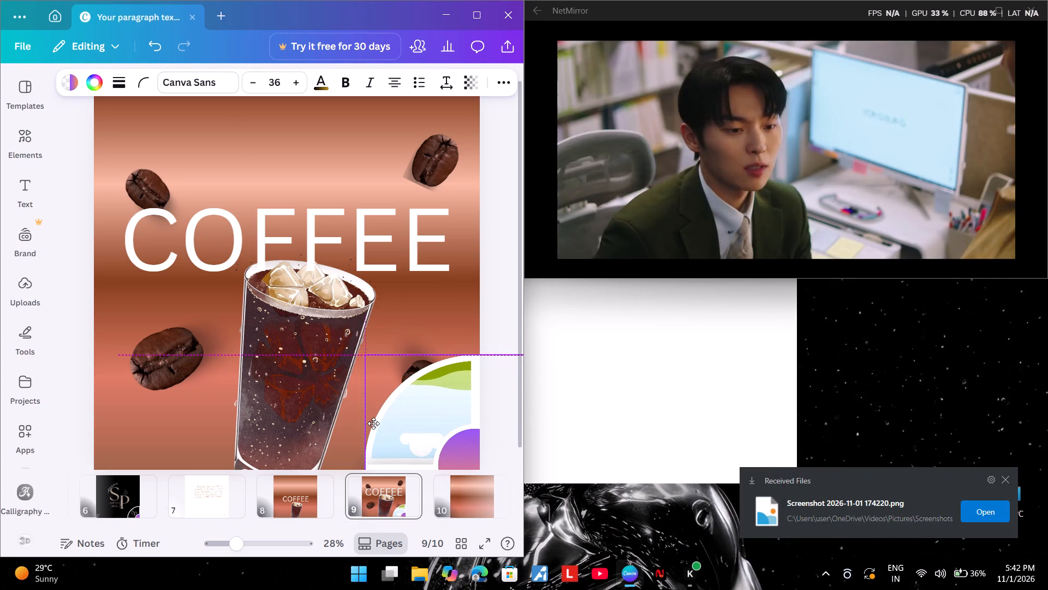
drag(373, 423, 376, 427)
drag(392, 426, 401, 421)
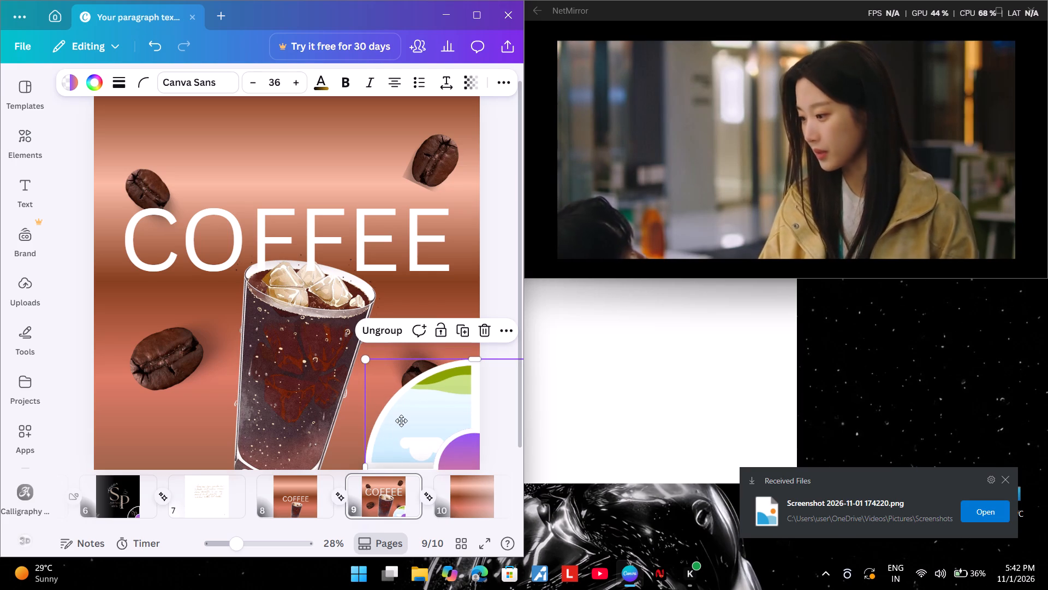
drag(401, 421, 399, 427)
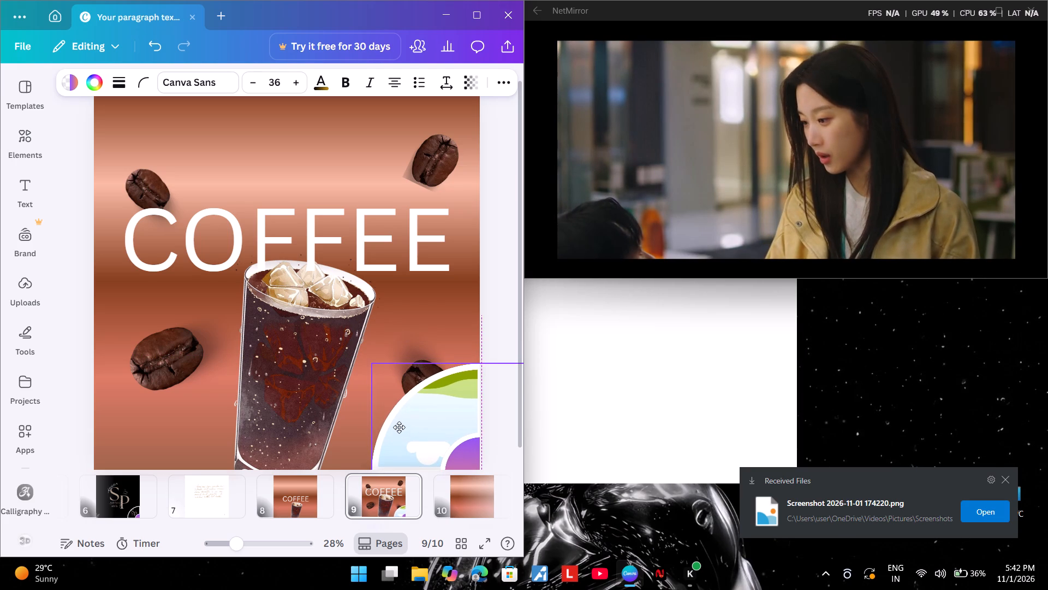
drag(399, 427, 398, 428)
click(545, 494)
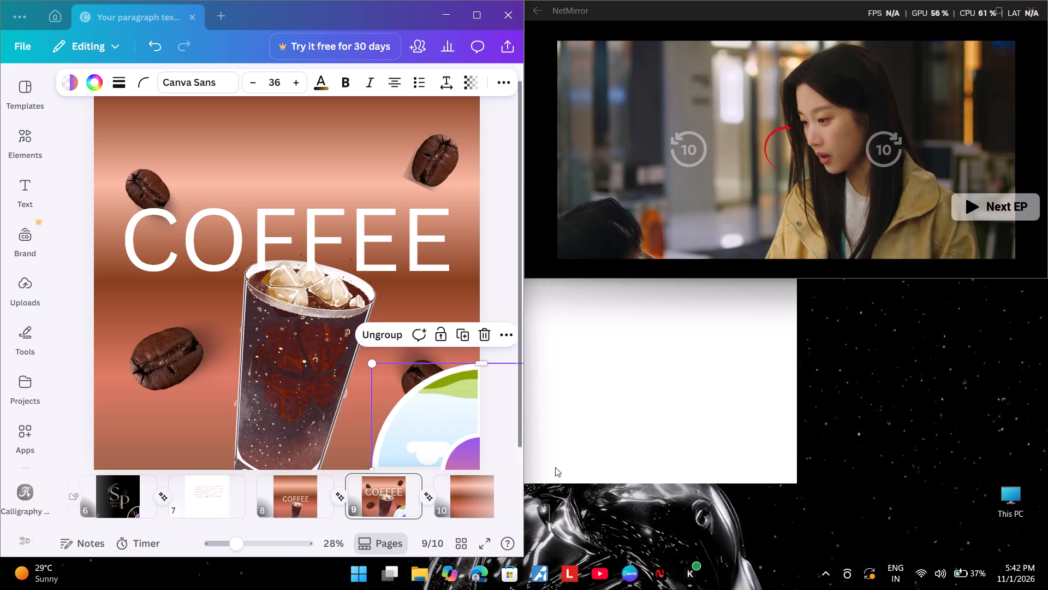
Upload the newly taken COFFEE screenshot and insert it on page 9.
click(14, 292)
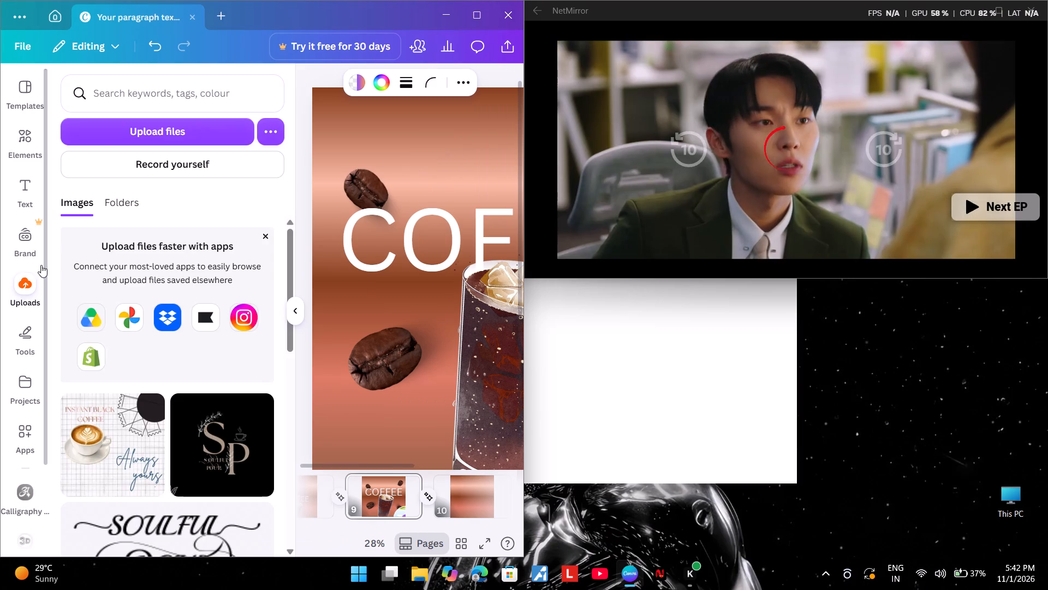
click(109, 125)
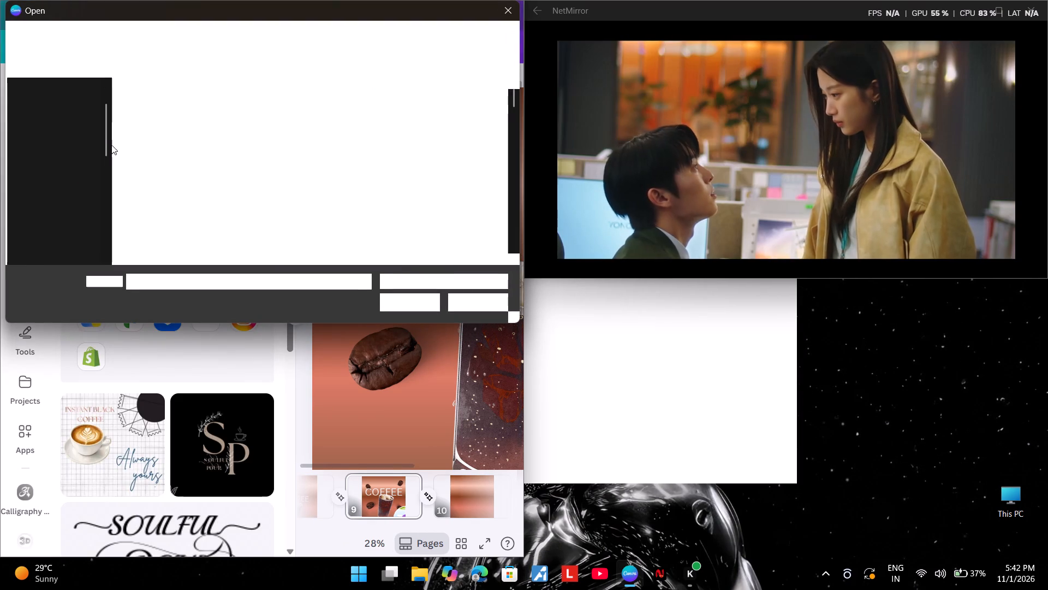
double_click(148, 118)
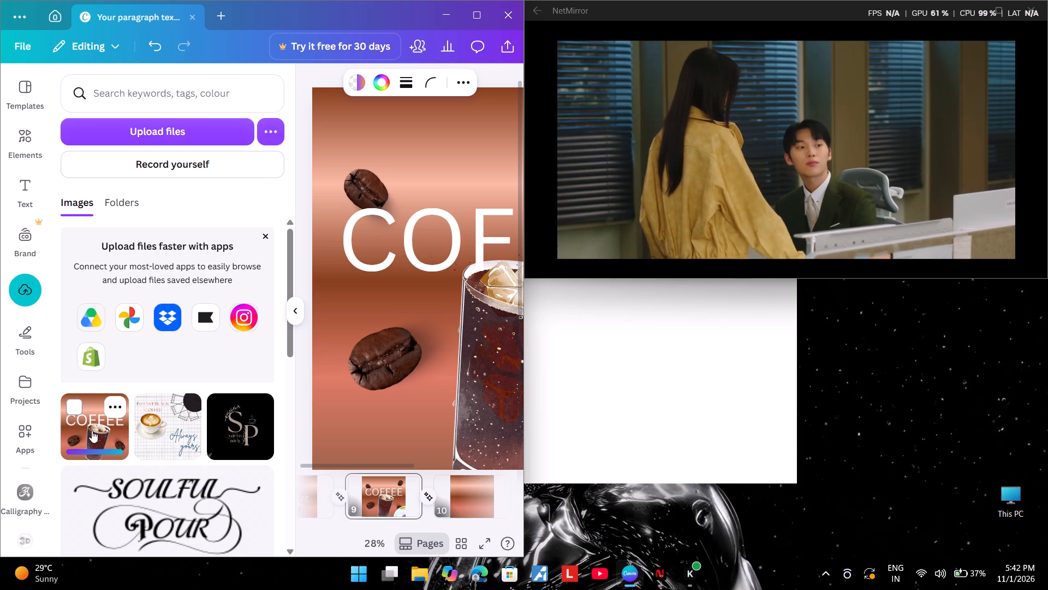
double_click(92, 430)
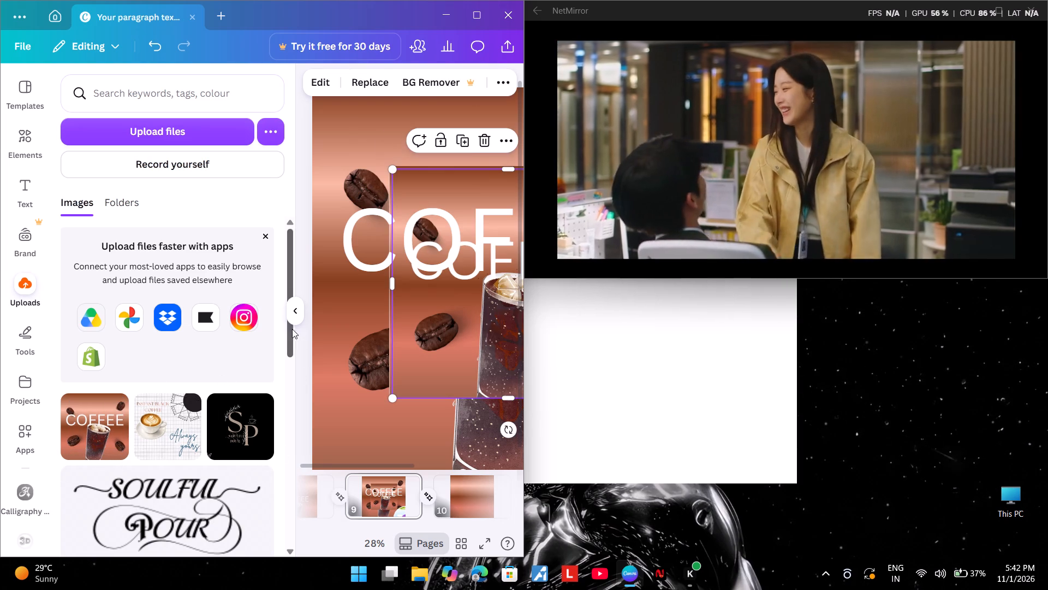
click(295, 312)
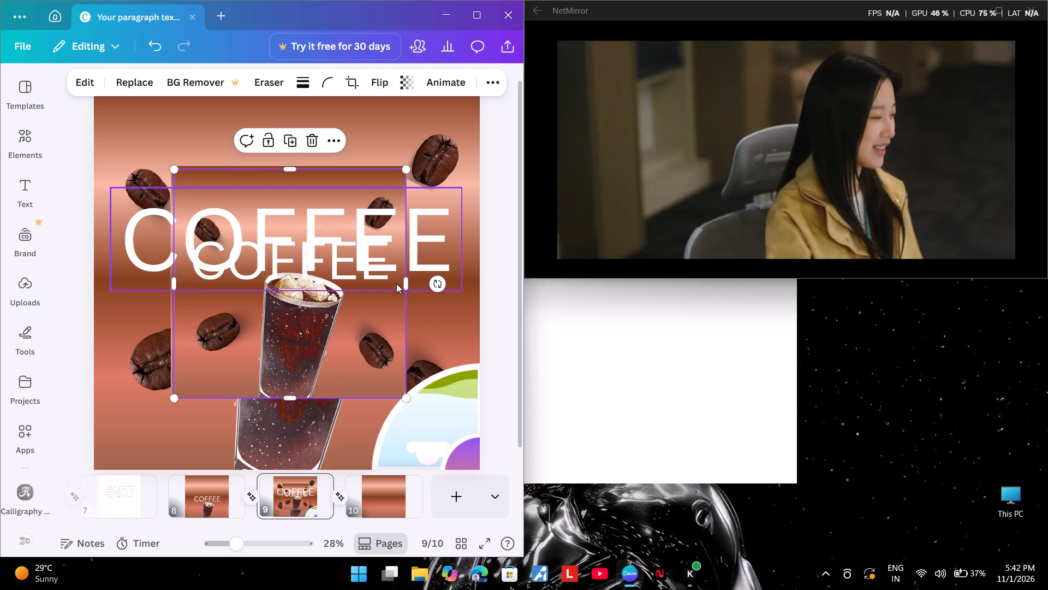
Move the top copy of the inserted COFFEE screenshot past the page's left edge and delete the duplicate copy in the middle.
drag(213, 346, 204, 408)
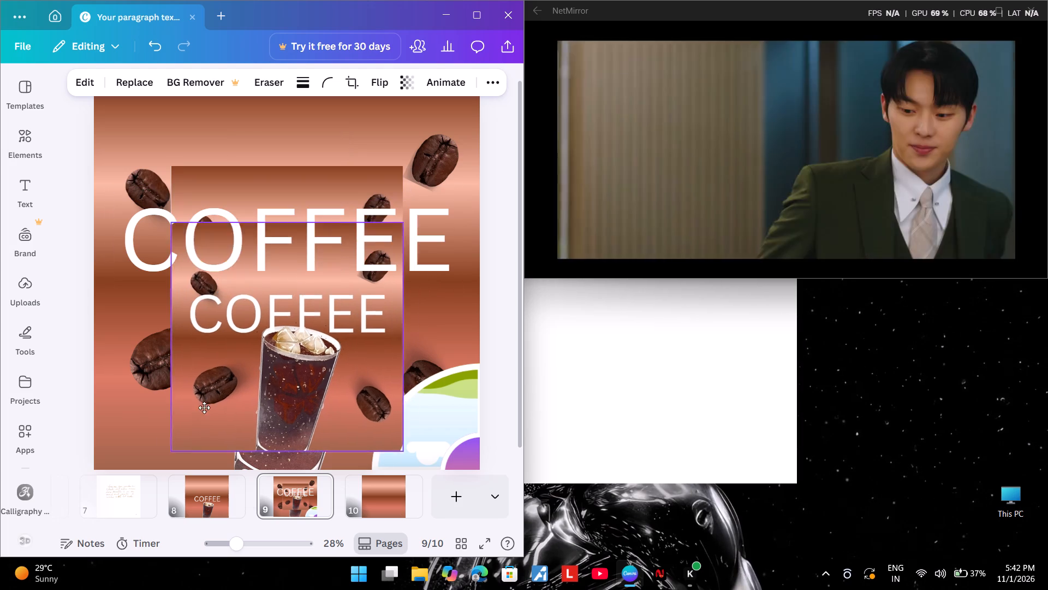
drag(204, 408, 44, 377)
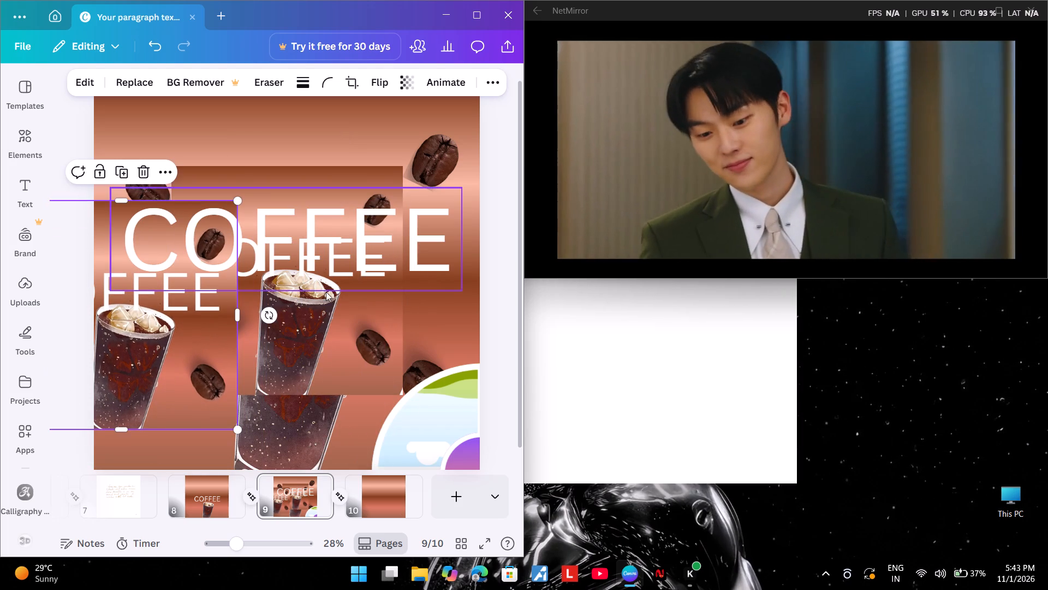
click(338, 355)
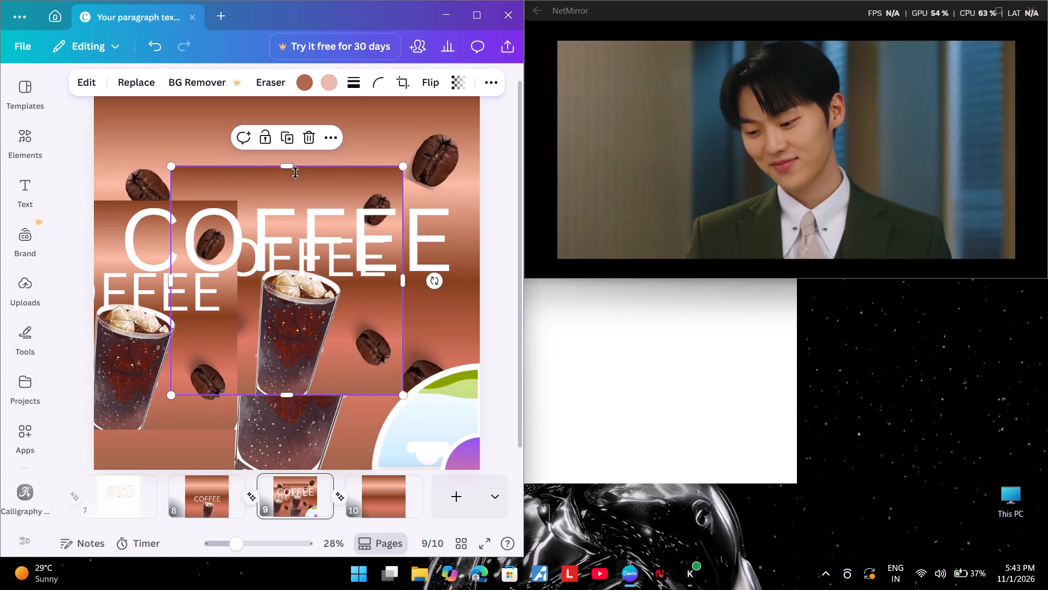
click(314, 135)
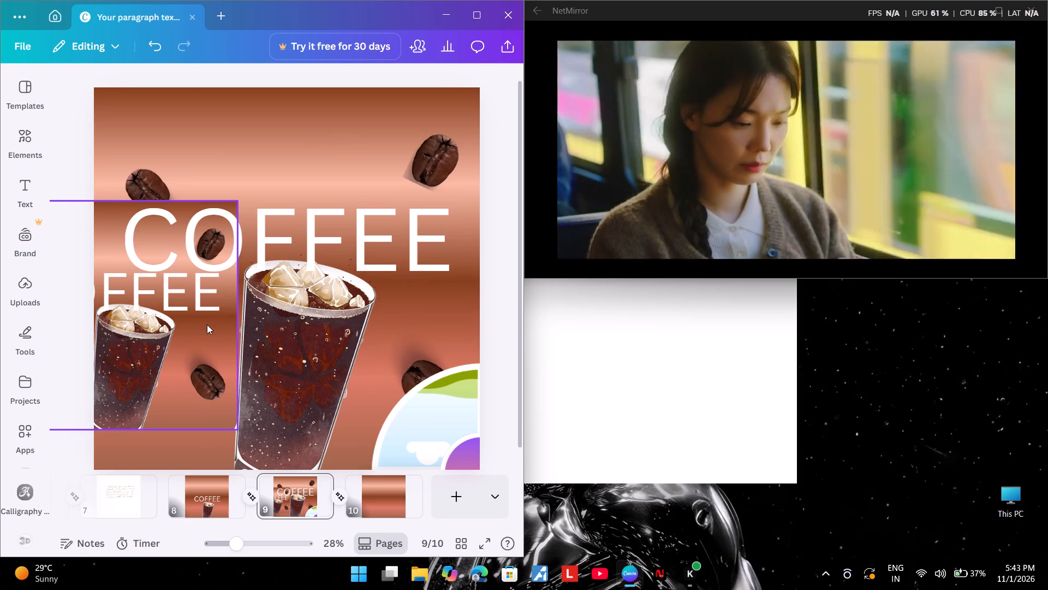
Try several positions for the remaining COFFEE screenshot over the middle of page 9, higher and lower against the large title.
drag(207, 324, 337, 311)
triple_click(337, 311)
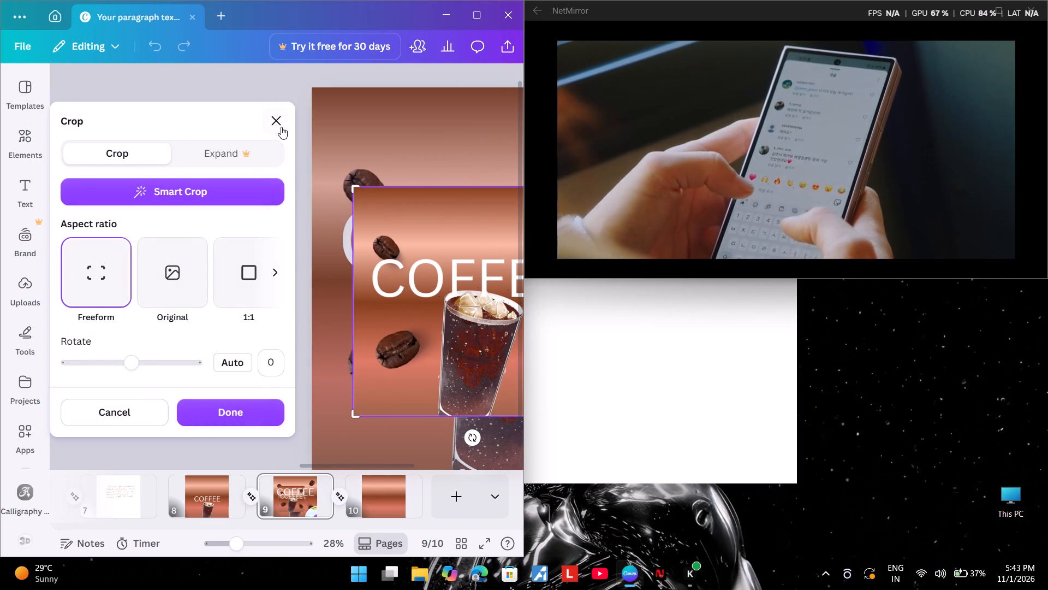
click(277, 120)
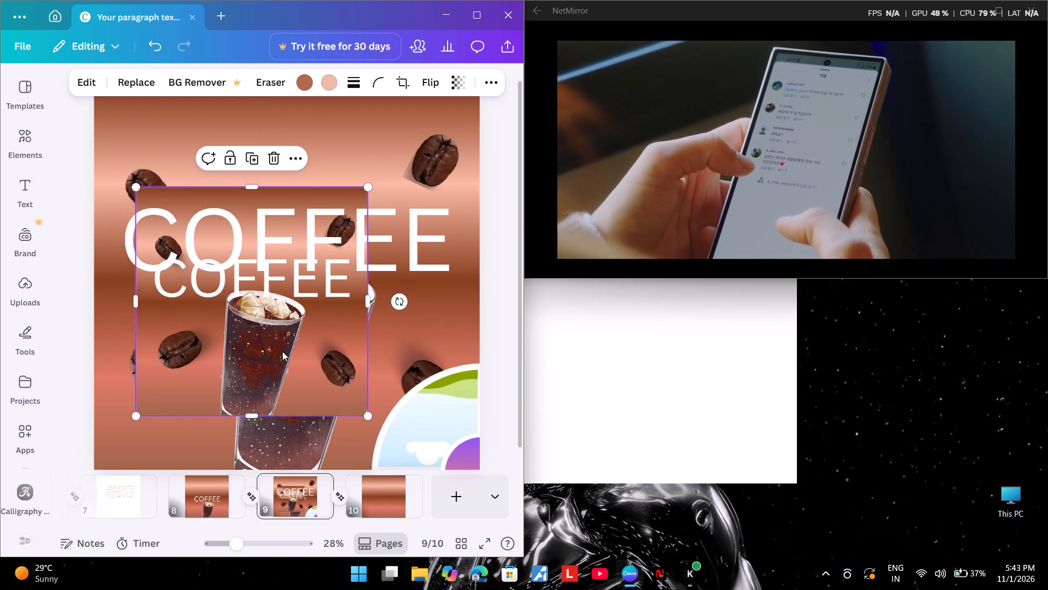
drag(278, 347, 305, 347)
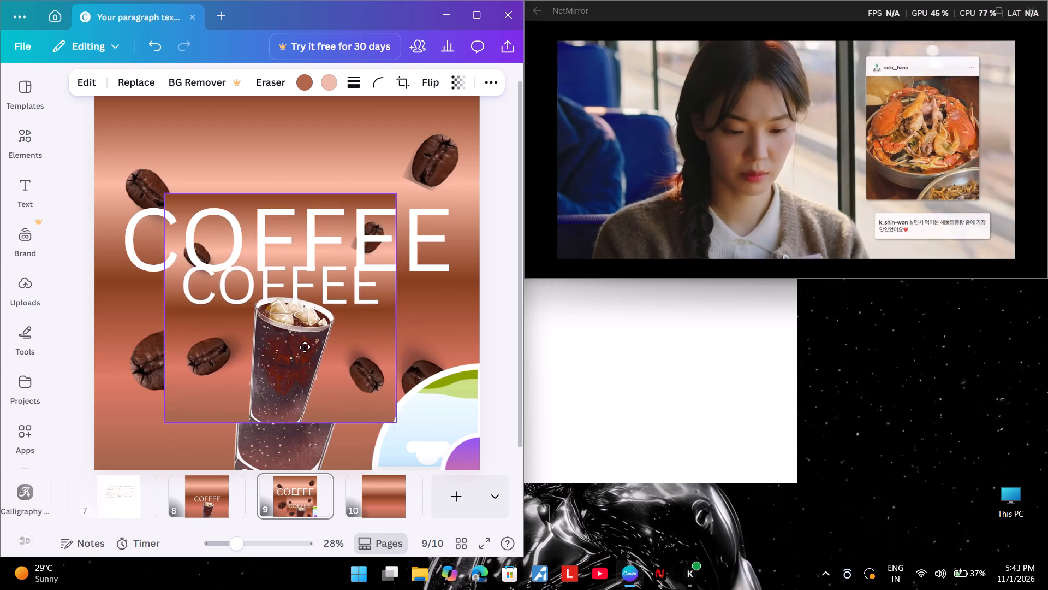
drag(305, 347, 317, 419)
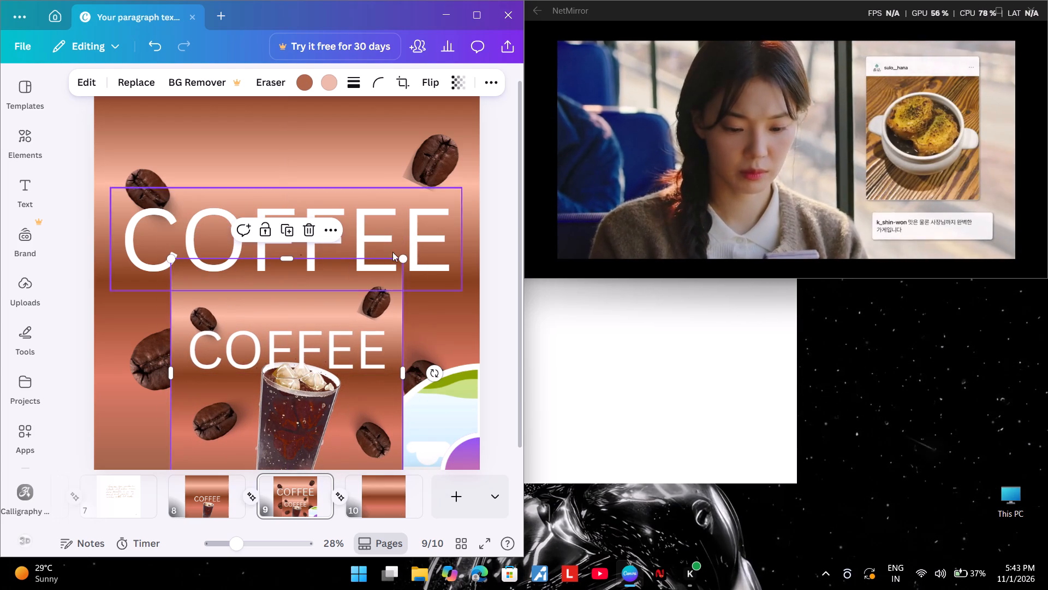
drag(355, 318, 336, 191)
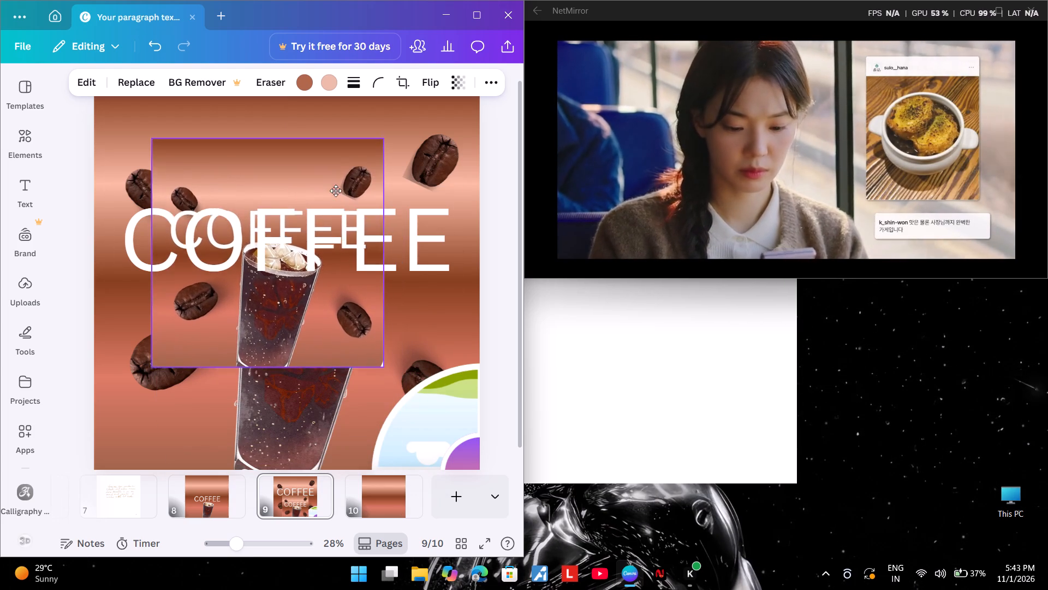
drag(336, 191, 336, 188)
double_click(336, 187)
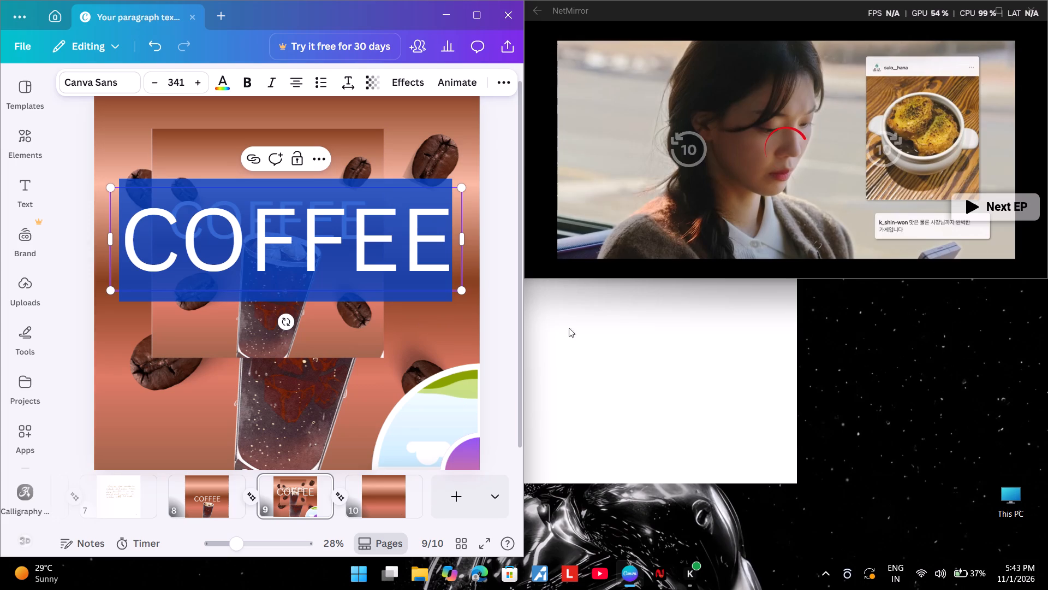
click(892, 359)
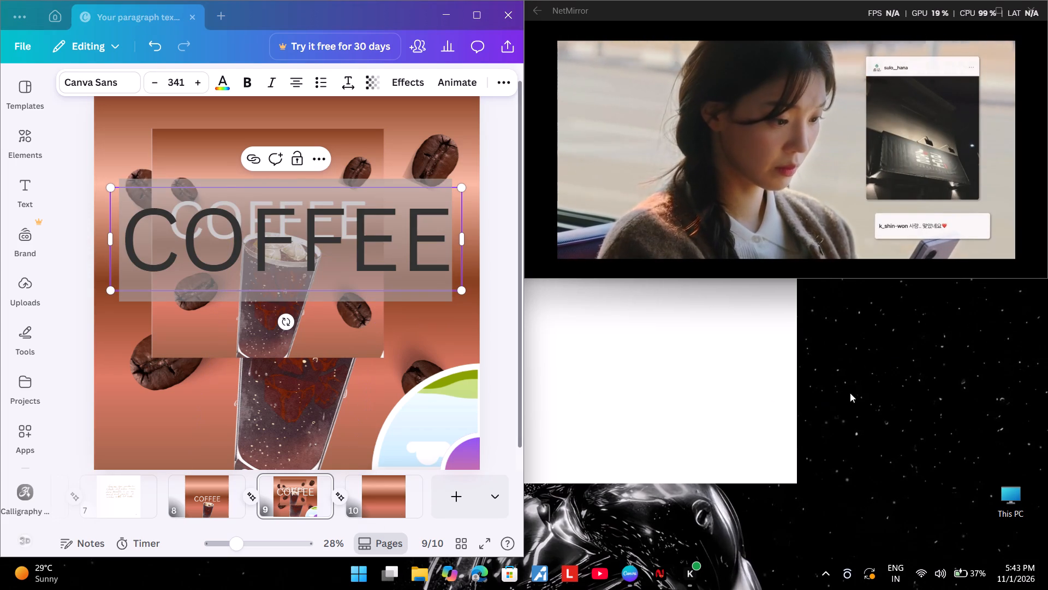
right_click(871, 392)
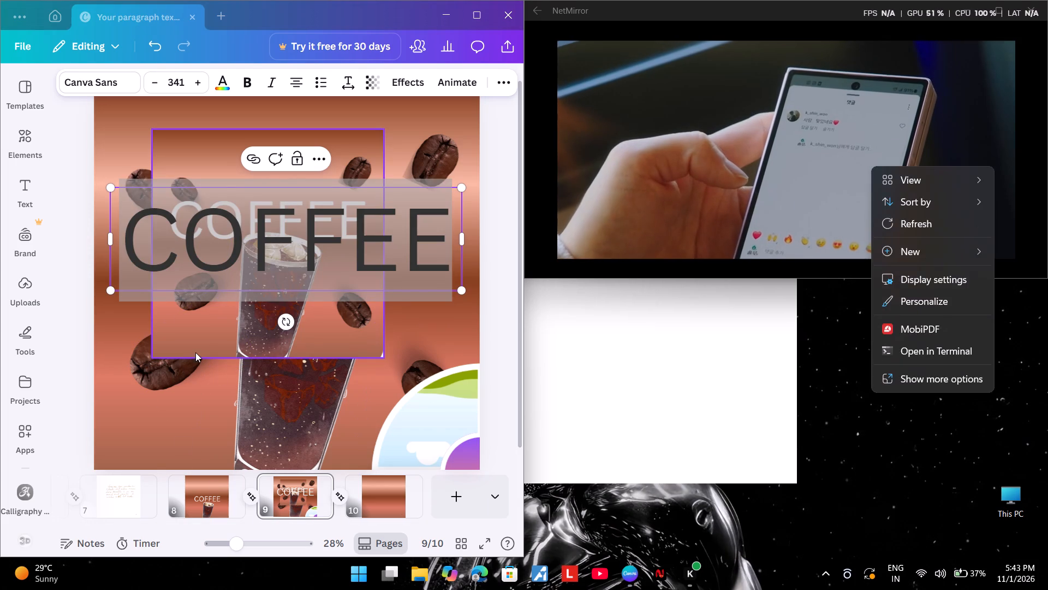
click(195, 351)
Shrink the COFFEE screenshot on page 9 and place it into the sky-and-green-hill quarter frame of the bottom-right collage.
drag(206, 339, 209, 369)
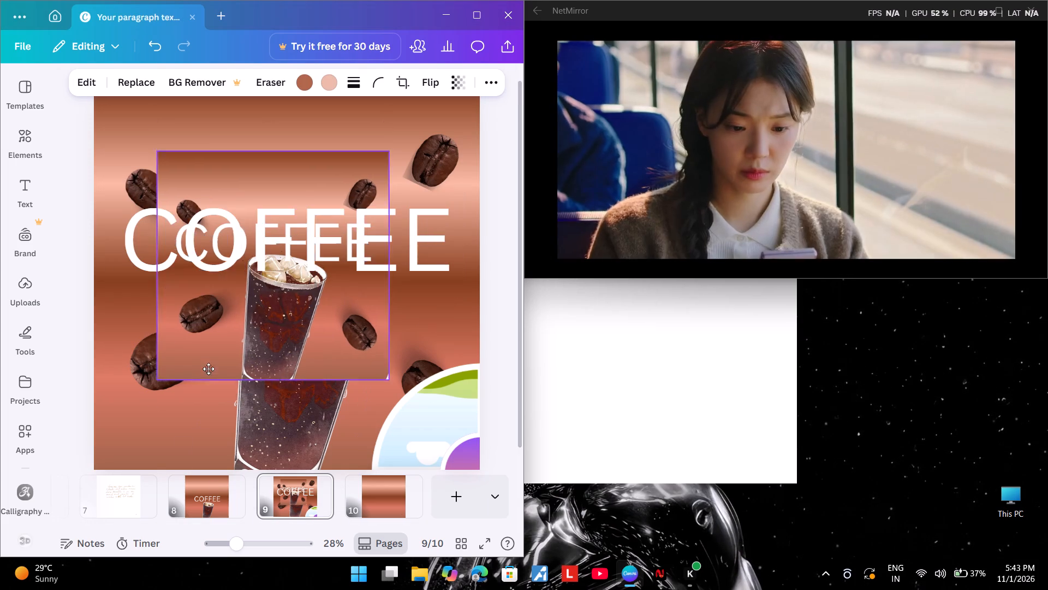
drag(209, 369, 186, 419)
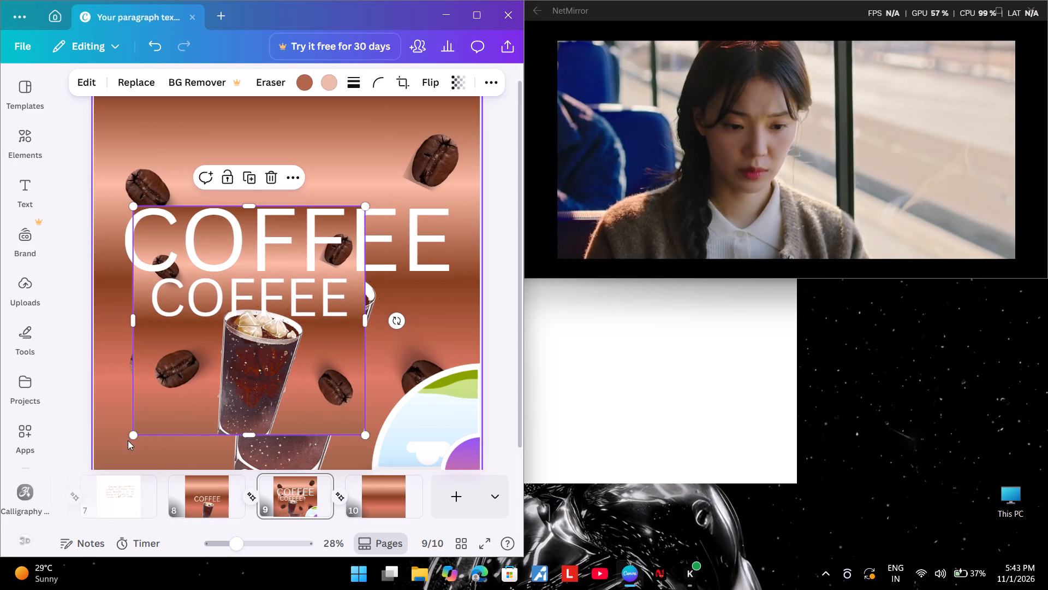
drag(134, 431, 185, 375)
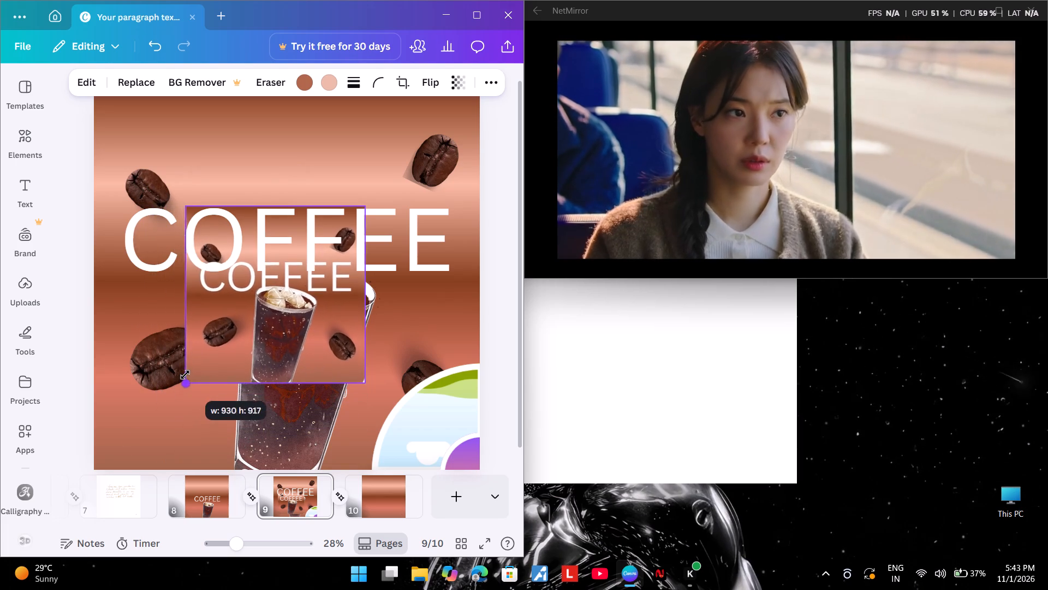
drag(185, 375, 214, 344)
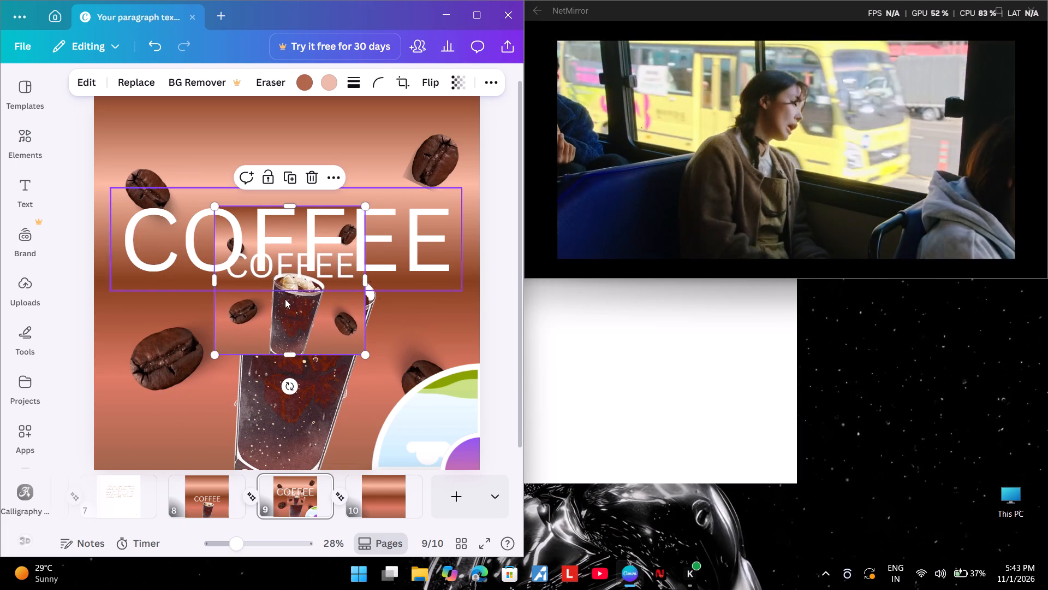
drag(285, 299, 436, 442)
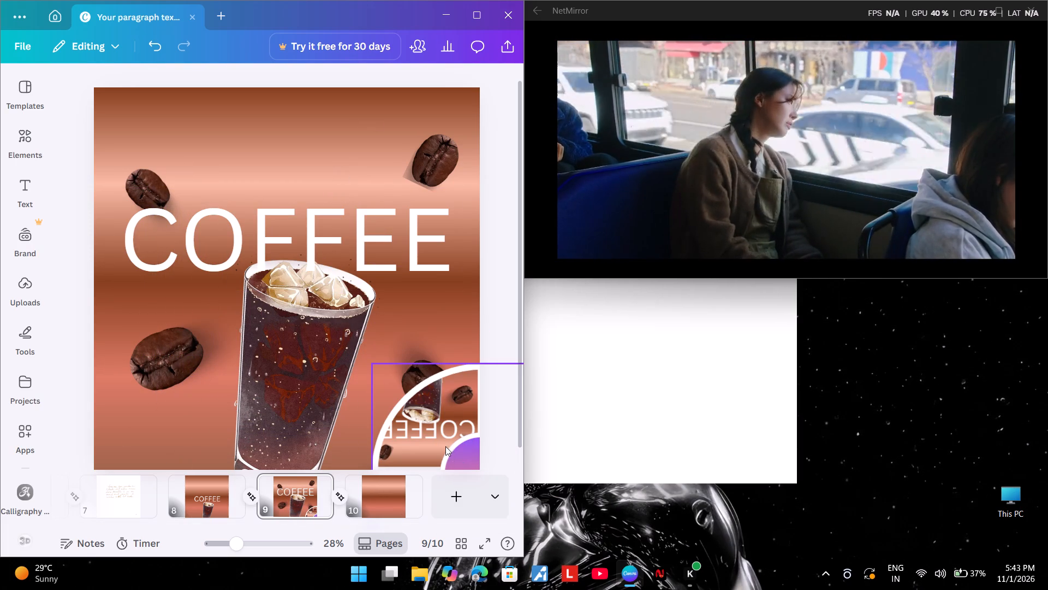
Ungroup page 9's corner collage and flip the COFFEE image in its quarter frame both vertically and horizontally.
click(431, 435)
click(383, 333)
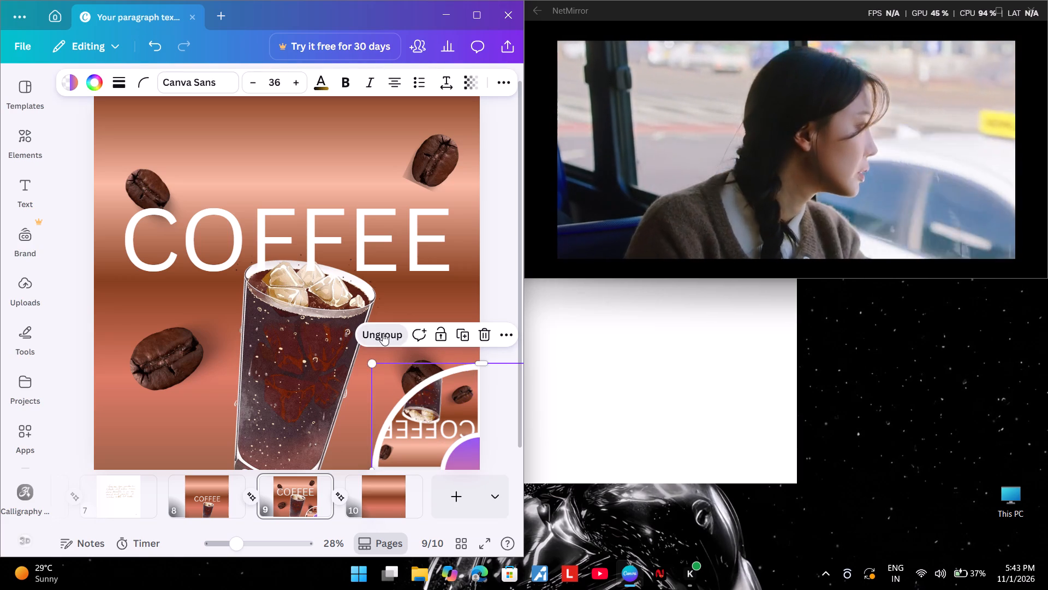
click(416, 409)
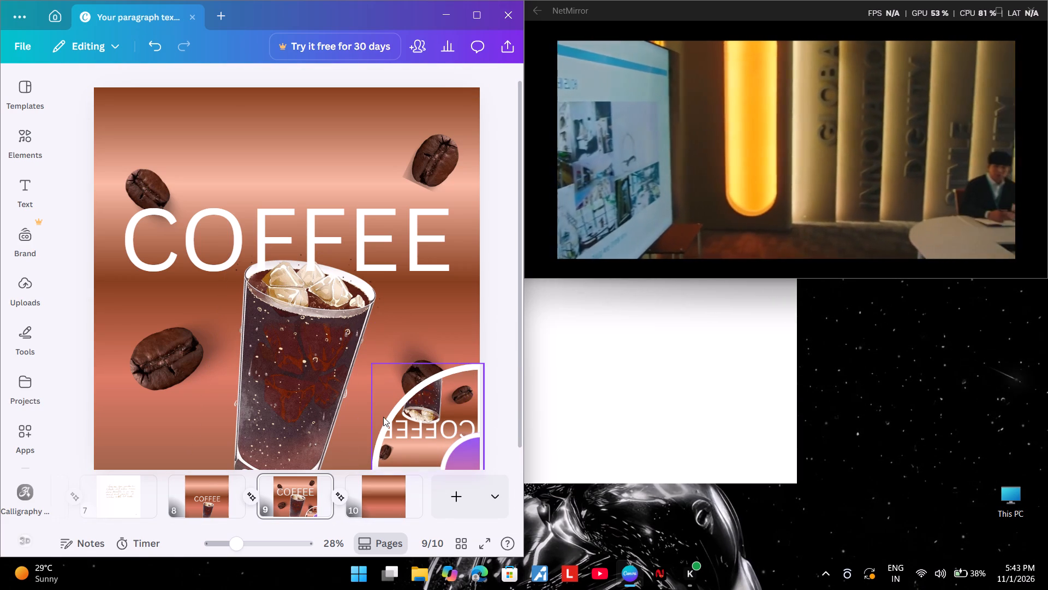
click(384, 416)
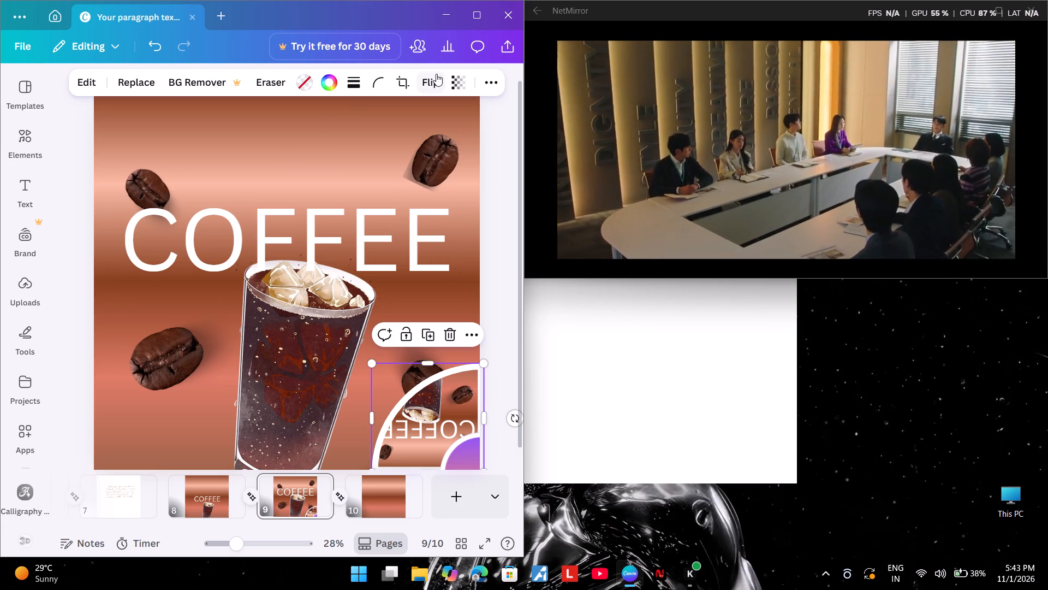
click(436, 74)
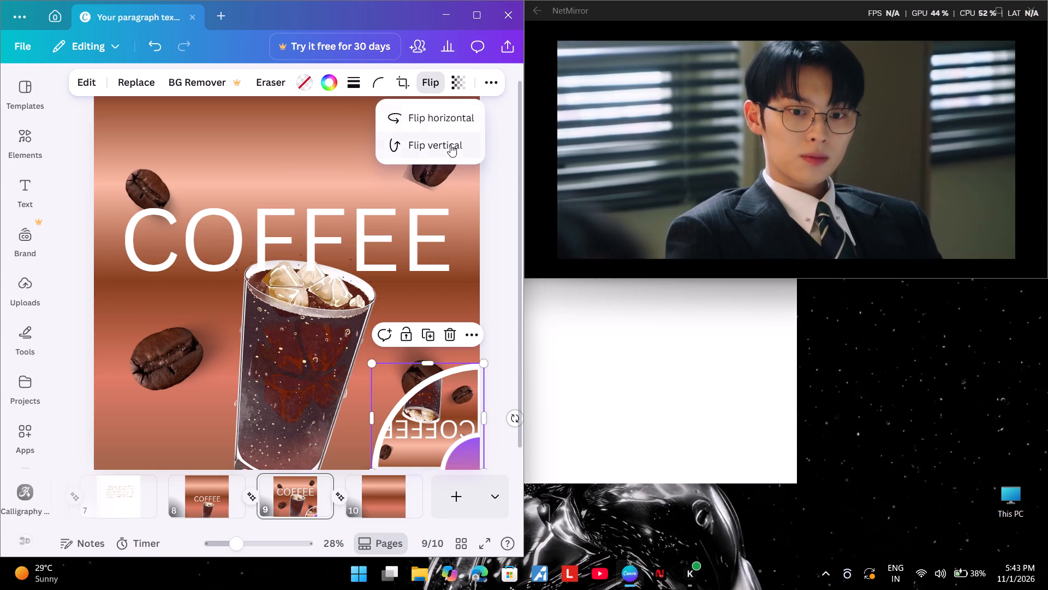
click(450, 145)
click(455, 119)
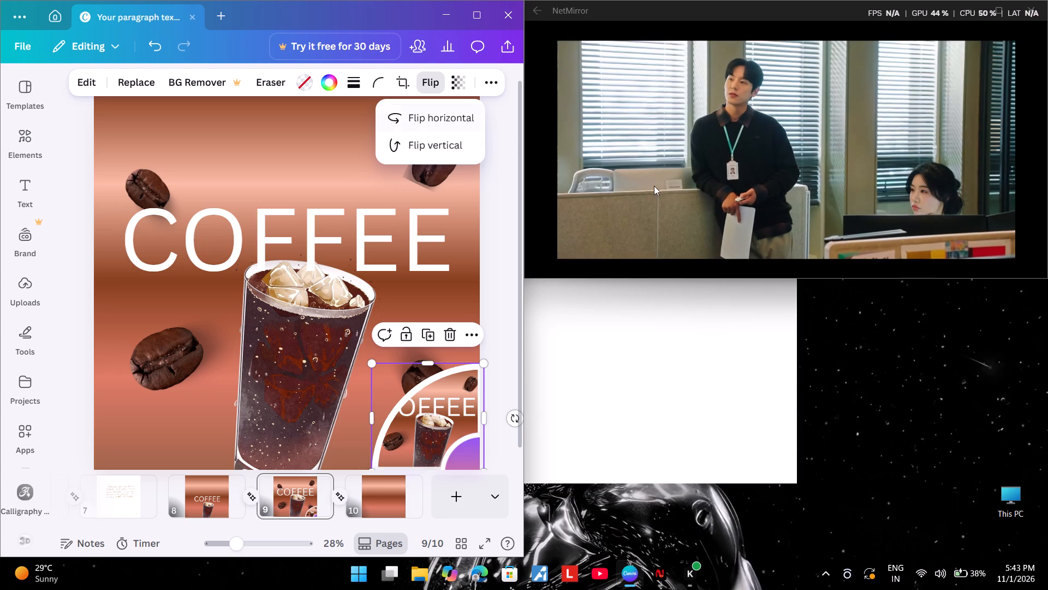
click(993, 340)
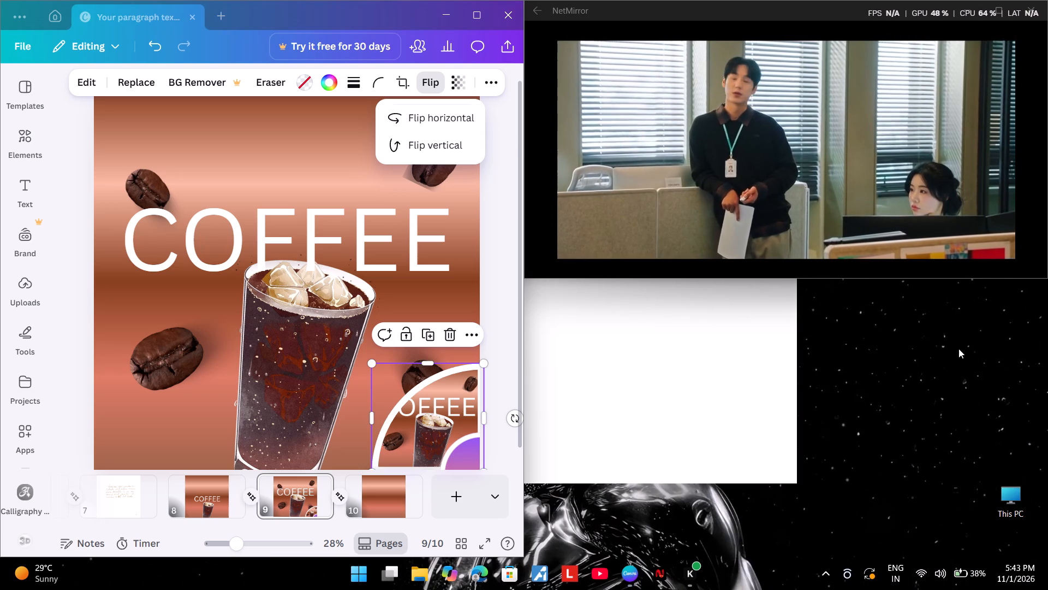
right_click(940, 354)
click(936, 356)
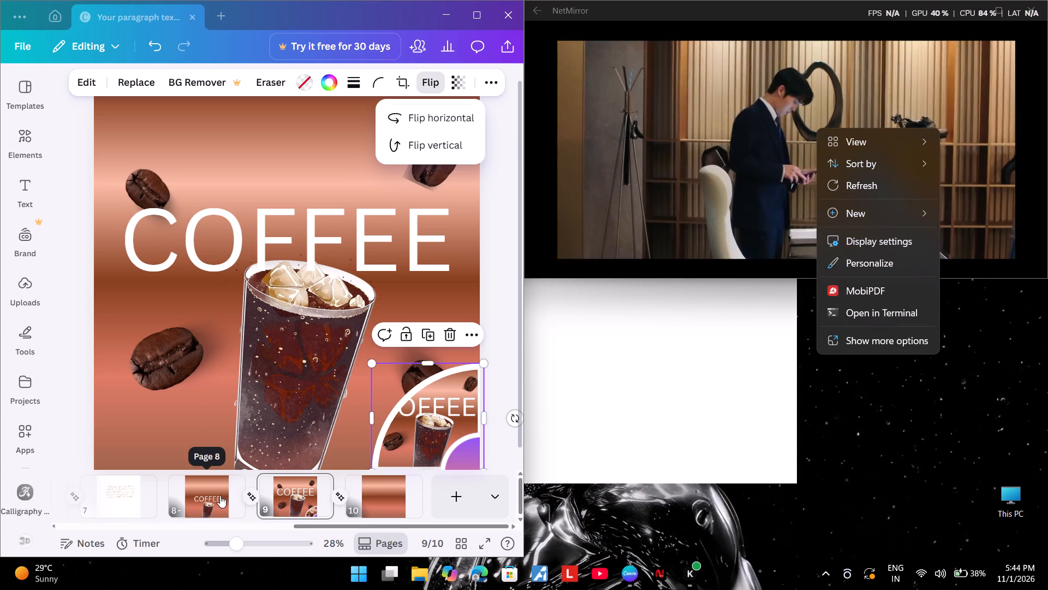
Set the Match & Move transition between pages 8 and 9 to a duration of 1.7 seconds.
click(248, 493)
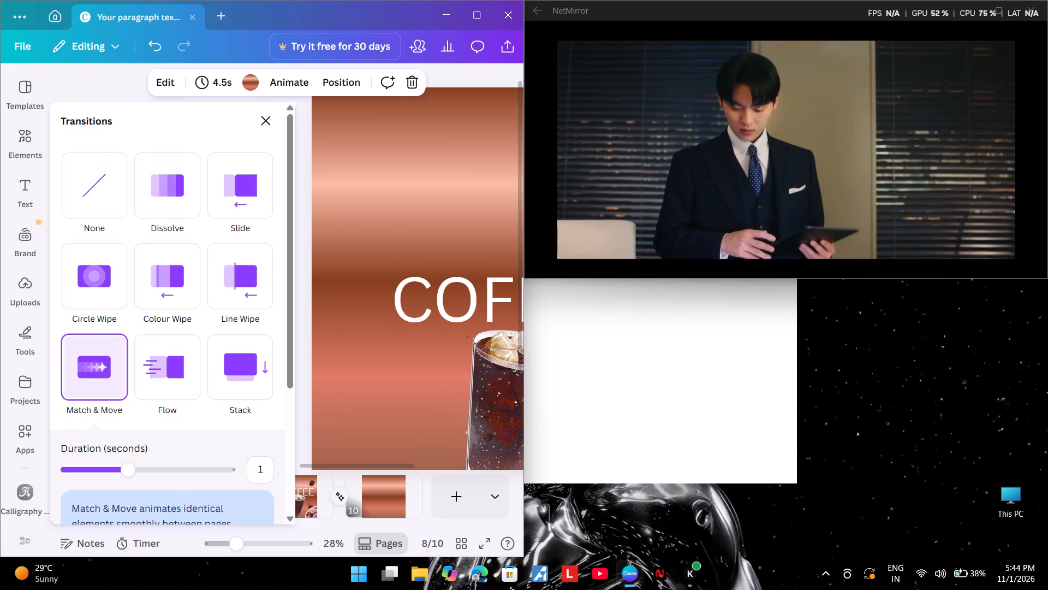
click(128, 467)
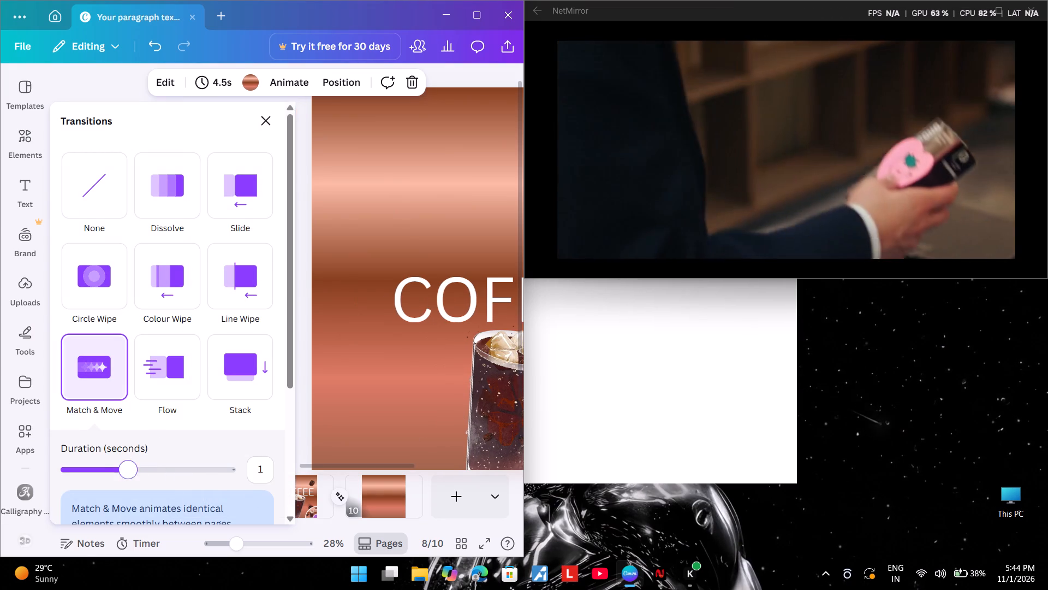
drag(128, 468, 195, 475)
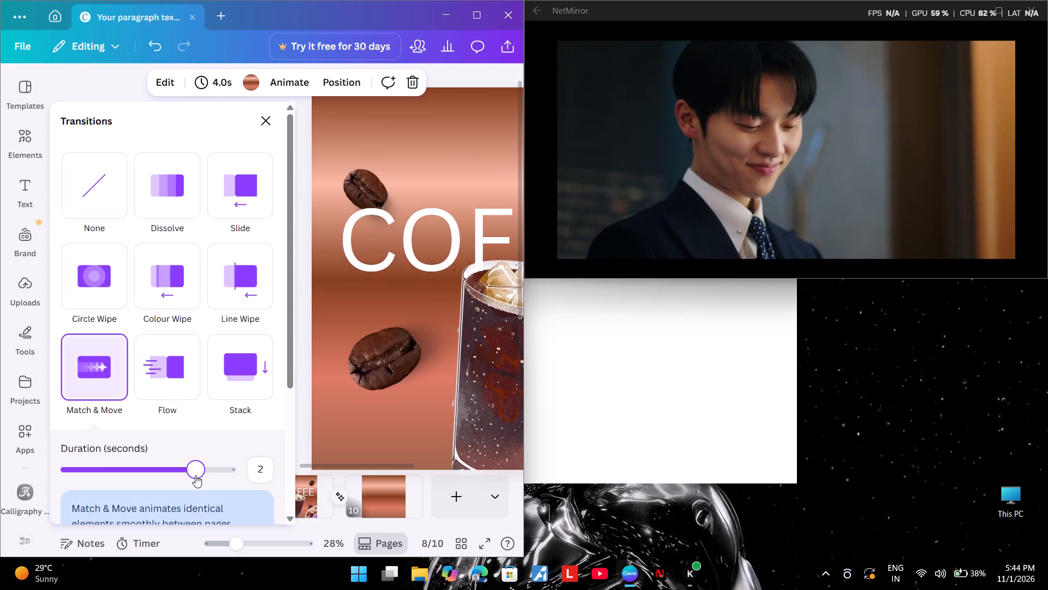
drag(195, 475, 177, 476)
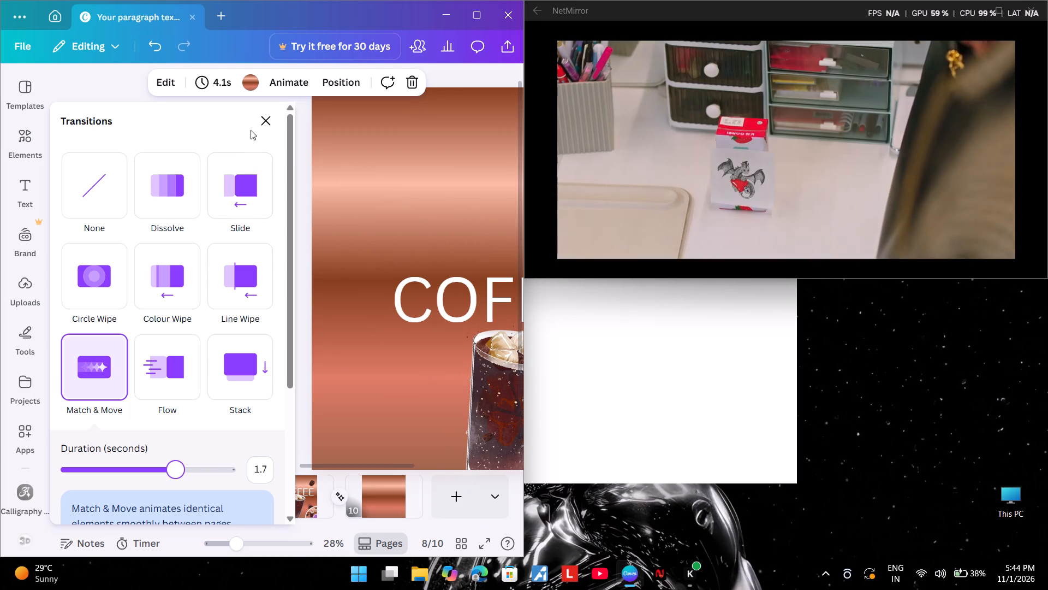
click(256, 123)
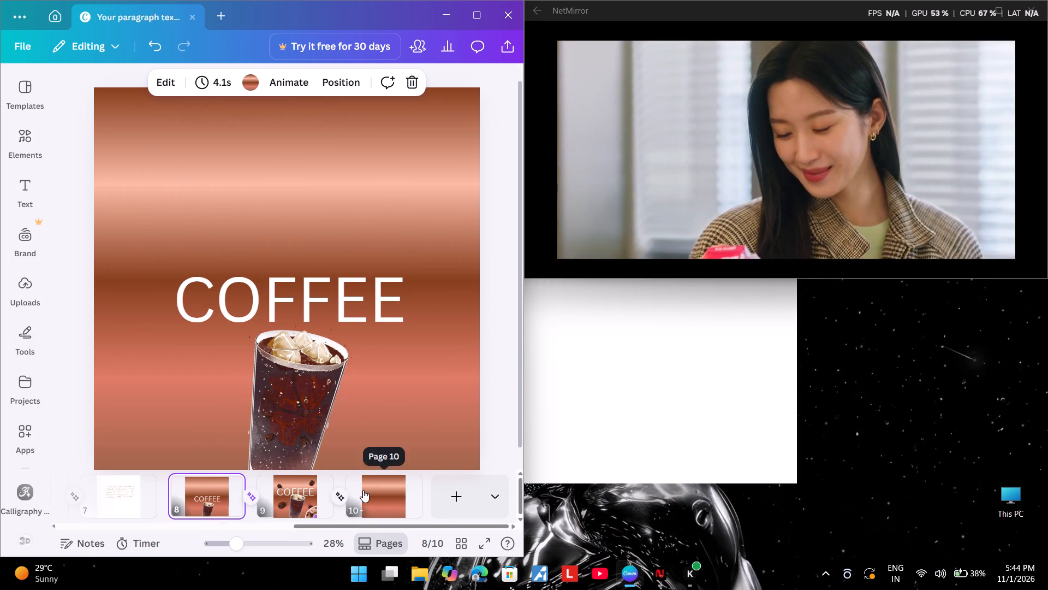
Delete the empty copper-gradient page 10.
click(365, 489)
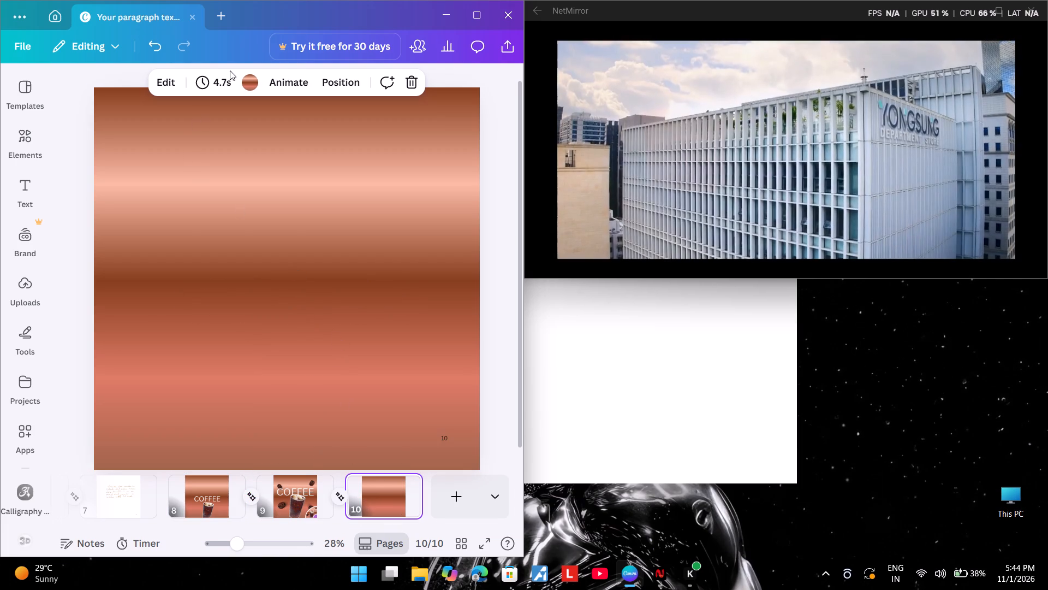
click(411, 76)
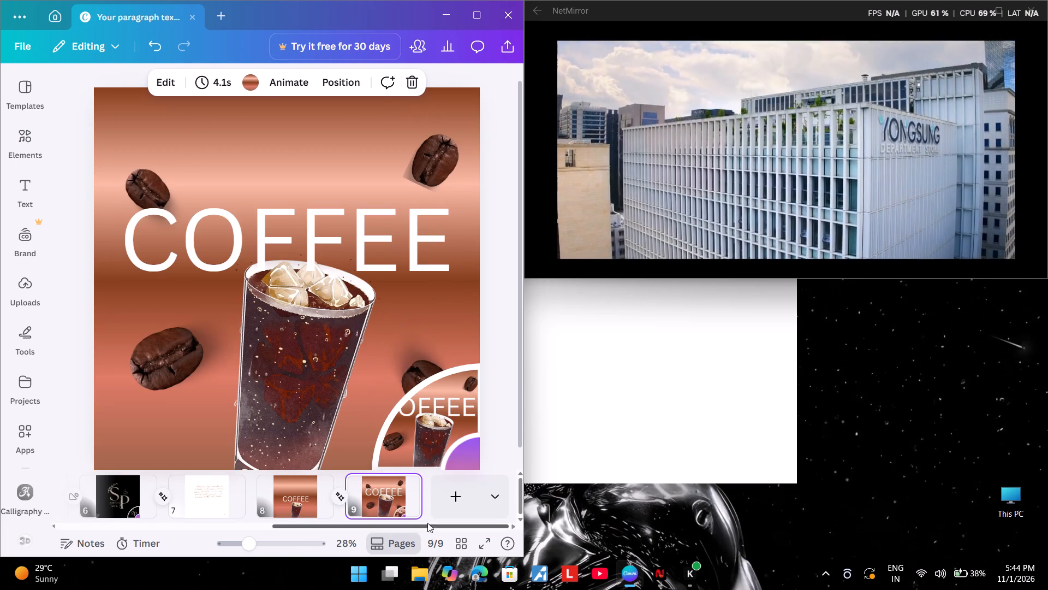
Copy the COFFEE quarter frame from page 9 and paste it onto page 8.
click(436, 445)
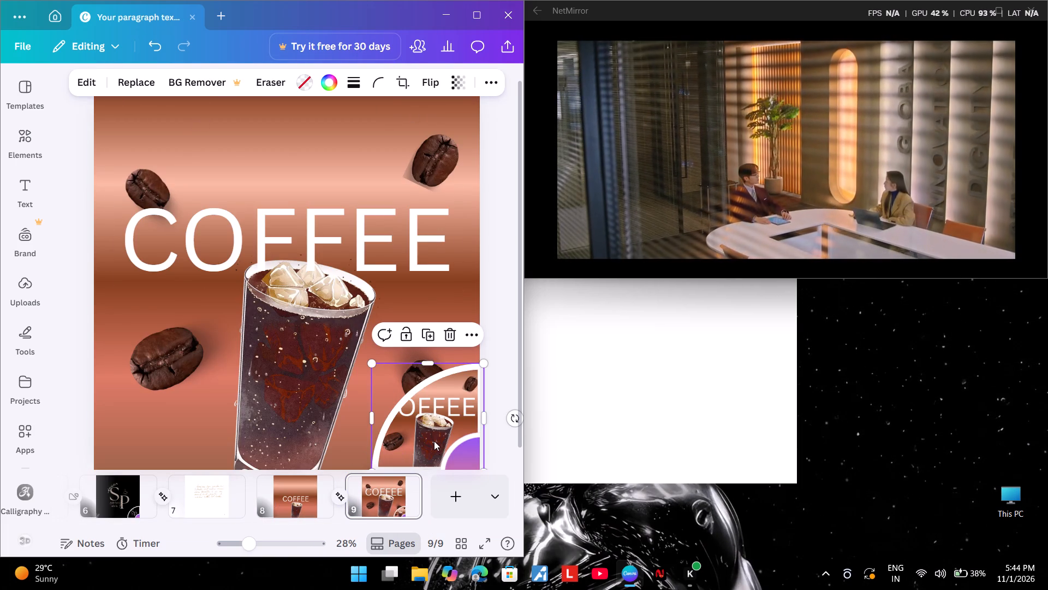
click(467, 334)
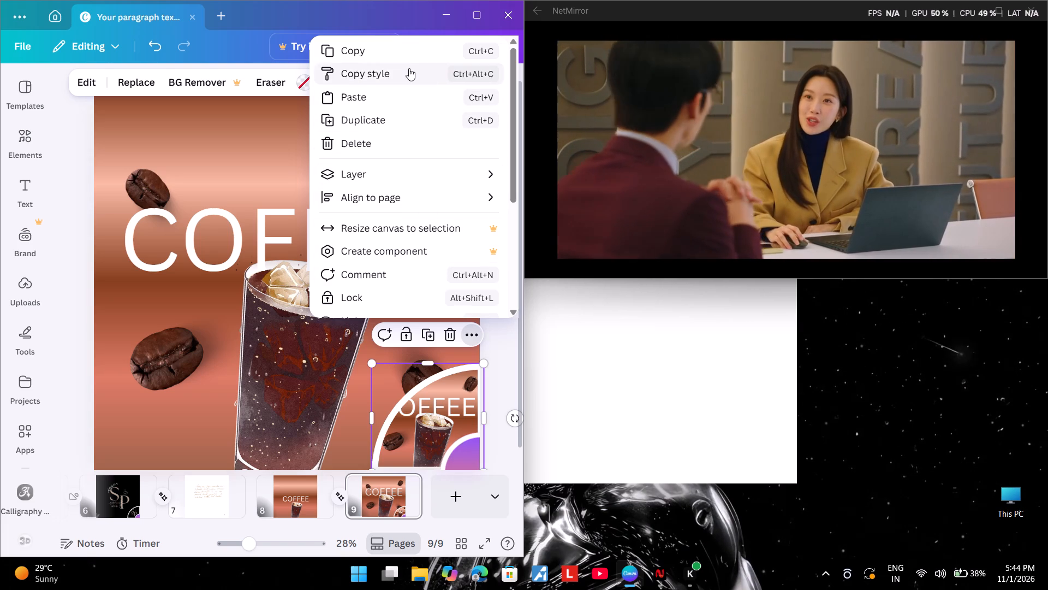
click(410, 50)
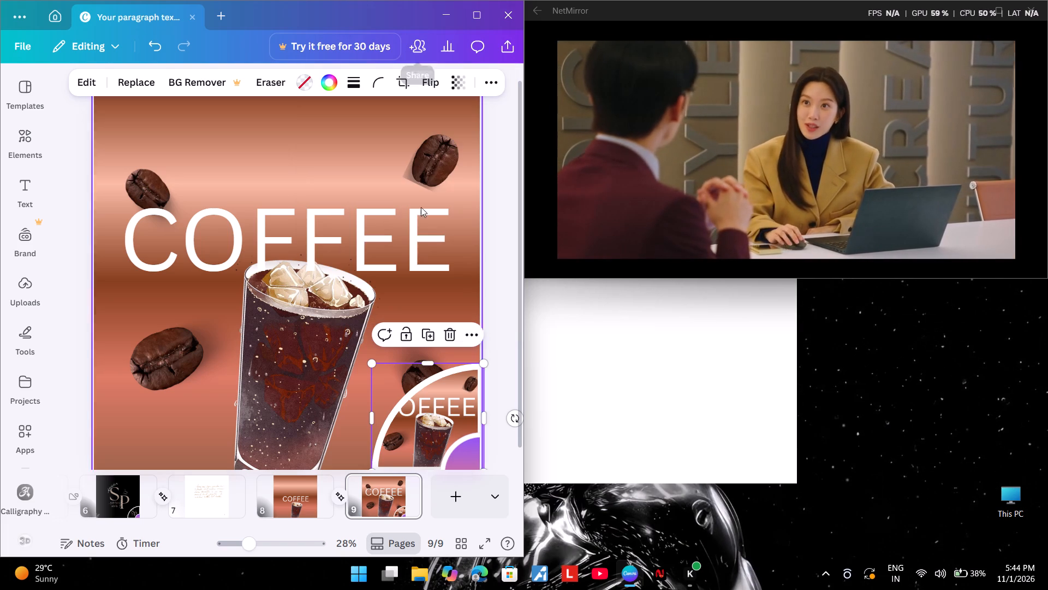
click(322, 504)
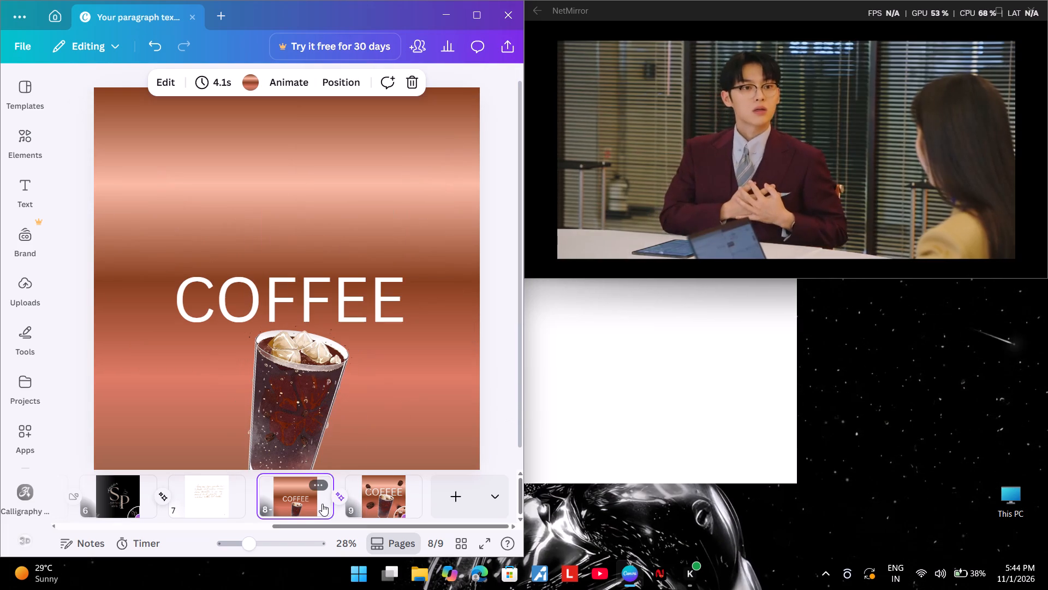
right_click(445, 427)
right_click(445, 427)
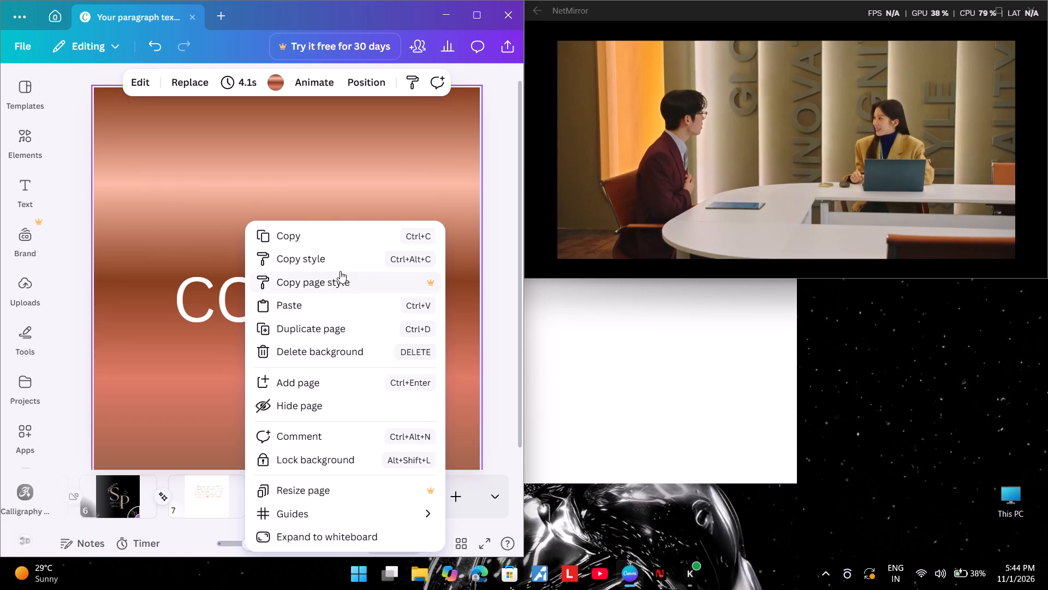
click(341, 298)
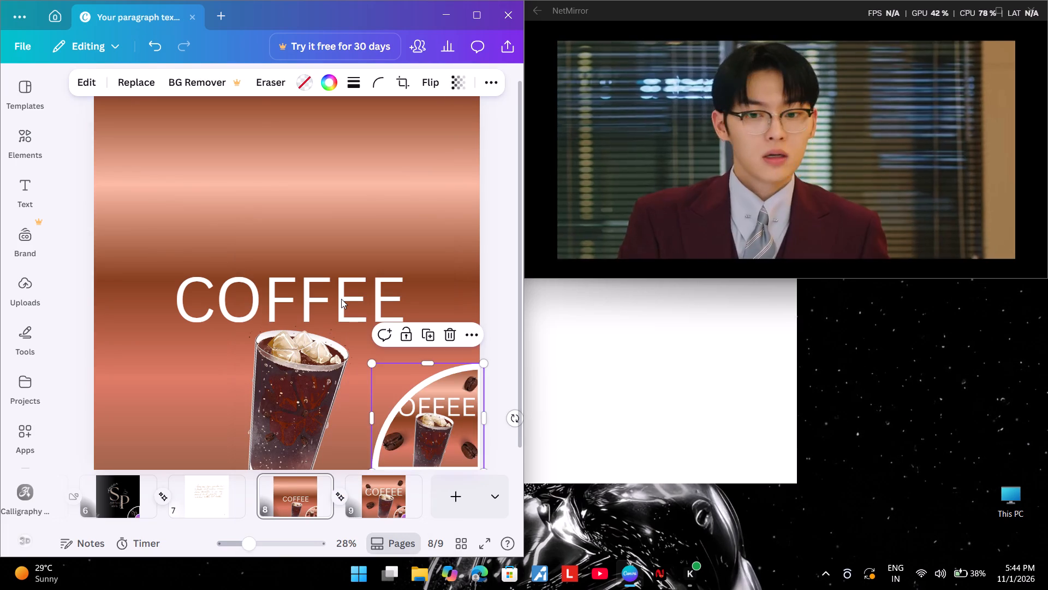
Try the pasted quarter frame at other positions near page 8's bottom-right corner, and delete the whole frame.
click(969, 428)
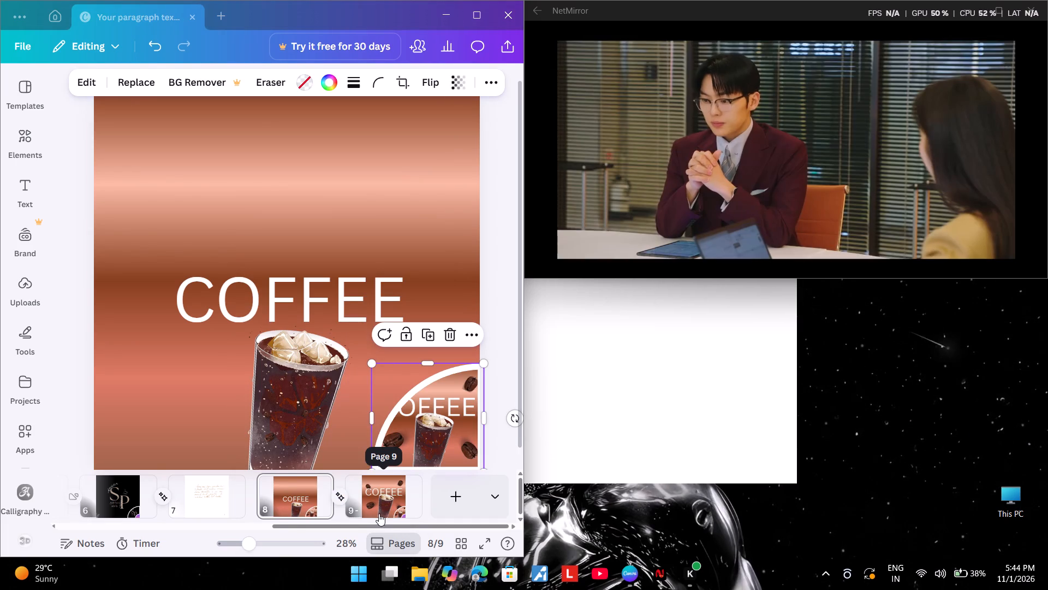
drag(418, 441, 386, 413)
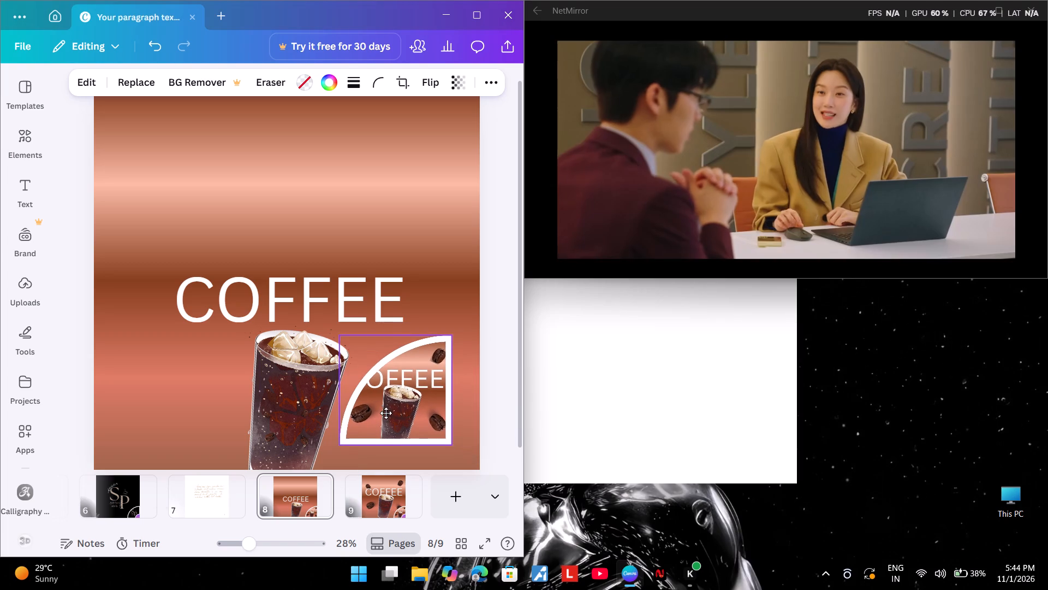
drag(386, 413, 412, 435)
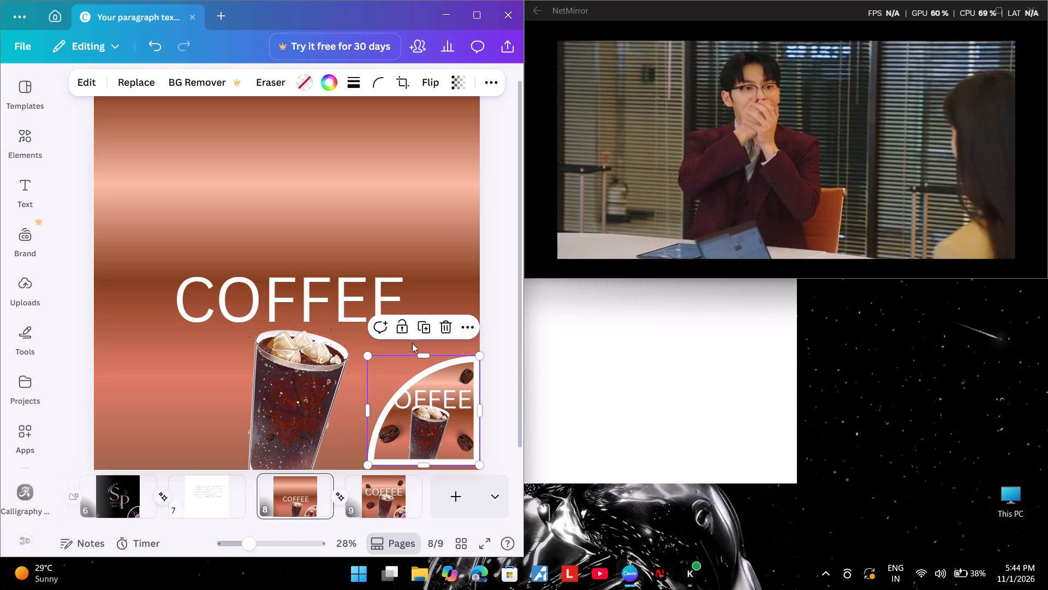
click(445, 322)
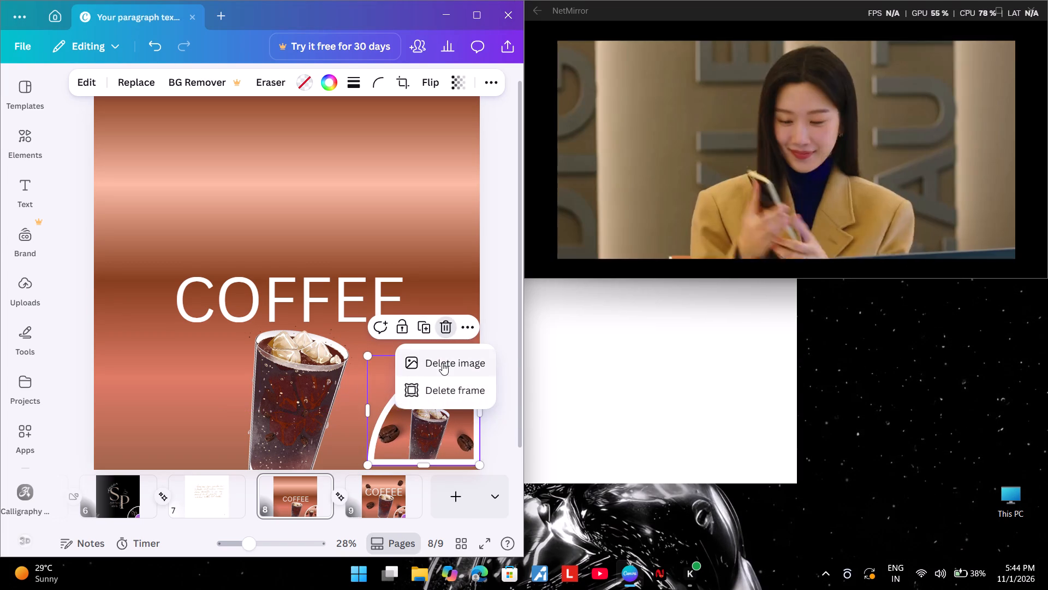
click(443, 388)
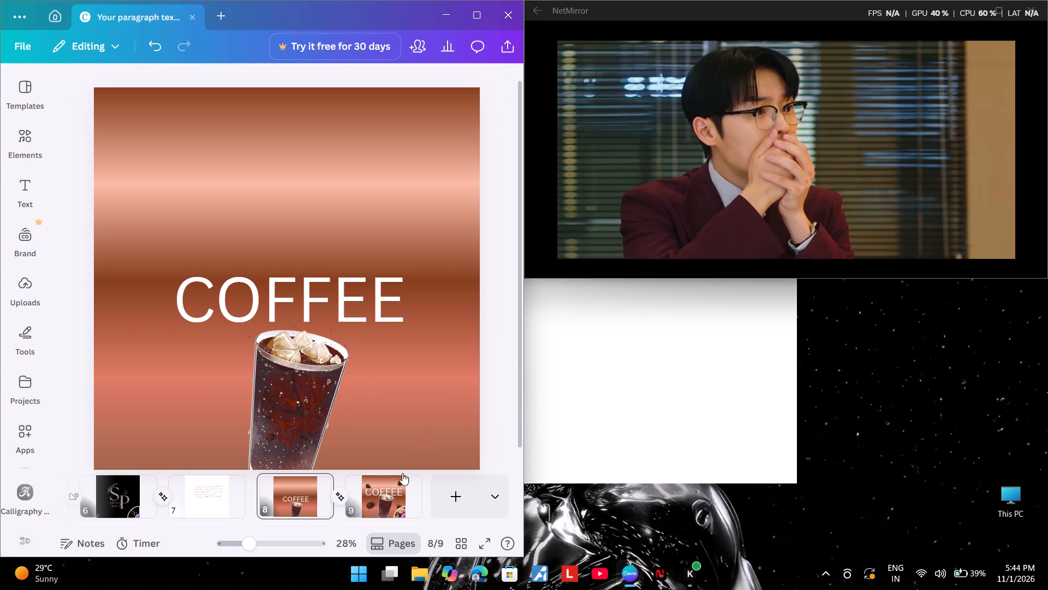
Return to page 9 and select the purple circle at the centre of the corner collage.
click(394, 492)
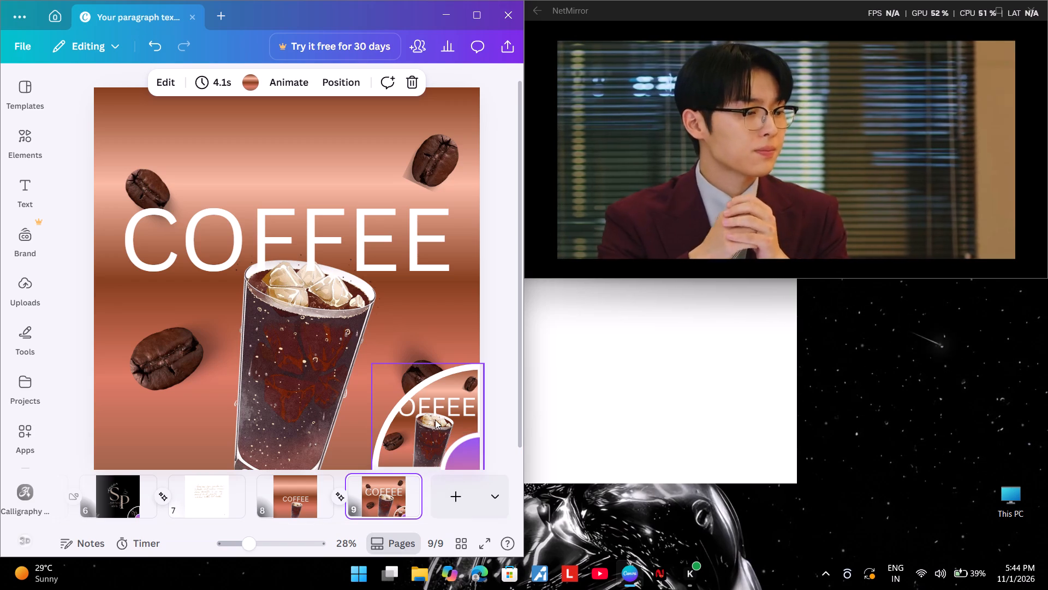
click(460, 450)
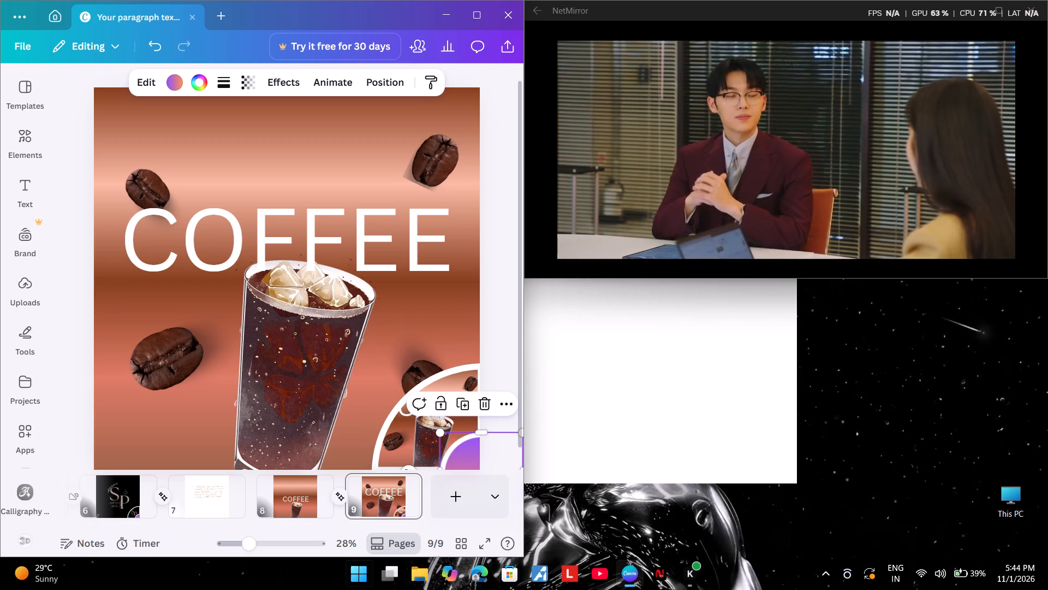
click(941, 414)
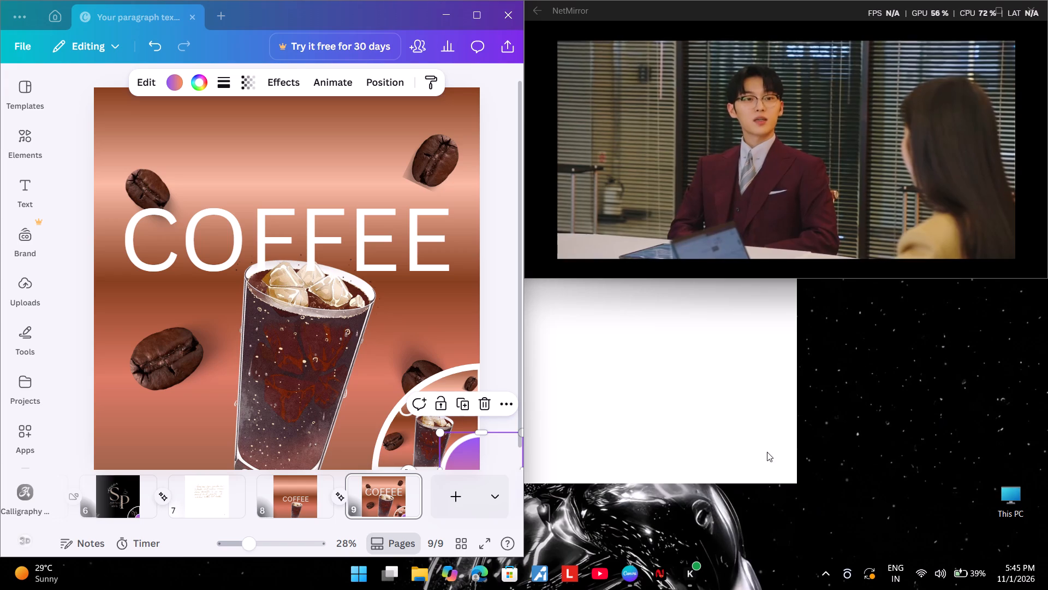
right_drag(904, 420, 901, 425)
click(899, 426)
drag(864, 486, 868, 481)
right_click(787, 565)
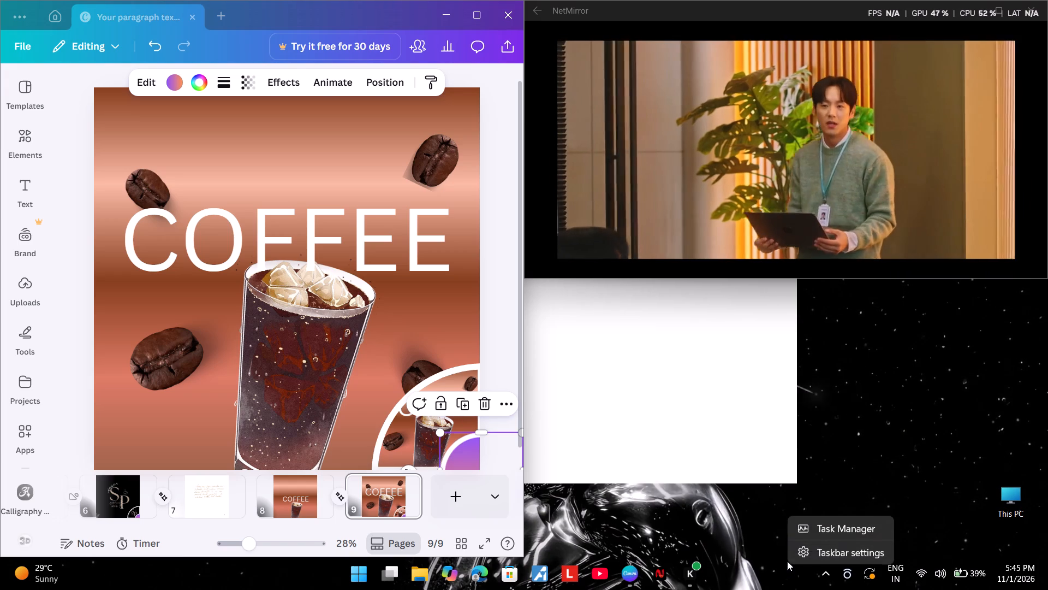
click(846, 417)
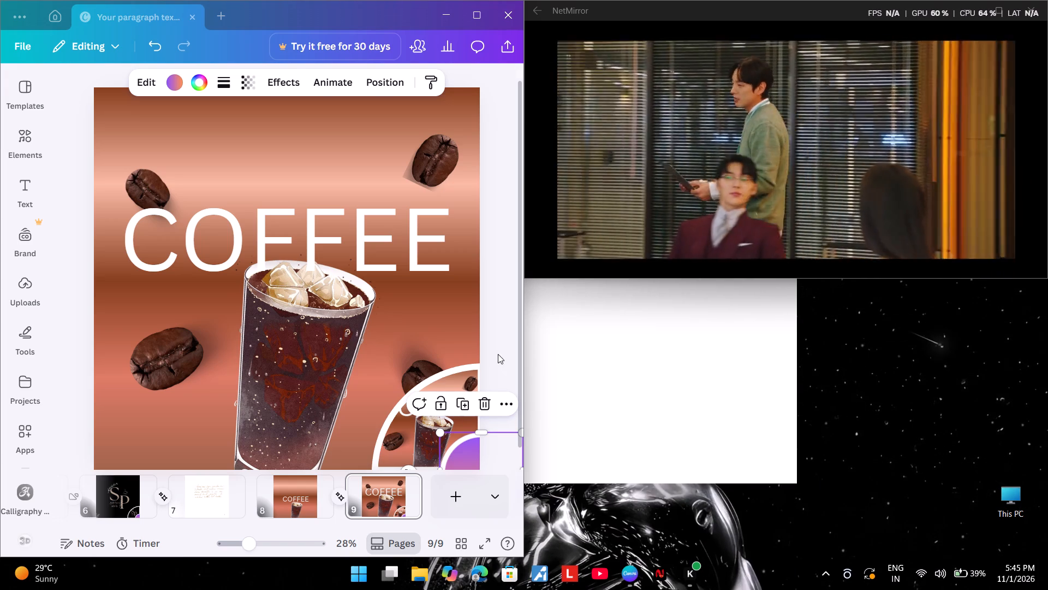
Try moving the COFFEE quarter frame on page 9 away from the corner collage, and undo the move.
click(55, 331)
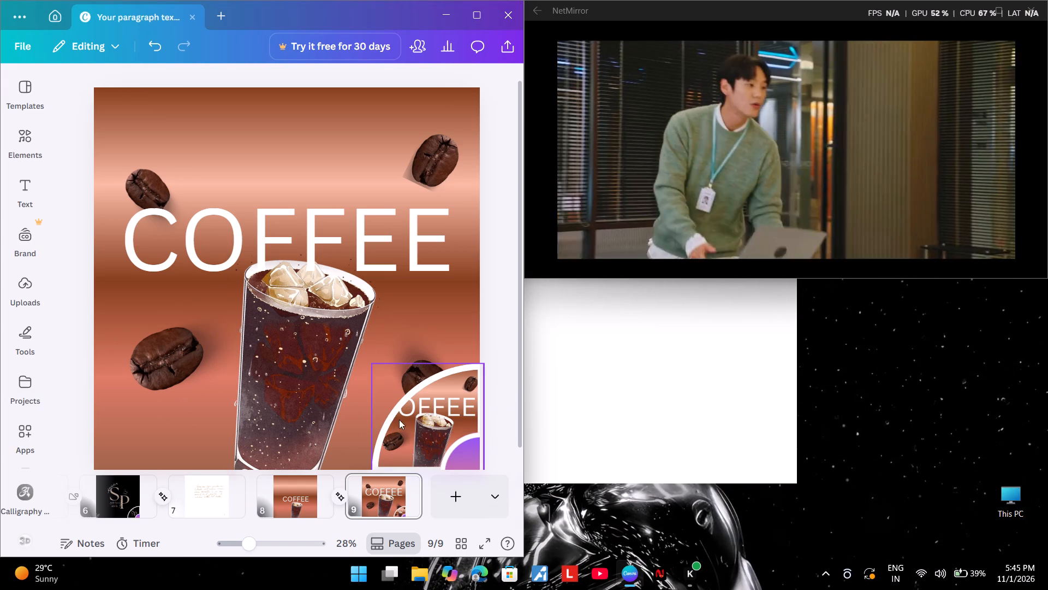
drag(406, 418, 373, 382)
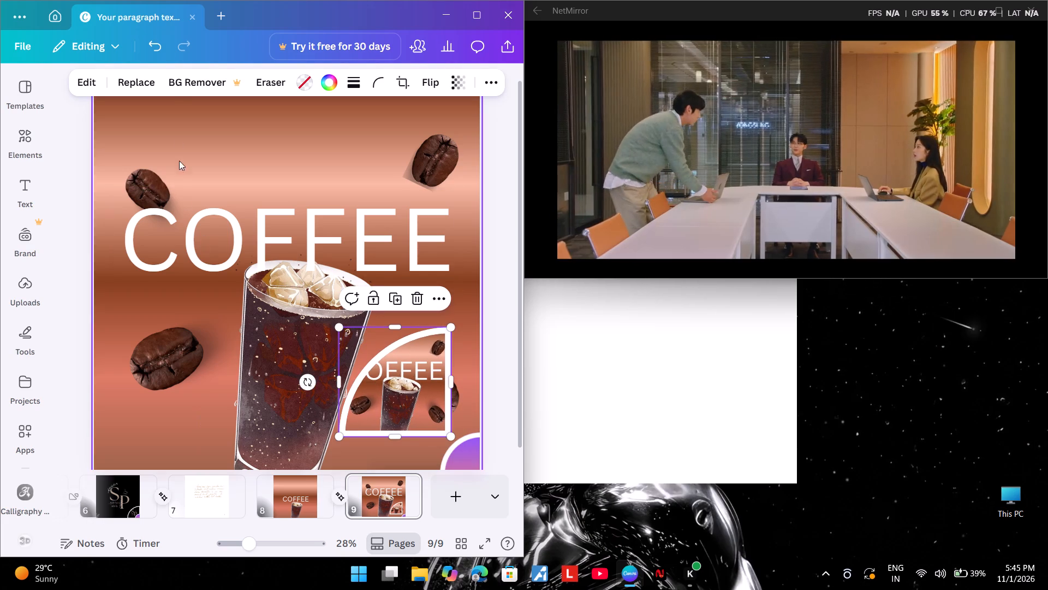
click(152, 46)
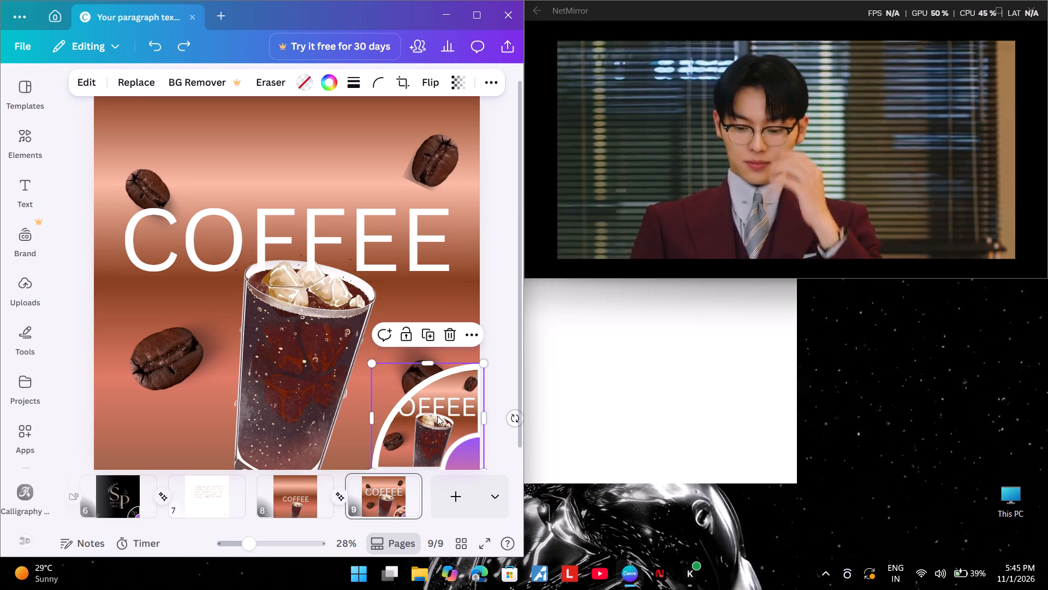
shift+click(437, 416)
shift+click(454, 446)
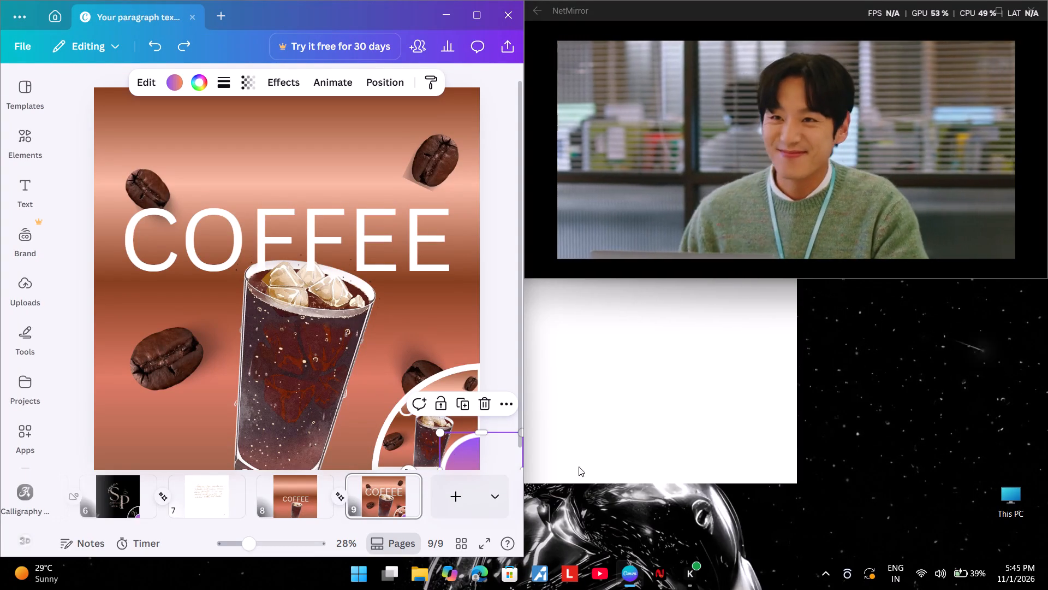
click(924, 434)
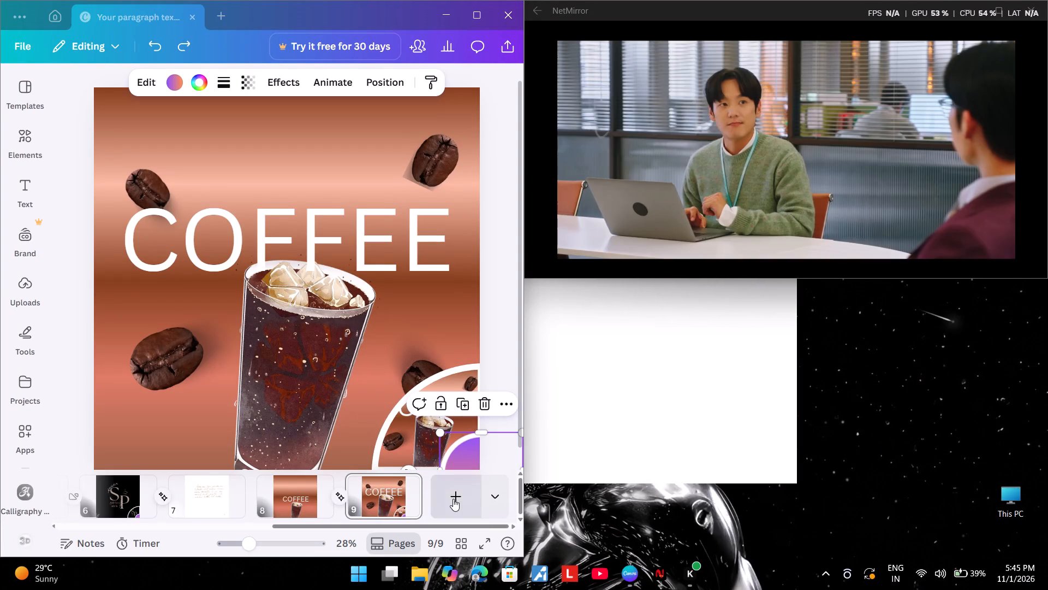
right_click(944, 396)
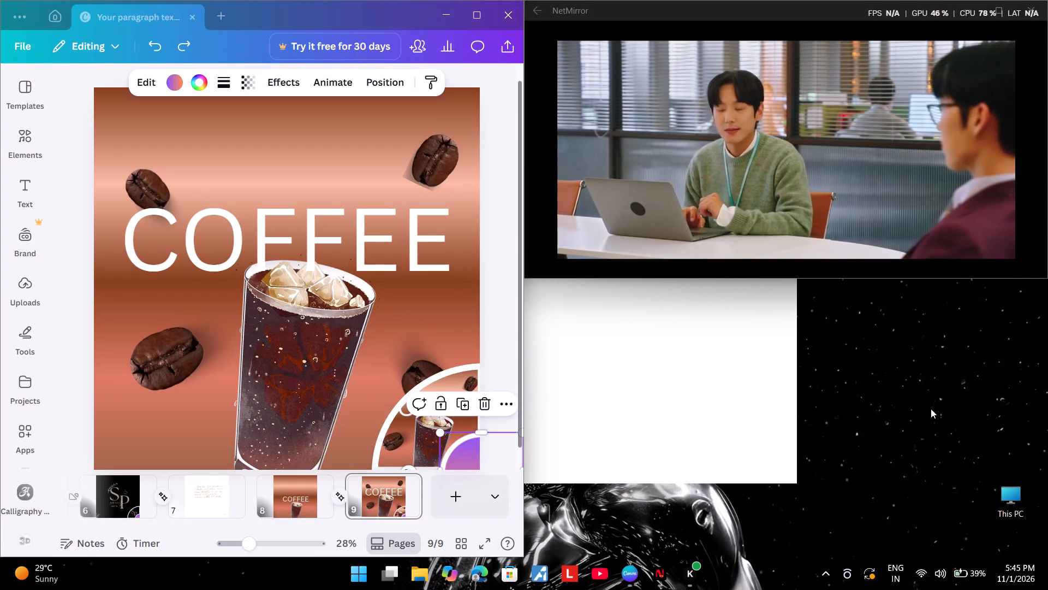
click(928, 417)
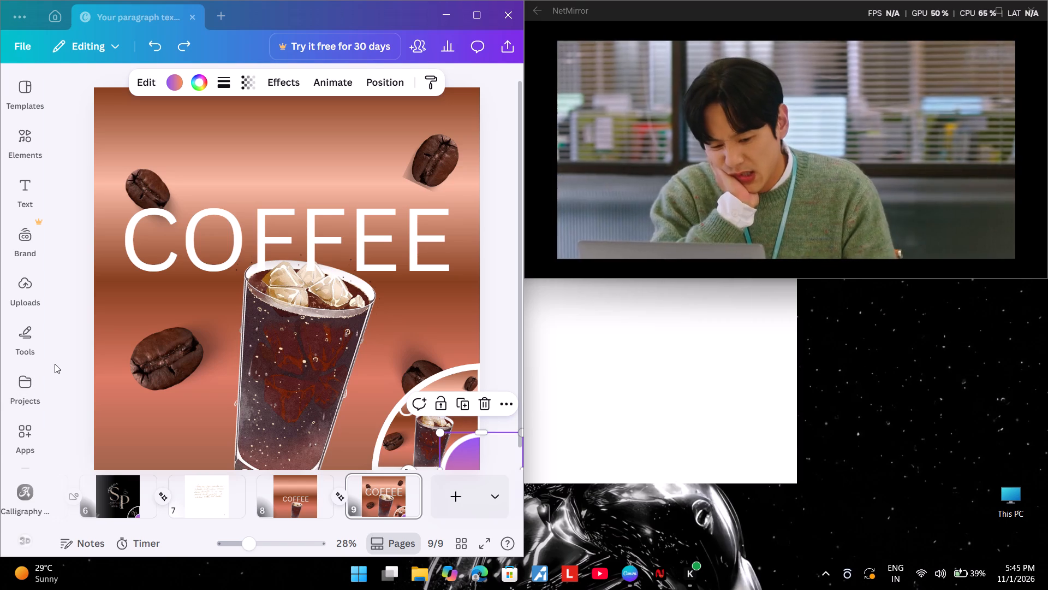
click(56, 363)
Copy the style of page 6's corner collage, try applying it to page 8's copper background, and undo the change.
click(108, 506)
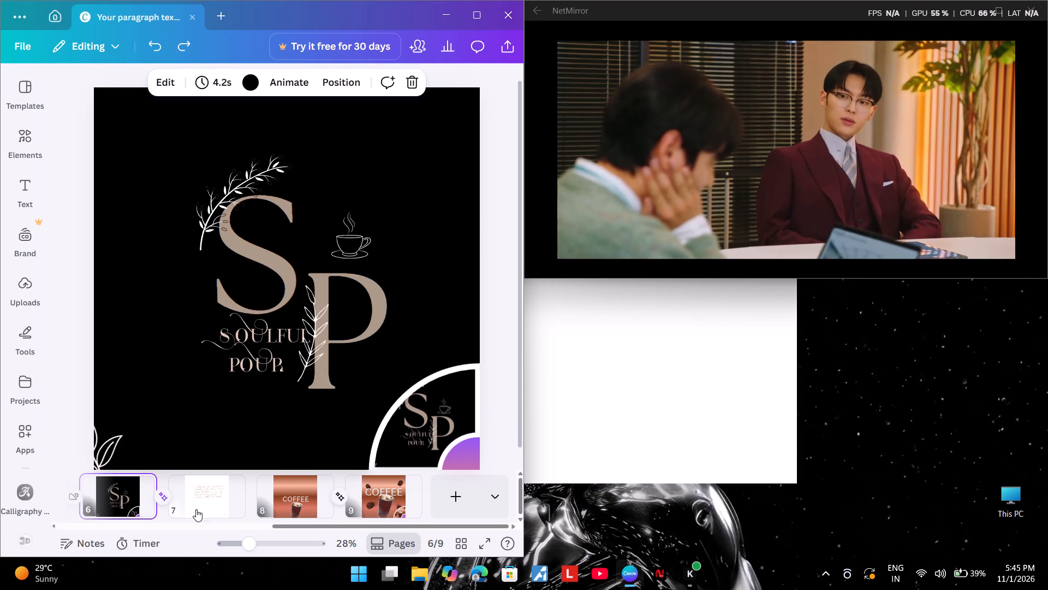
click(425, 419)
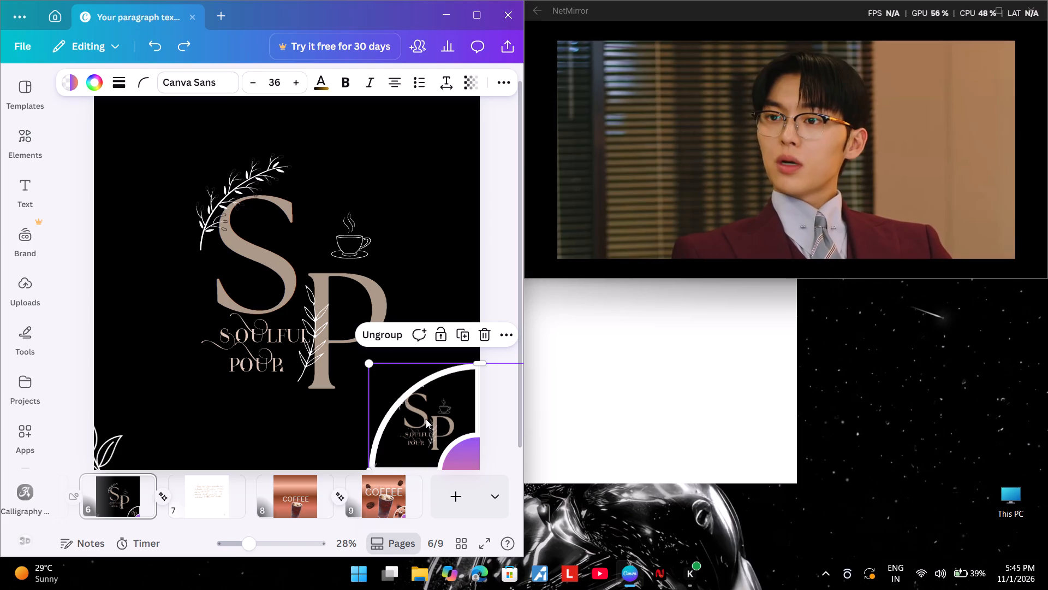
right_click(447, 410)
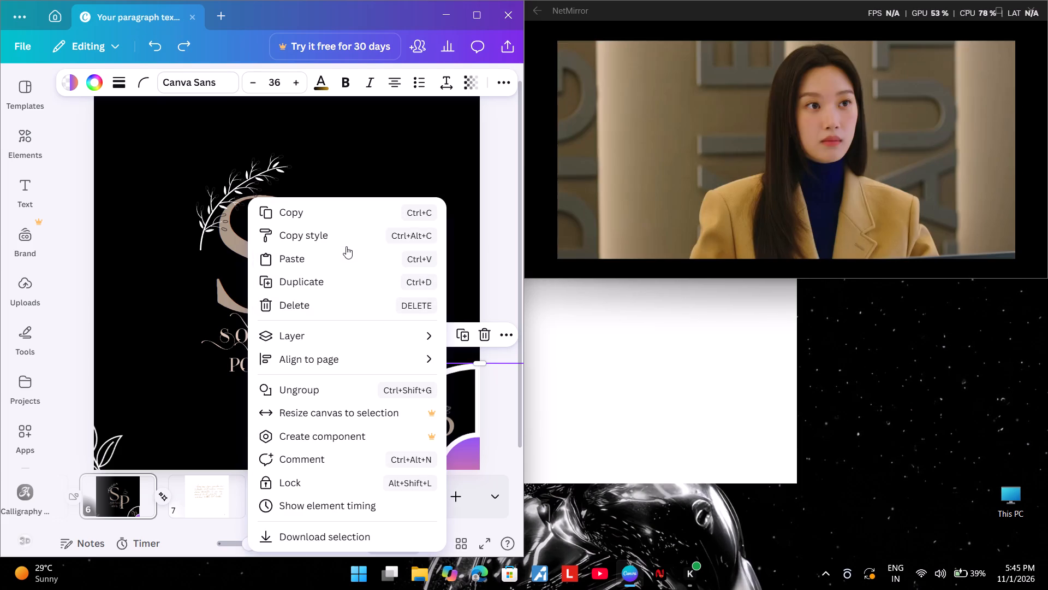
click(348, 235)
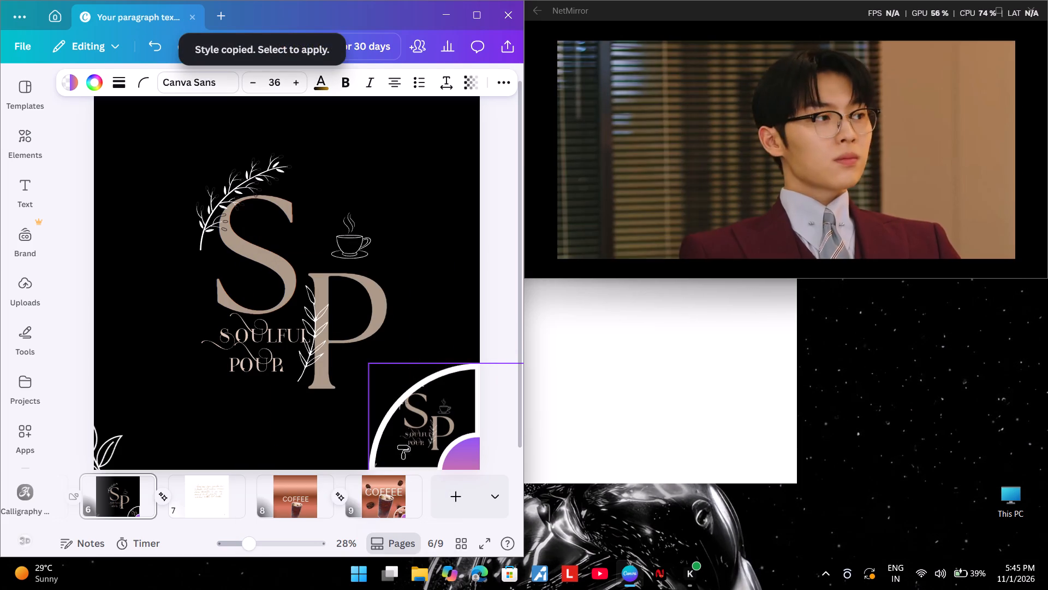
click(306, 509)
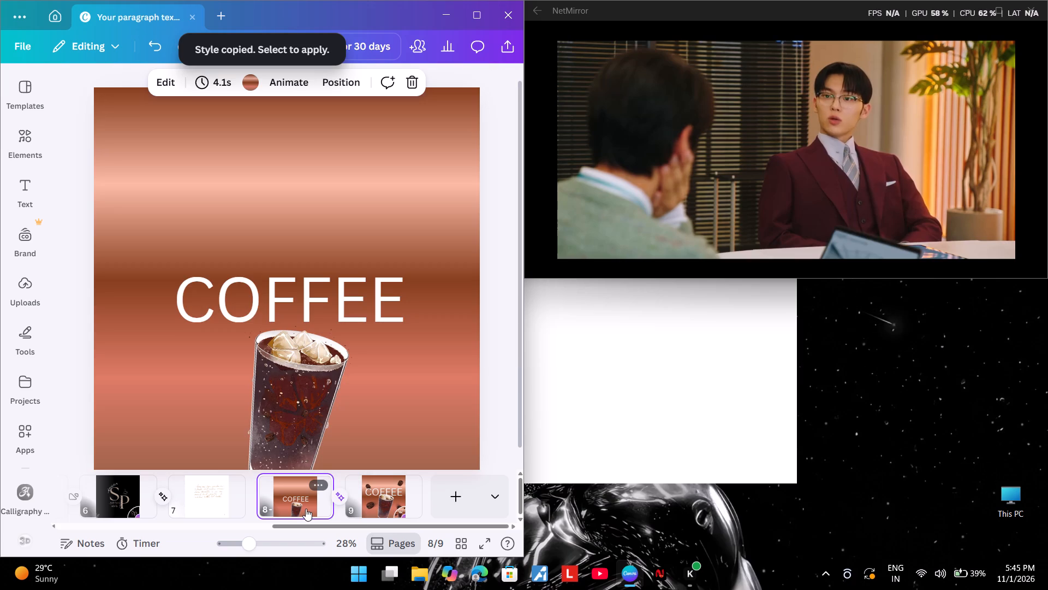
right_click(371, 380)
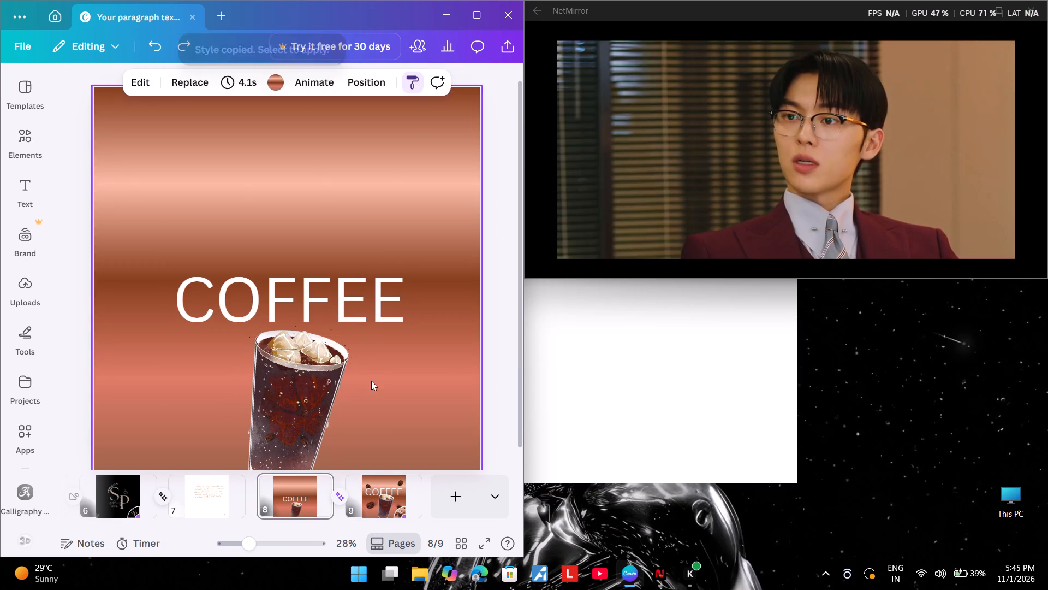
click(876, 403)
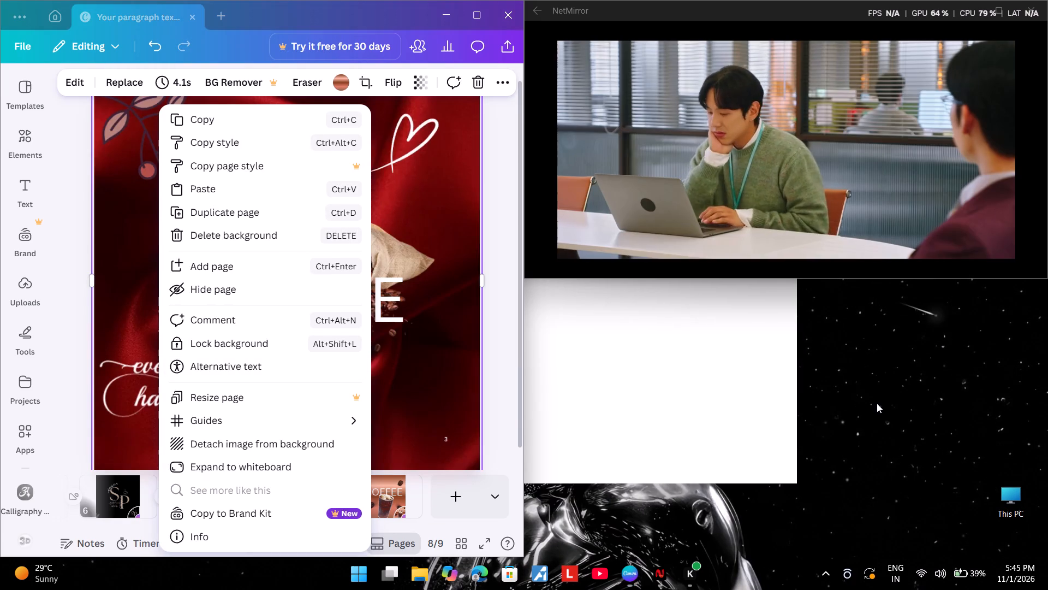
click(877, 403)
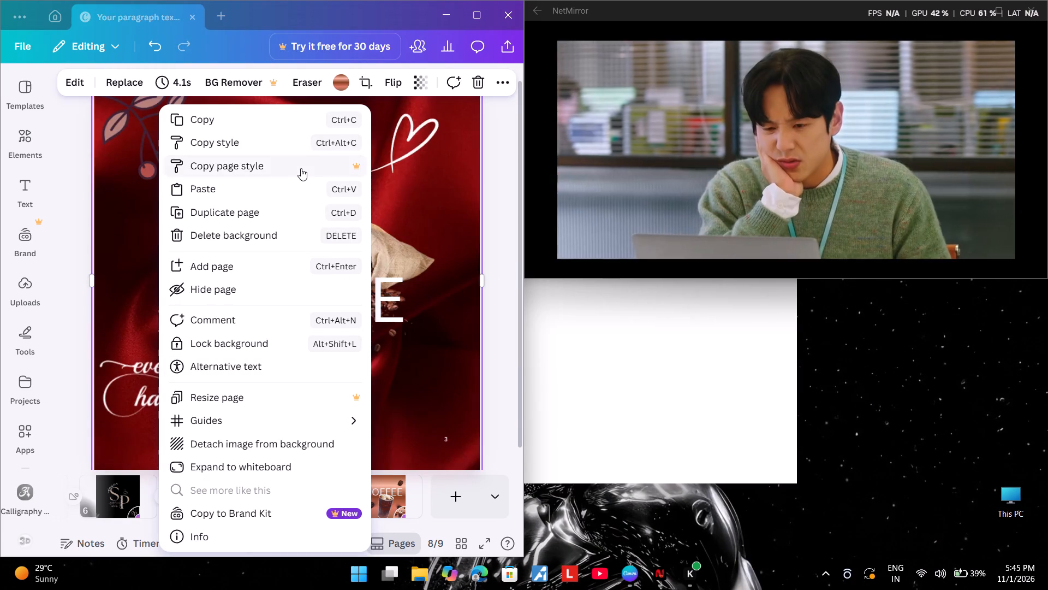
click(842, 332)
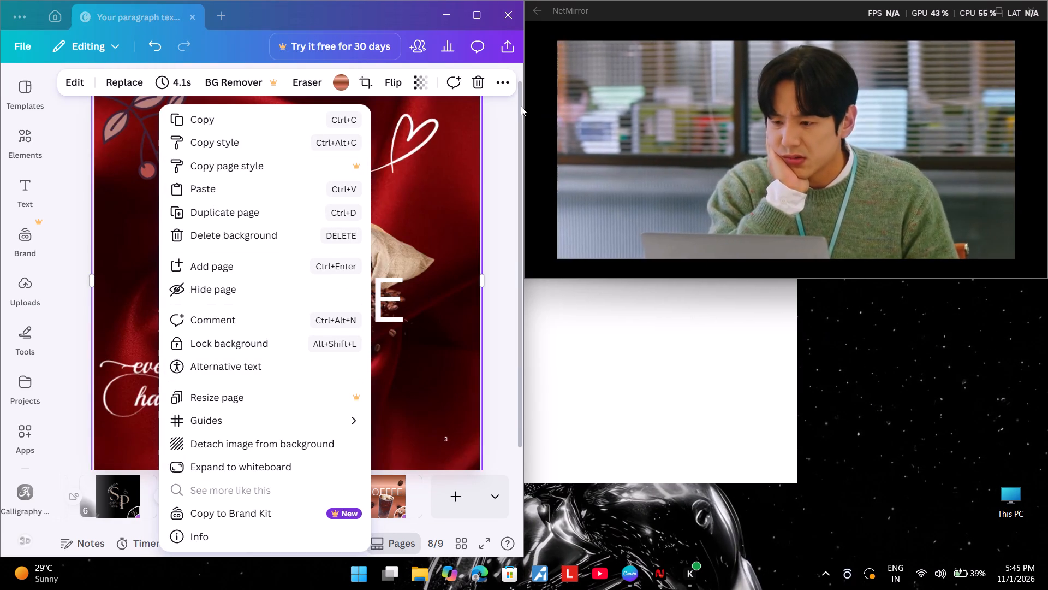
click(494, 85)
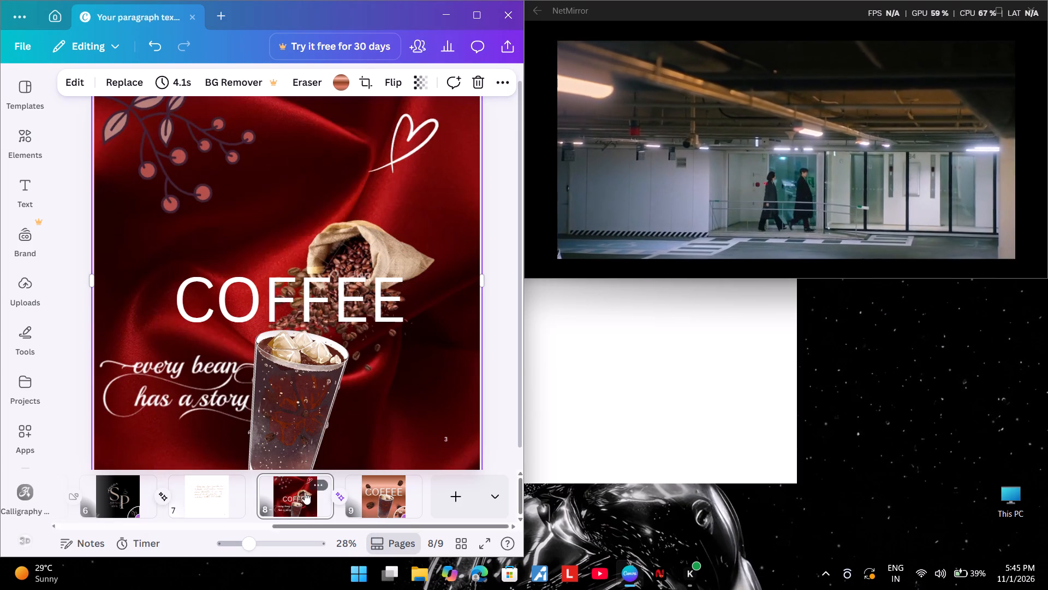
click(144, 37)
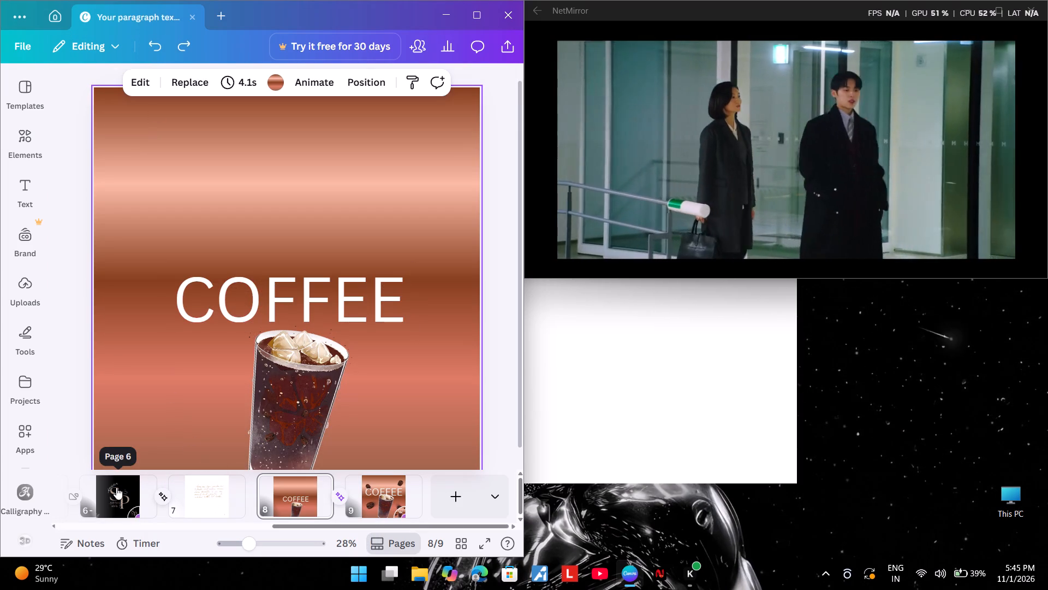
Copy the grouped circular corner collage from page 6 and paste it onto page 8.
click(116, 488)
click(468, 427)
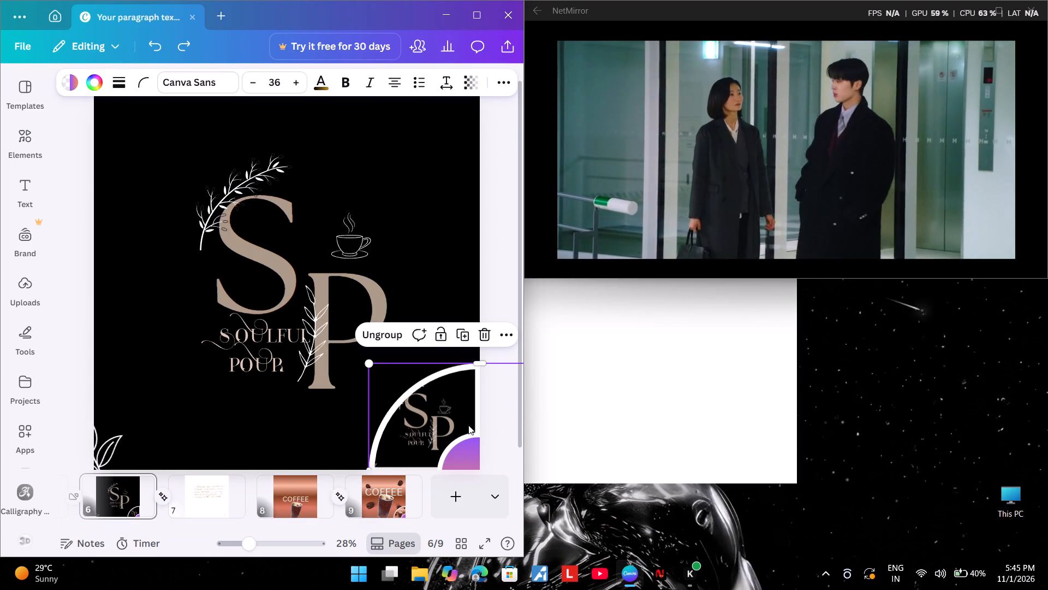
click(505, 328)
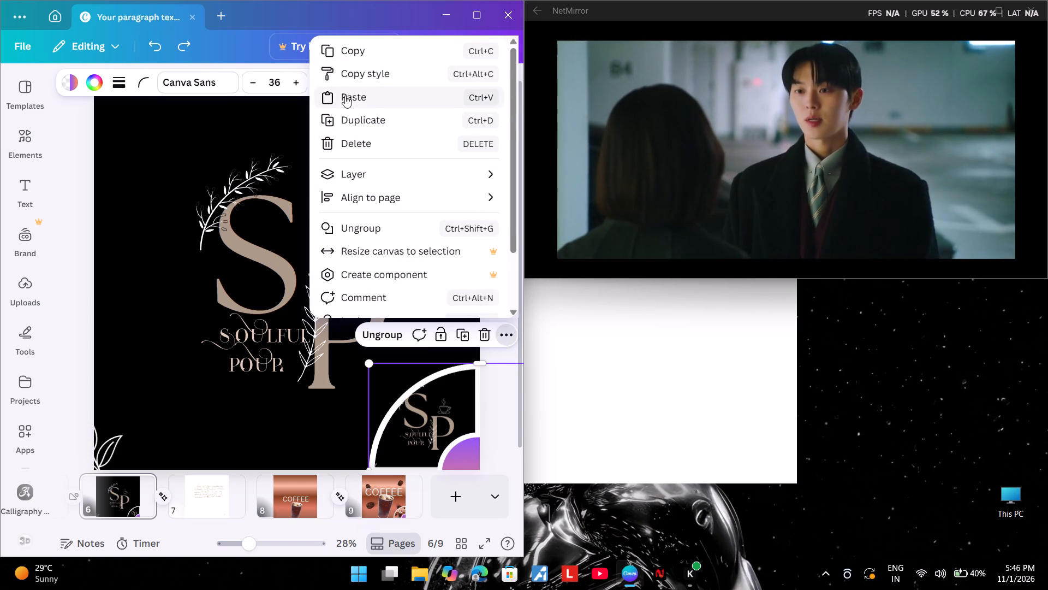
click(350, 48)
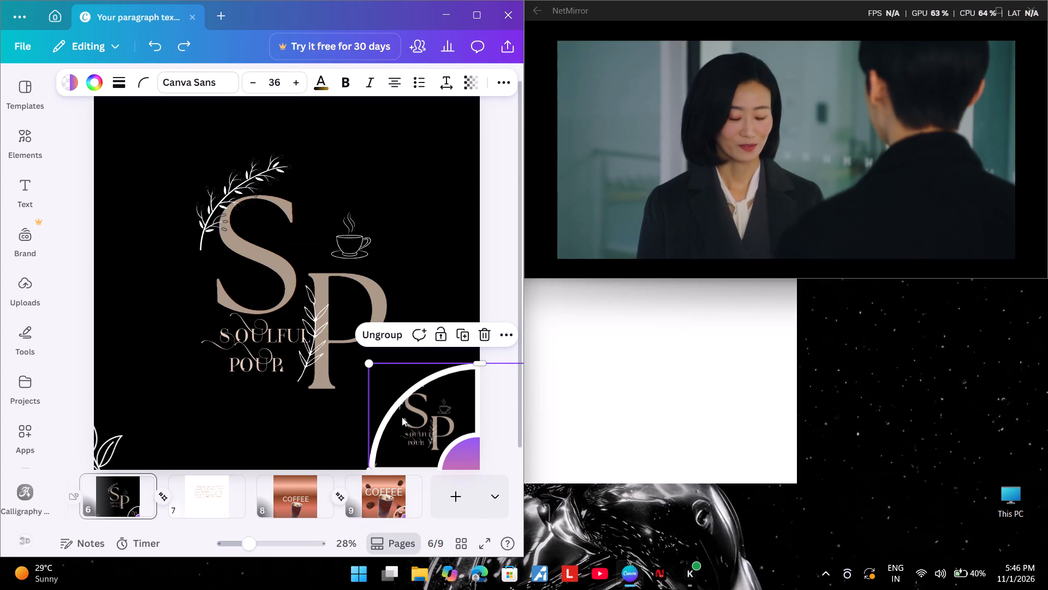
click(309, 515)
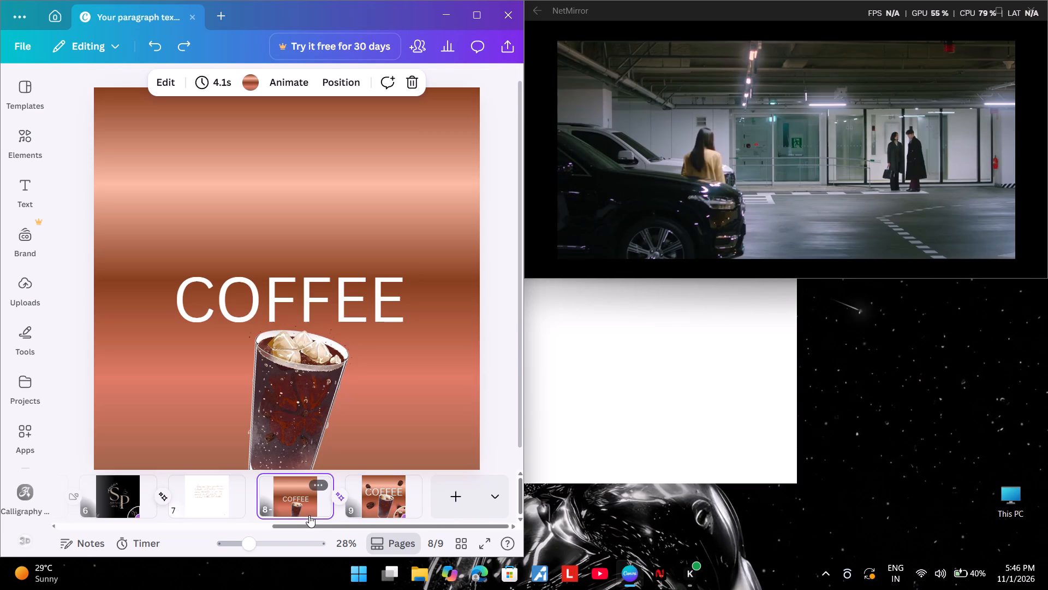
right_click(264, 176)
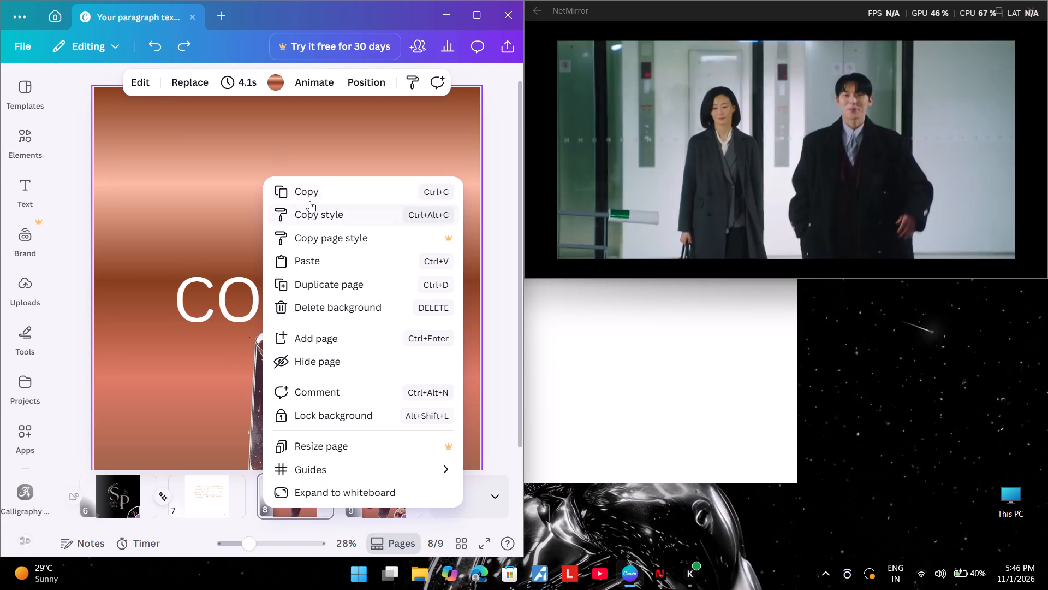
click(316, 258)
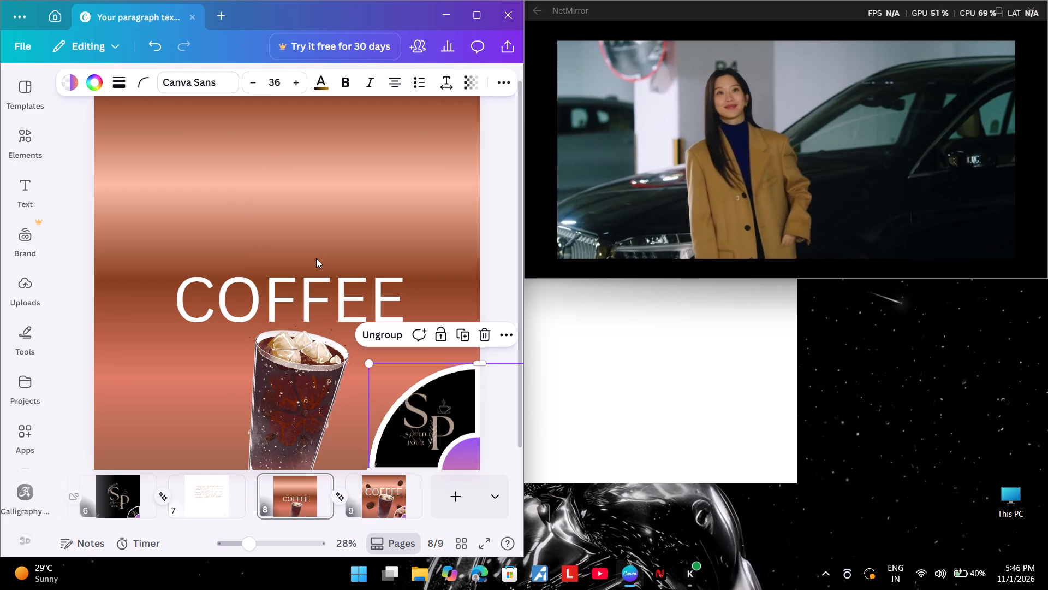
Move the pasted collage fully onto page 8 and rotate it a quarter turn clockwise, bringing the empty frame to the upper left.
drag(455, 402, 390, 323)
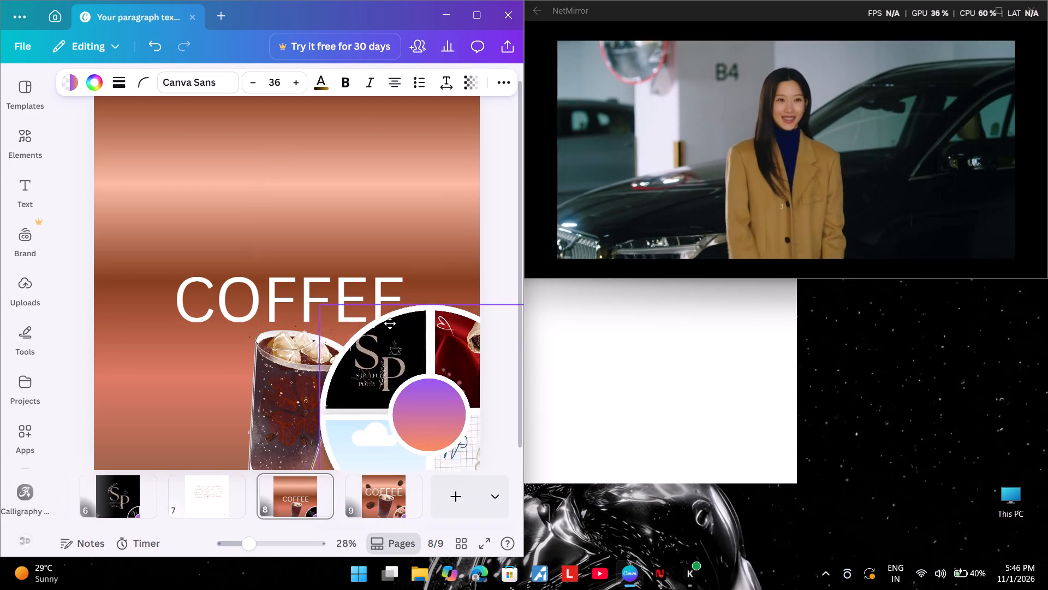
drag(390, 323, 335, 251)
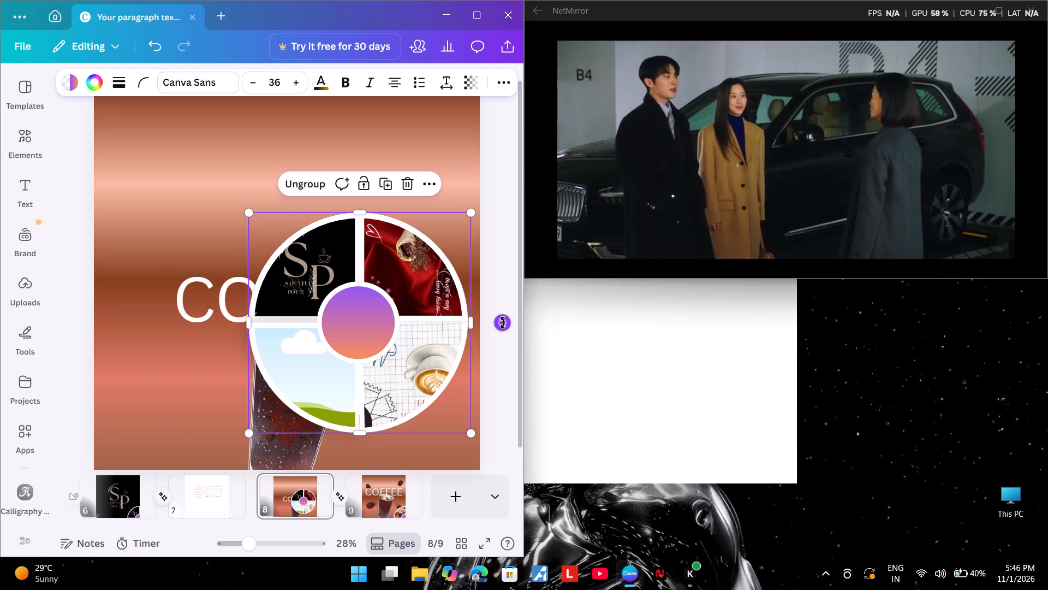
drag(503, 323, 474, 416)
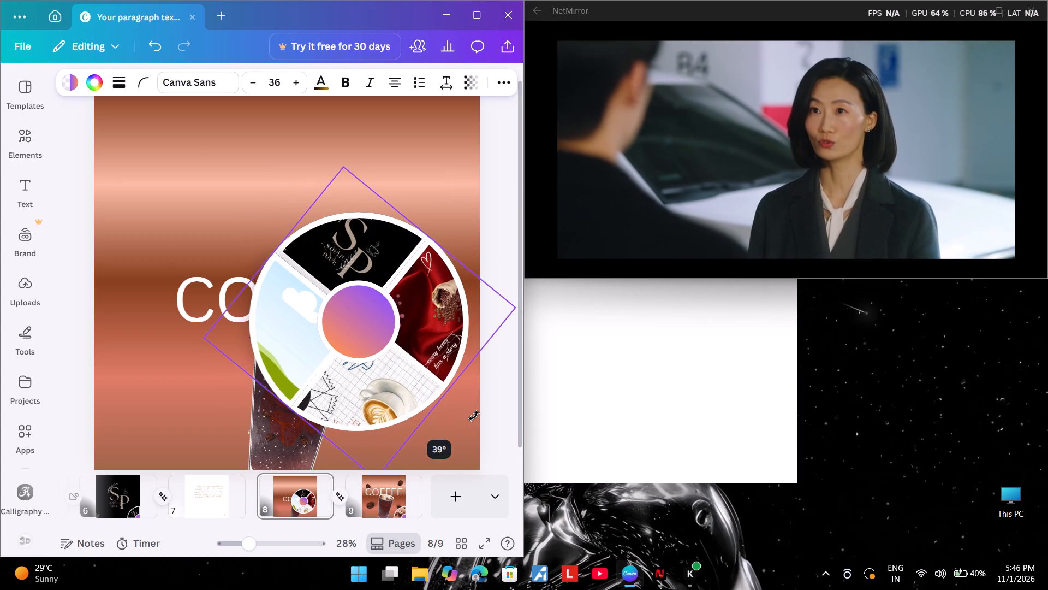
drag(474, 416, 380, 418)
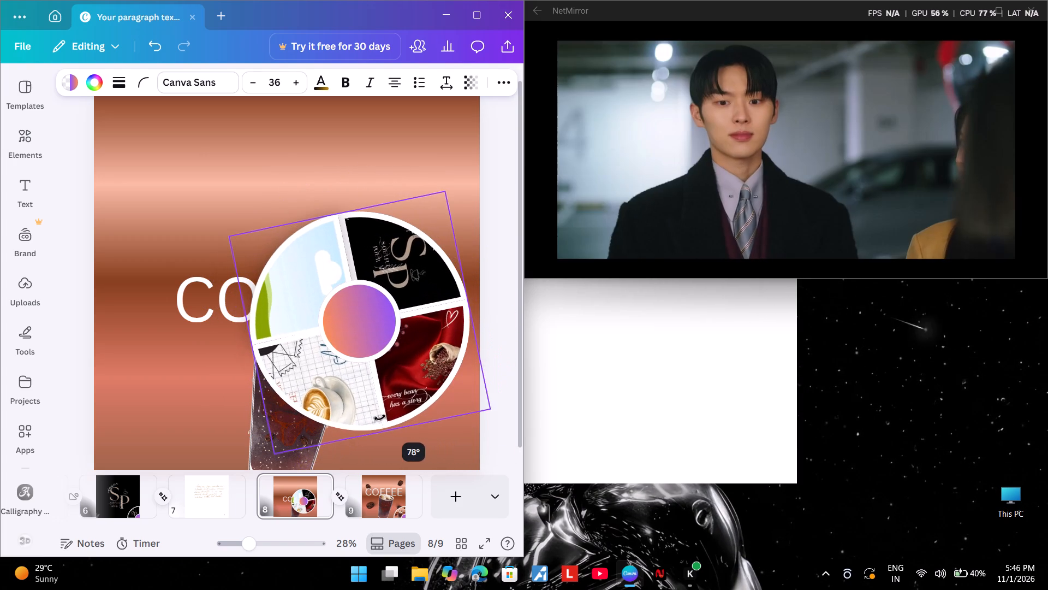
drag(380, 418, 361, 418)
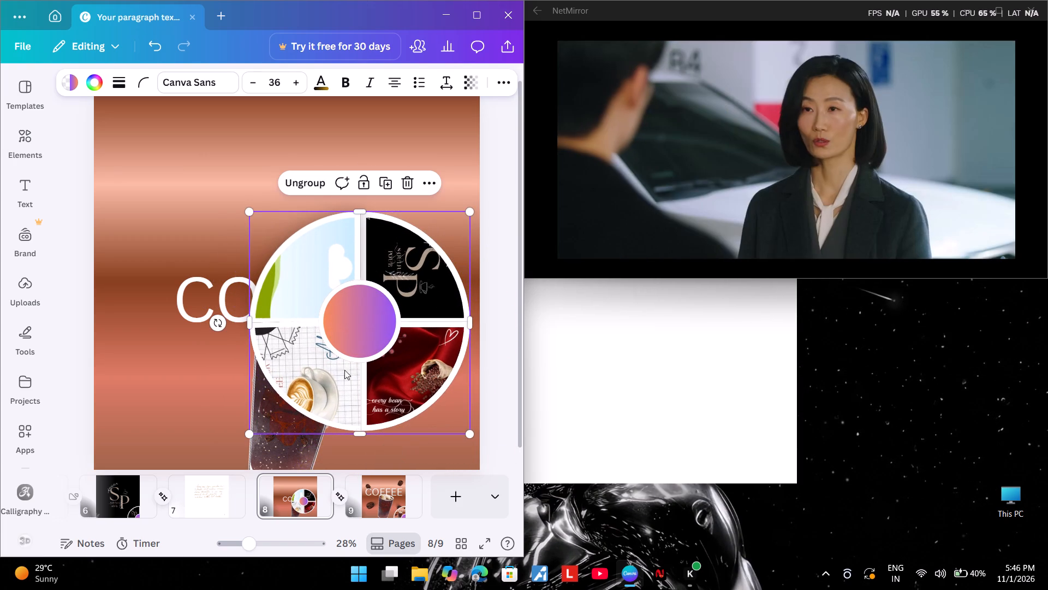
Position the rotated collage over page 8's bottom-right corner with only its empty quarter frame and part of the centre circle on the page.
drag(357, 312, 451, 433)
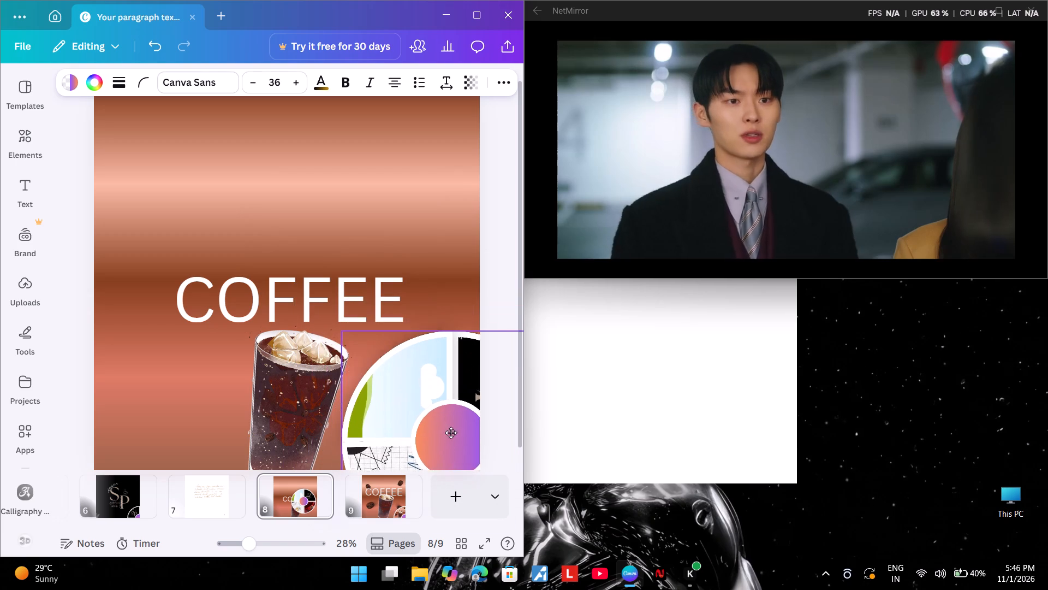
drag(451, 433, 462, 456)
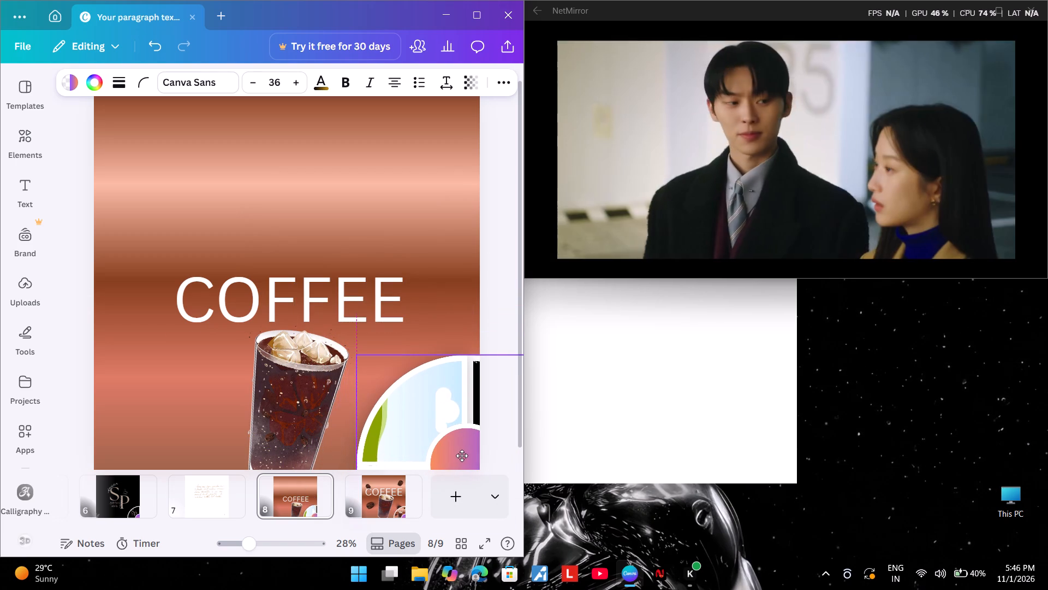
drag(462, 456, 475, 461)
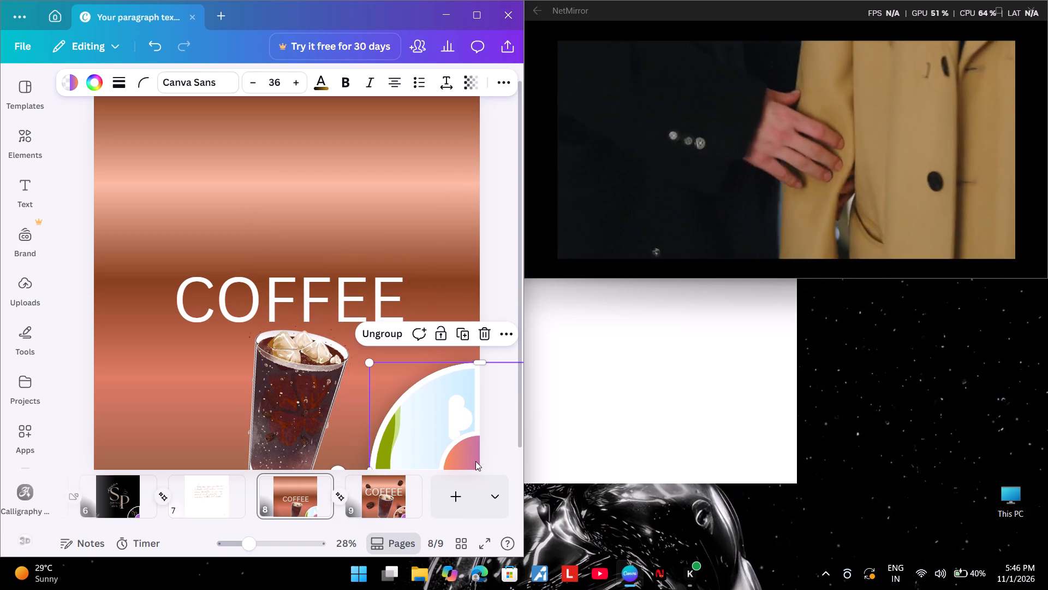
drag(475, 461, 476, 451)
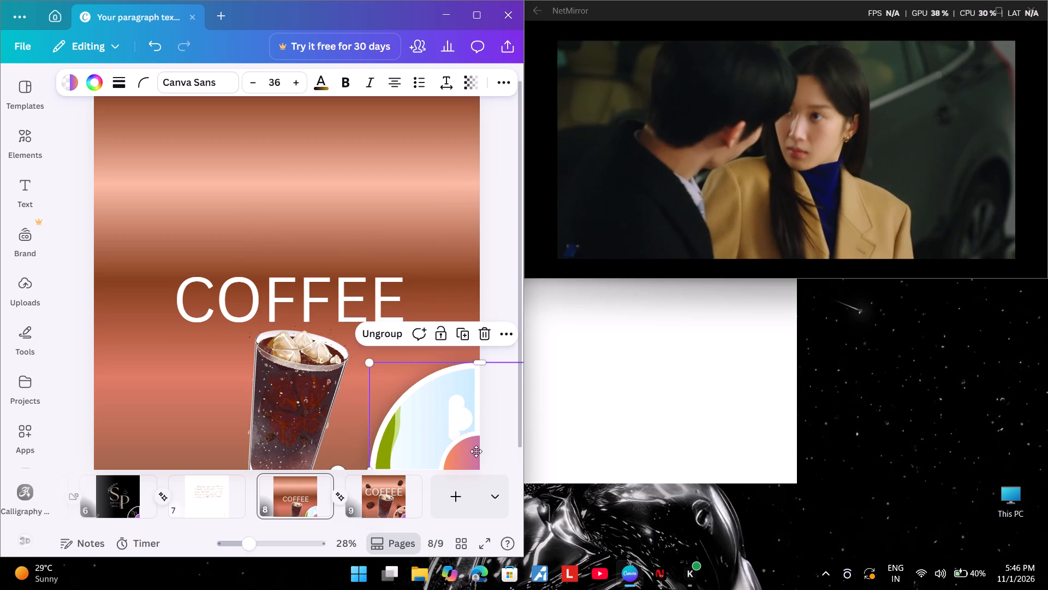
drag(476, 451, 481, 455)
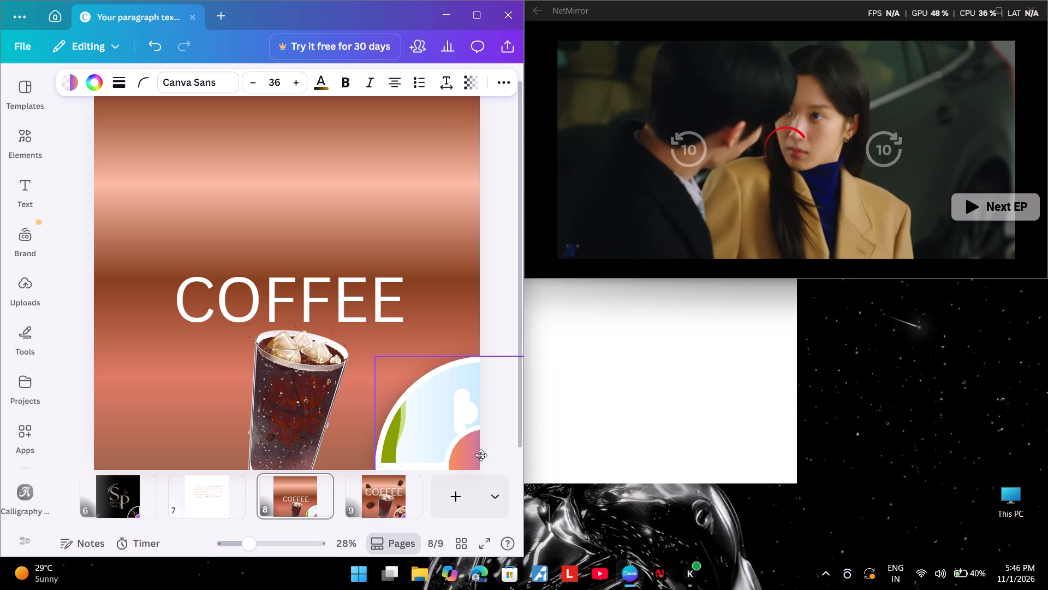
drag(481, 455, 478, 453)
drag(478, 453, 478, 457)
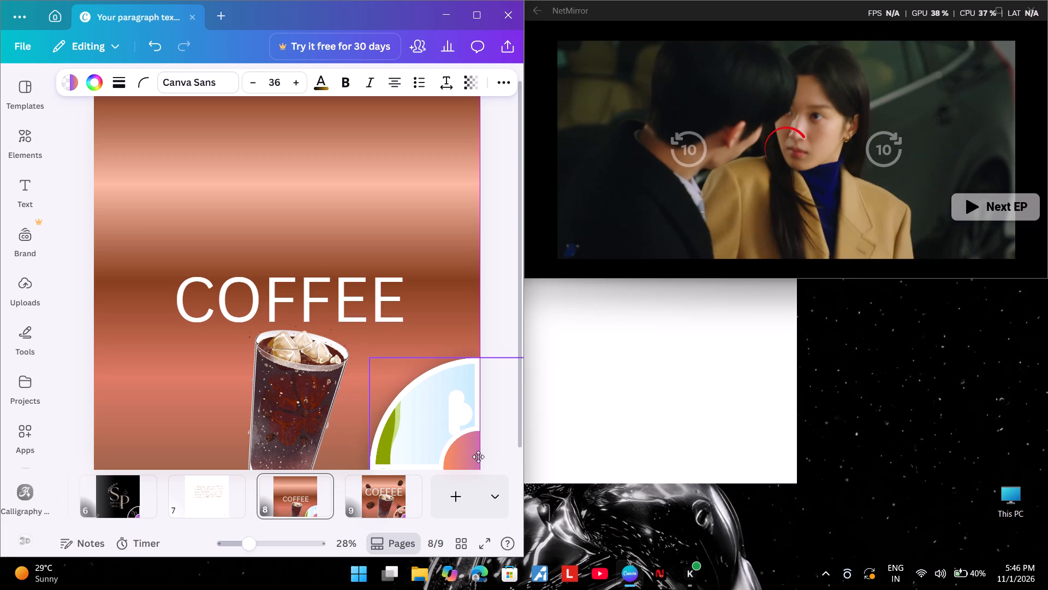
drag(478, 457, 474, 458)
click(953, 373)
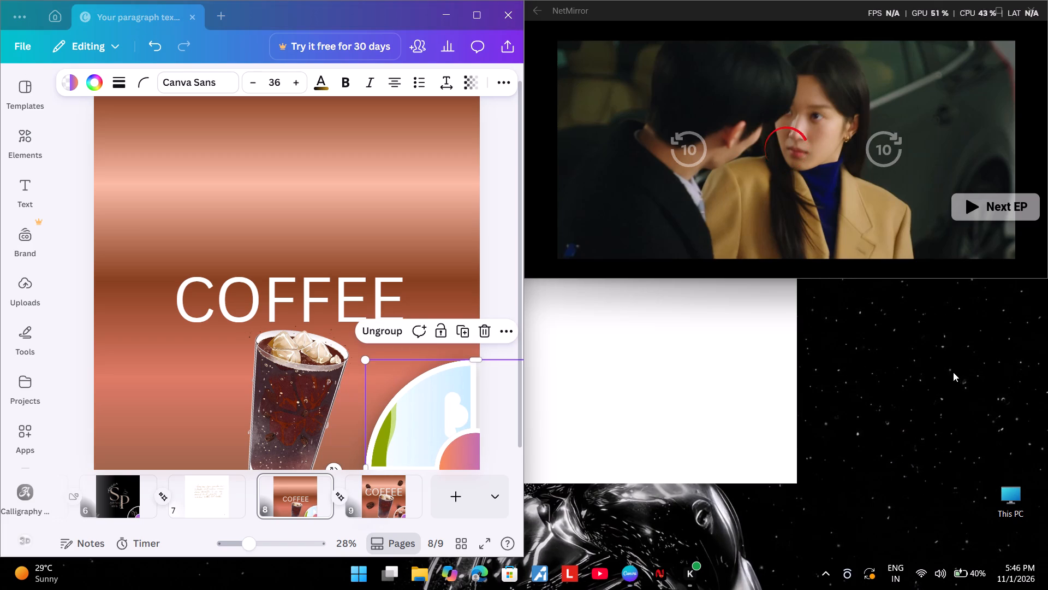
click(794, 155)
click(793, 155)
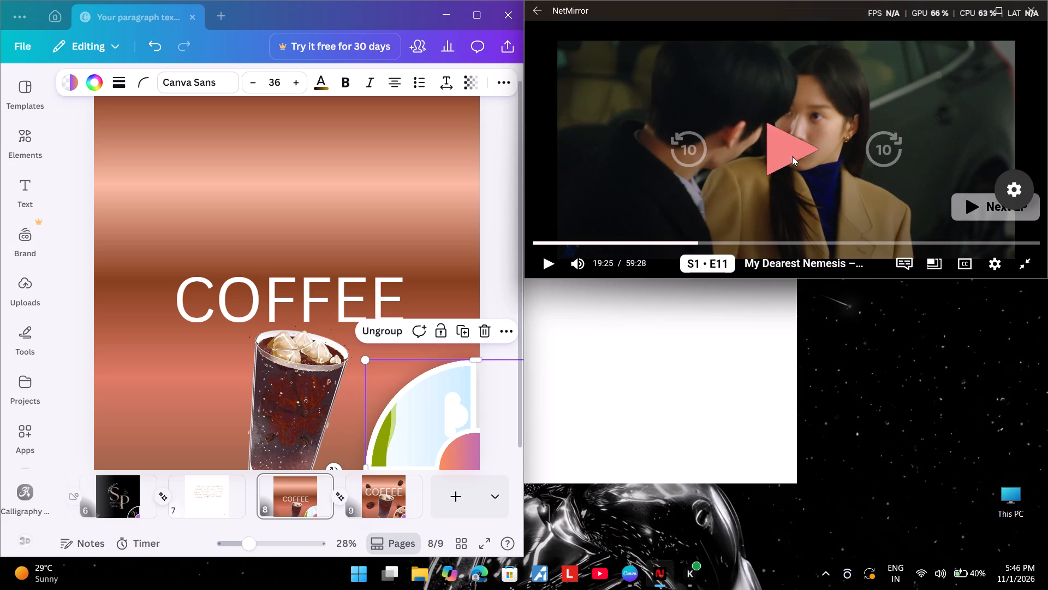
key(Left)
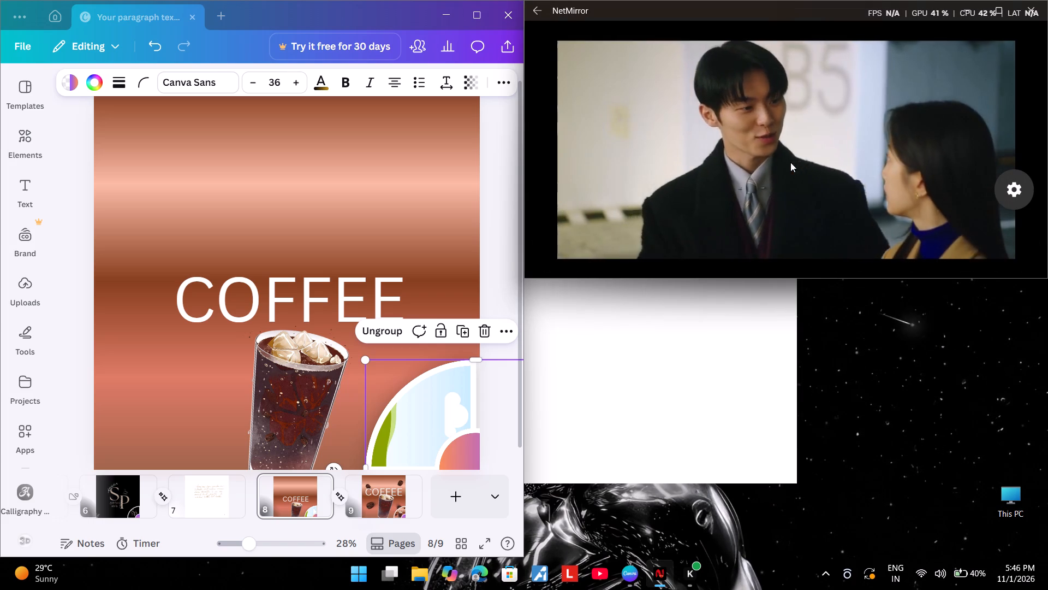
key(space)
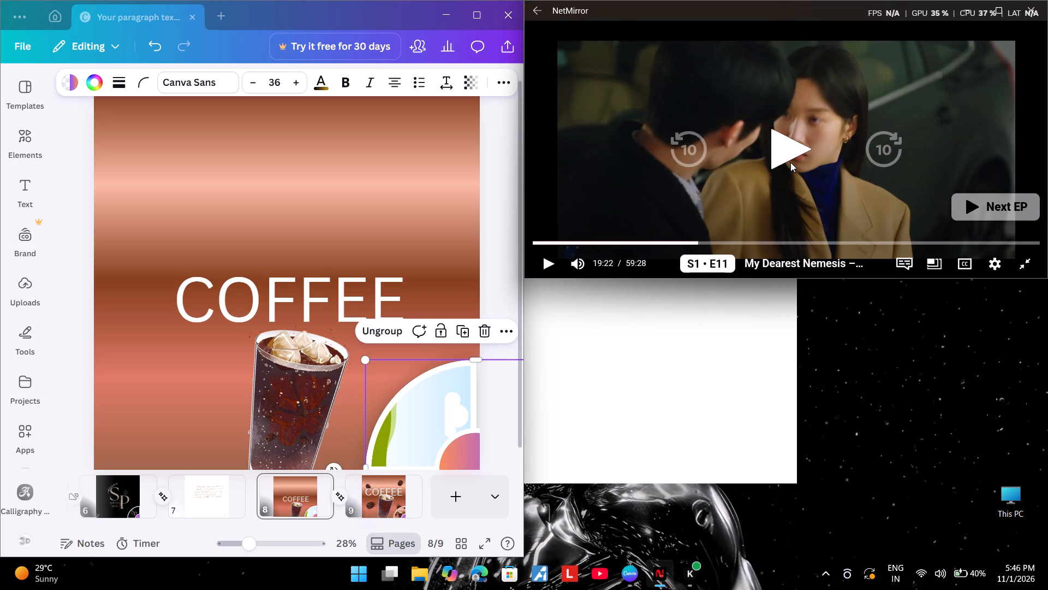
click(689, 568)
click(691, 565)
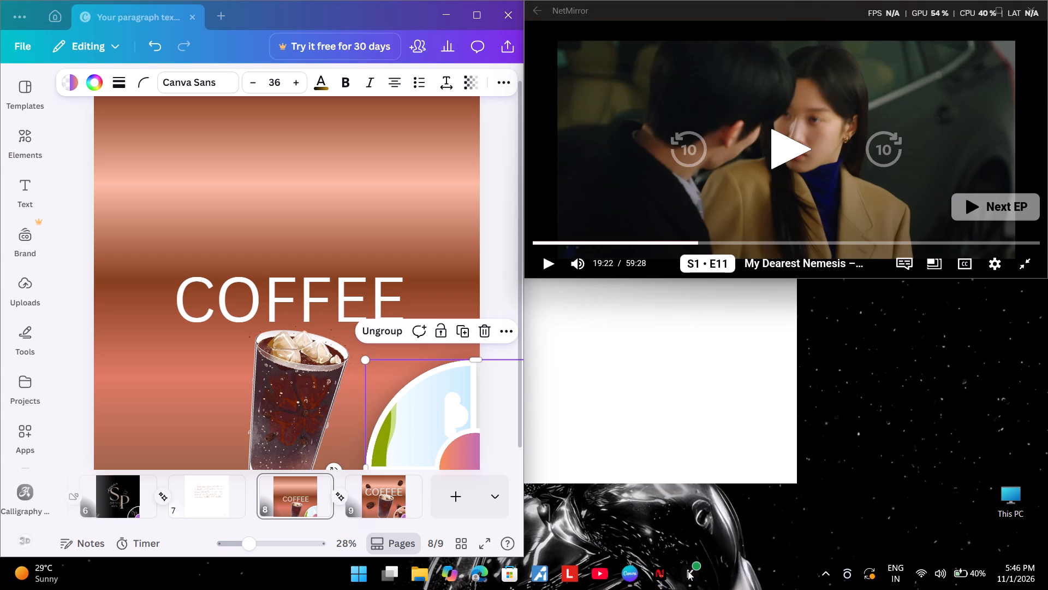
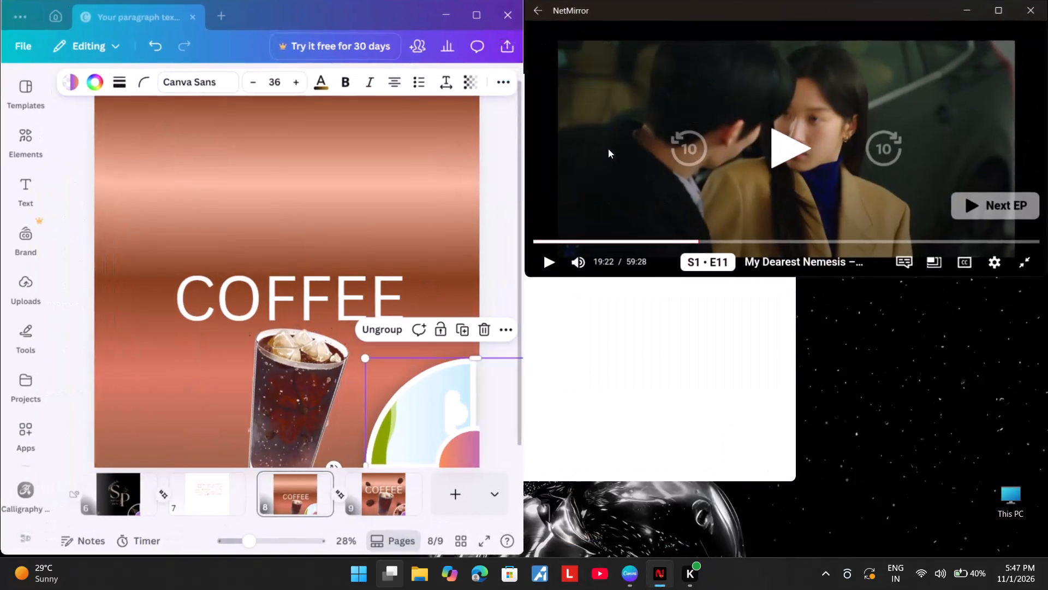
Switch to NetMirror and resume the paused episode.
click(799, 147)
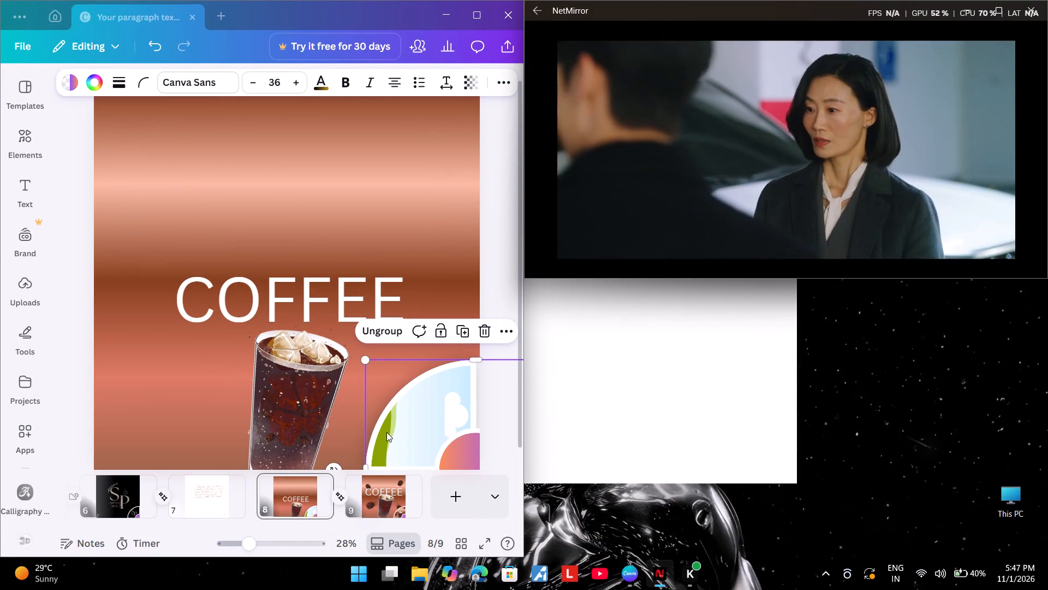
Nudge the grouped collage on page 8 slightly so its quarter frame lines up with the page's right edge.
drag(421, 430, 430, 428)
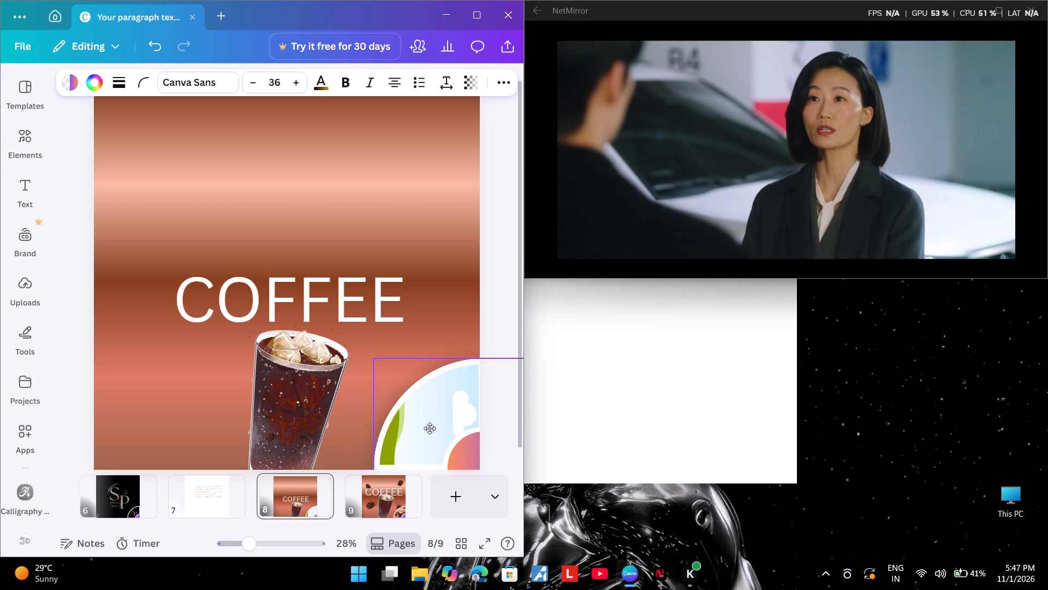
drag(430, 428, 426, 428)
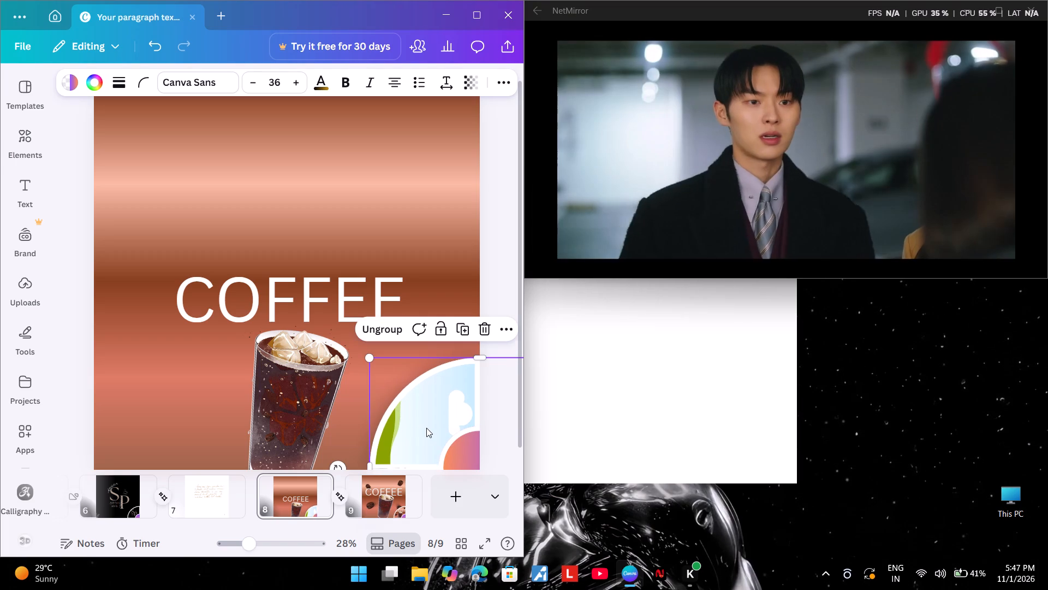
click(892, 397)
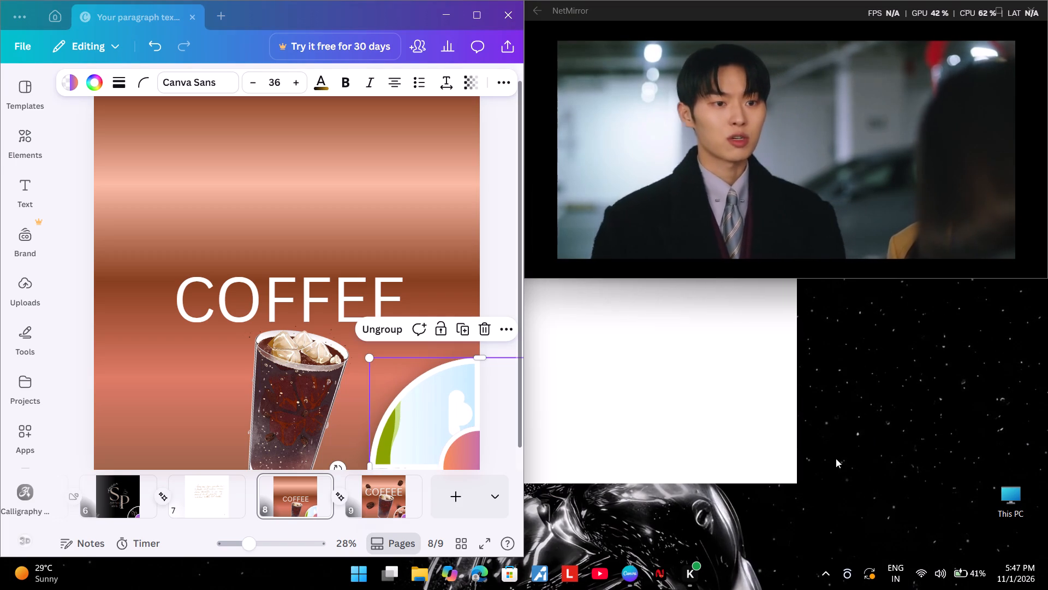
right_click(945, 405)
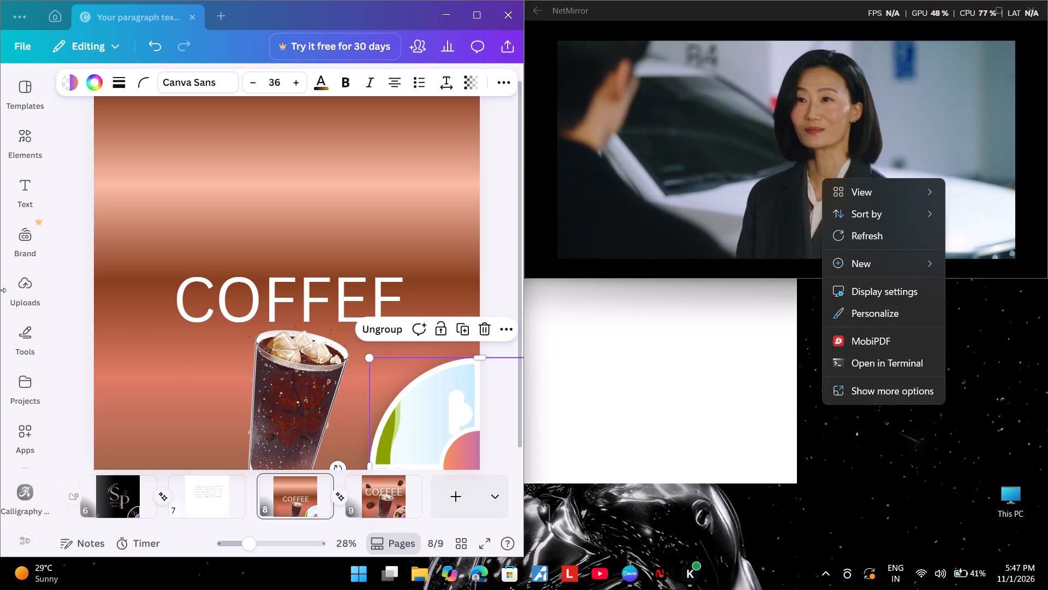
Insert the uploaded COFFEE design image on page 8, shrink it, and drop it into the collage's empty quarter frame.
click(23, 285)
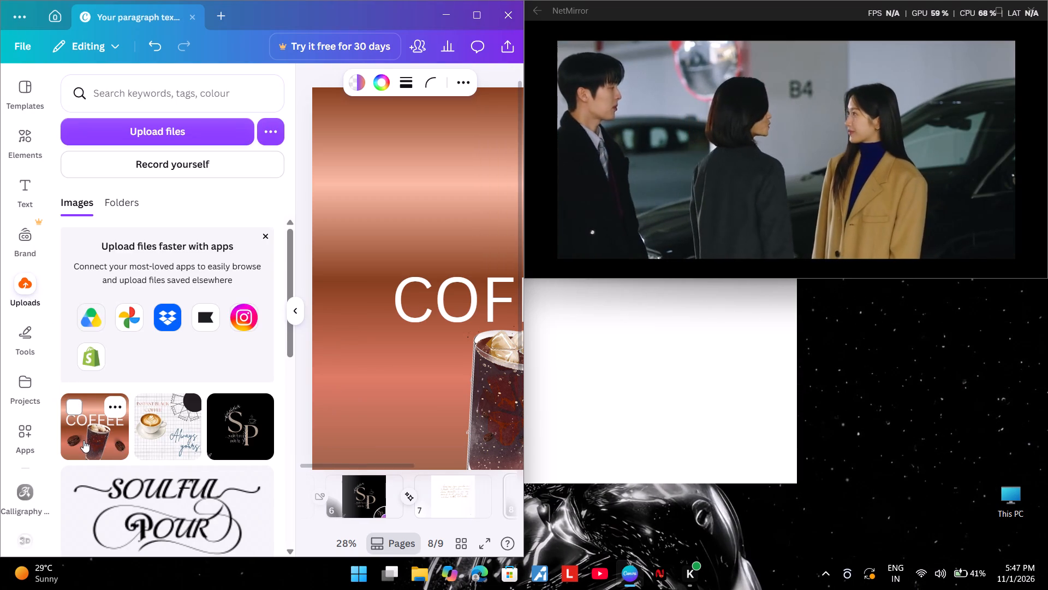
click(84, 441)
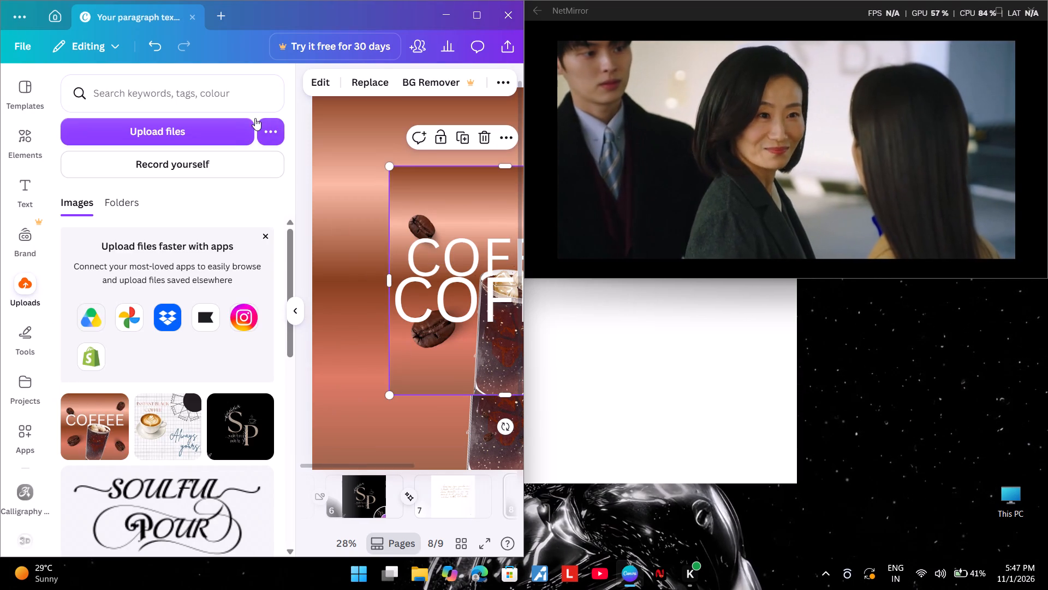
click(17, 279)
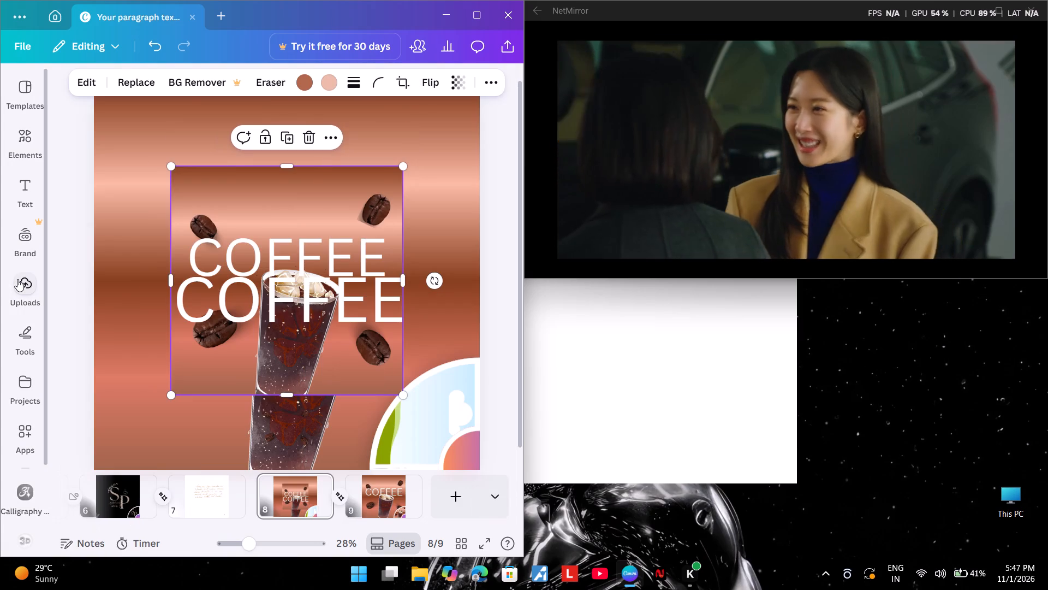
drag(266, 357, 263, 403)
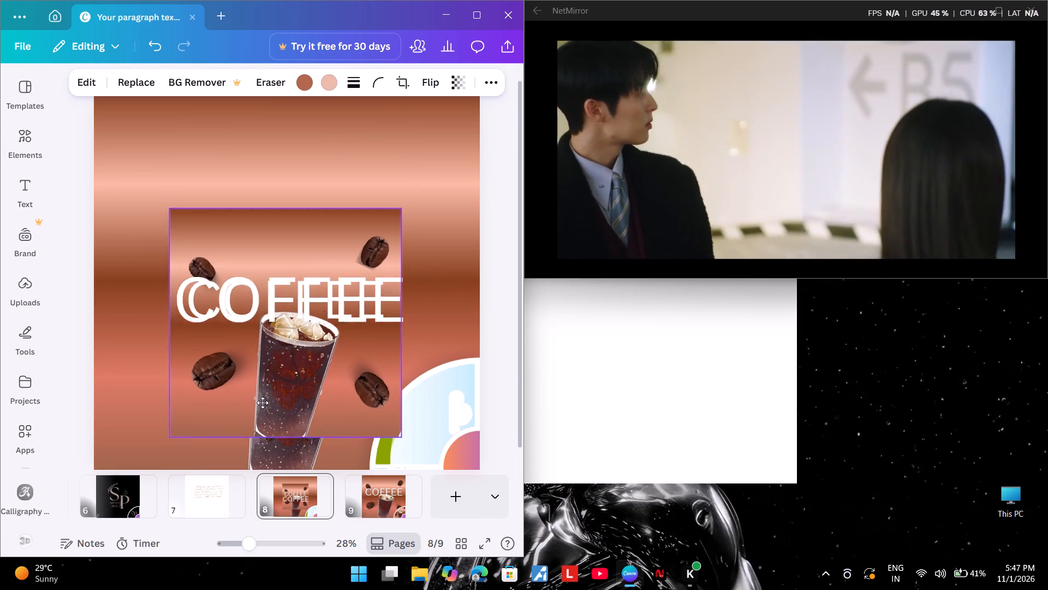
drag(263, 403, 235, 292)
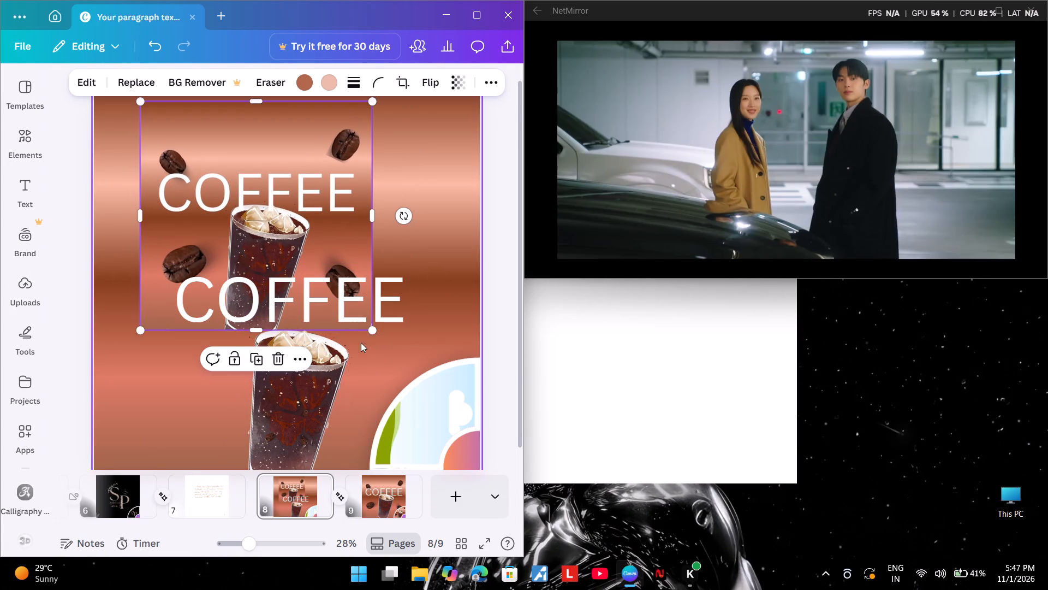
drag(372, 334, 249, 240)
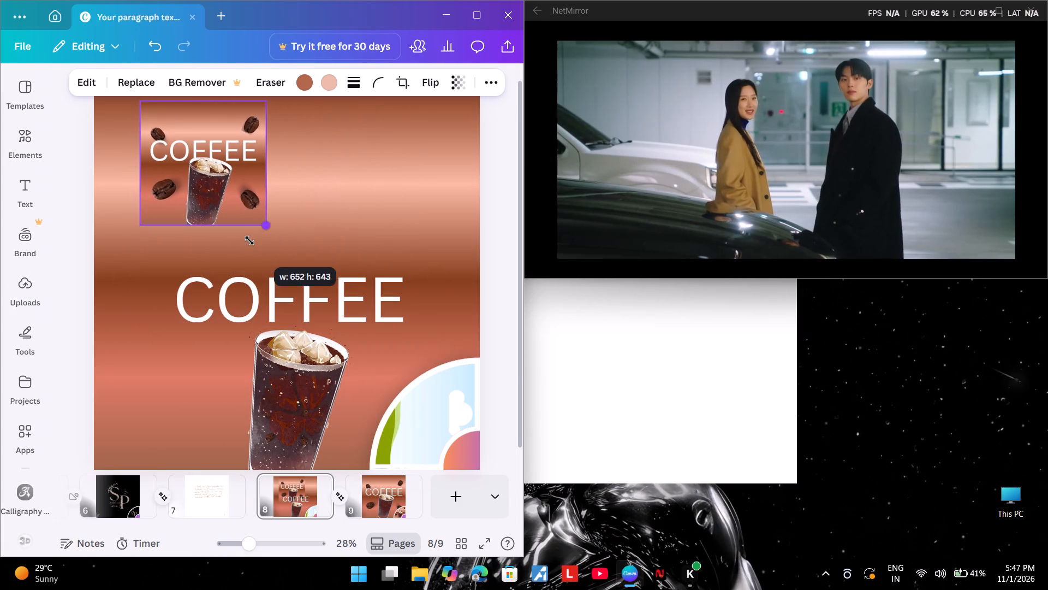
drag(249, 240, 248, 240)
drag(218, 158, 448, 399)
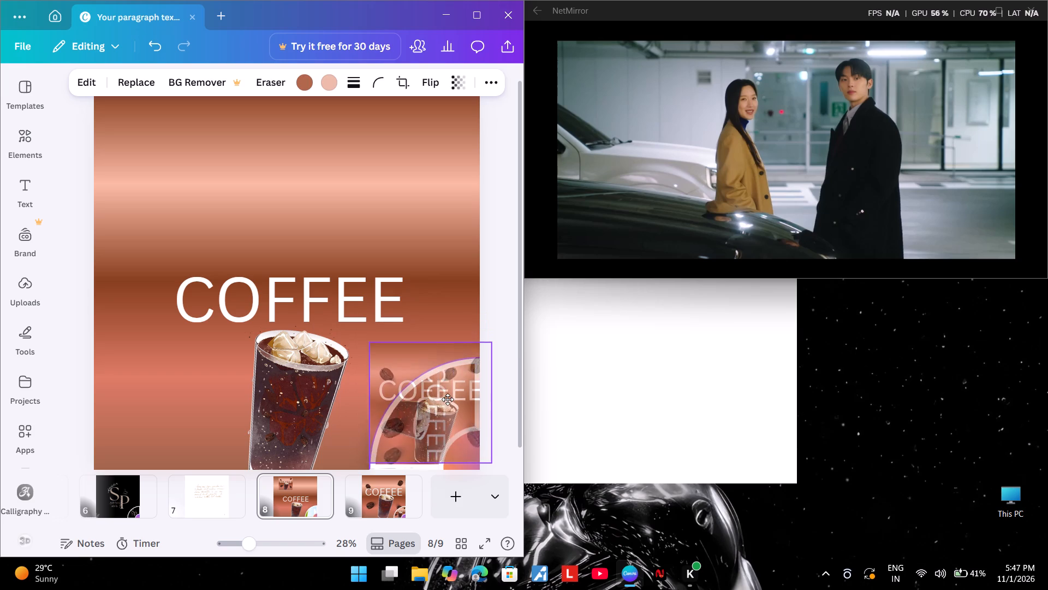
Ungroup the circular corner collage on page 8.
click(431, 418)
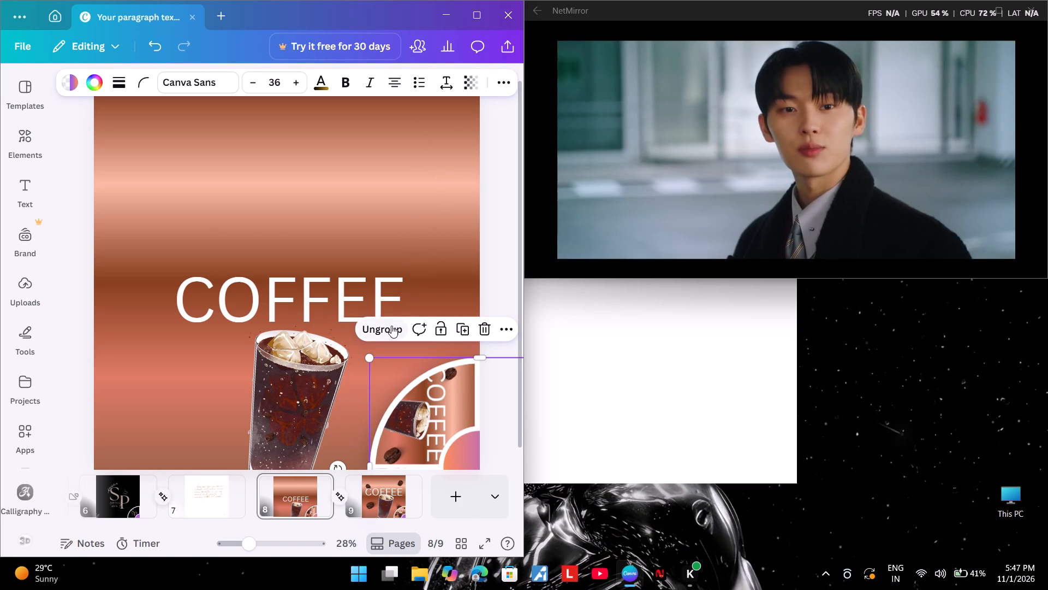
click(391, 326)
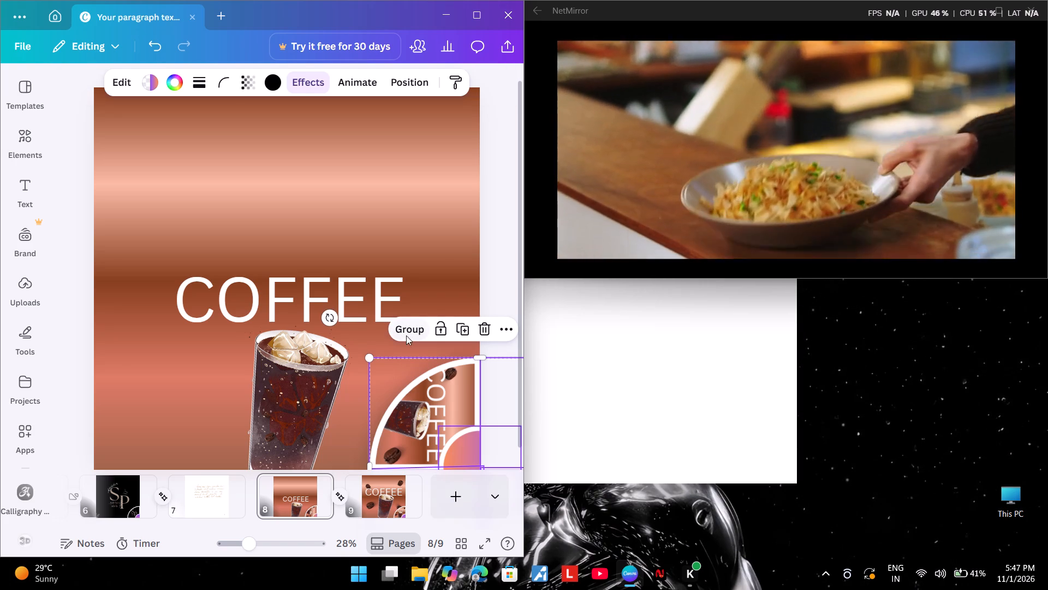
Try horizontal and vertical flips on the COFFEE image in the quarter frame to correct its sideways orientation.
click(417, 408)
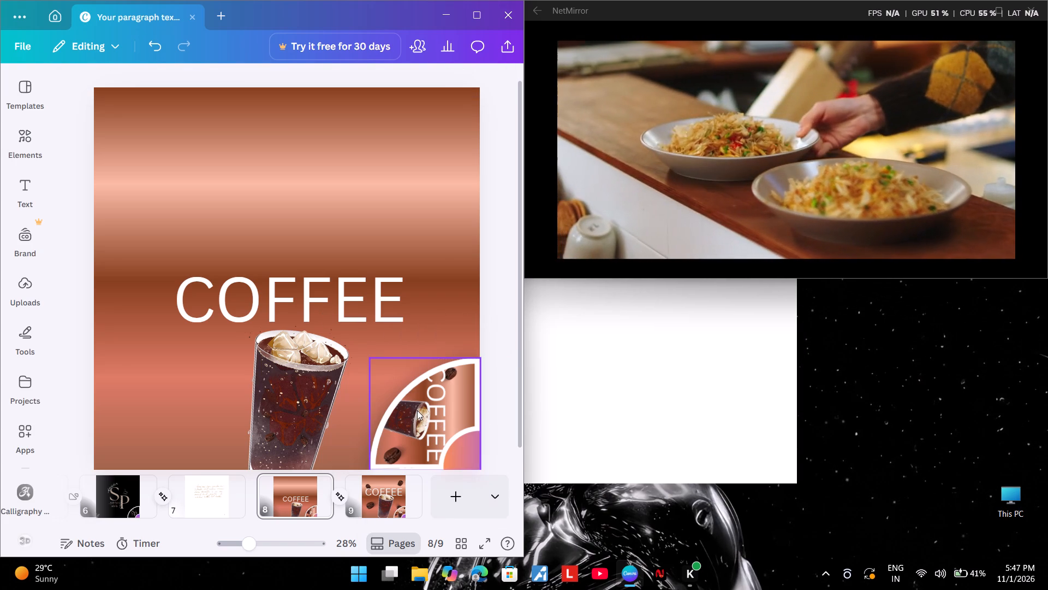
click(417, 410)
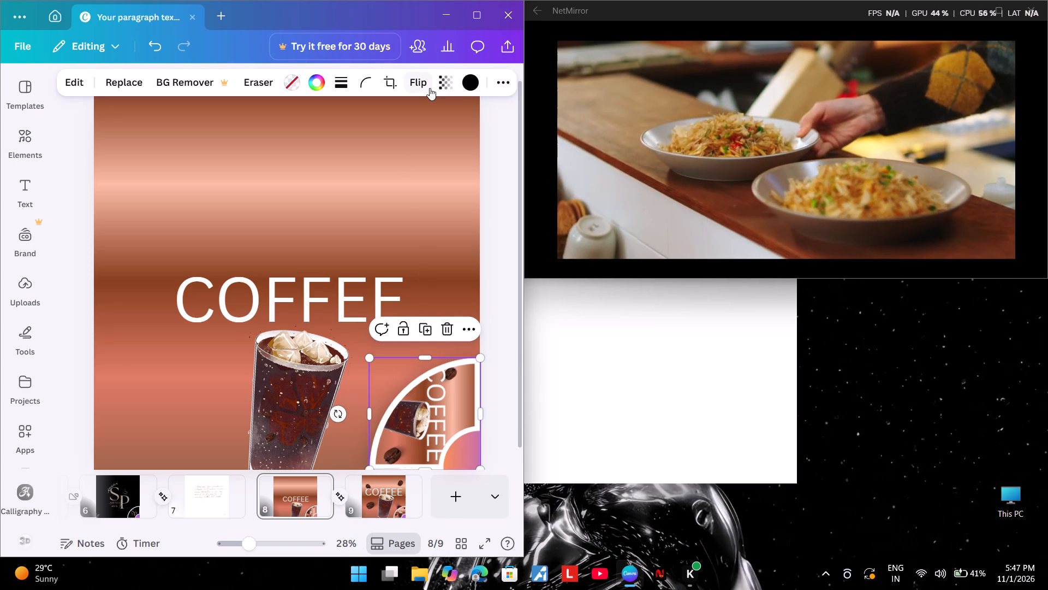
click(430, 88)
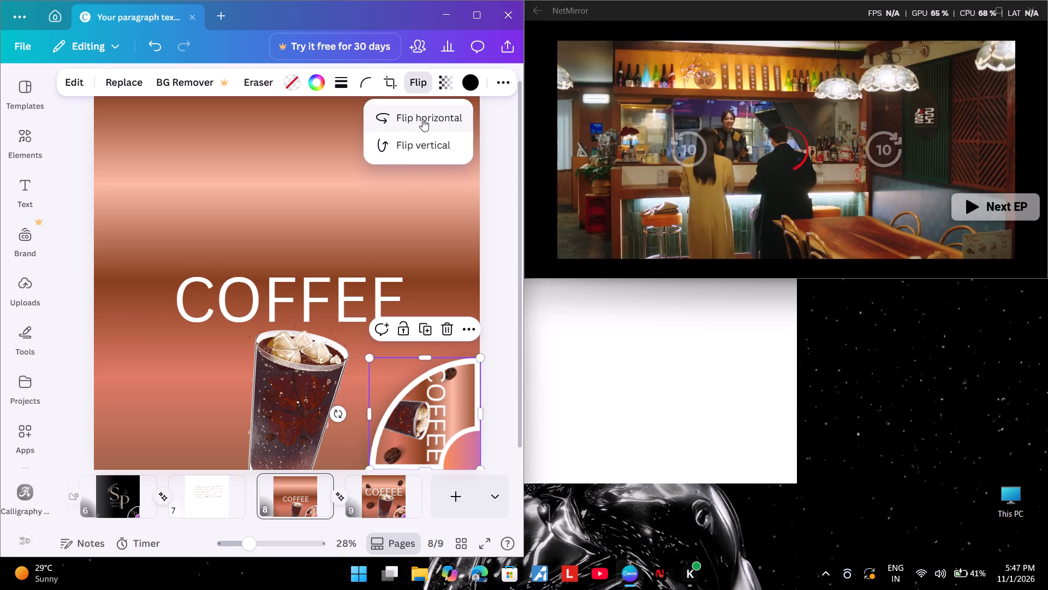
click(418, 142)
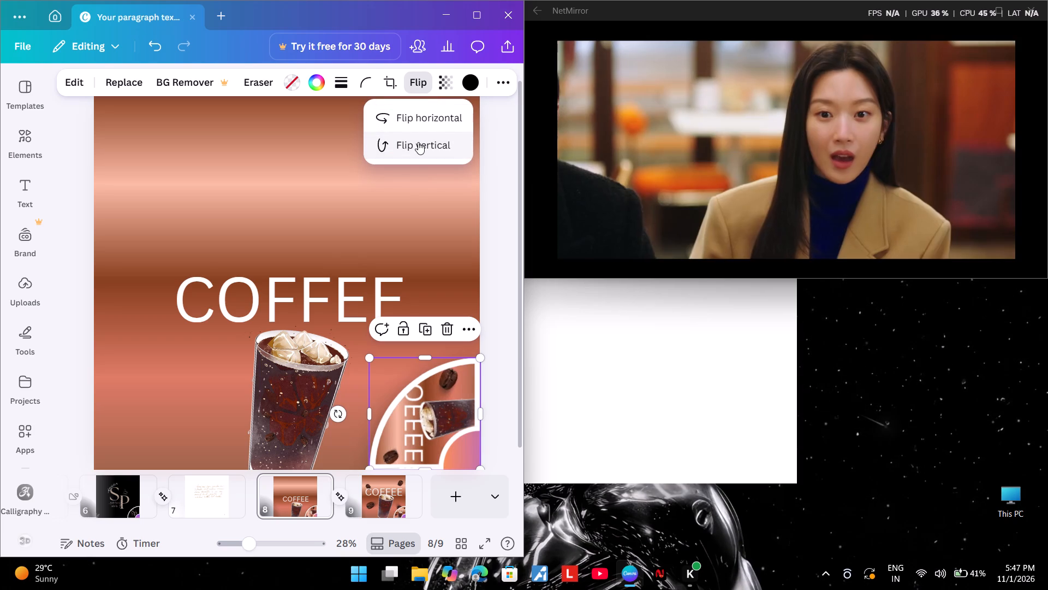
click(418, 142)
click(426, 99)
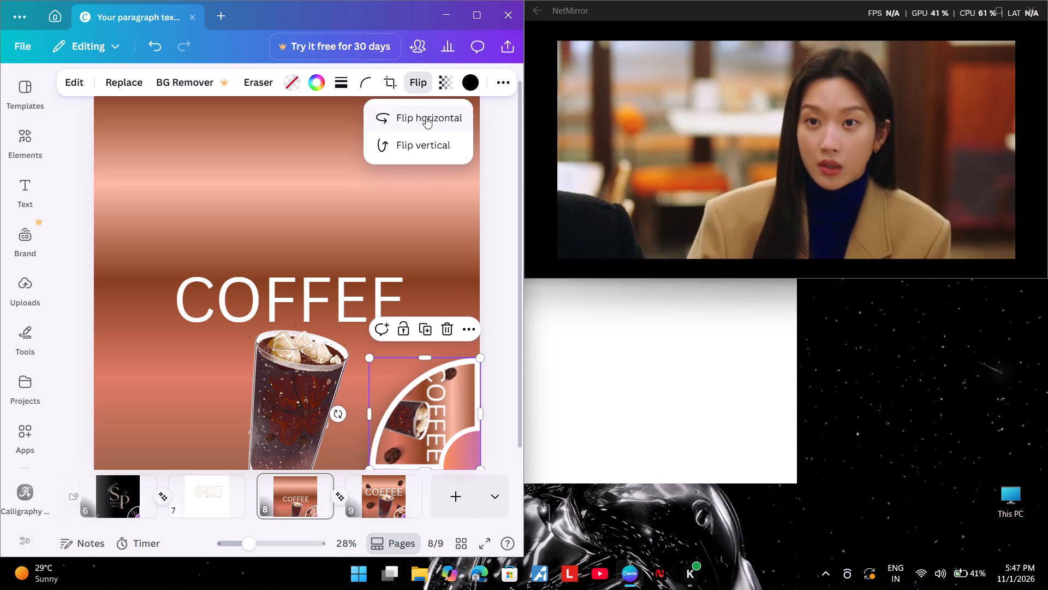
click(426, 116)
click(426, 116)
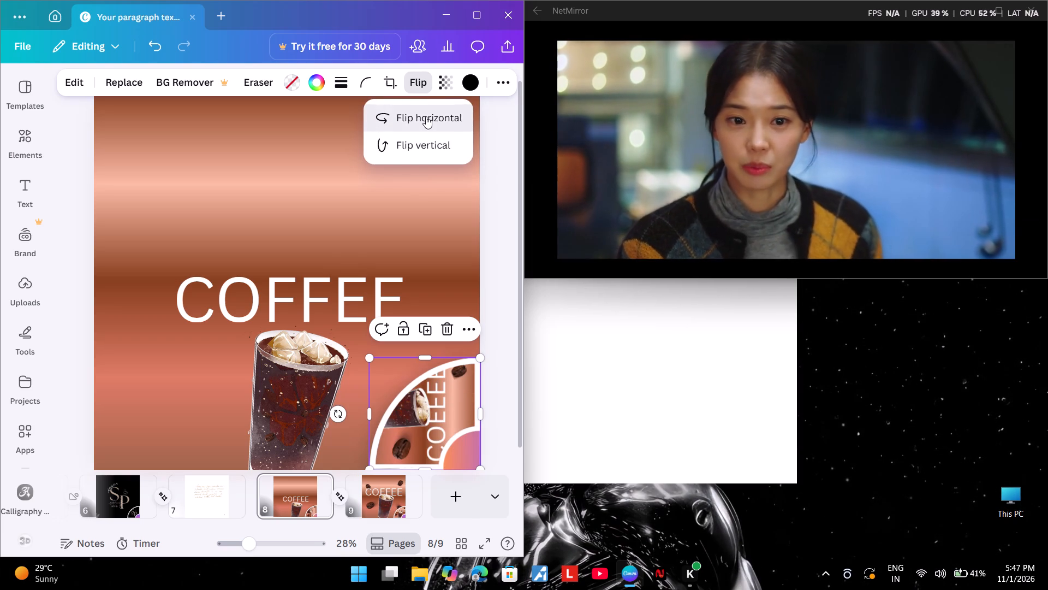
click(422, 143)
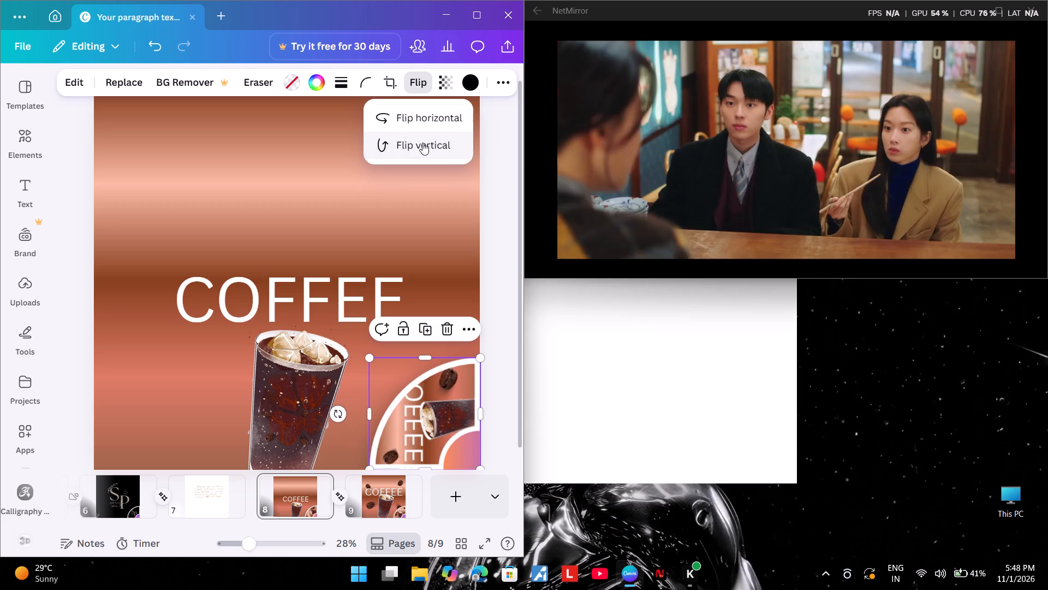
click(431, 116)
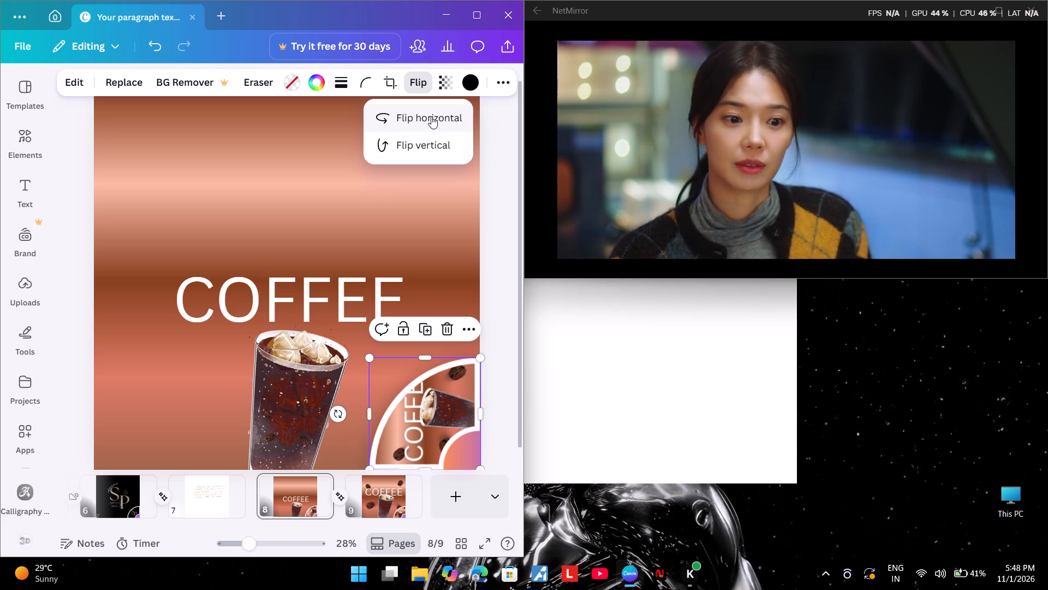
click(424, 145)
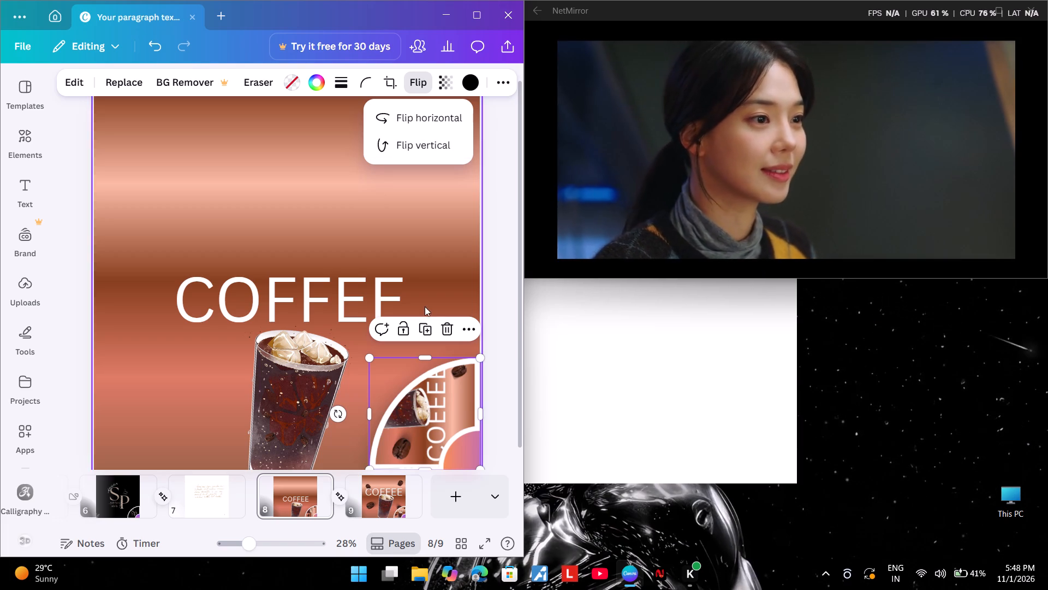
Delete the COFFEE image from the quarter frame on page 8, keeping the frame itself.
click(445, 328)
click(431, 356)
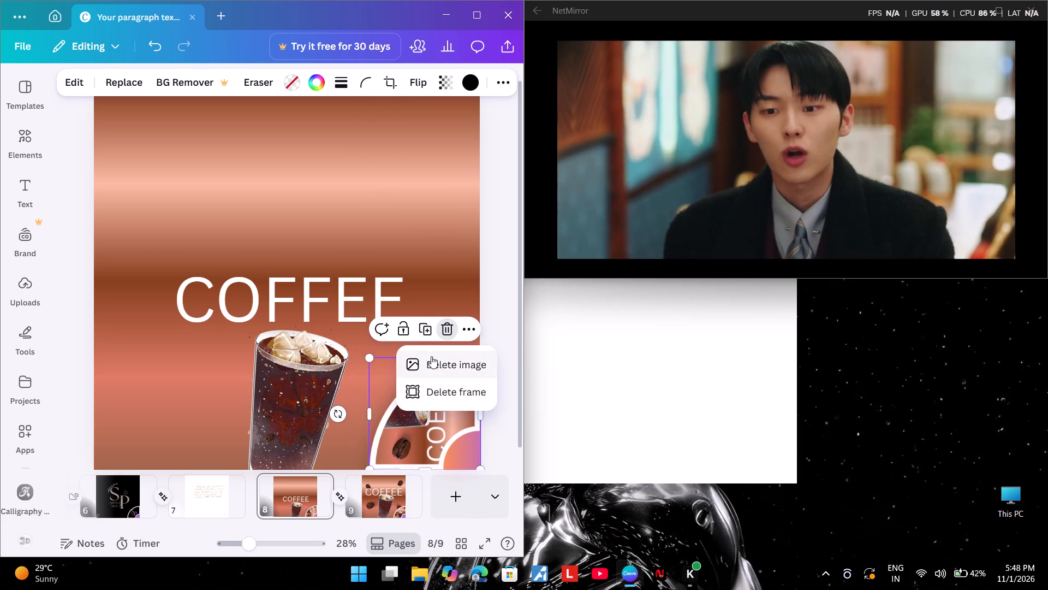
Insert the uploaded COFFEE design image on page 8 again and move it to the page's upper-left area.
click(19, 275)
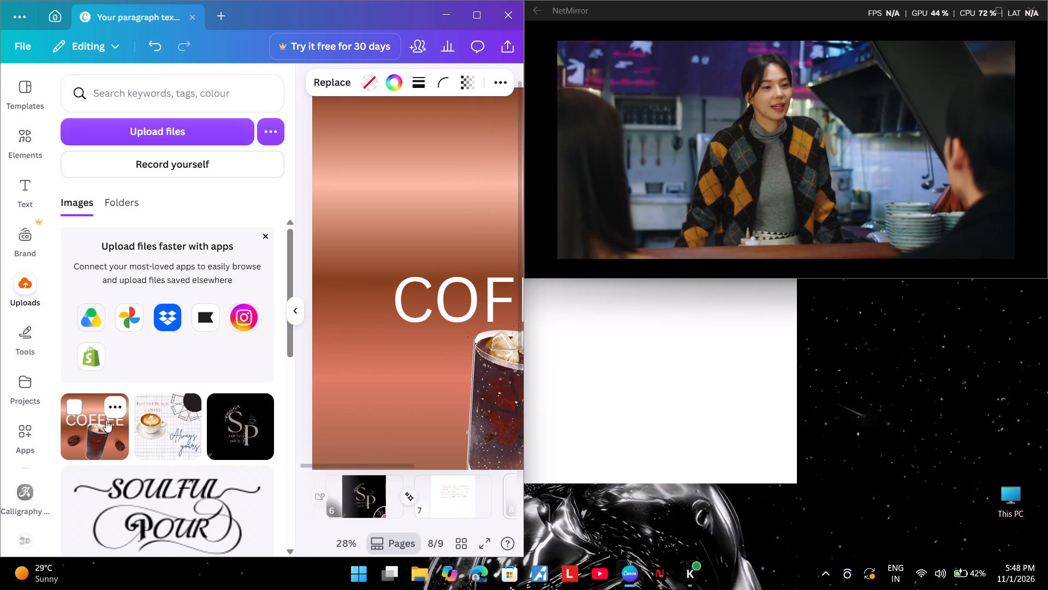
click(106, 420)
click(847, 361)
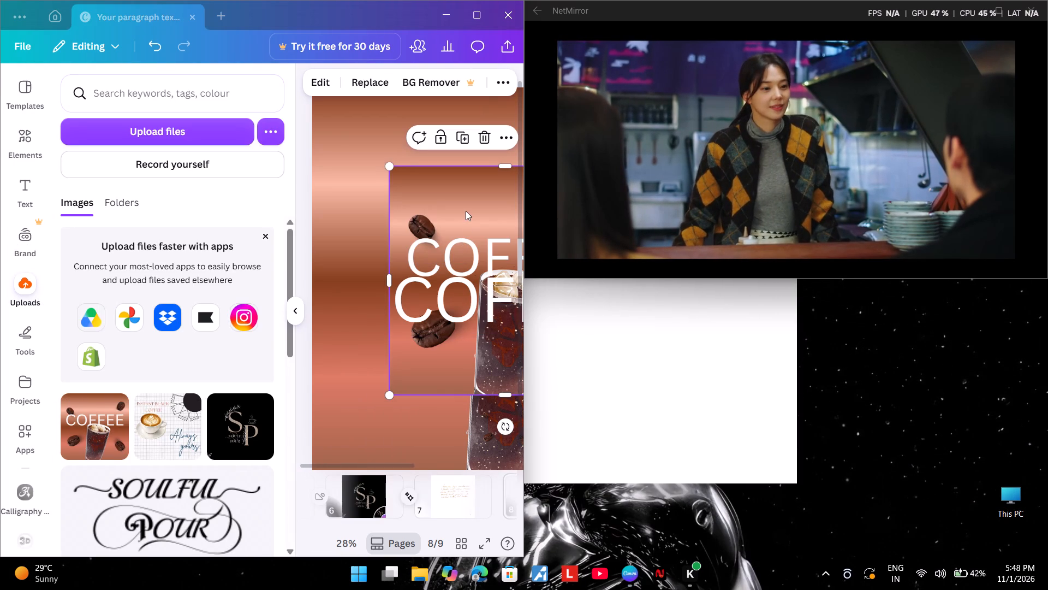
click(291, 300)
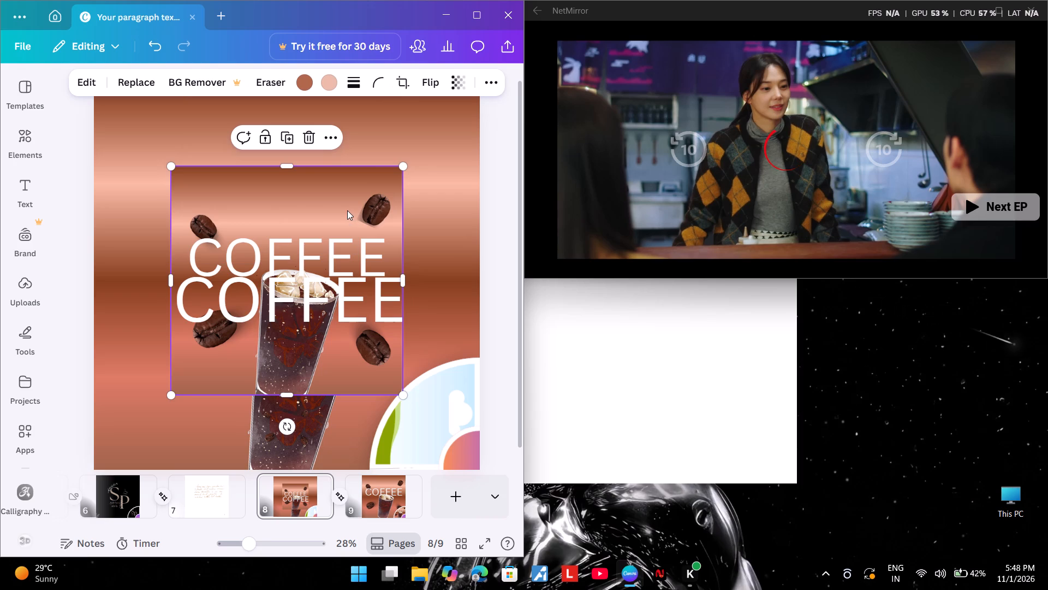
drag(347, 210, 276, 169)
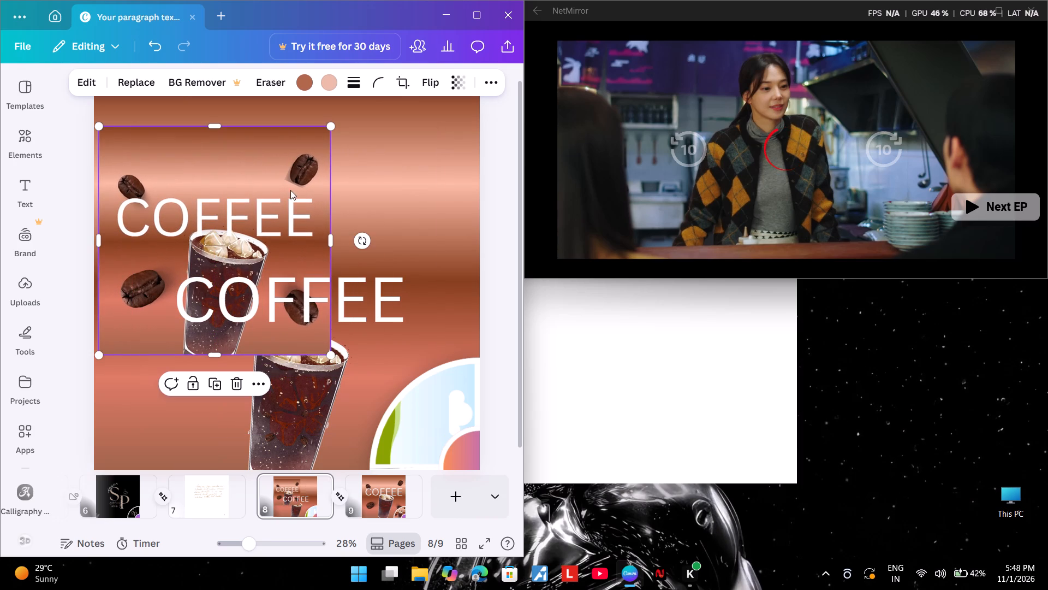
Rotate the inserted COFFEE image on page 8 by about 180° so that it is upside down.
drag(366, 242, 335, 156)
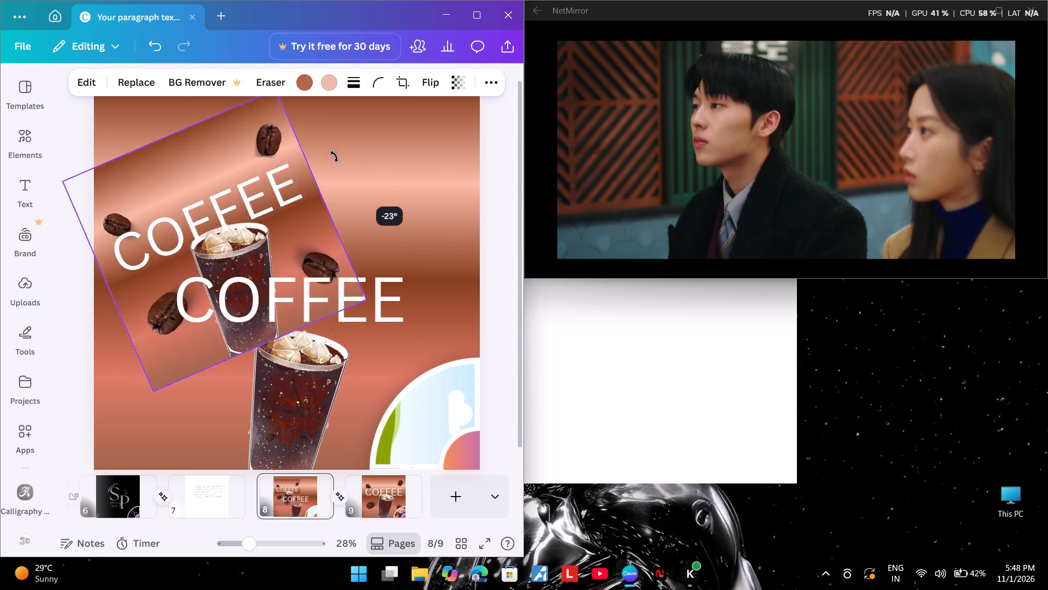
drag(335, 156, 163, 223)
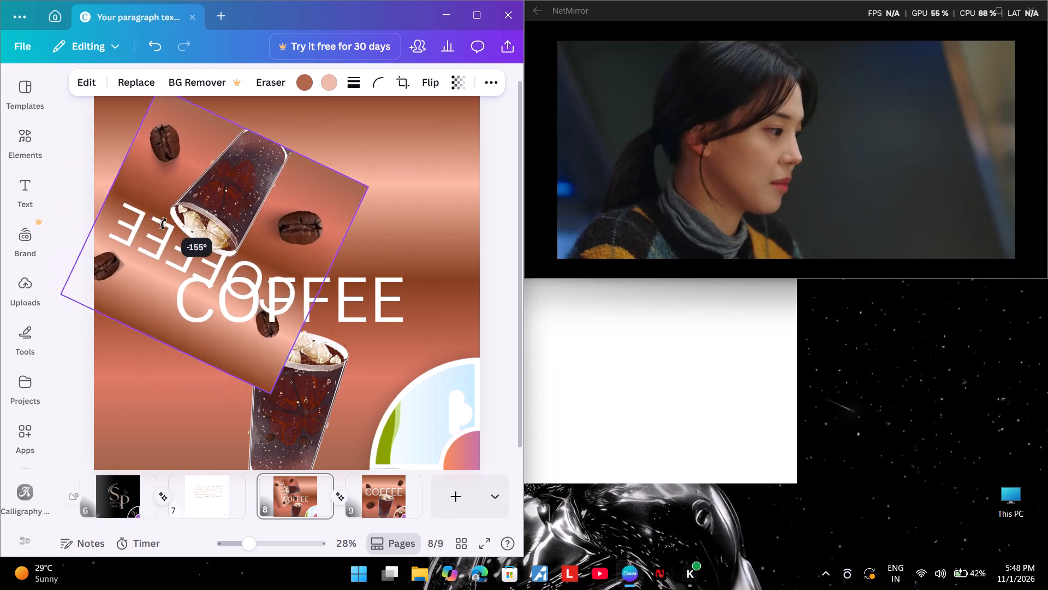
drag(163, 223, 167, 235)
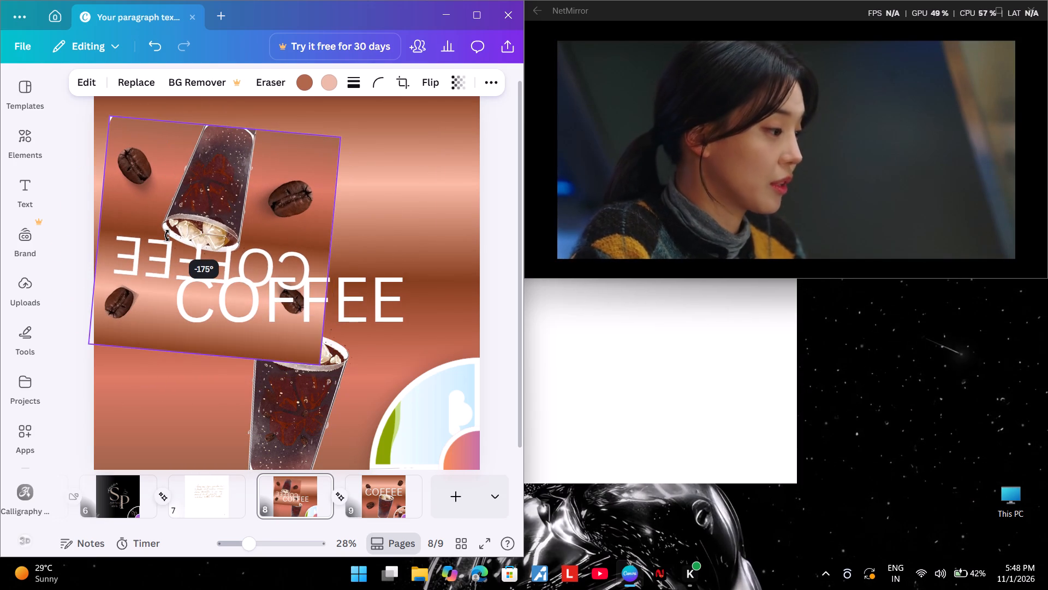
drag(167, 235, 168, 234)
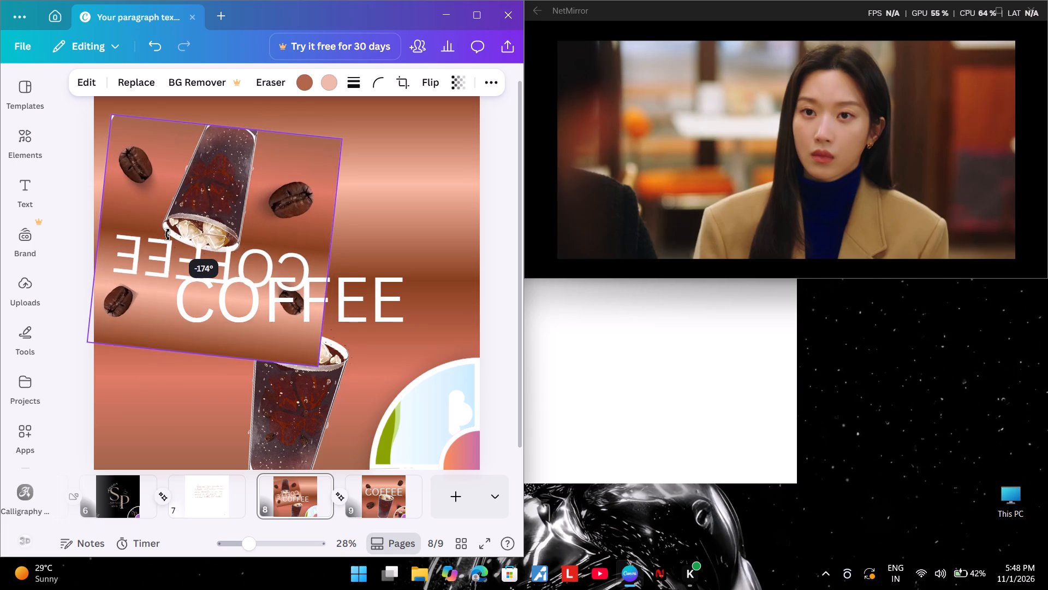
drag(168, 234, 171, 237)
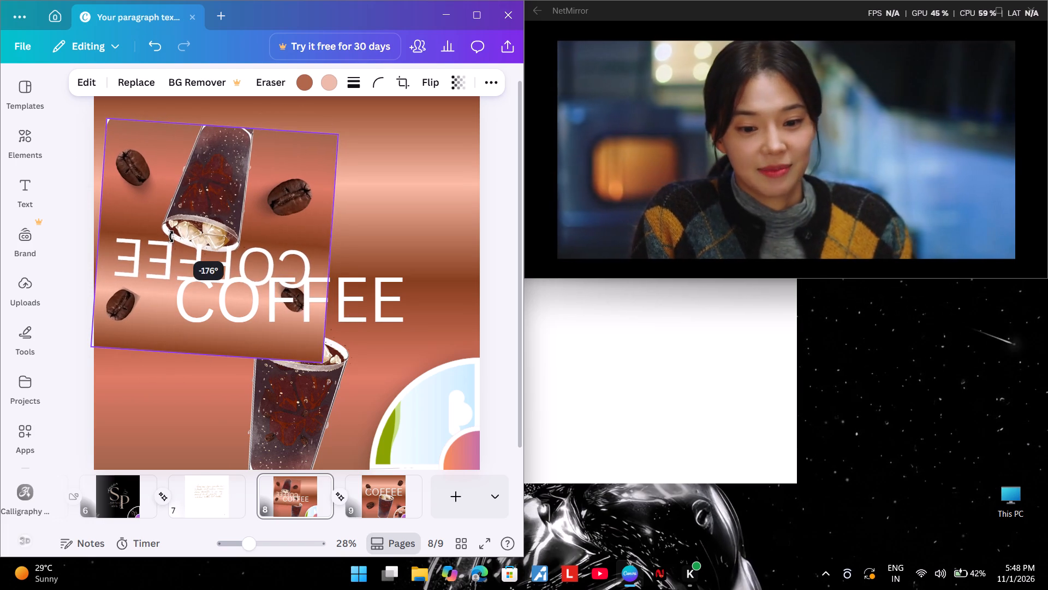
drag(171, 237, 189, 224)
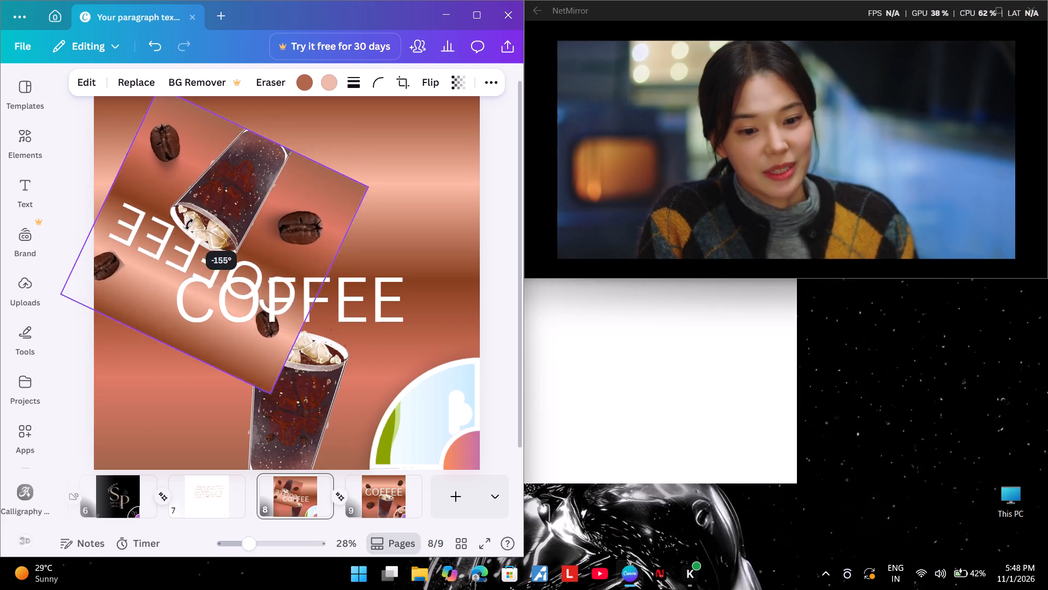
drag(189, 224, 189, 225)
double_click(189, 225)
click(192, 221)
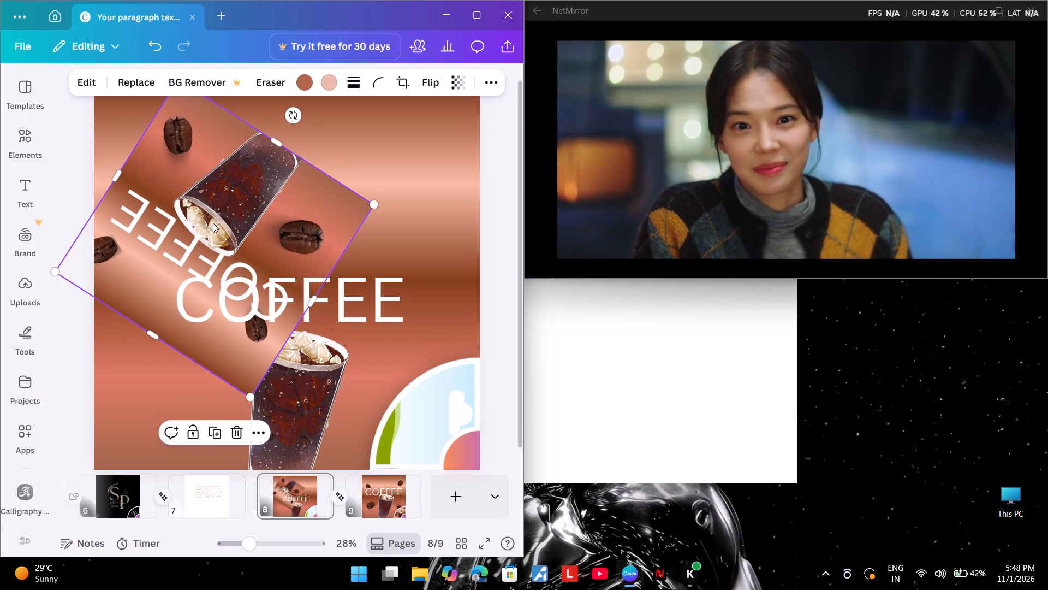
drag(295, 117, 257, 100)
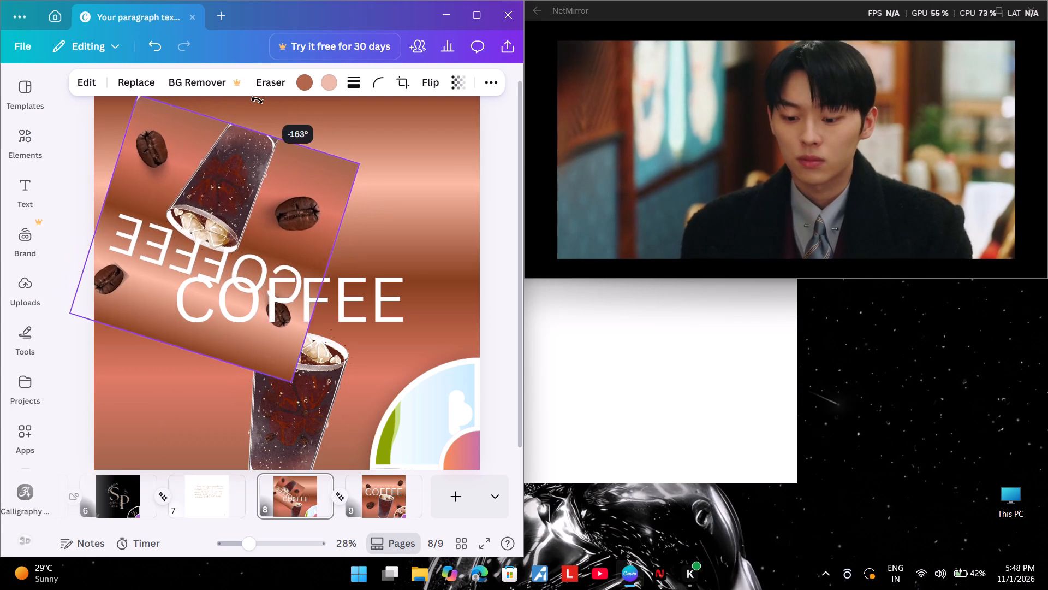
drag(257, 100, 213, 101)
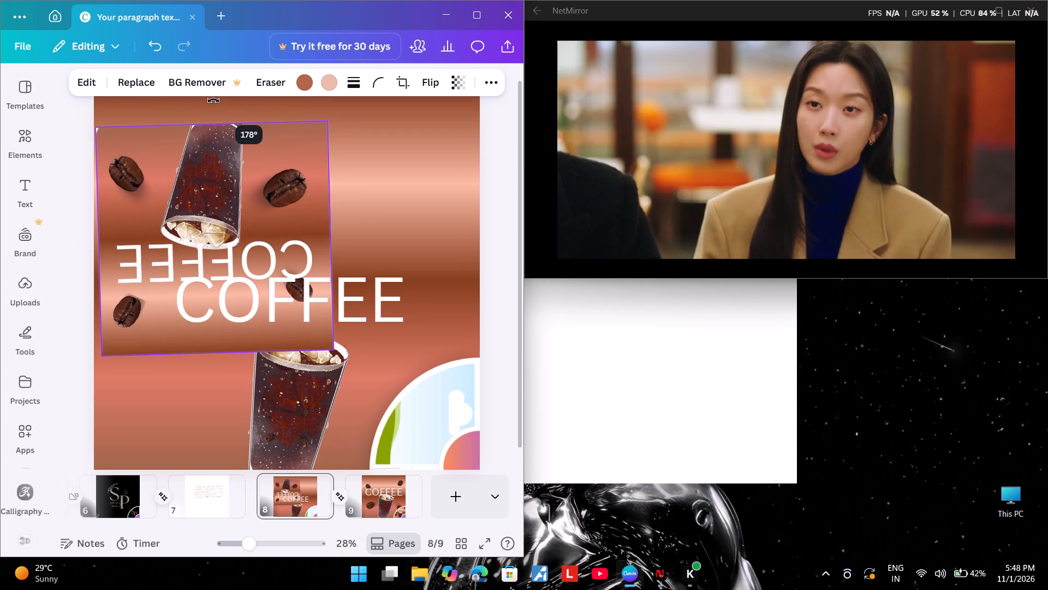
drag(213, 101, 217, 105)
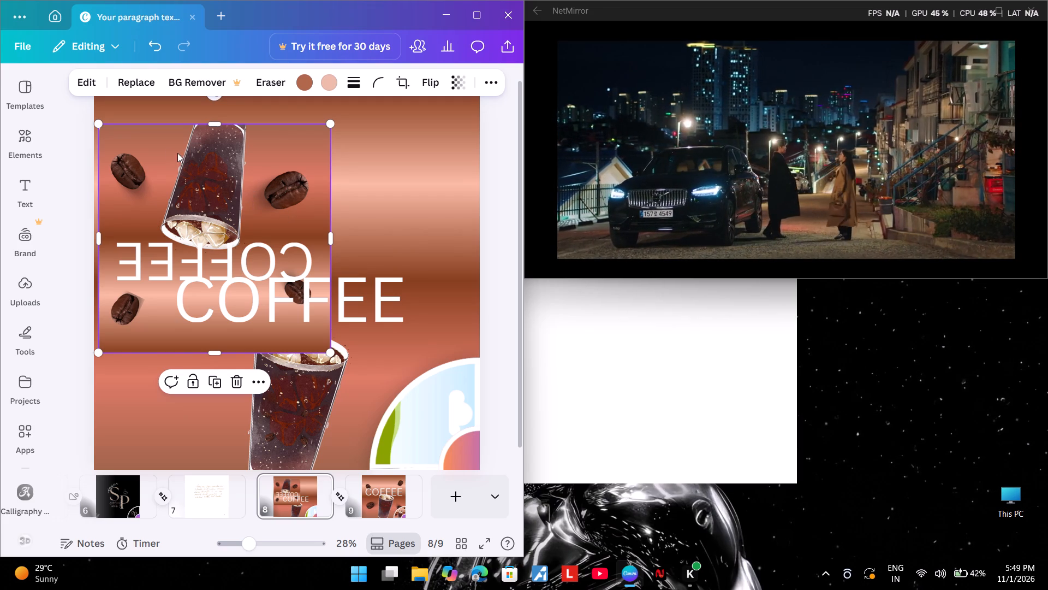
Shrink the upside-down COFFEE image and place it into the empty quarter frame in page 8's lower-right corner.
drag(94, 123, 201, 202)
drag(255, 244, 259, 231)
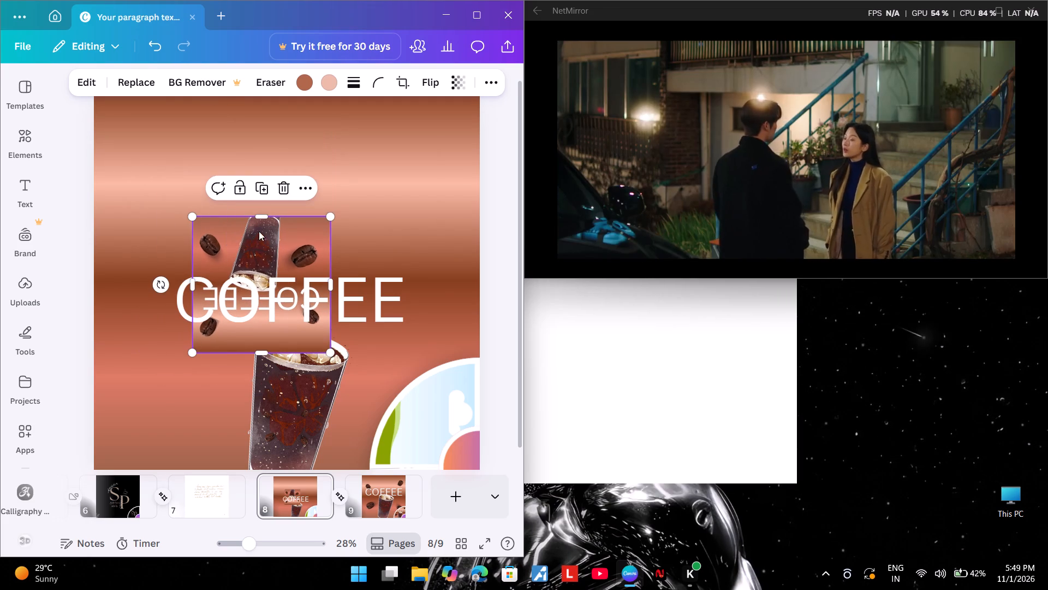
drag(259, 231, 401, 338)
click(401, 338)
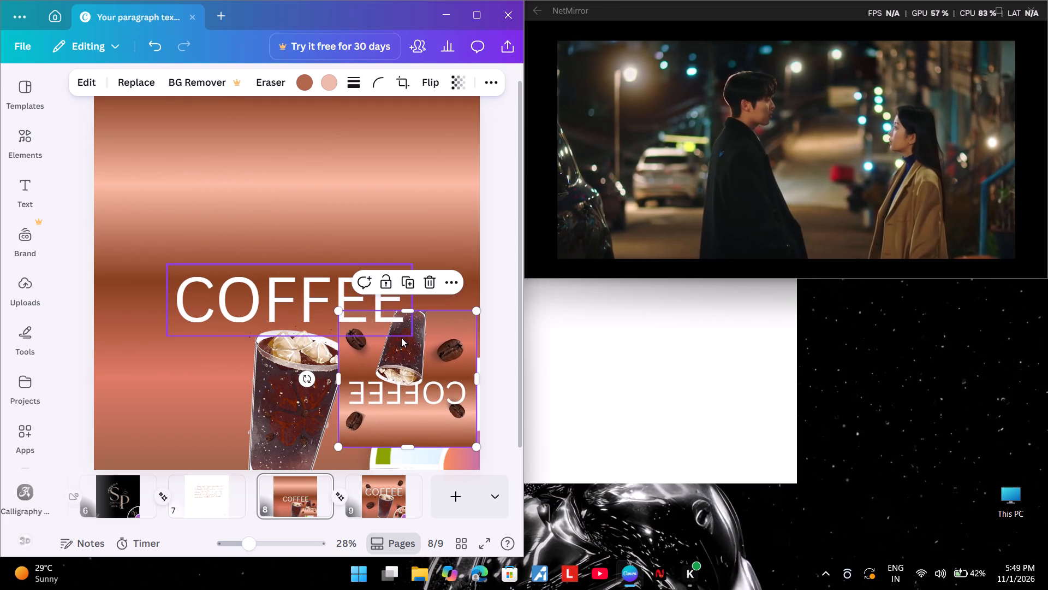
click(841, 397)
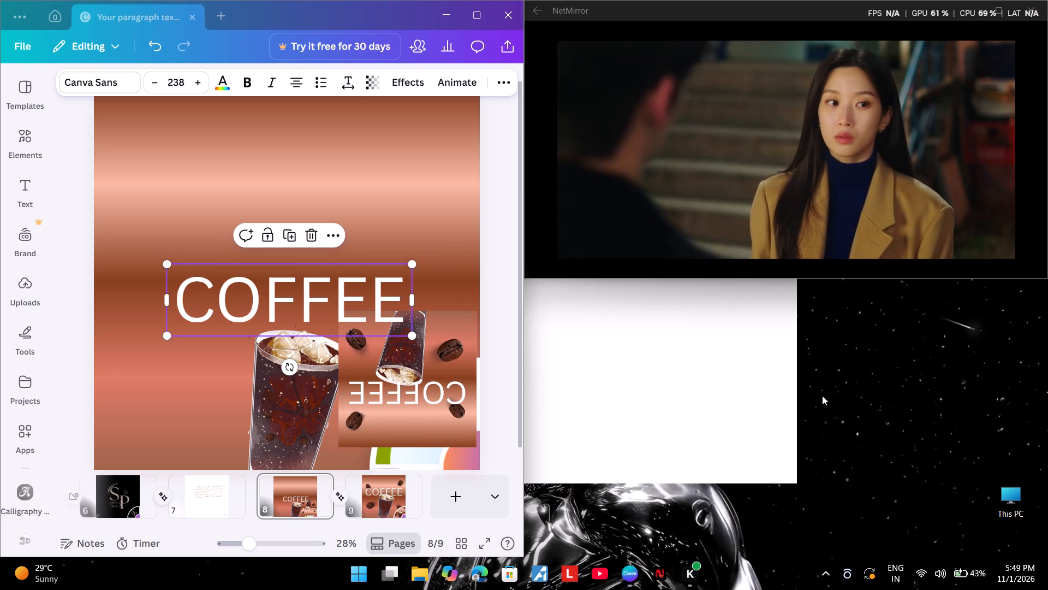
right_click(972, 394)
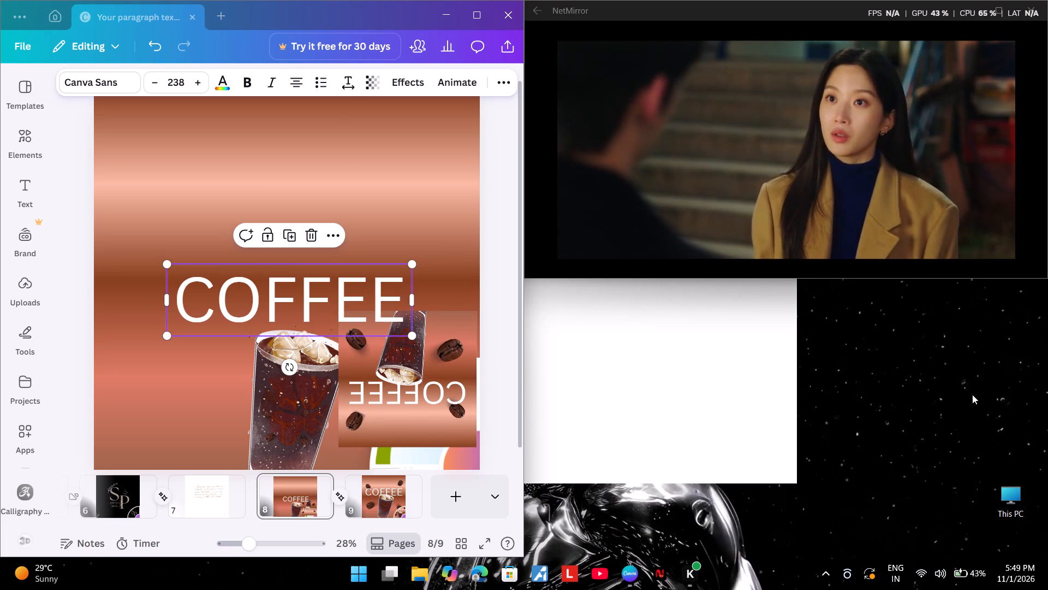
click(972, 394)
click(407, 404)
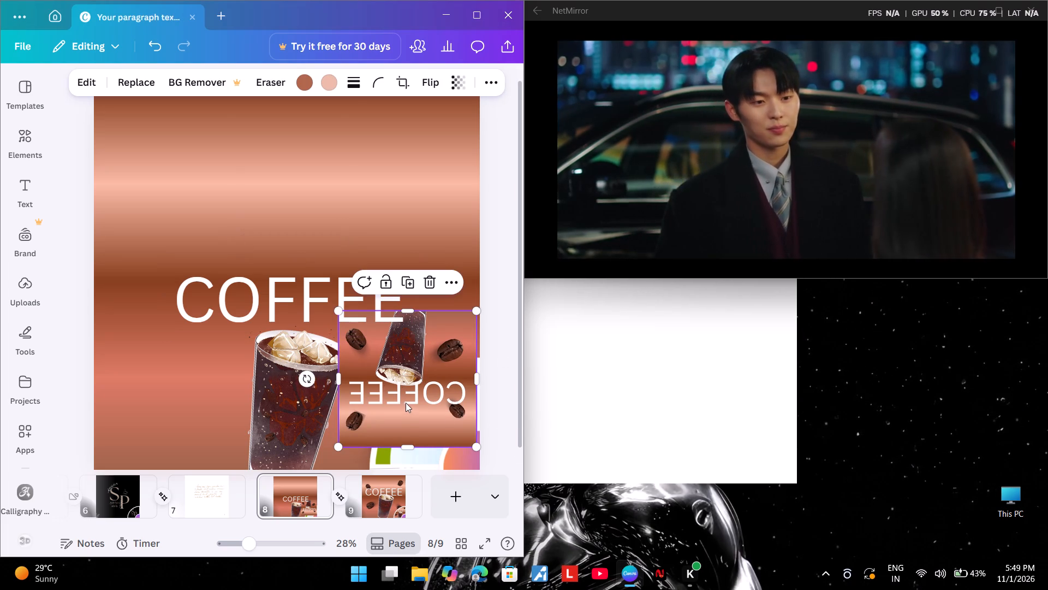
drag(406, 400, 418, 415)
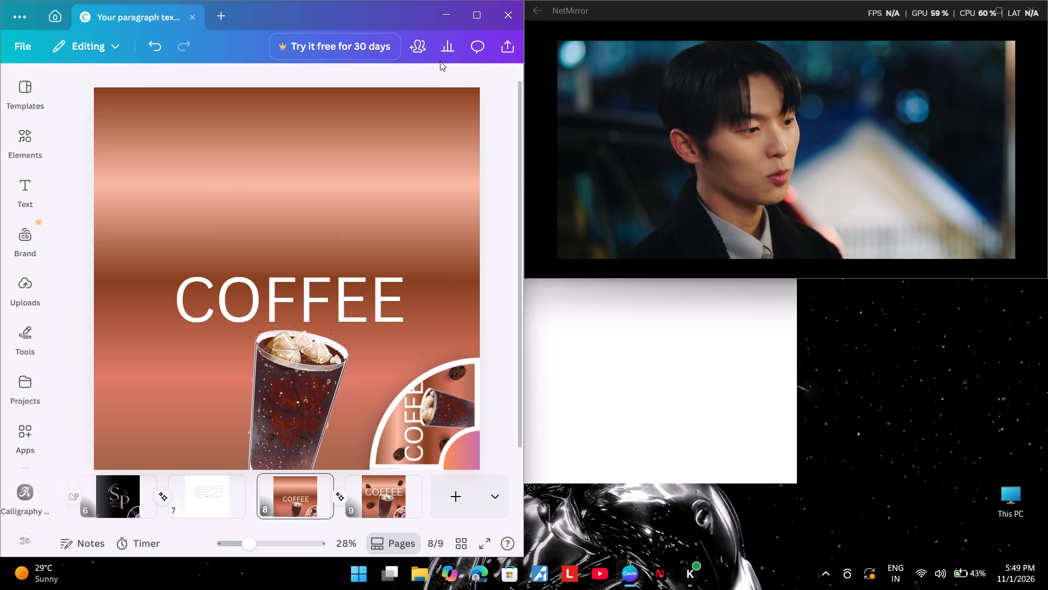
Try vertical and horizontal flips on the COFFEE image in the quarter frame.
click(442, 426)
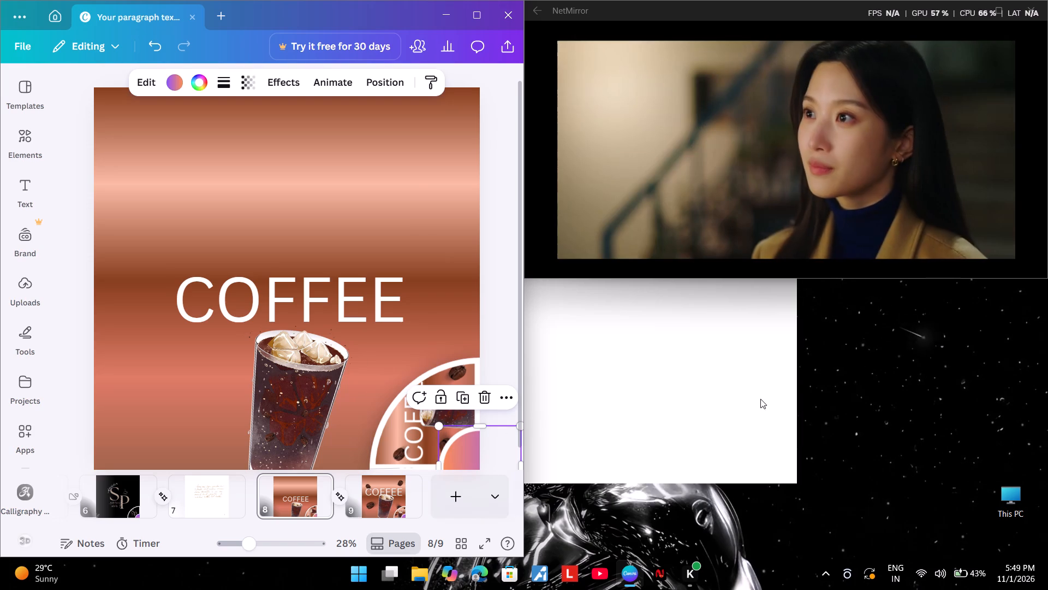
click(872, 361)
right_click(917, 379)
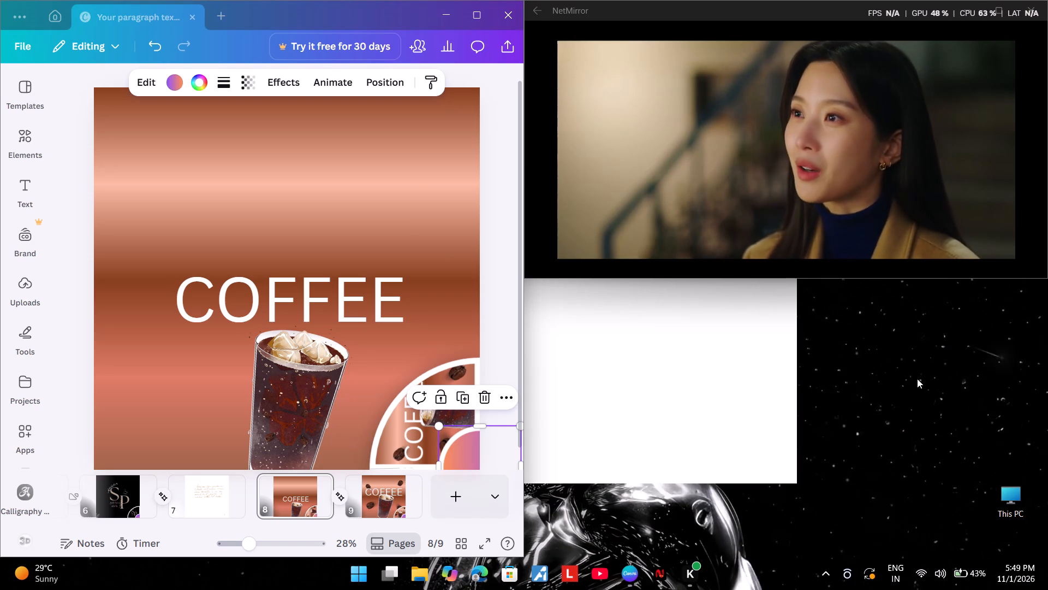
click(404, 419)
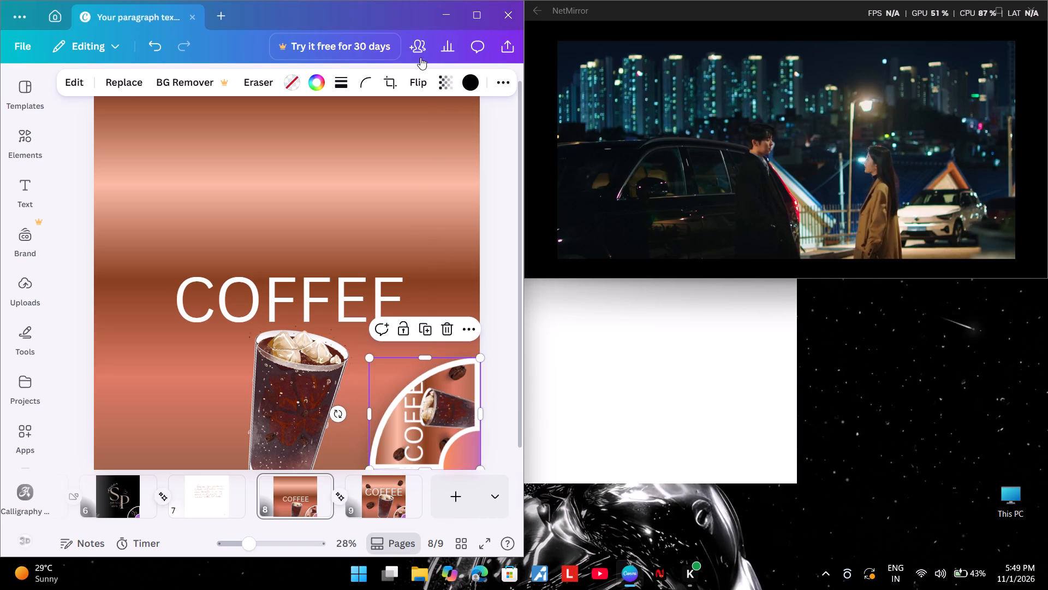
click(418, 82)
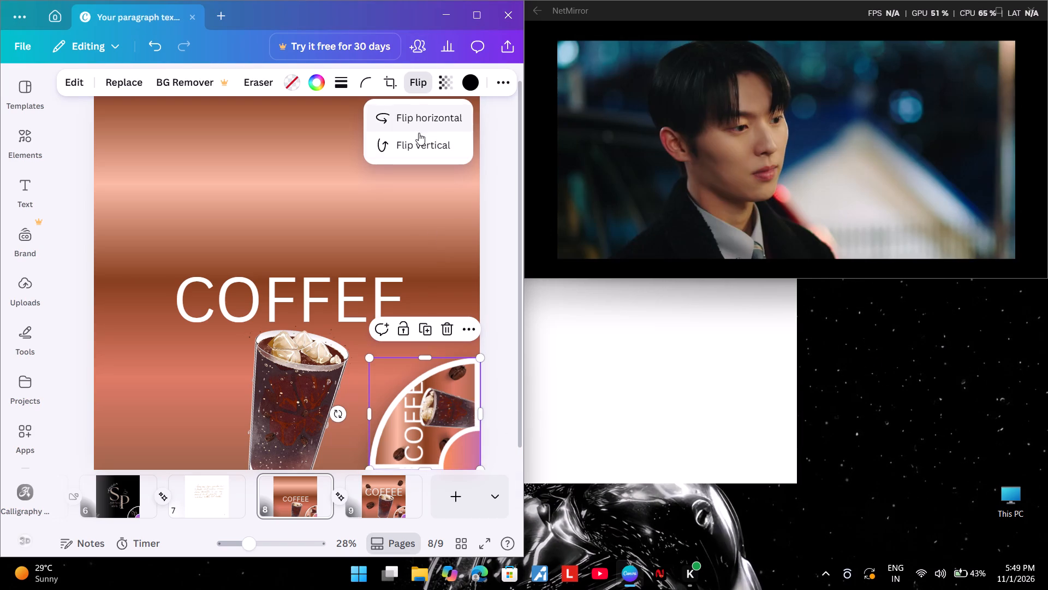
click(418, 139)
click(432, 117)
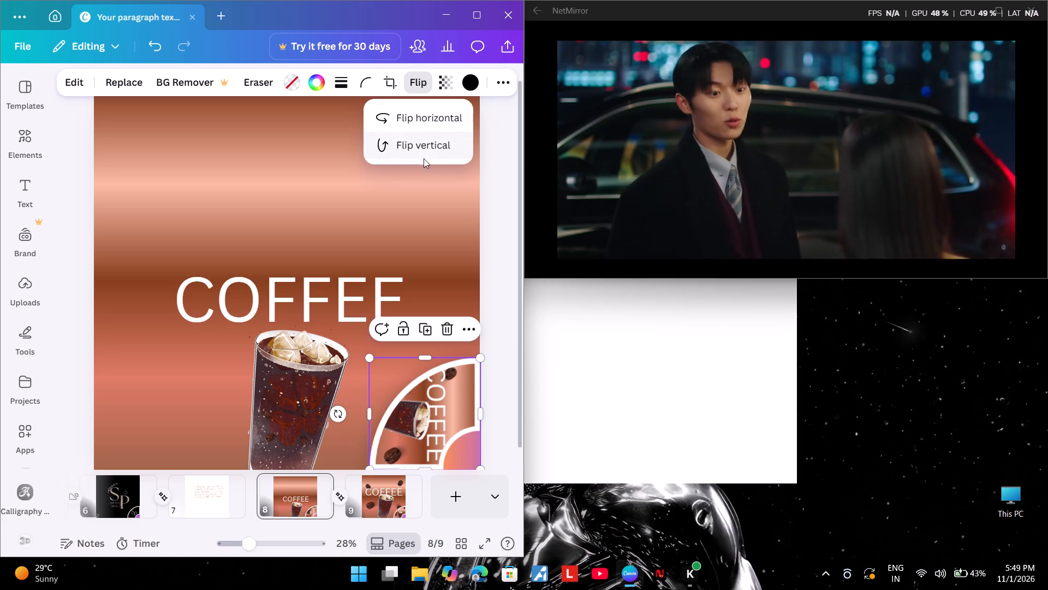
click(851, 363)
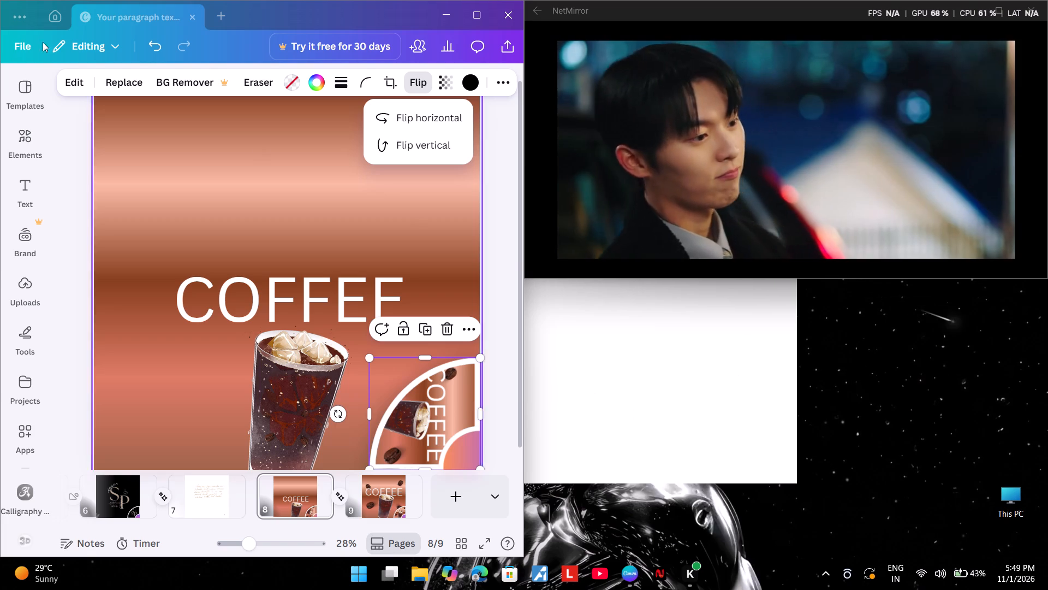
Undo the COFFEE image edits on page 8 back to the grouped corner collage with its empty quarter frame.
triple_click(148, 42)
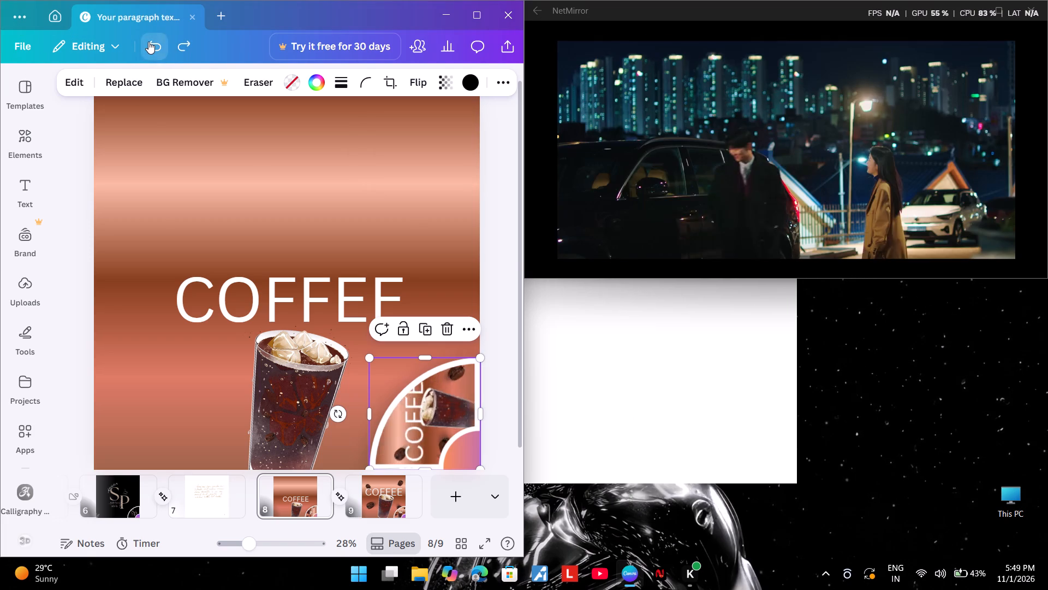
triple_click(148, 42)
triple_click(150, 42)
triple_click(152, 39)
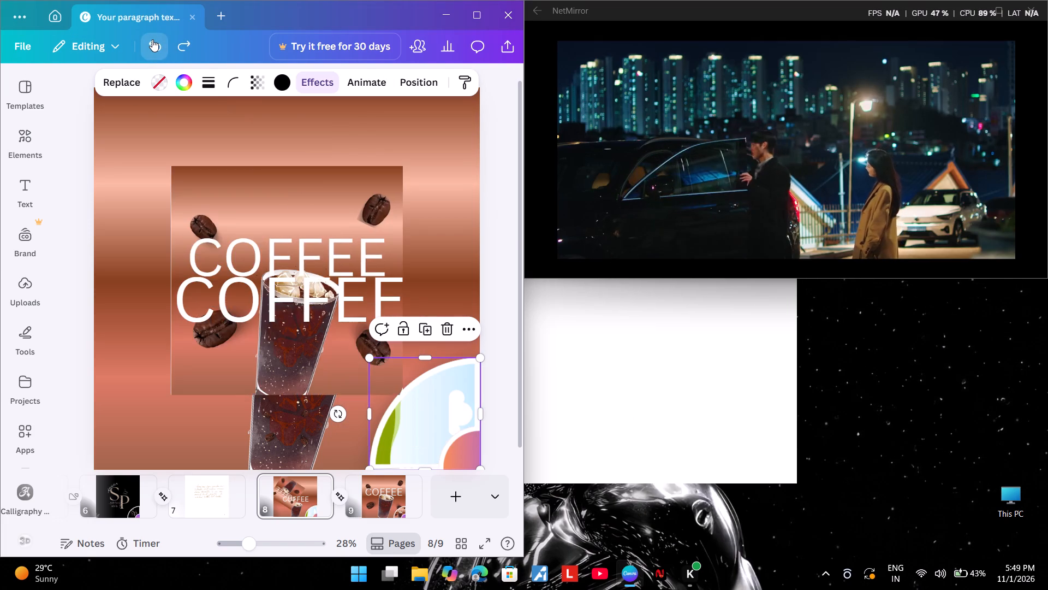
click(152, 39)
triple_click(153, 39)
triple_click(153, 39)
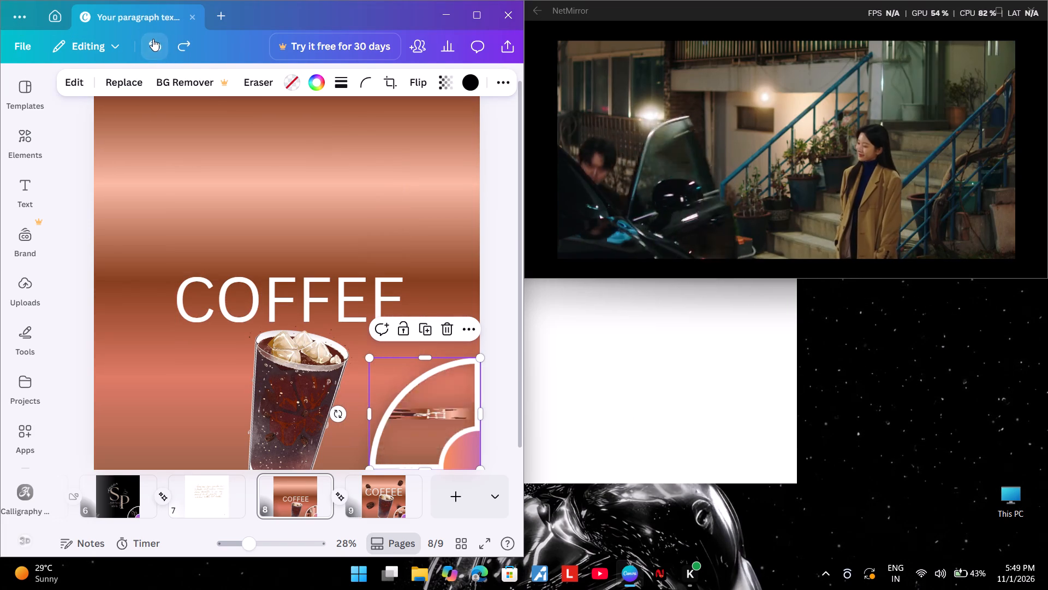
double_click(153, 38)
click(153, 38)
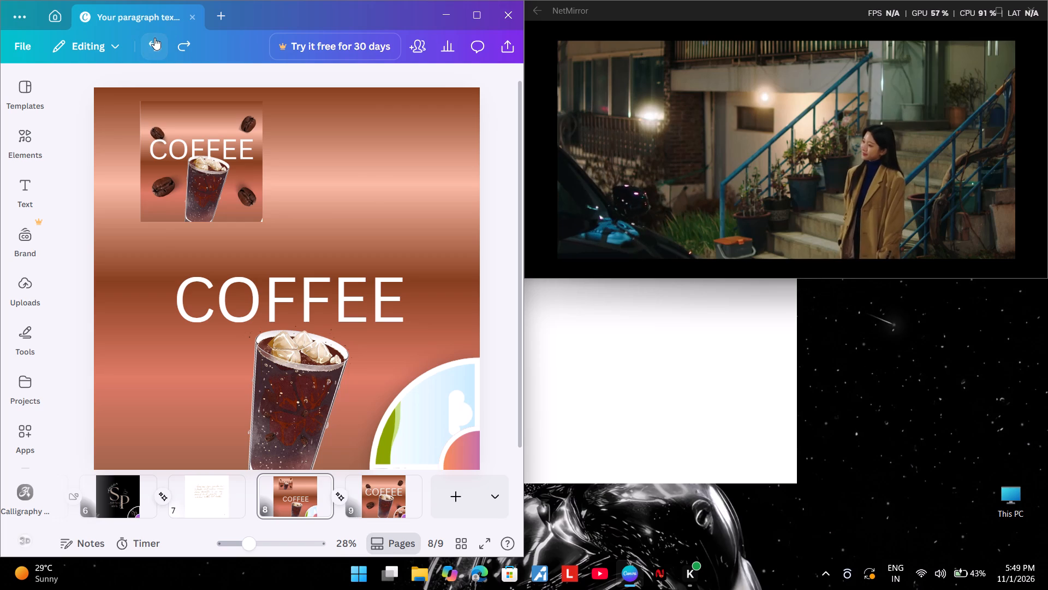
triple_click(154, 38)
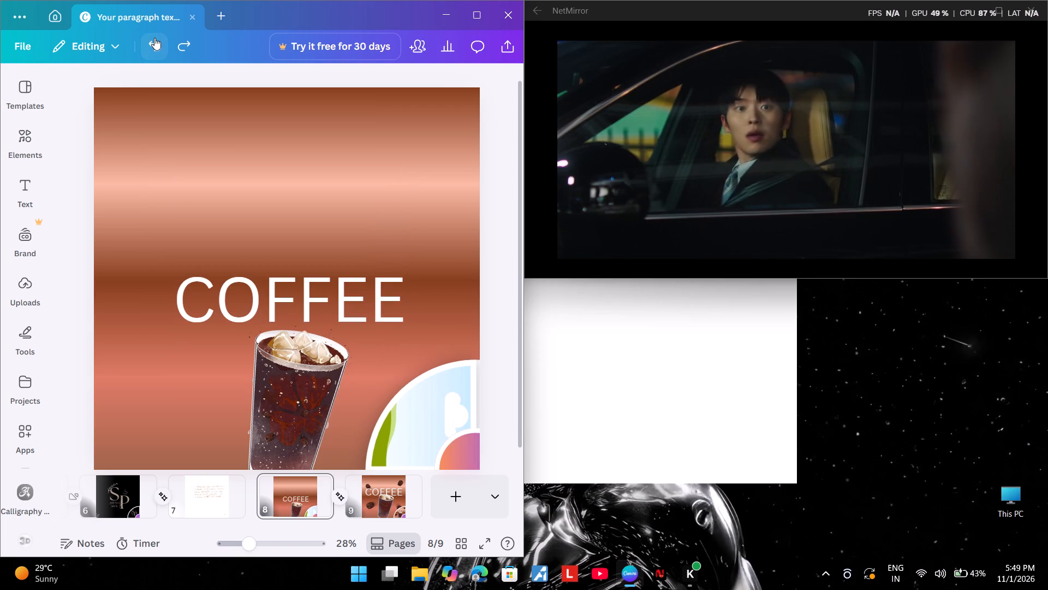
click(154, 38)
Move the grouped circular collage fully onto page 8 and rotate it to about 75°.
drag(431, 409, 400, 339)
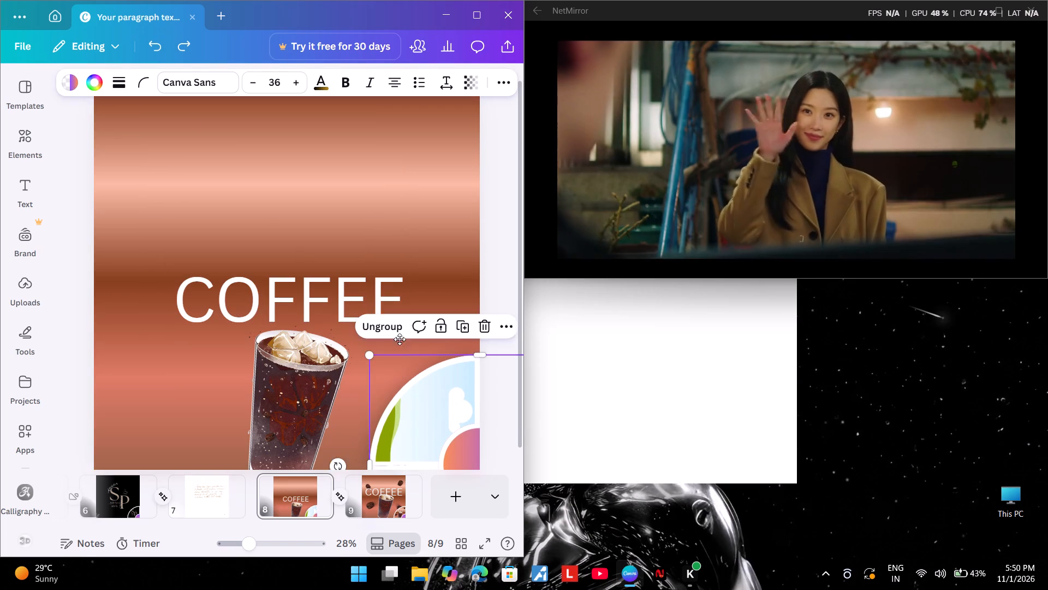
drag(400, 339, 314, 253)
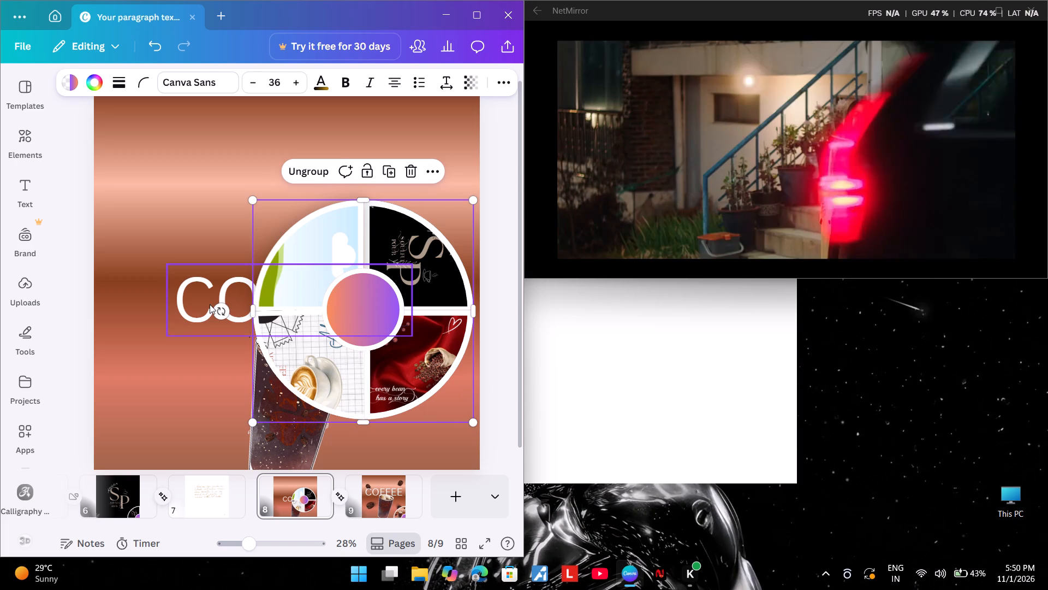
drag(218, 310, 341, 416)
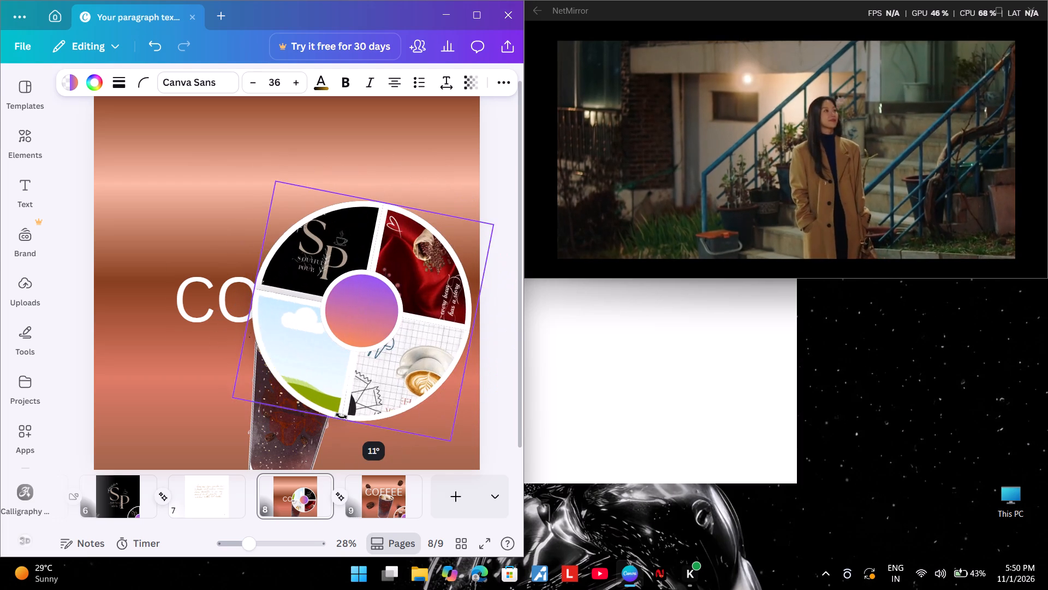
drag(341, 416, 306, 421)
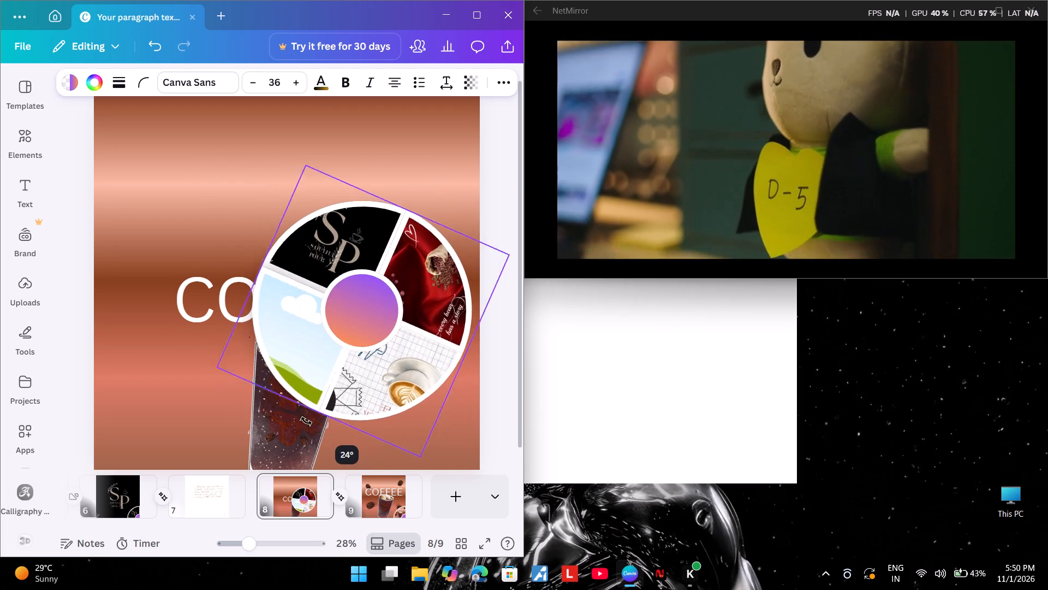
drag(306, 421, 150, 367)
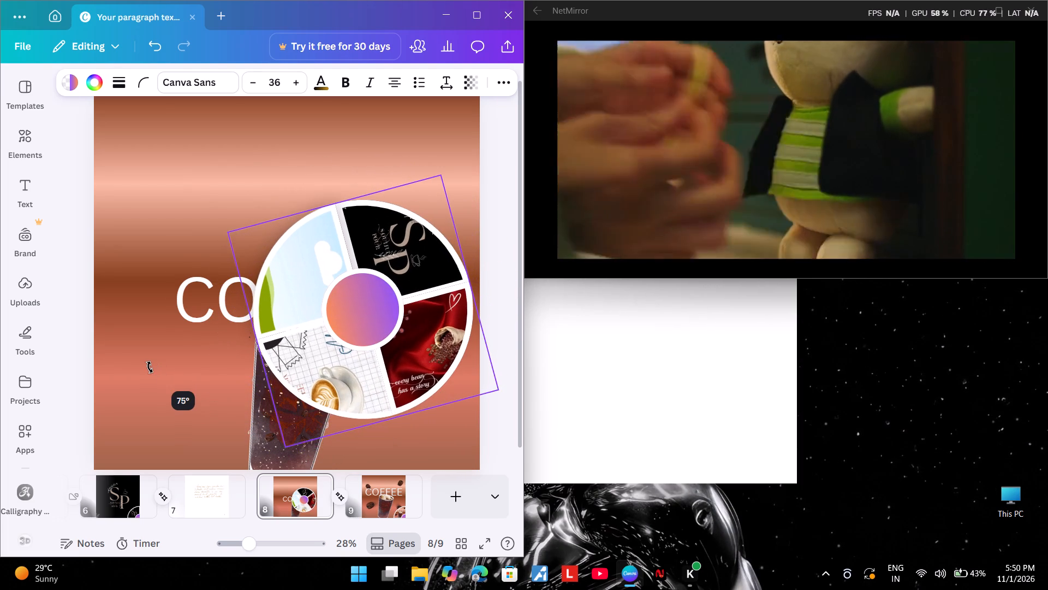
drag(150, 367, 148, 364)
click(148, 363)
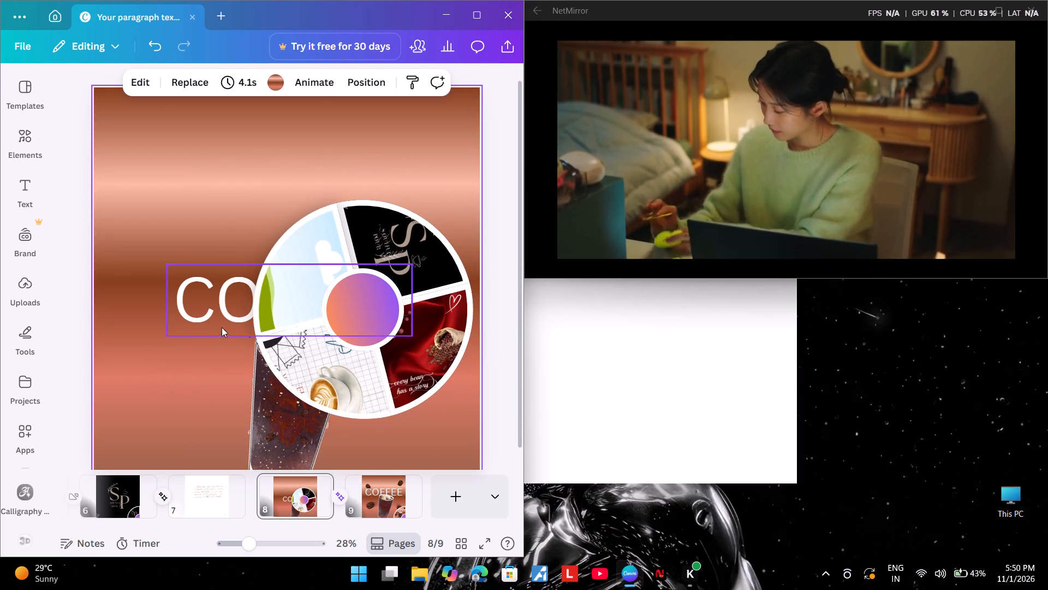
Ungroup the rotated circular collage on page 8 and select its empty quarter frame.
click(285, 282)
click(312, 142)
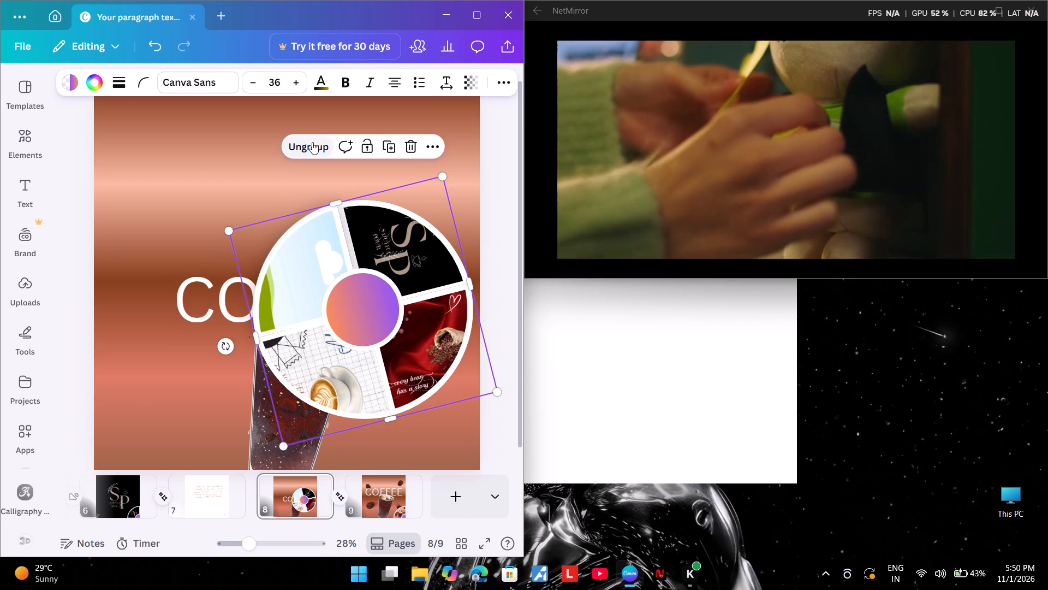
click(284, 257)
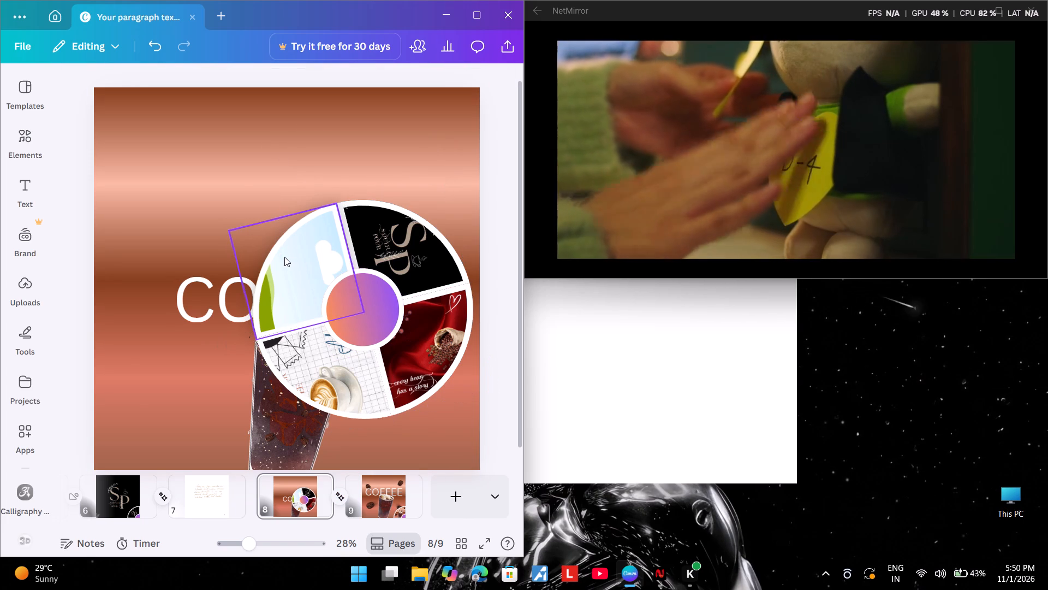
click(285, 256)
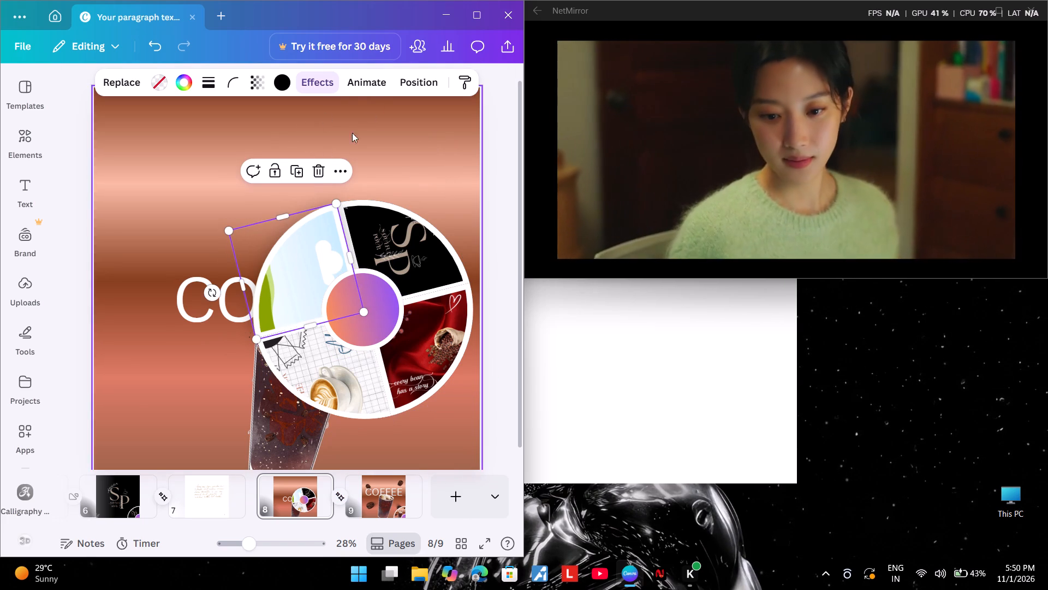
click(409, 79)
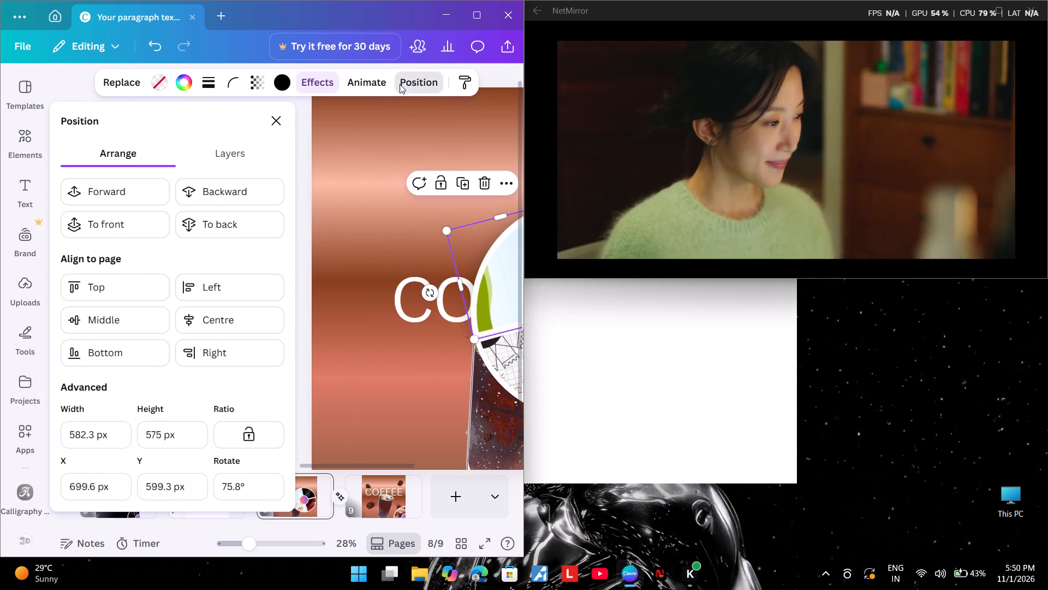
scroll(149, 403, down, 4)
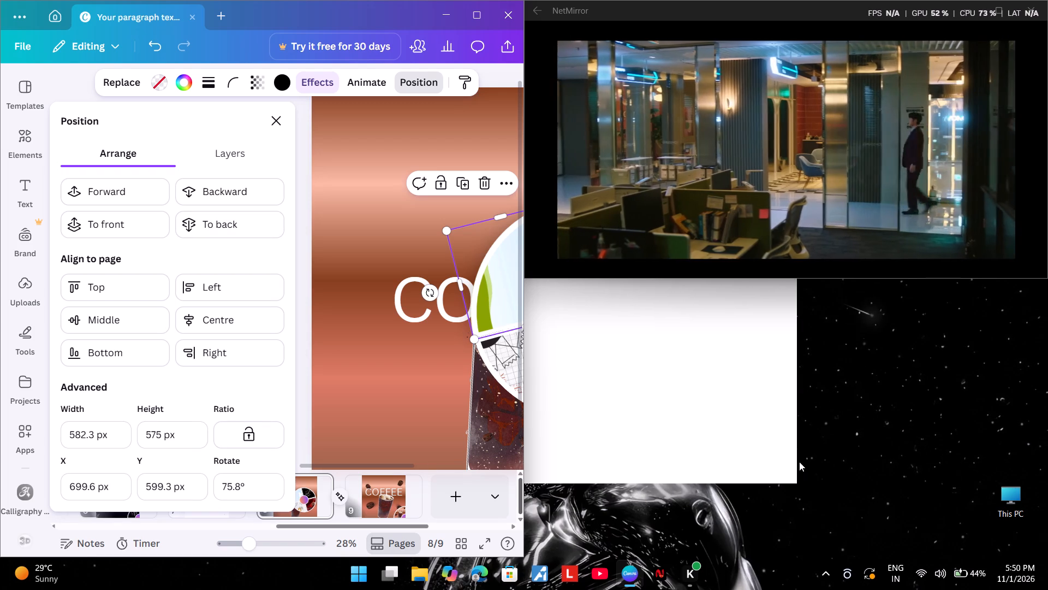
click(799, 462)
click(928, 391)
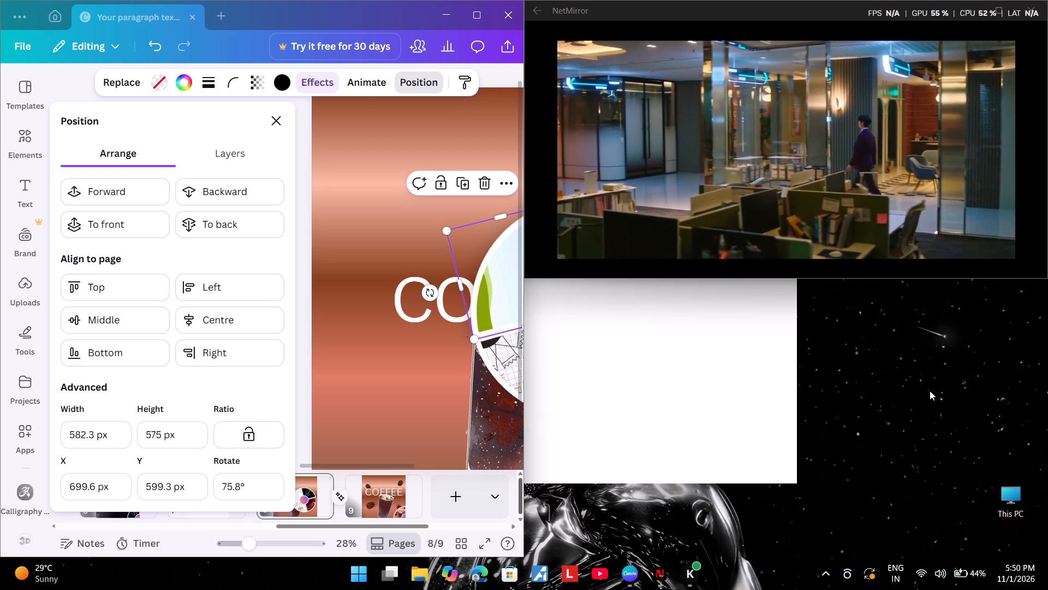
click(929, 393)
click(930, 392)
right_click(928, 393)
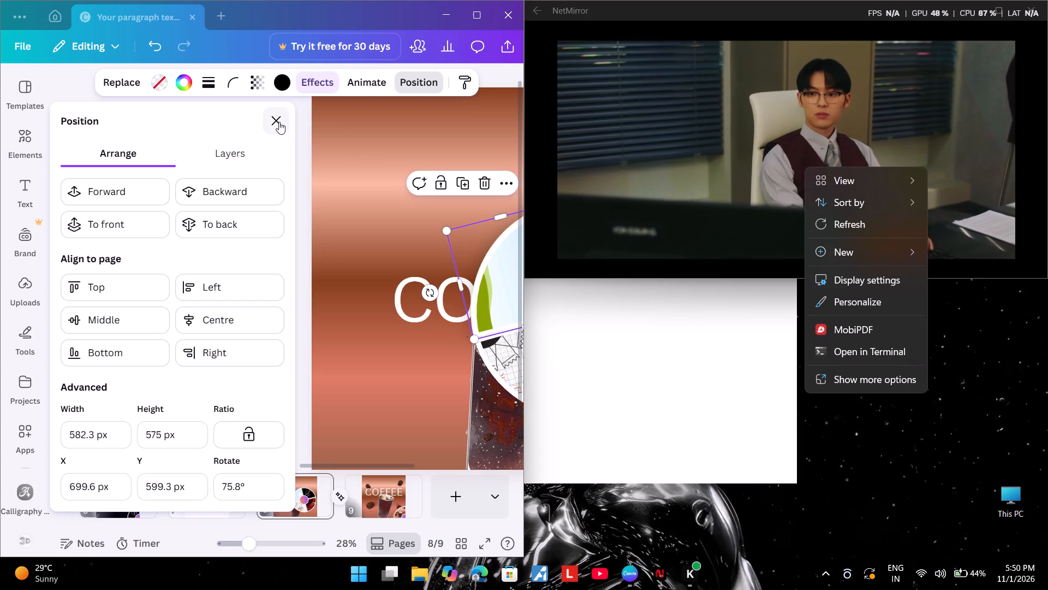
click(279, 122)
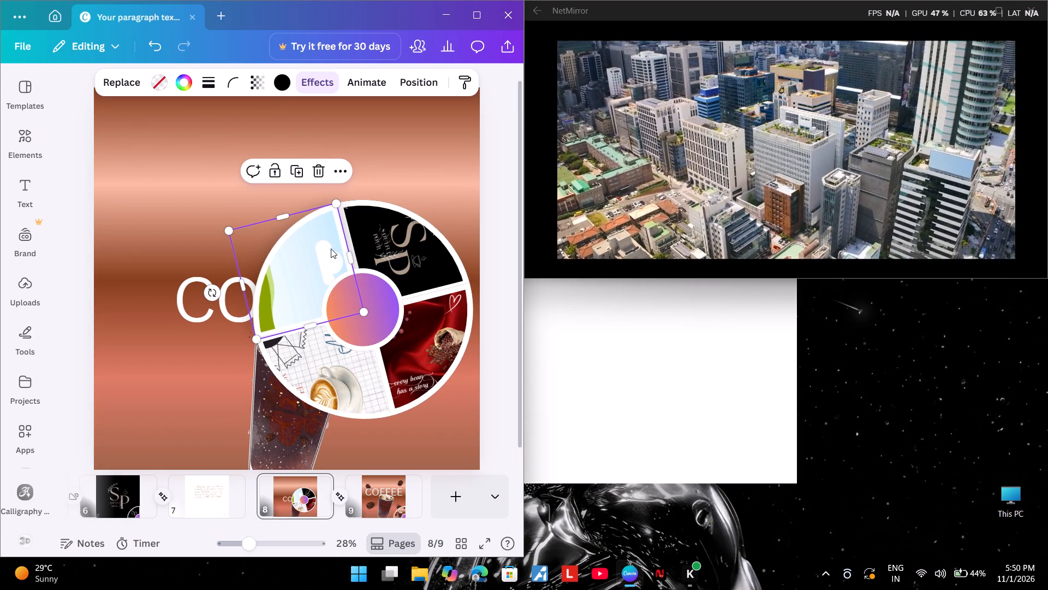
Group the four quarter frames and the gradient centre circle of page 8's circular collage together again.
shift+click(320, 253)
shift+click(372, 246)
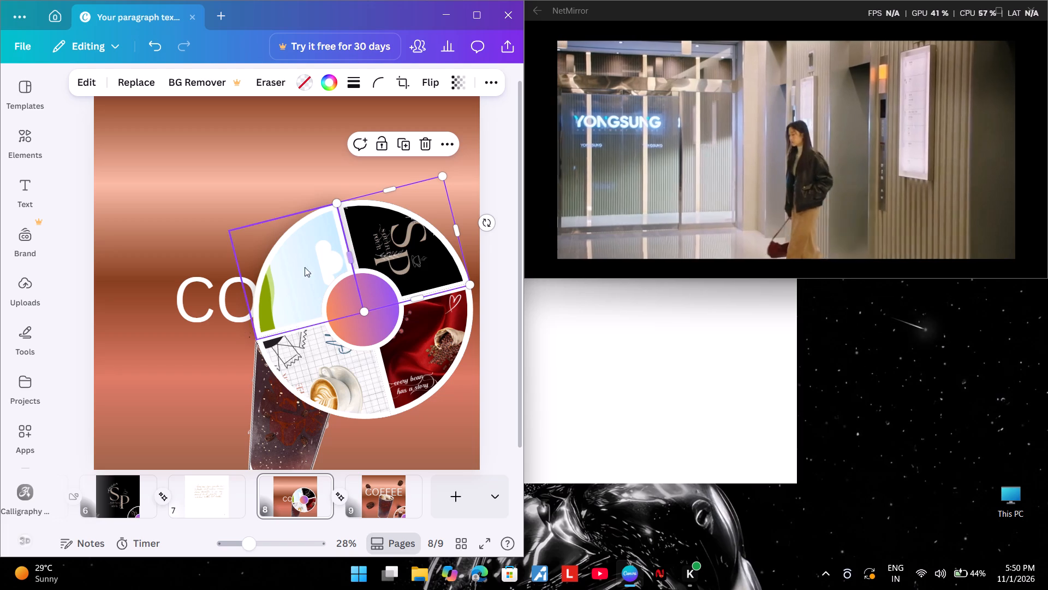
shift+click(279, 269)
shift+click(312, 362)
shift+click(423, 368)
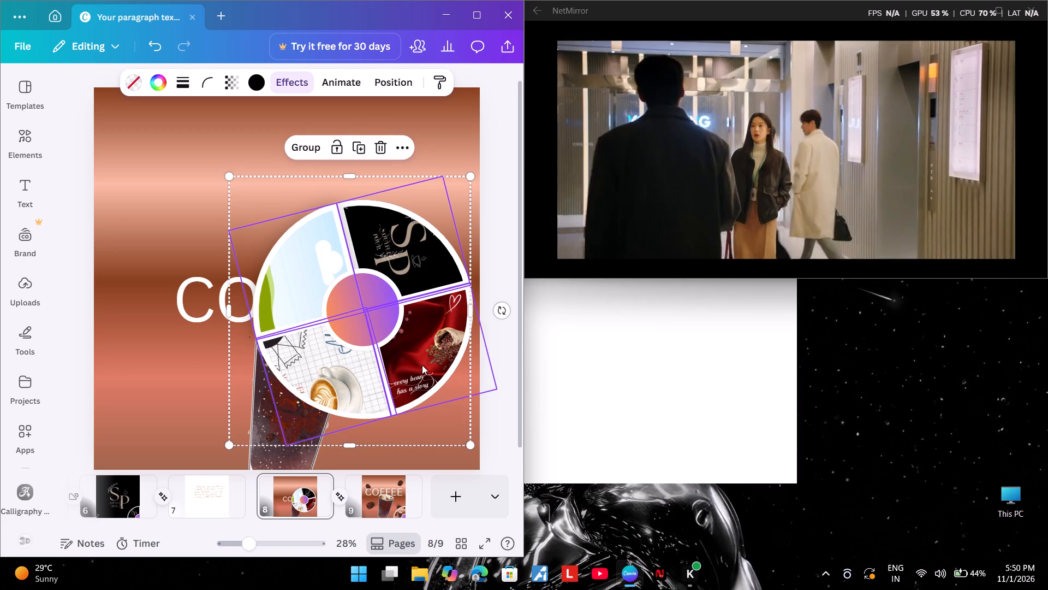
shift+click(370, 315)
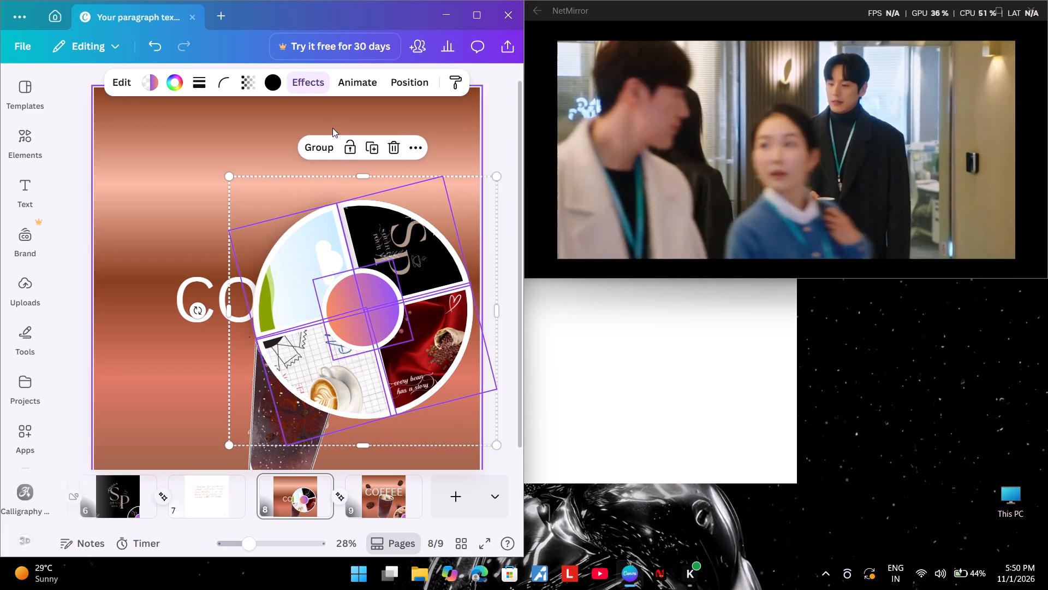
shift+click(315, 145)
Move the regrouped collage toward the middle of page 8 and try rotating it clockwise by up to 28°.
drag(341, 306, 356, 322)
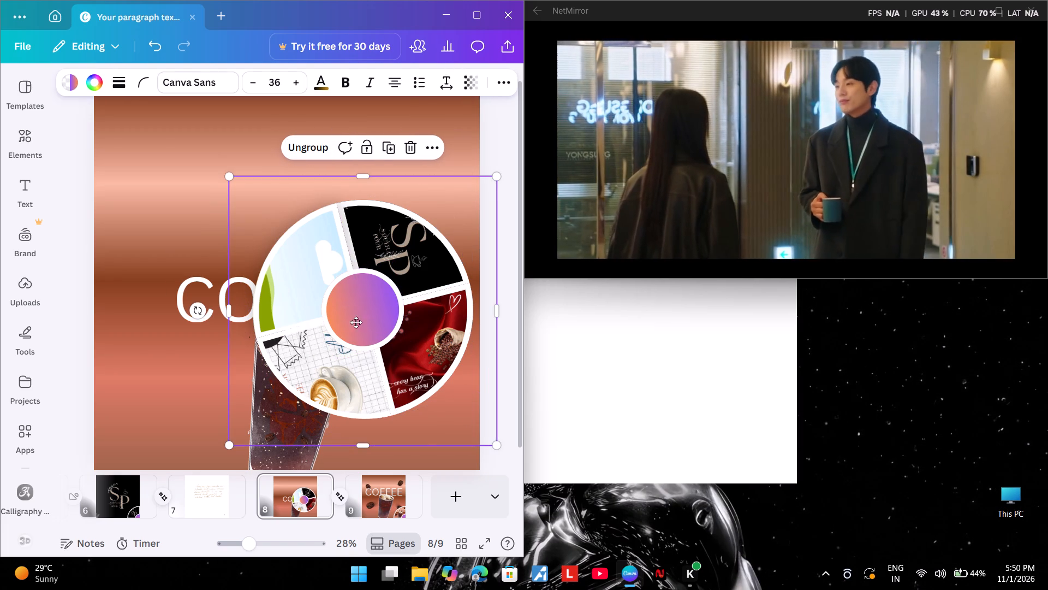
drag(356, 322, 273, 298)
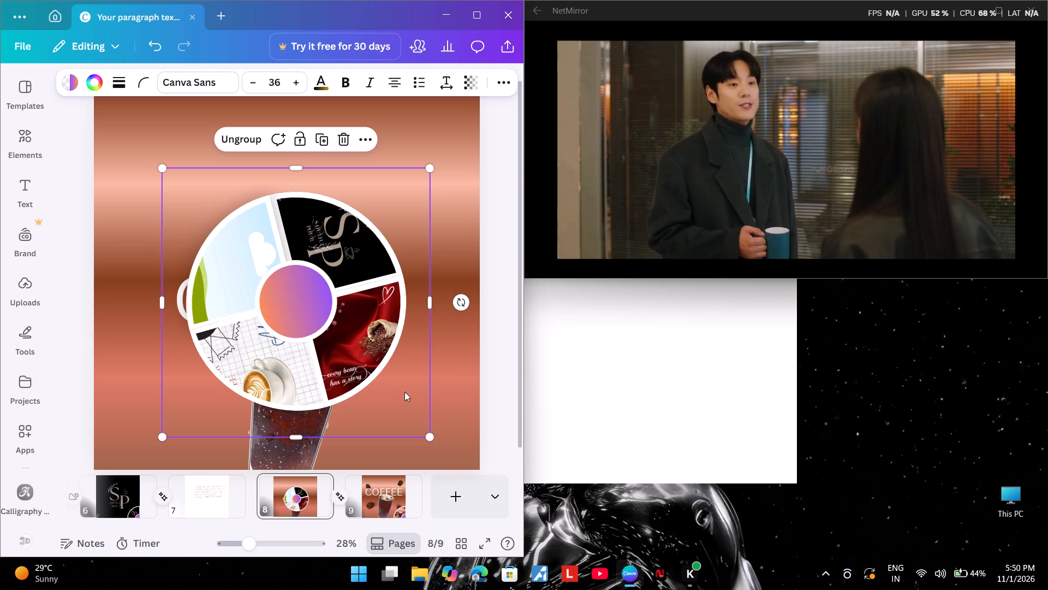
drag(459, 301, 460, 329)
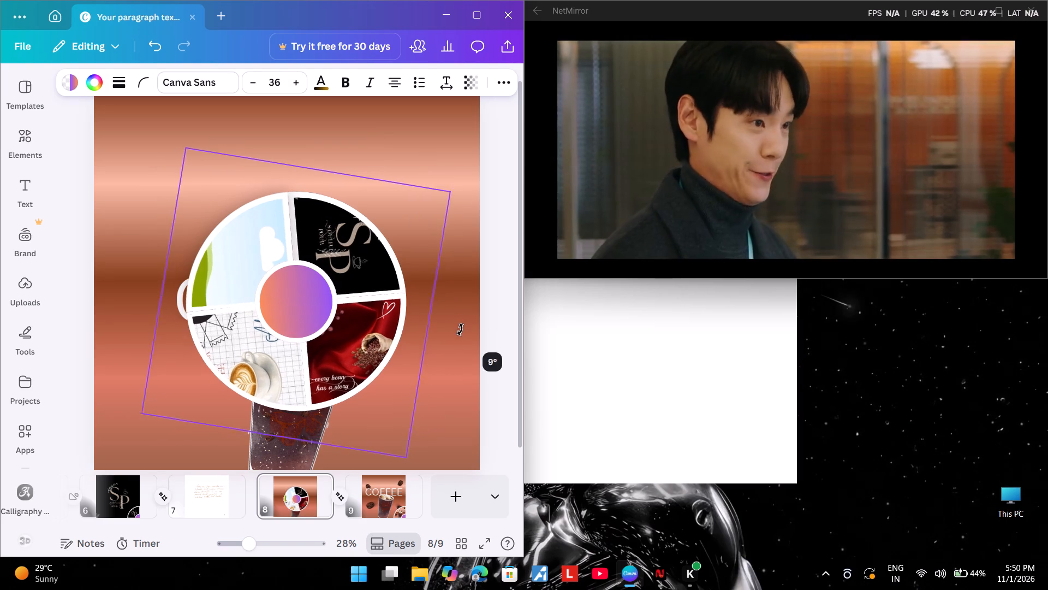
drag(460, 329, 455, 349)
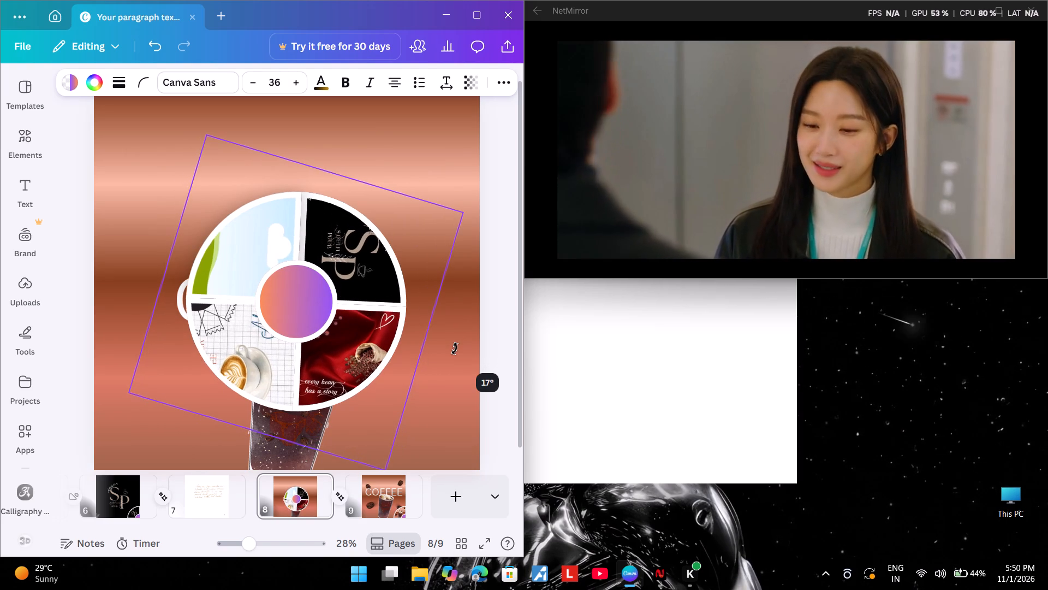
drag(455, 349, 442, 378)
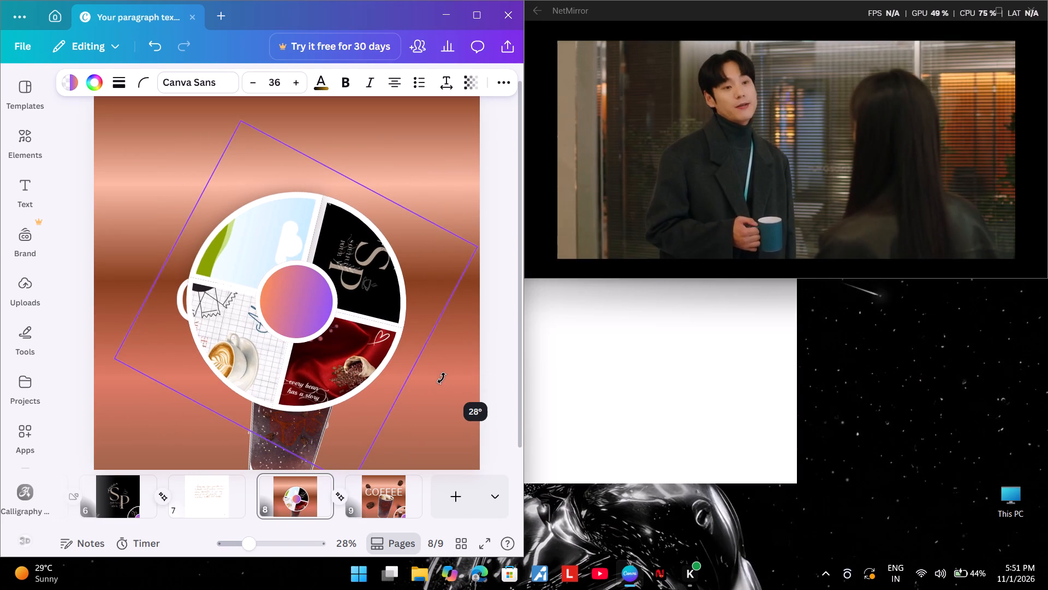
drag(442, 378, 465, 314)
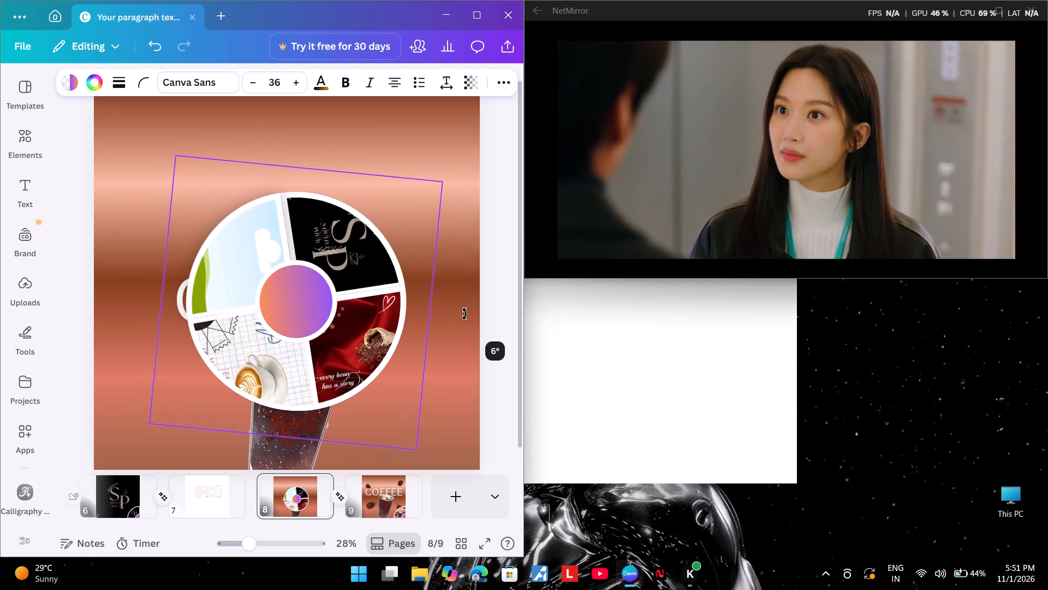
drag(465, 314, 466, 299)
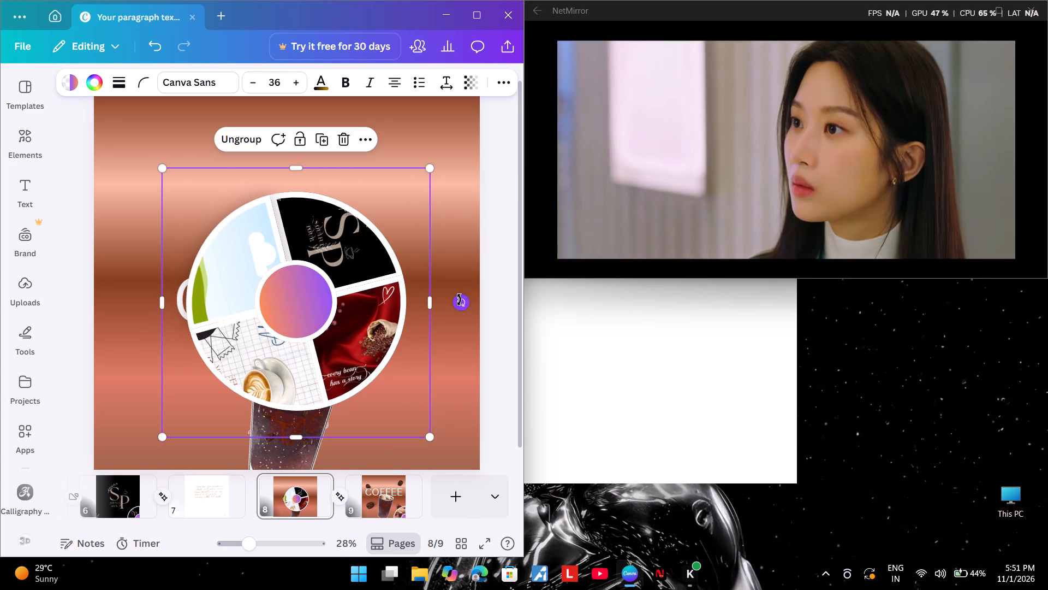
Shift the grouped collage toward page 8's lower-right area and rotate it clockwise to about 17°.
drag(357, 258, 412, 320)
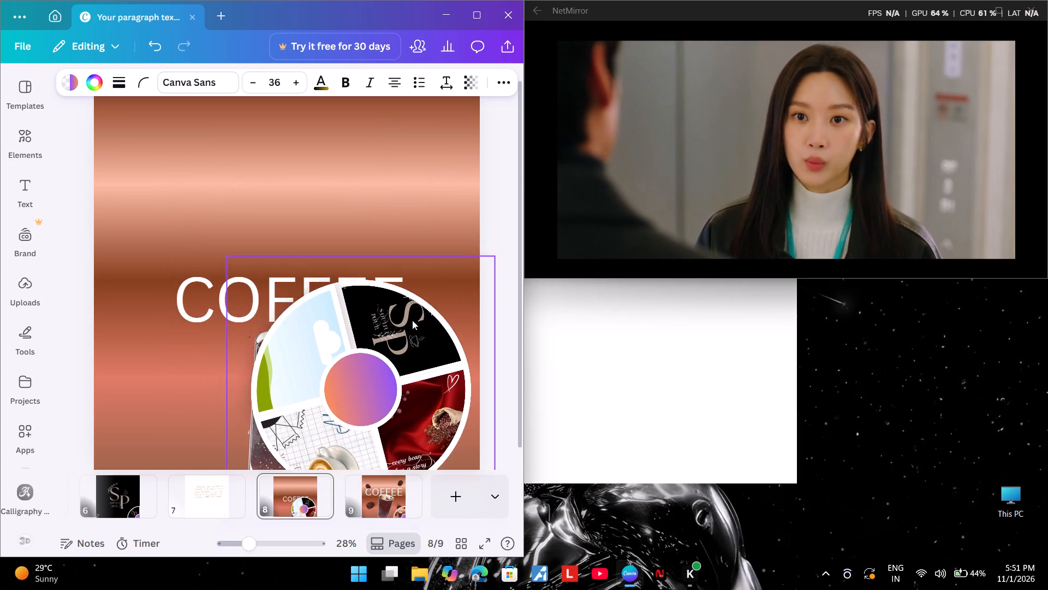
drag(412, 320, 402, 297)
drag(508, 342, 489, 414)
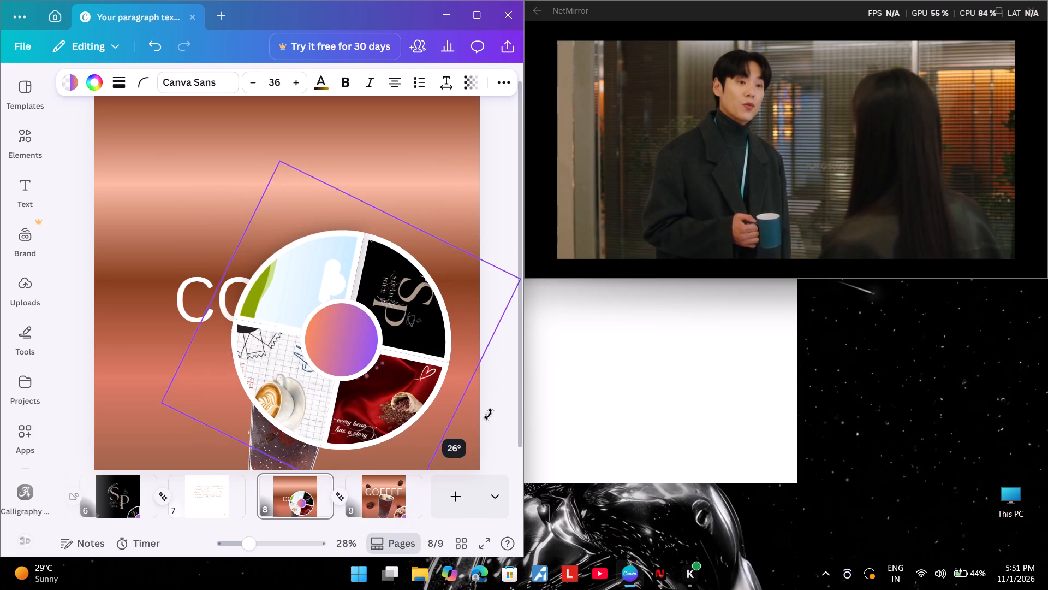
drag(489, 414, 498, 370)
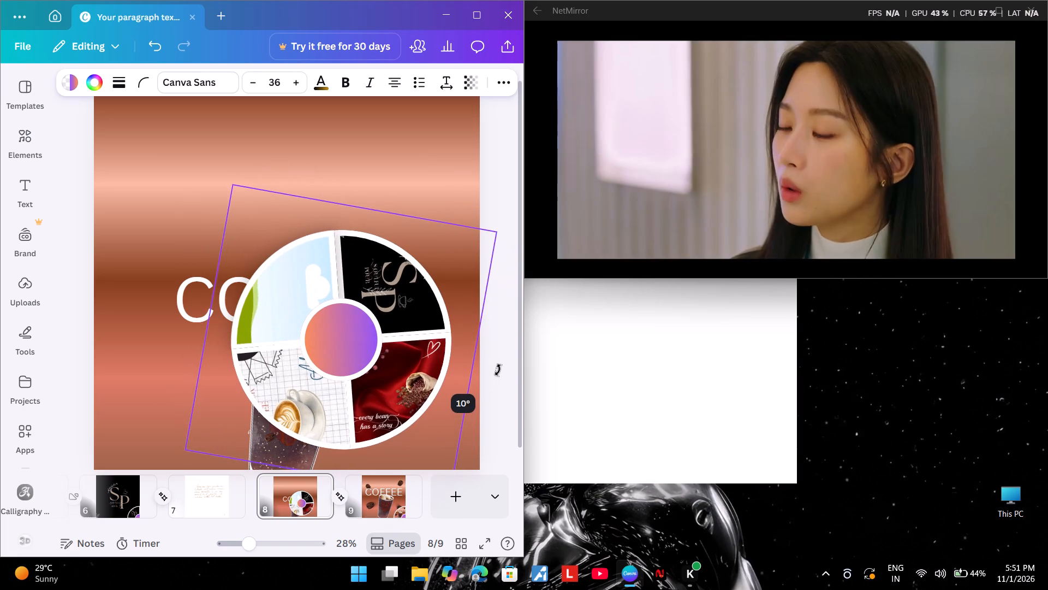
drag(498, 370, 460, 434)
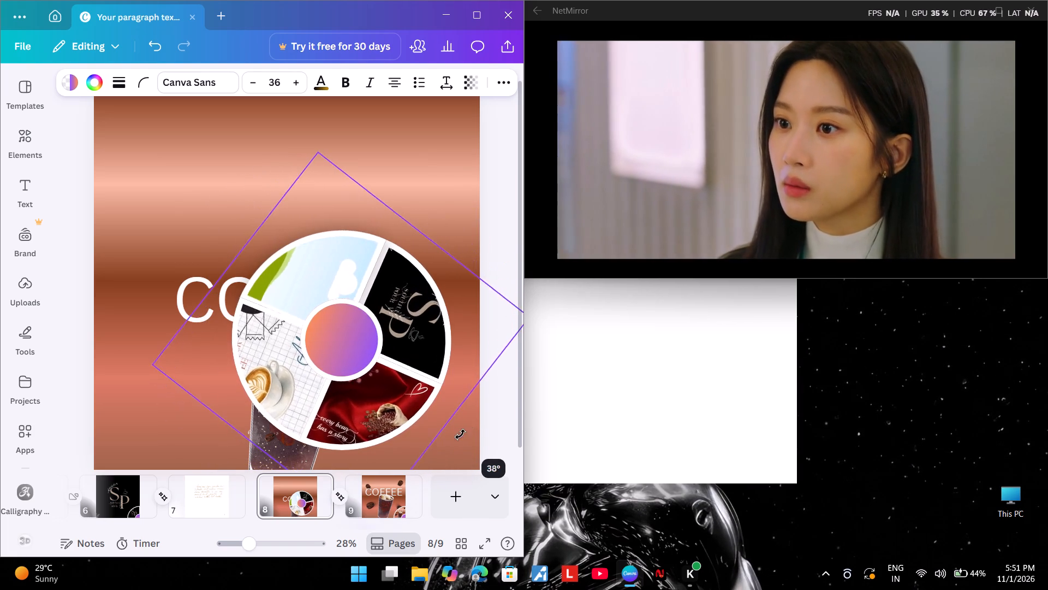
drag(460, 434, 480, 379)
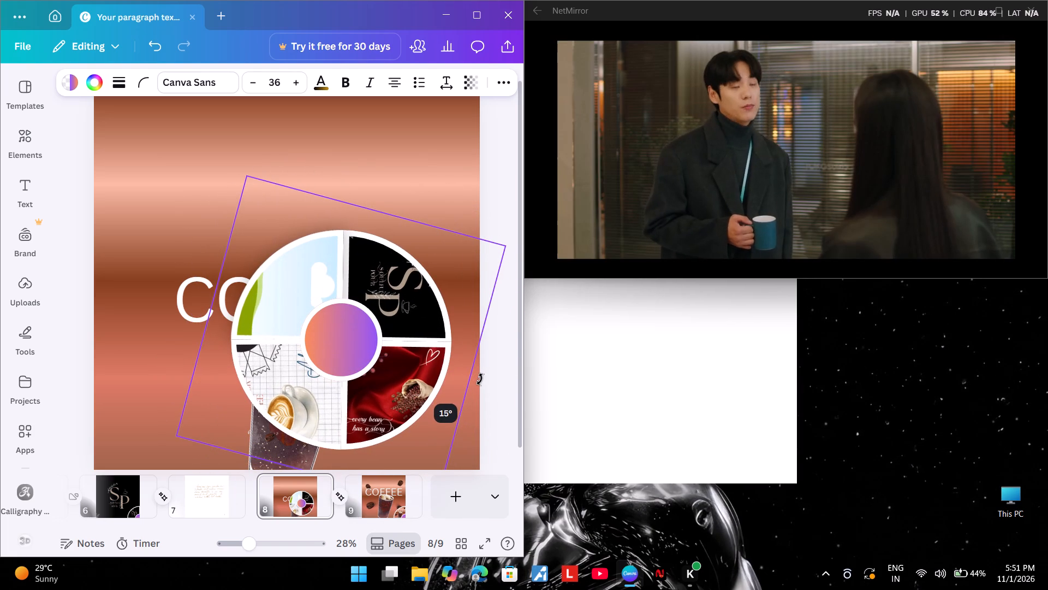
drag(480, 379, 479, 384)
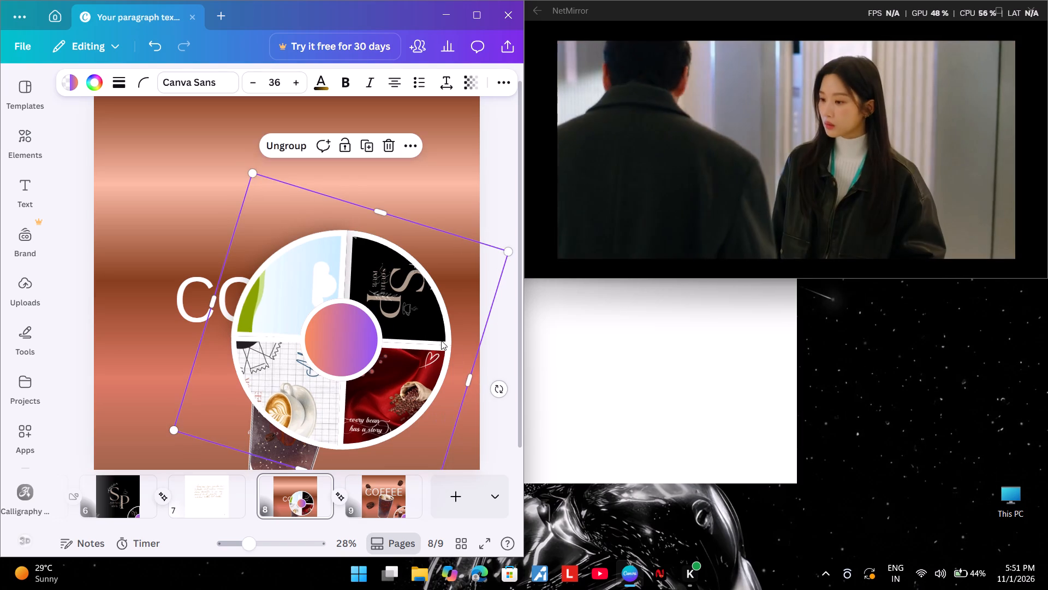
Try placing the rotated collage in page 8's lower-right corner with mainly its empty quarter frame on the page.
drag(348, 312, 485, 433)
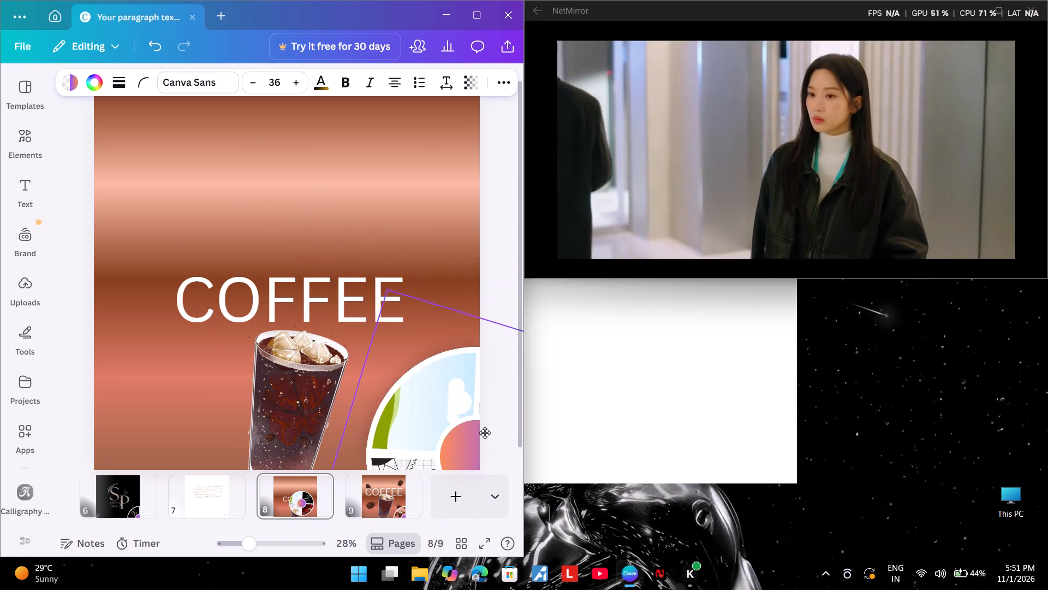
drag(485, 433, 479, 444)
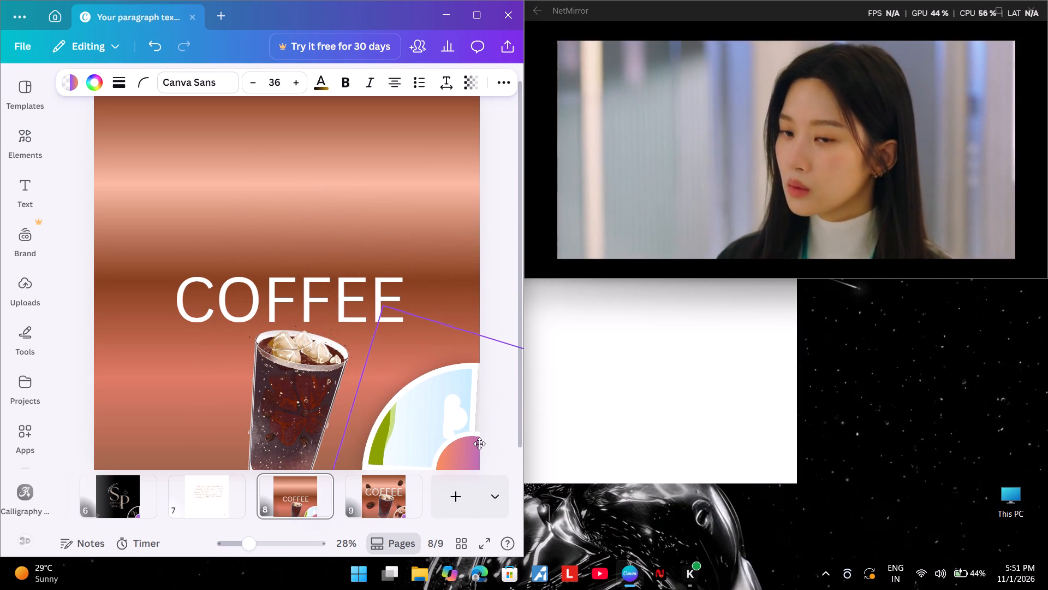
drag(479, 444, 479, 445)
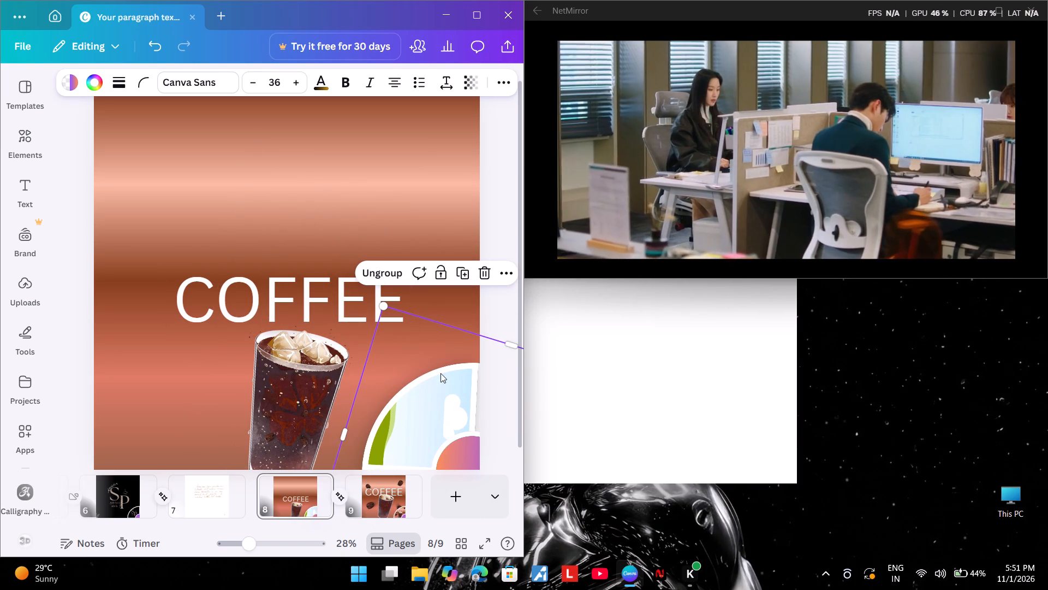
Bring the collage back fully onto page 8 and adjust its rotation to about 15° so the quarter dividers run straight.
drag(436, 396, 329, 262)
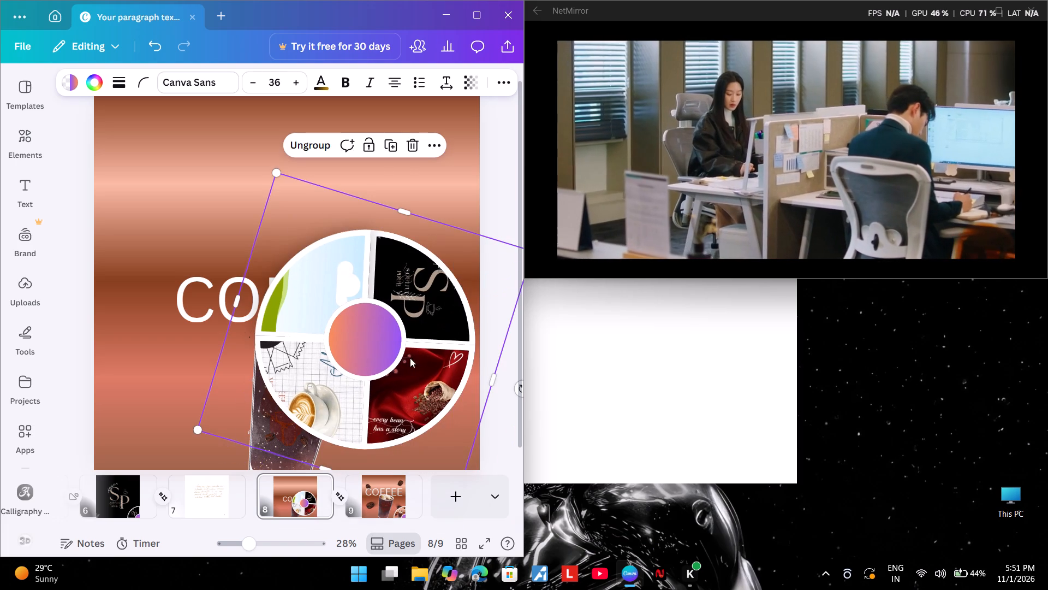
drag(515, 391, 503, 421)
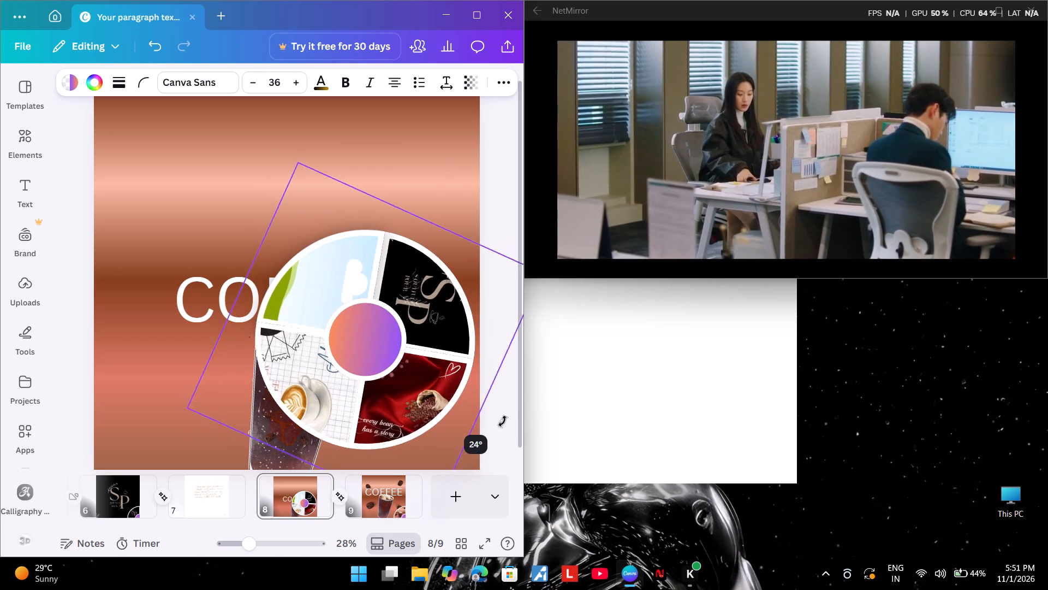
drag(503, 421, 520, 386)
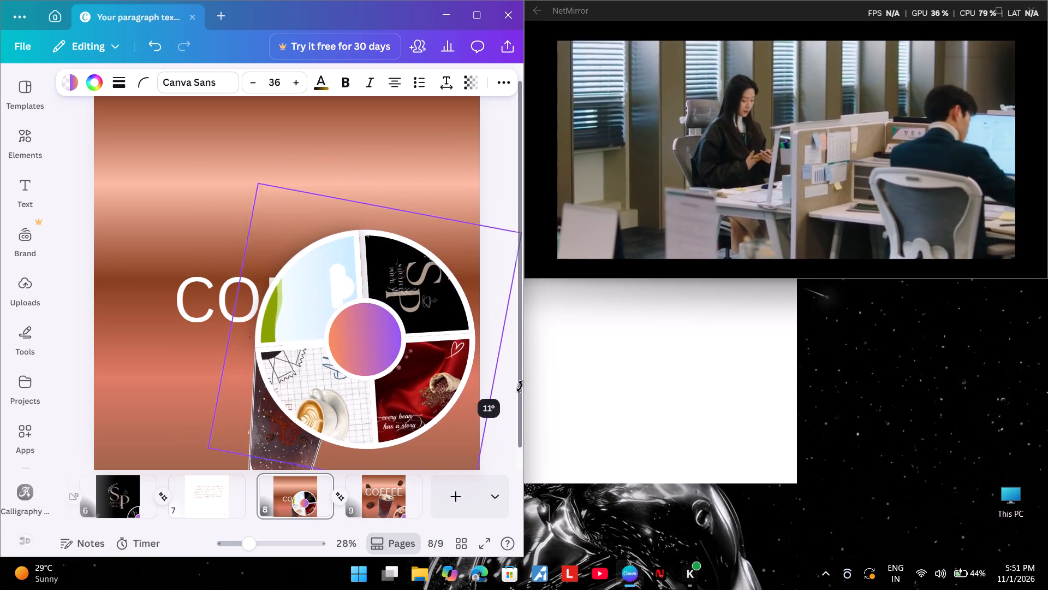
drag(520, 386, 515, 396)
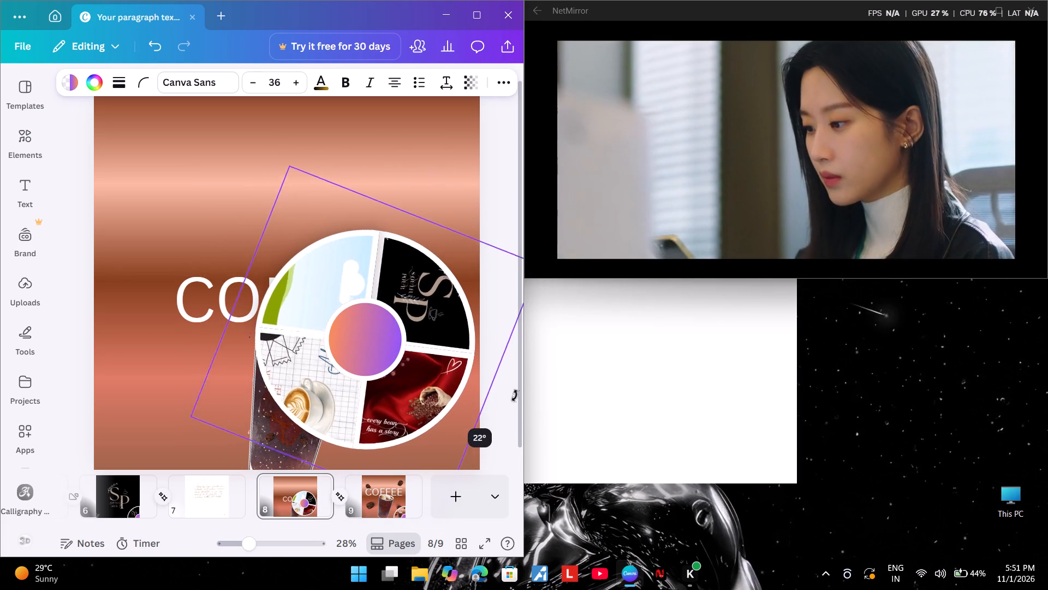
drag(515, 396, 516, 385)
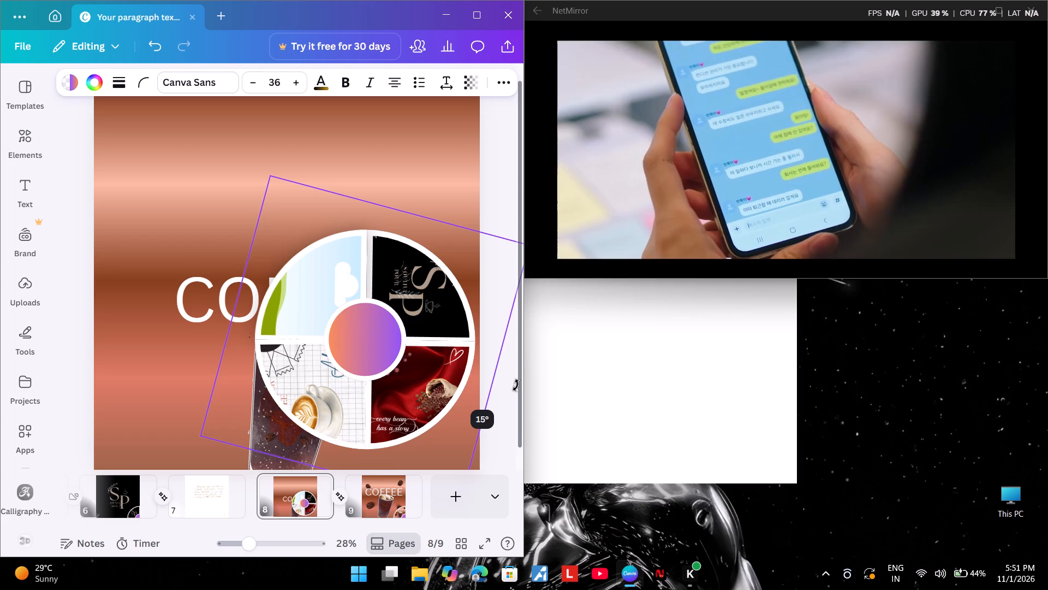
drag(516, 385, 515, 386)
Position the rotated collage in page 8's lower-right corner so only its empty quarter frame and part of the centre circle lie on the page.
drag(388, 328, 440, 387)
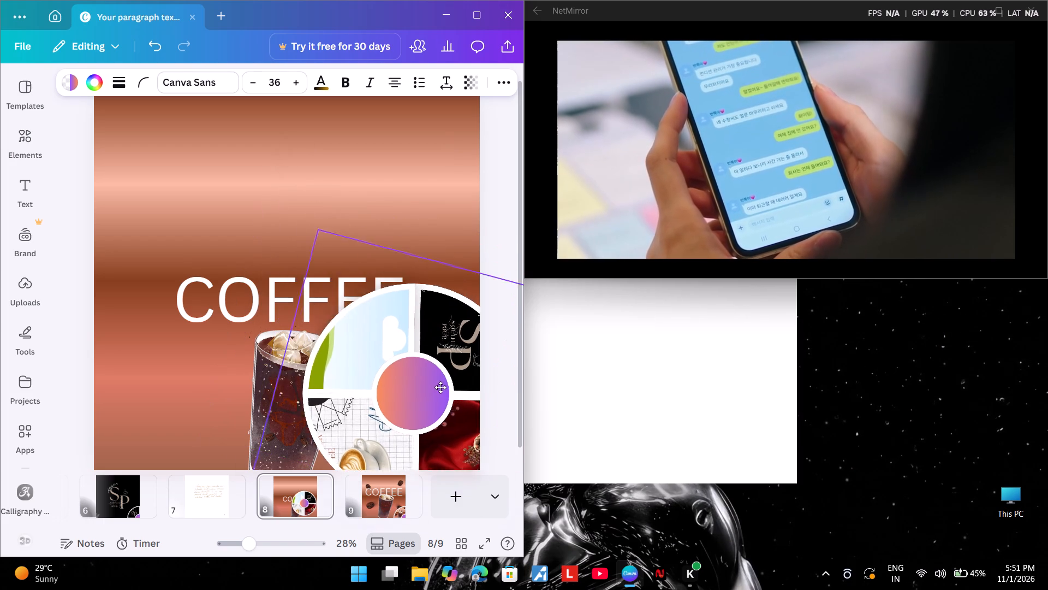
drag(440, 387, 486, 461)
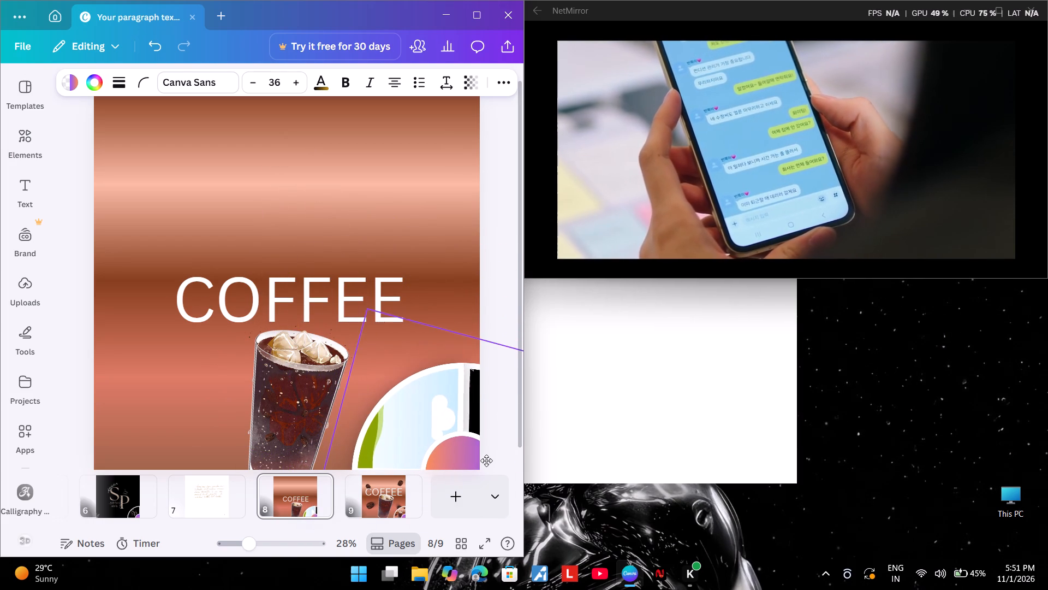
drag(486, 461, 502, 456)
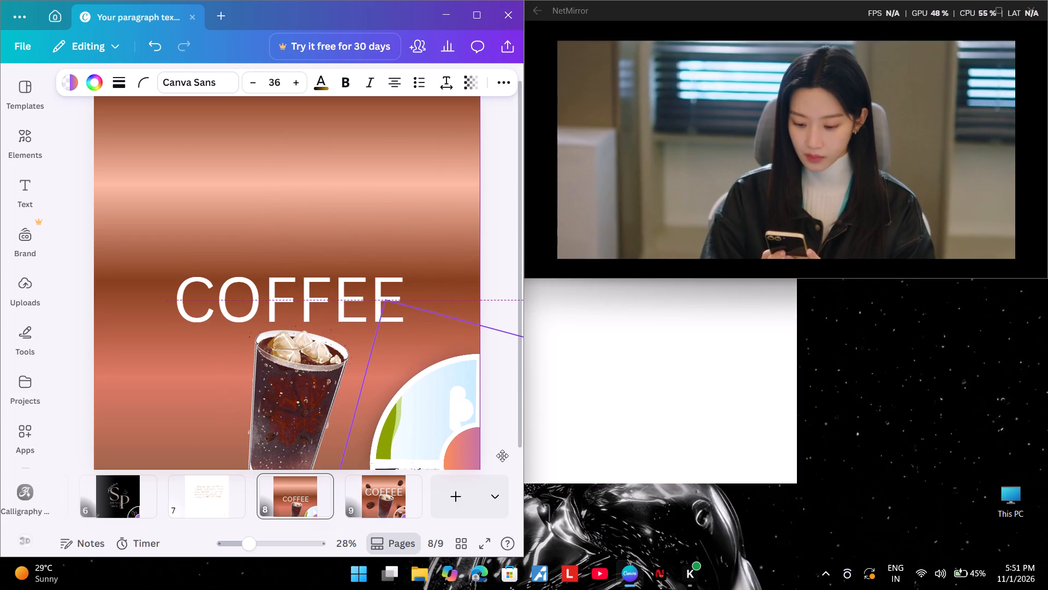
drag(502, 456, 502, 457)
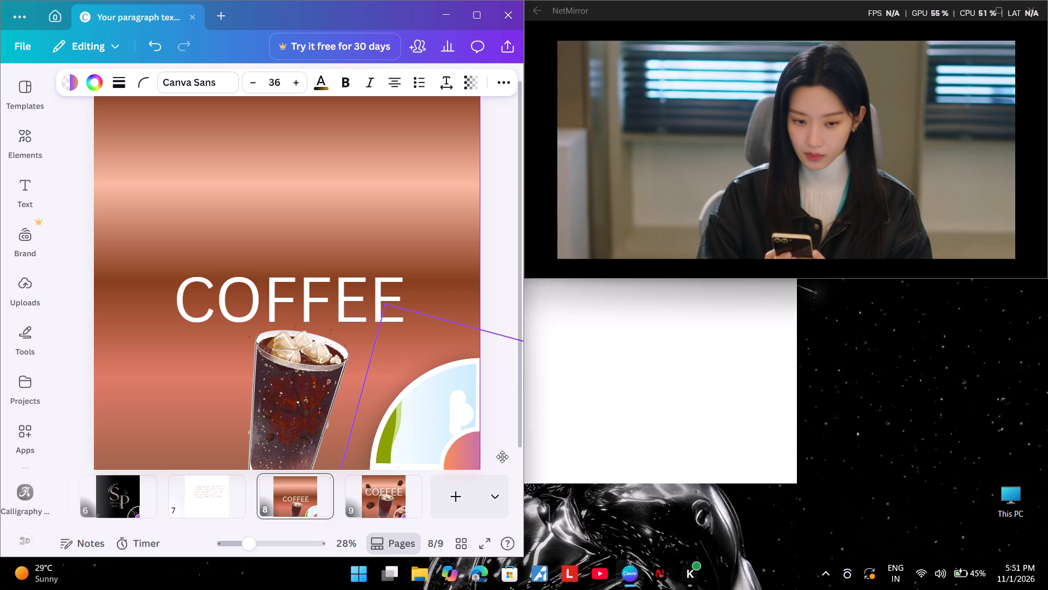
drag(502, 457, 499, 457)
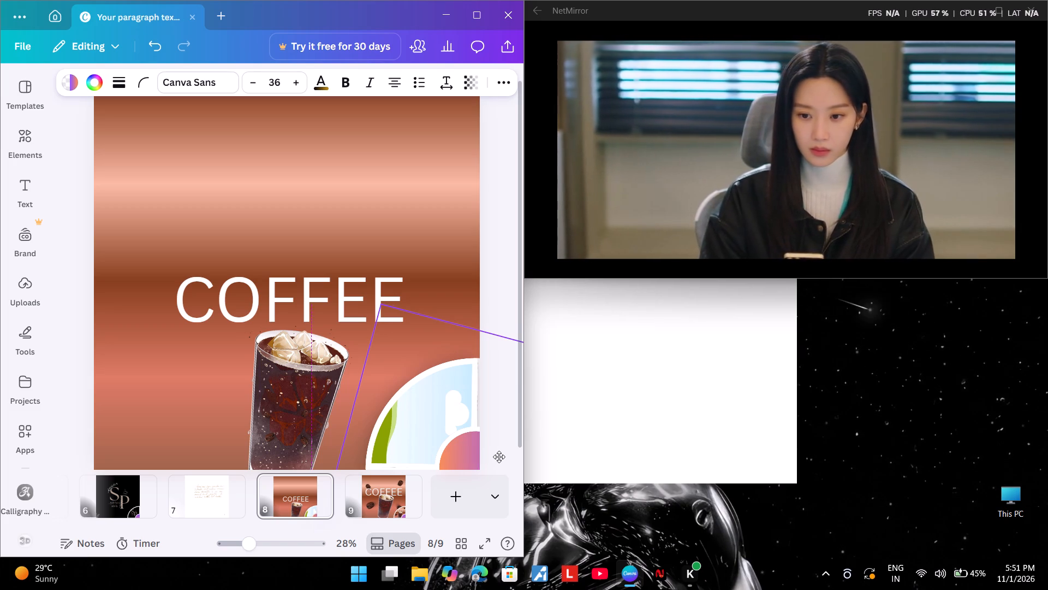
drag(499, 457, 497, 455)
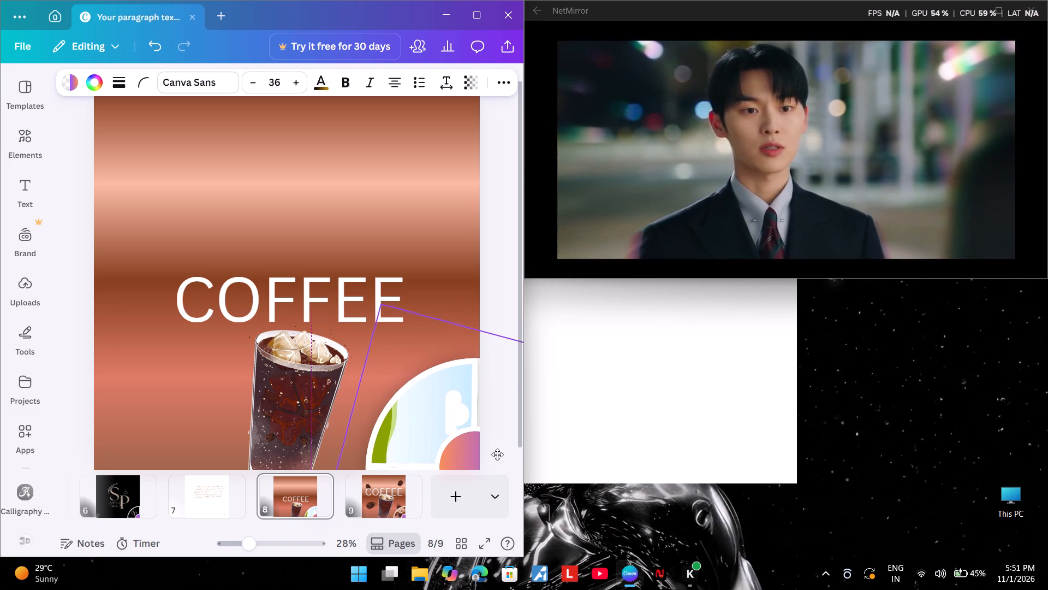
drag(497, 455, 497, 456)
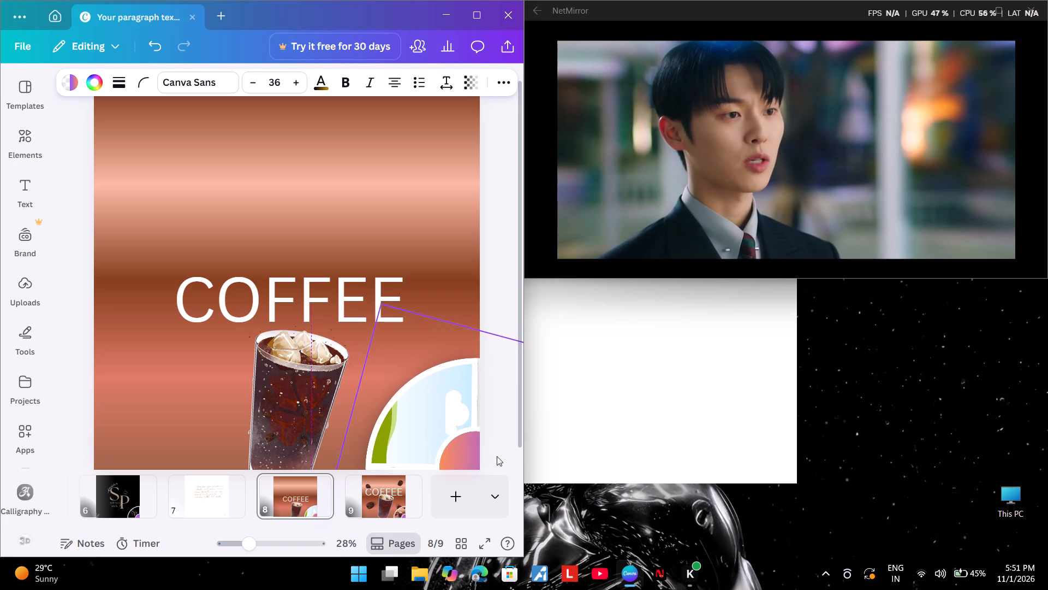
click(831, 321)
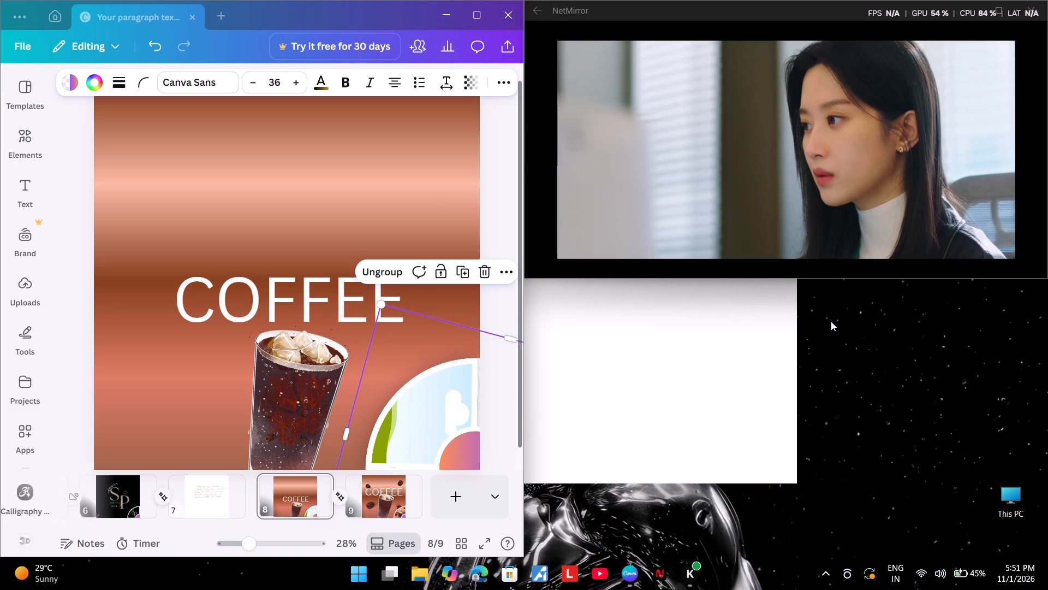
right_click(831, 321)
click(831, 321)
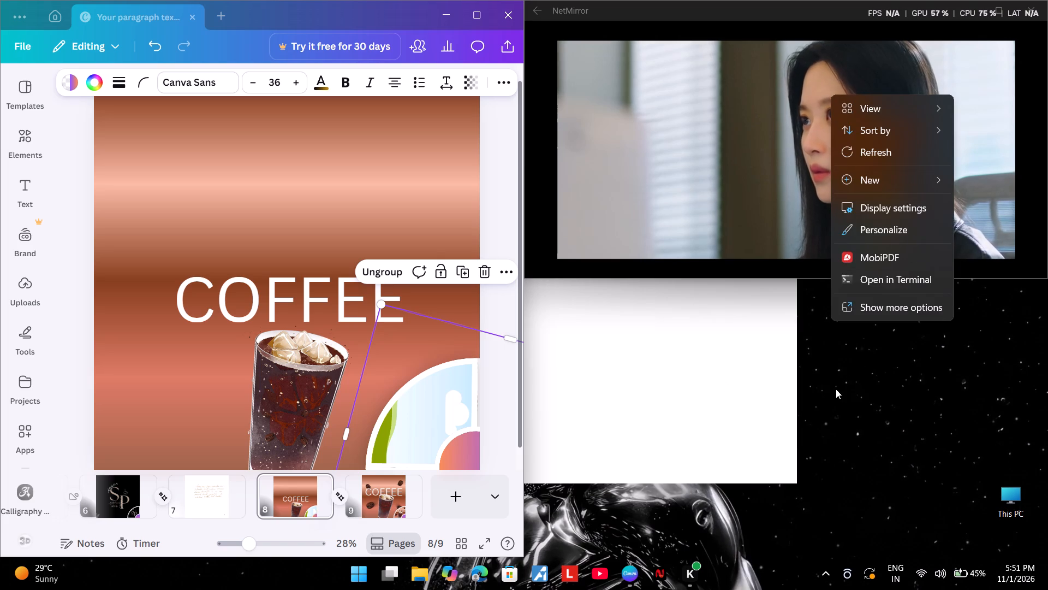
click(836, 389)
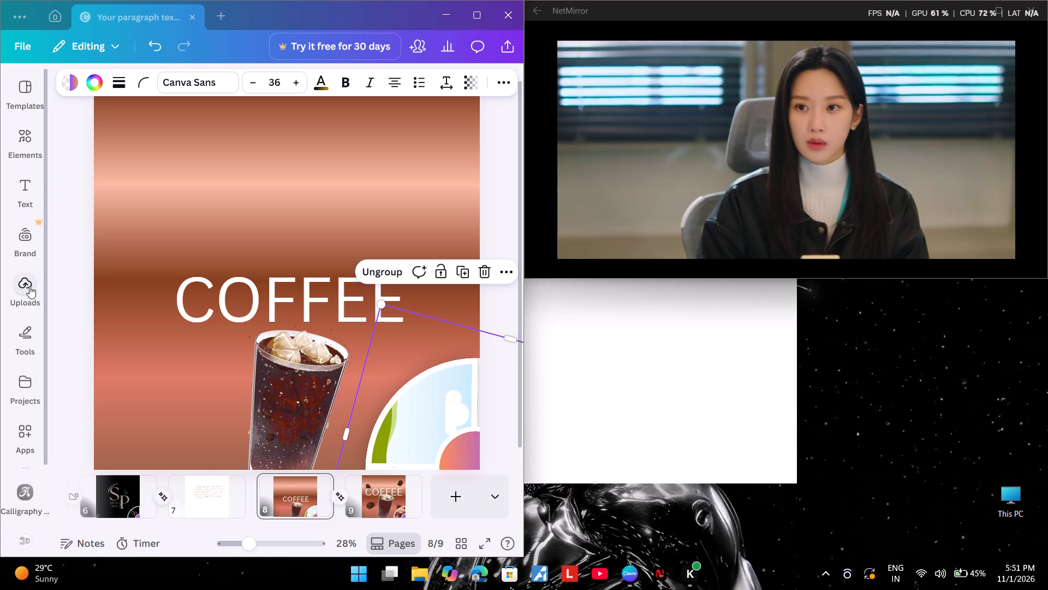
Add the uploaded COFFEE poster screenshot with the iced glass and coffee beans to page 8.
double_click(28, 283)
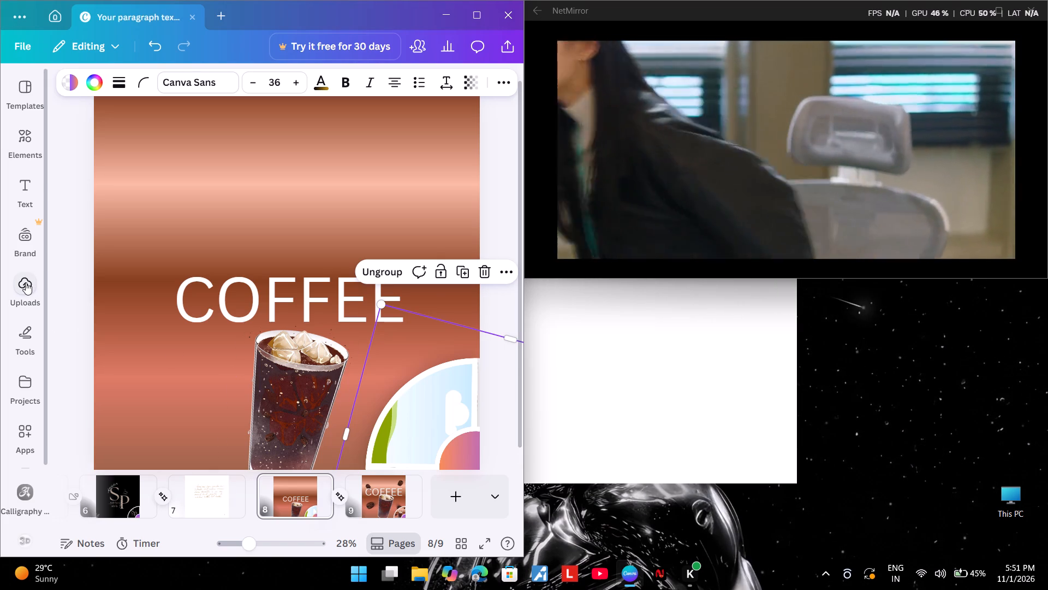
click(26, 282)
click(109, 416)
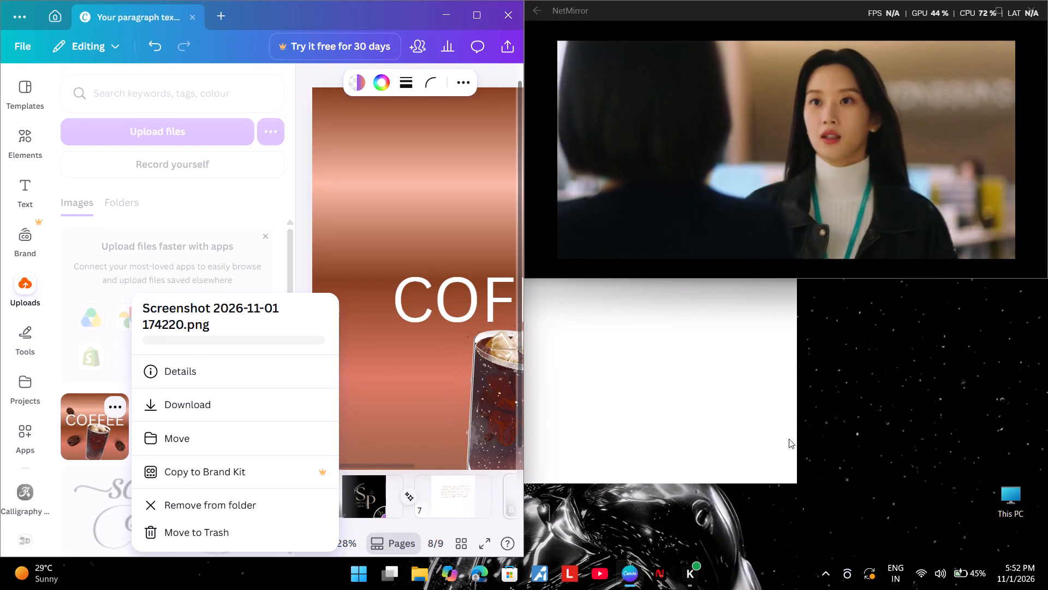
click(870, 462)
click(869, 461)
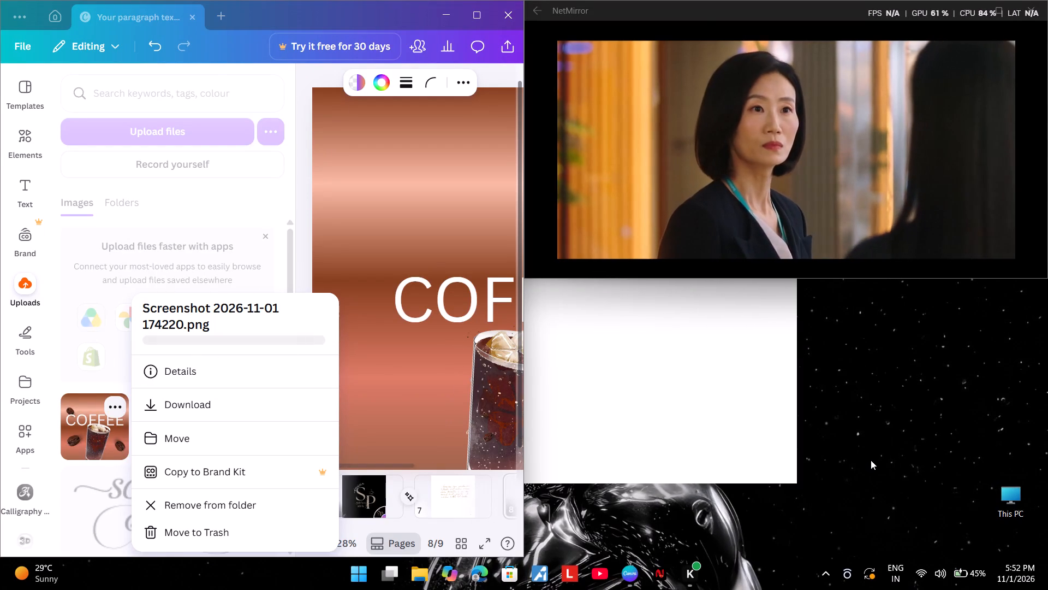
right_click(871, 460)
click(108, 403)
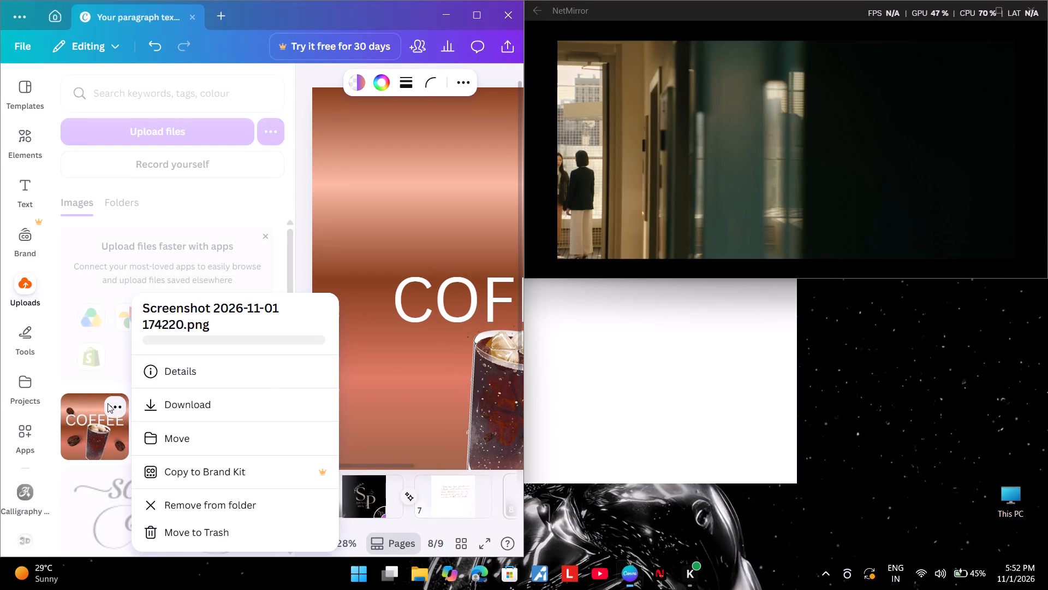
click(99, 424)
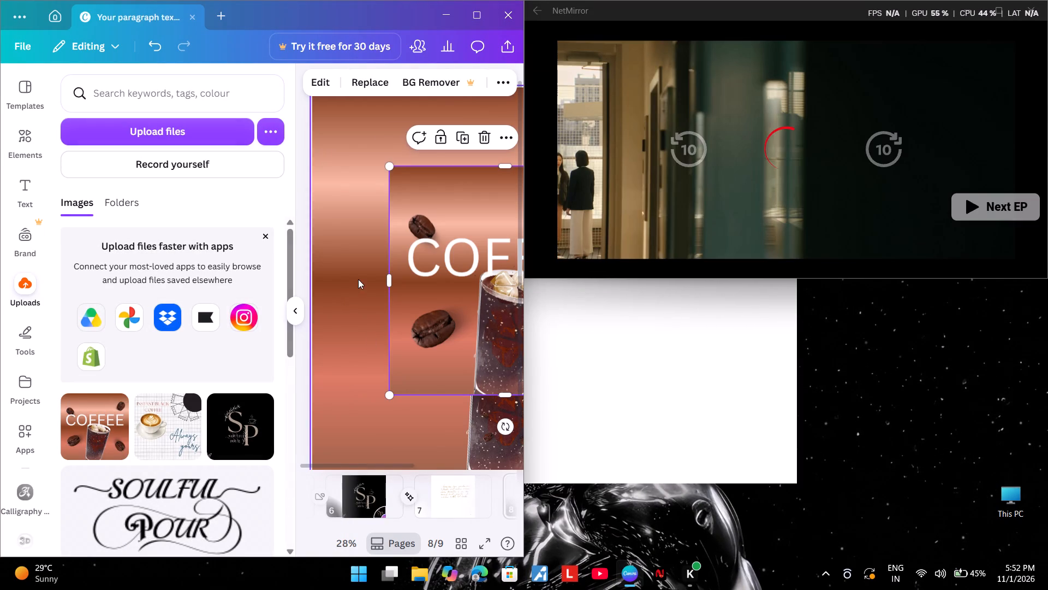
click(295, 315)
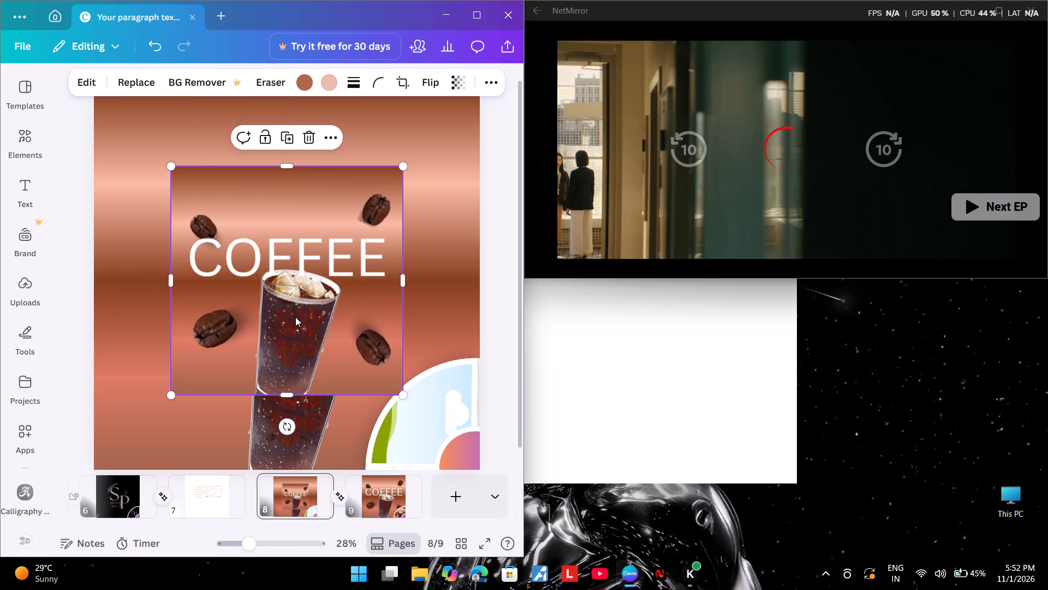
Shrink the added poster image to about a quarter of page 8's width and move it over the large COFFEE title.
drag(319, 309, 299, 290)
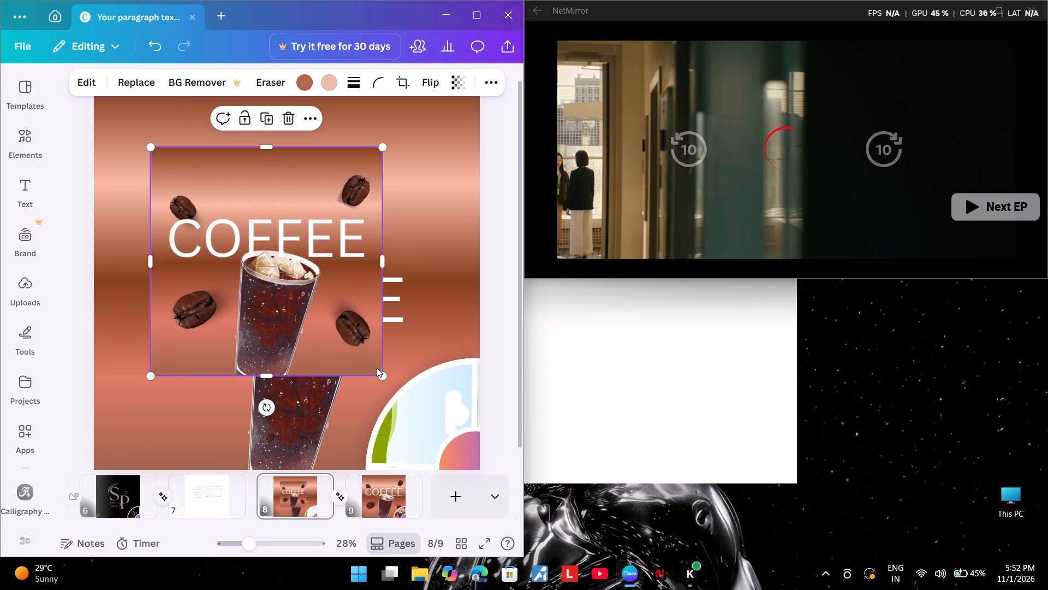
drag(380, 376, 245, 252)
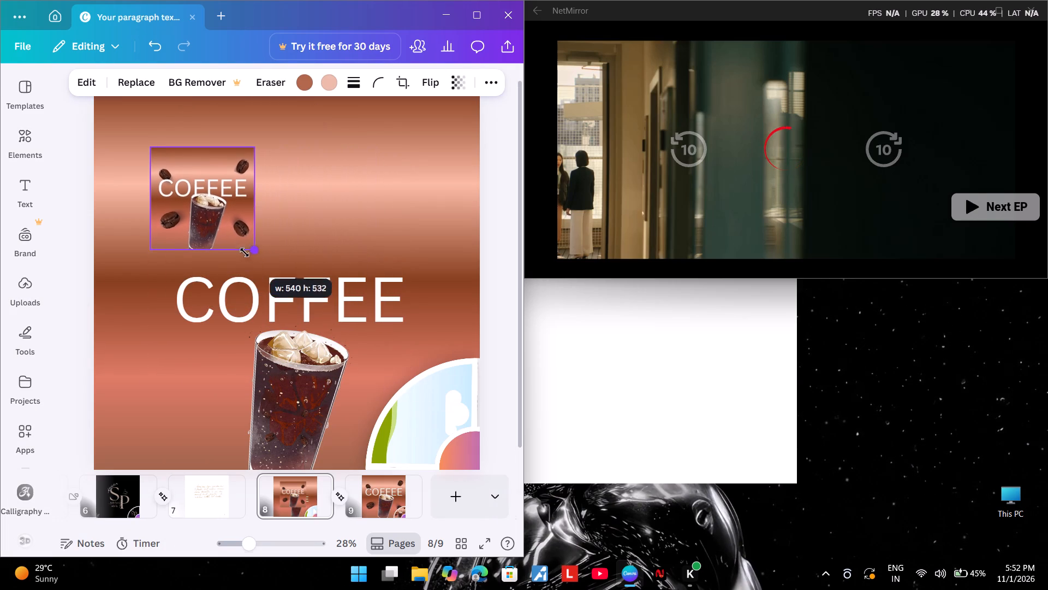
drag(245, 252, 240, 249)
drag(207, 176, 355, 319)
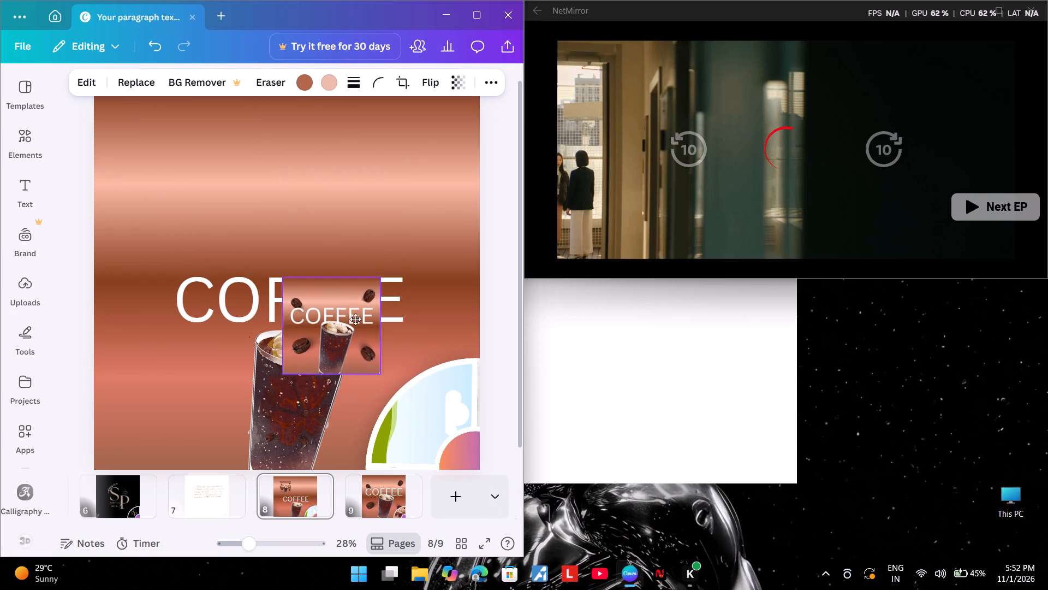
drag(355, 319, 362, 312)
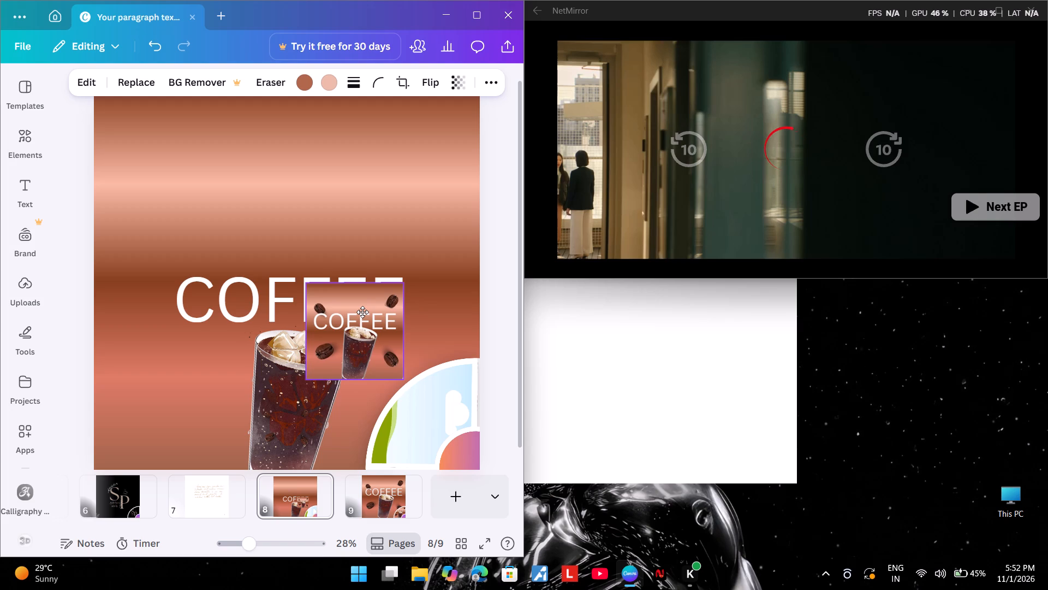
drag(362, 312, 336, 239)
Flip the small poster image horizontally and place it inside the collage's empty quarter frame.
drag(437, 82, 438, 77)
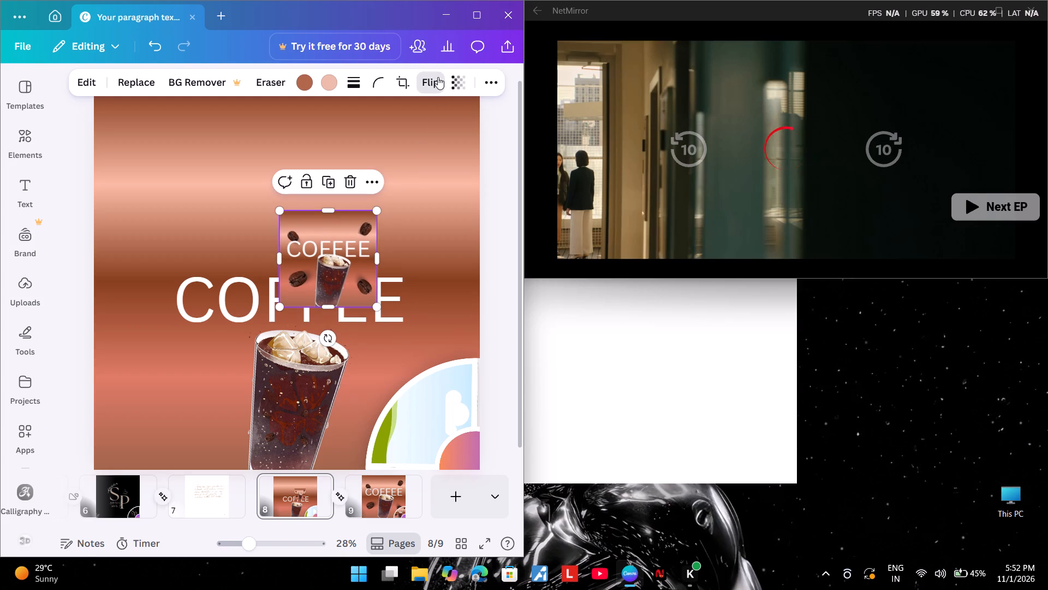
click(424, 109)
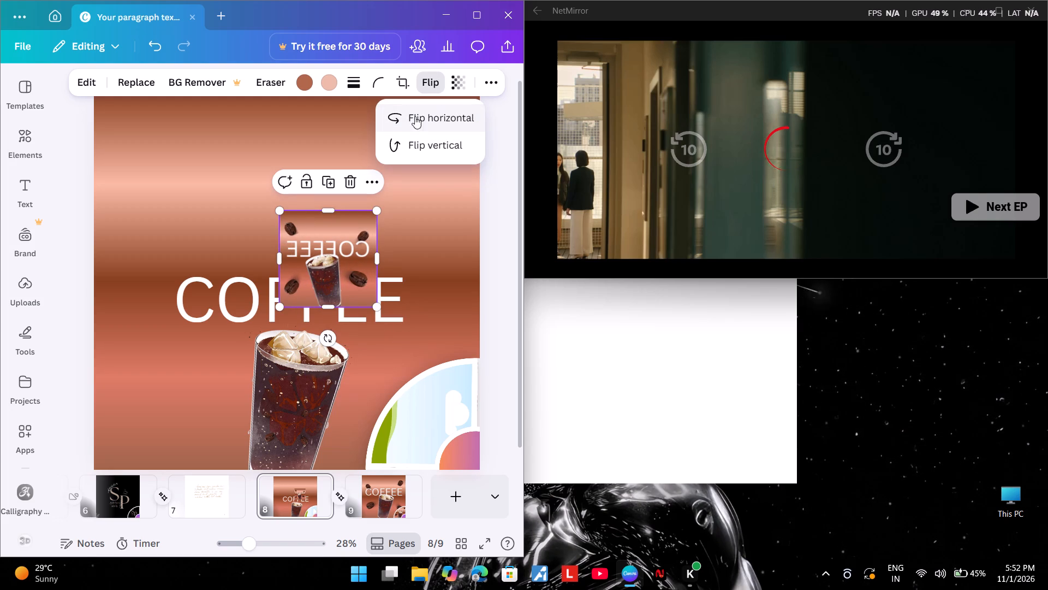
drag(316, 268, 387, 398)
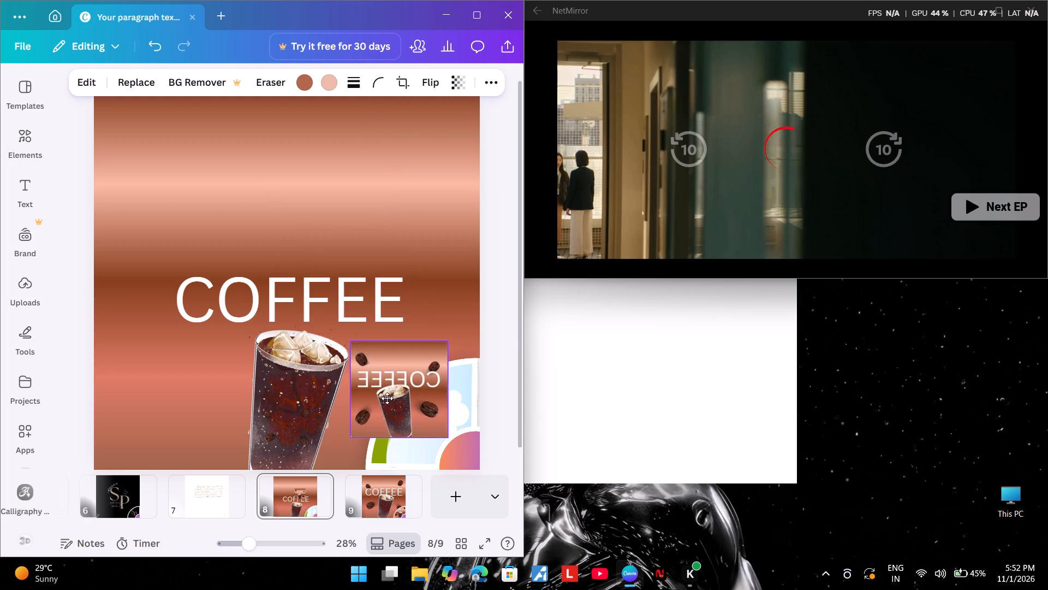
drag(387, 398, 391, 408)
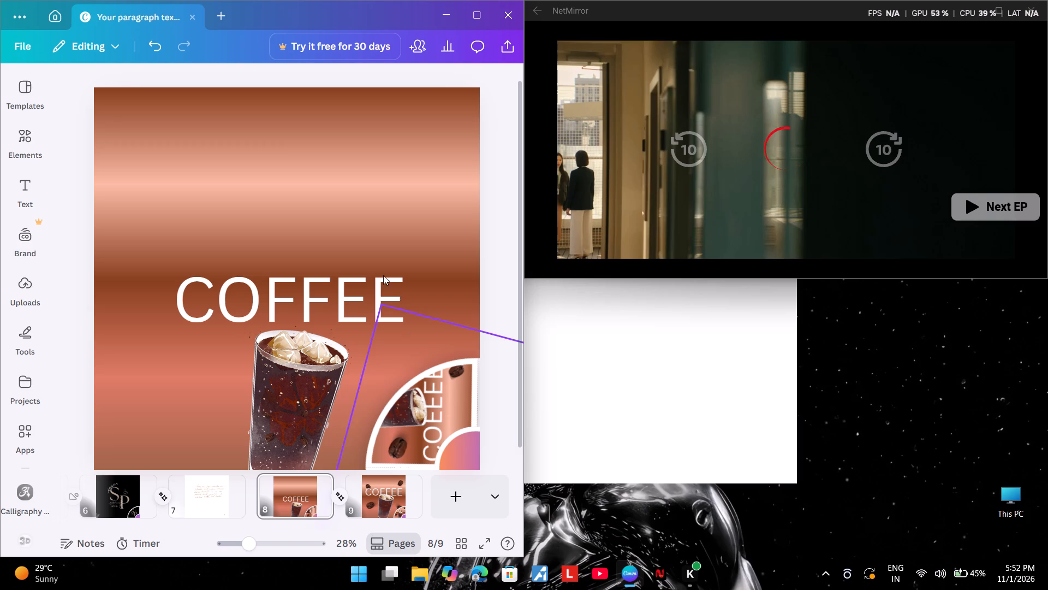
Ungroup page 8's corner collage.
click(418, 407)
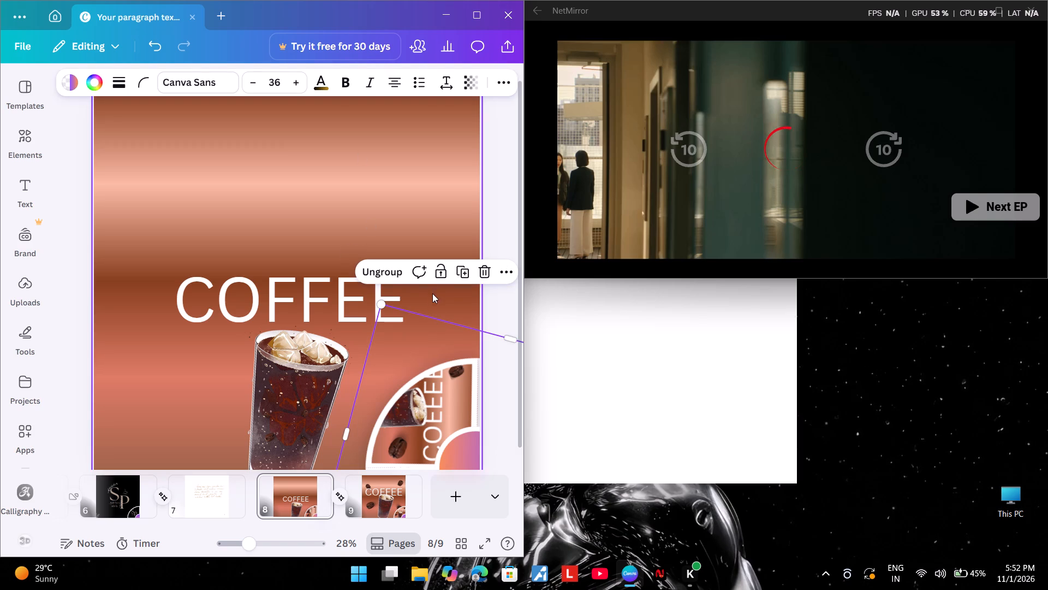
click(397, 274)
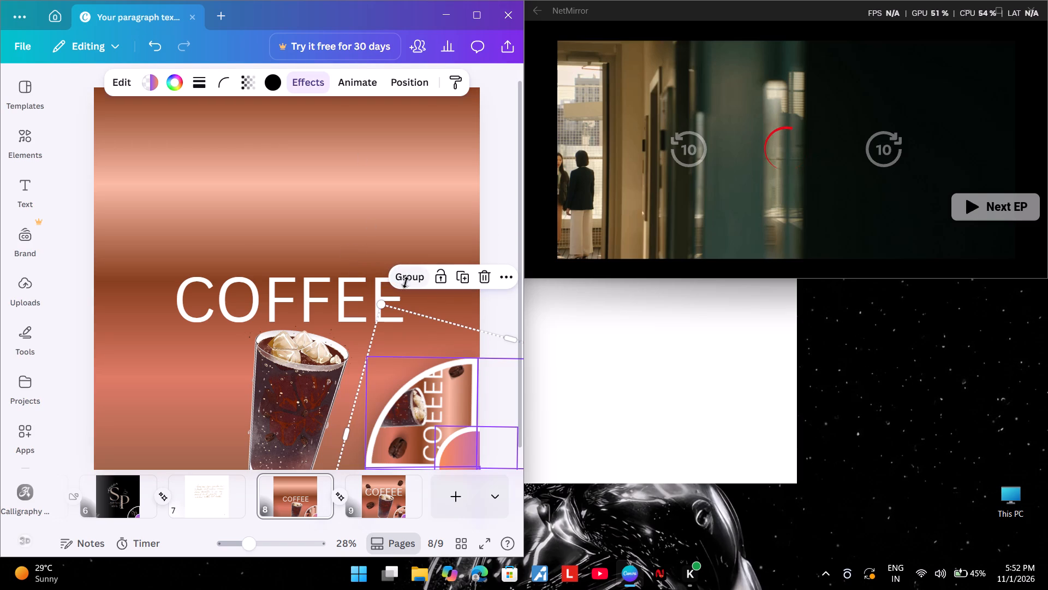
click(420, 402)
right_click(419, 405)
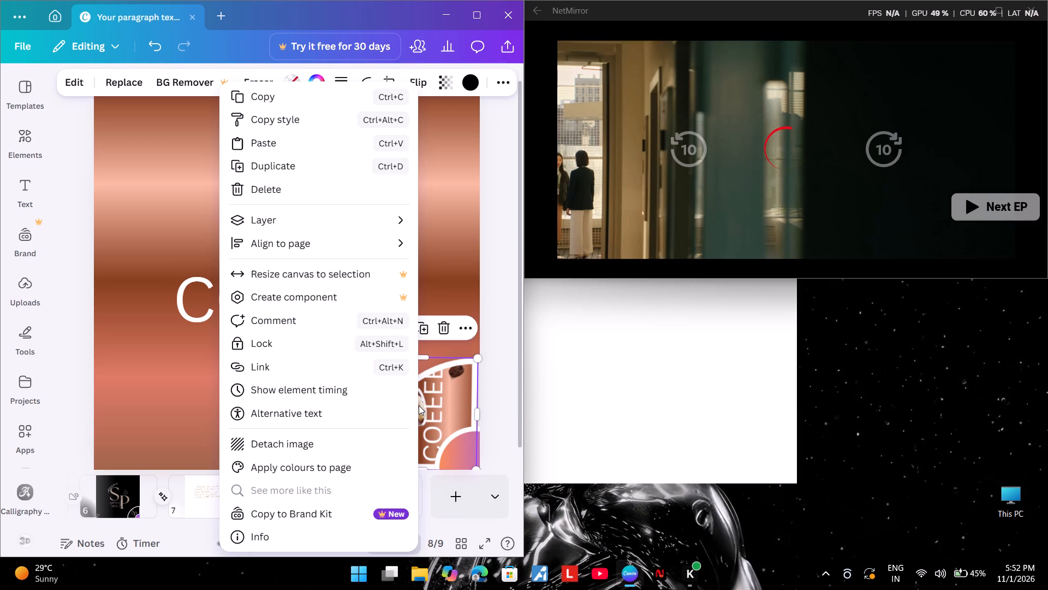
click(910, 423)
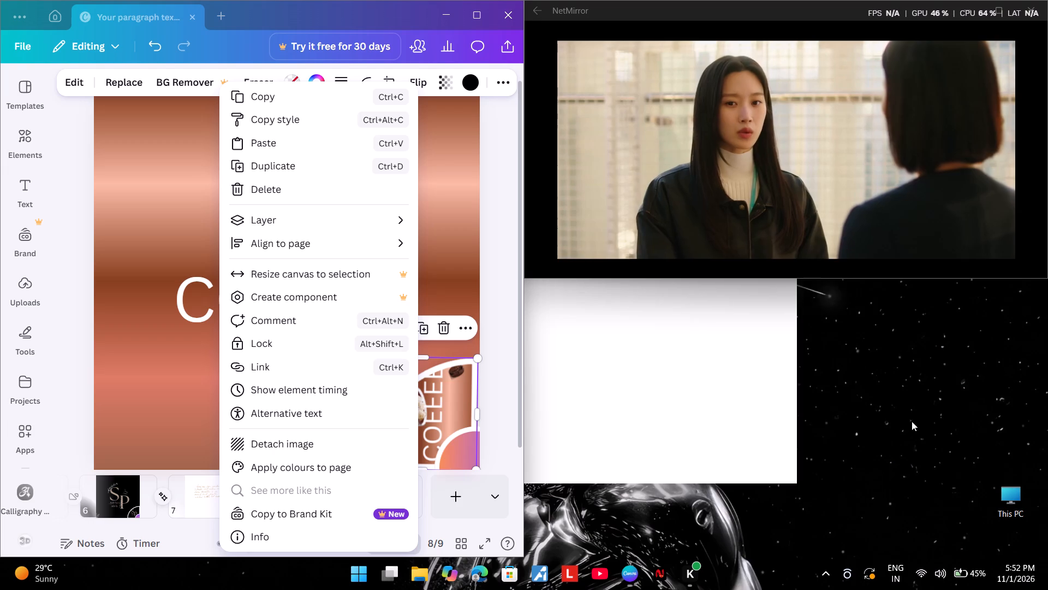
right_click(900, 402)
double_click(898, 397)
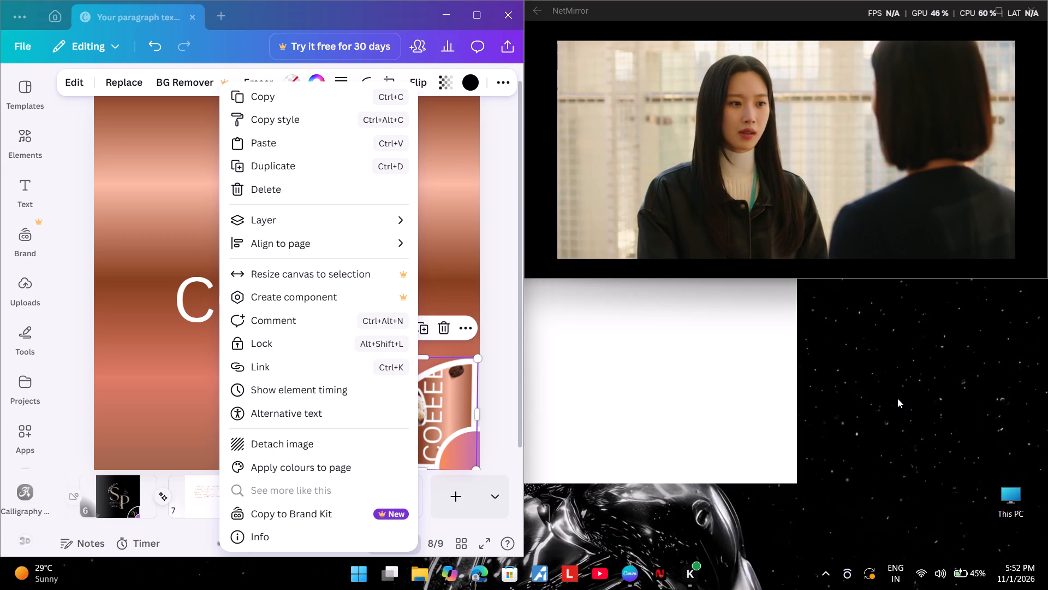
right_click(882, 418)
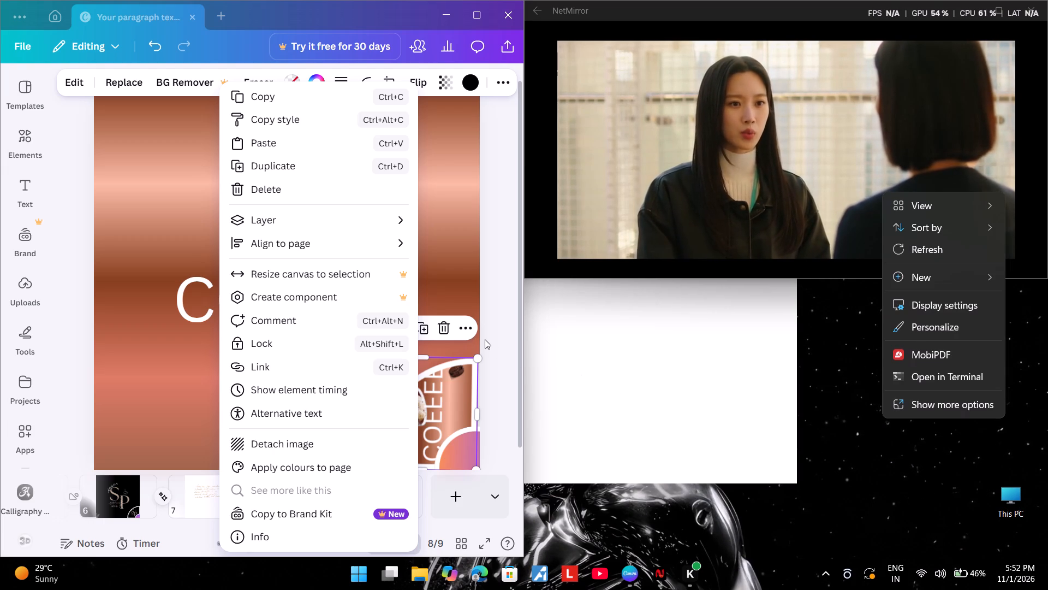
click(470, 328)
Apply horizontal and vertical flips to the poster image in the quarter frame so its COFFEE lettering is no longer mirrored.
click(426, 393)
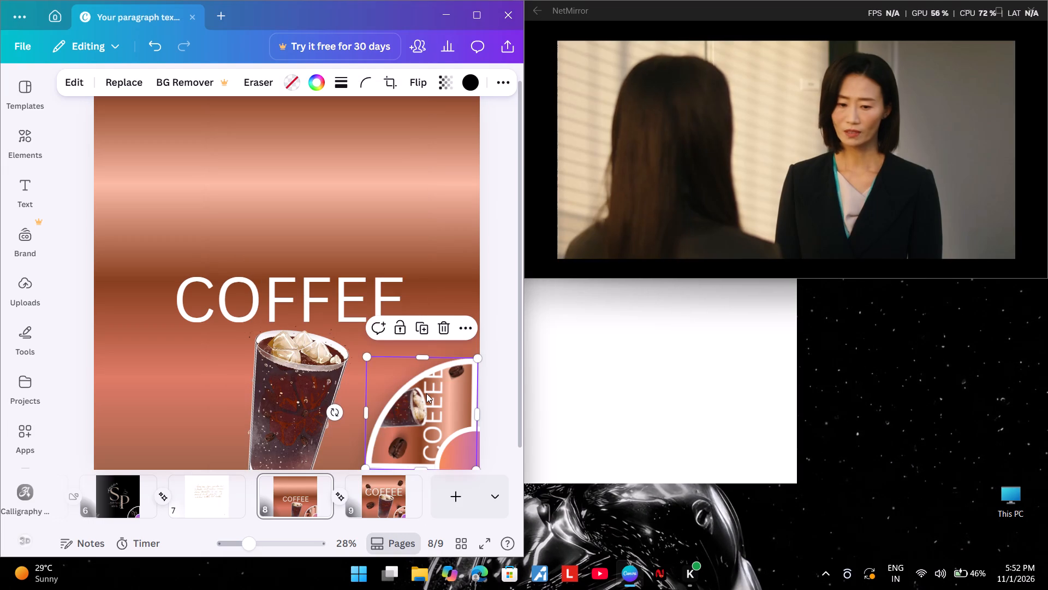
click(445, 395)
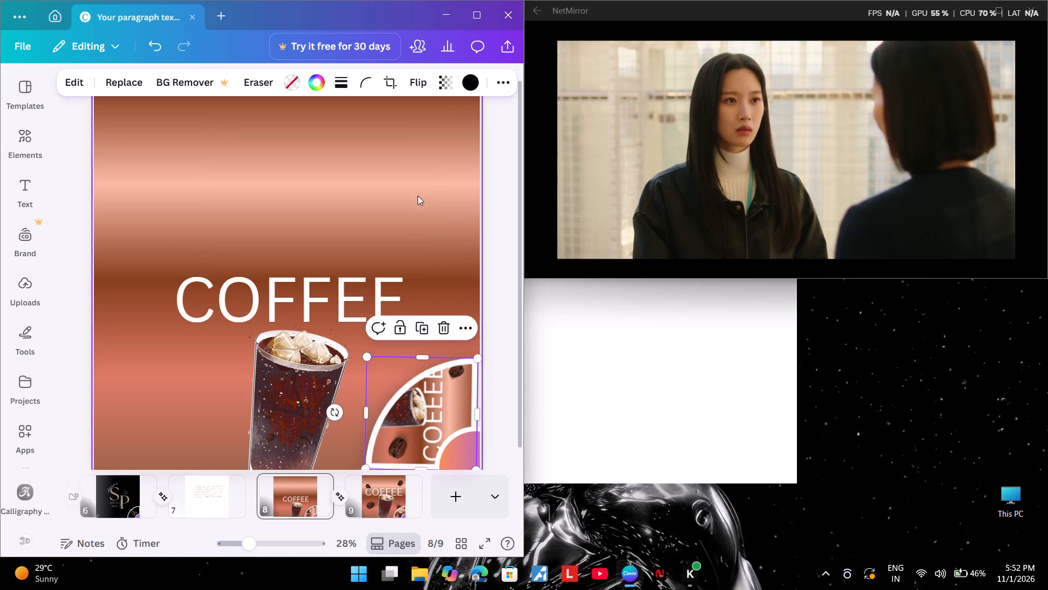
click(419, 87)
click(414, 122)
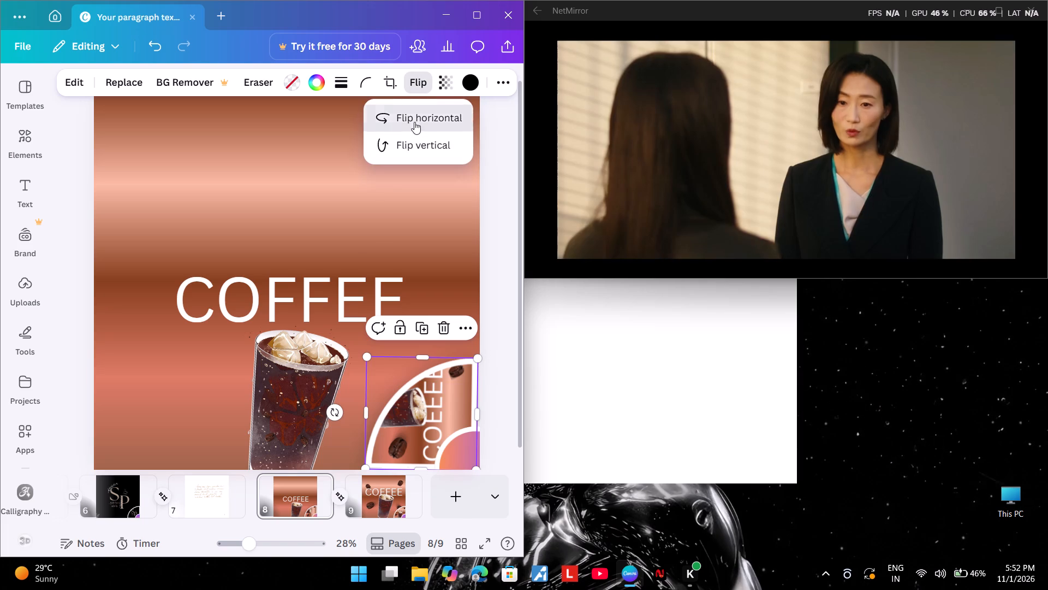
click(416, 138)
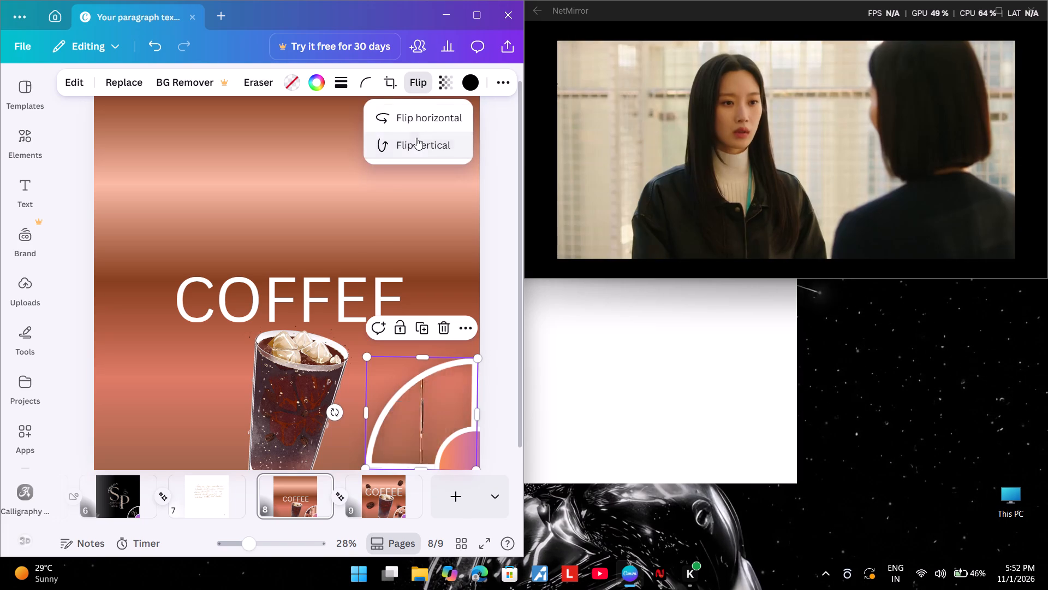
click(422, 117)
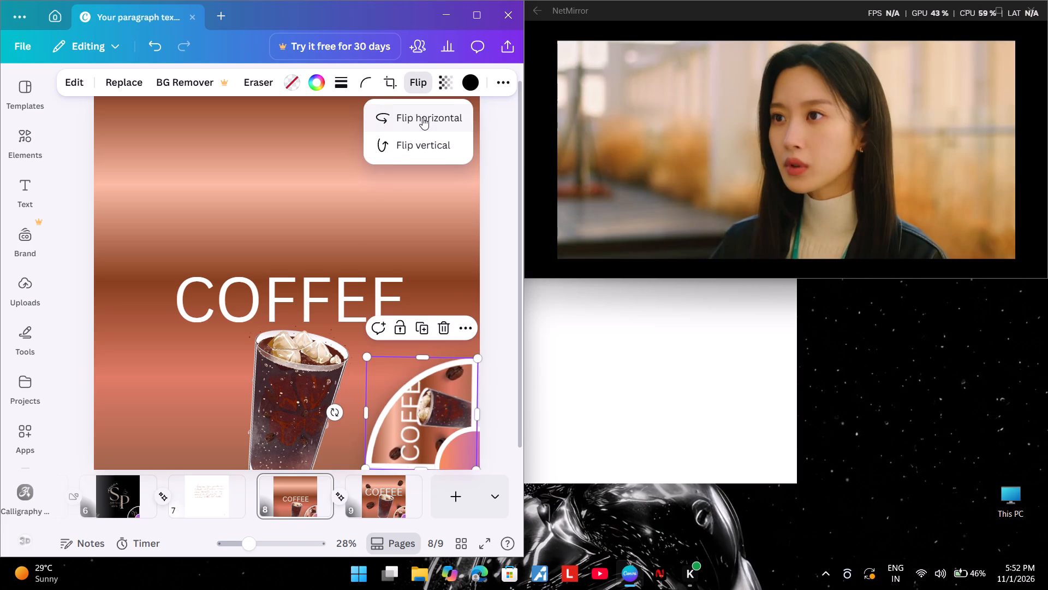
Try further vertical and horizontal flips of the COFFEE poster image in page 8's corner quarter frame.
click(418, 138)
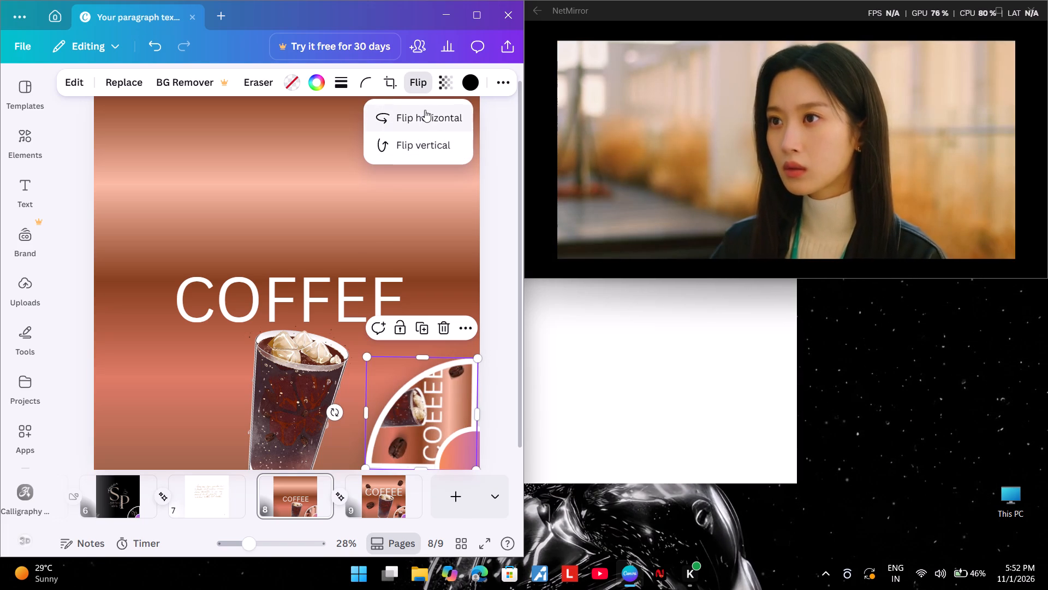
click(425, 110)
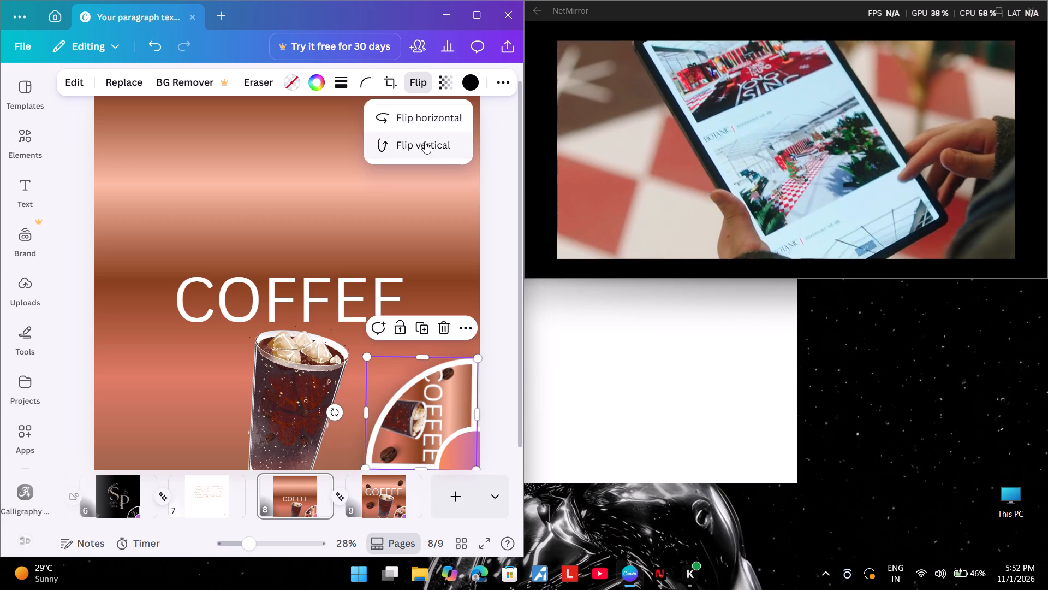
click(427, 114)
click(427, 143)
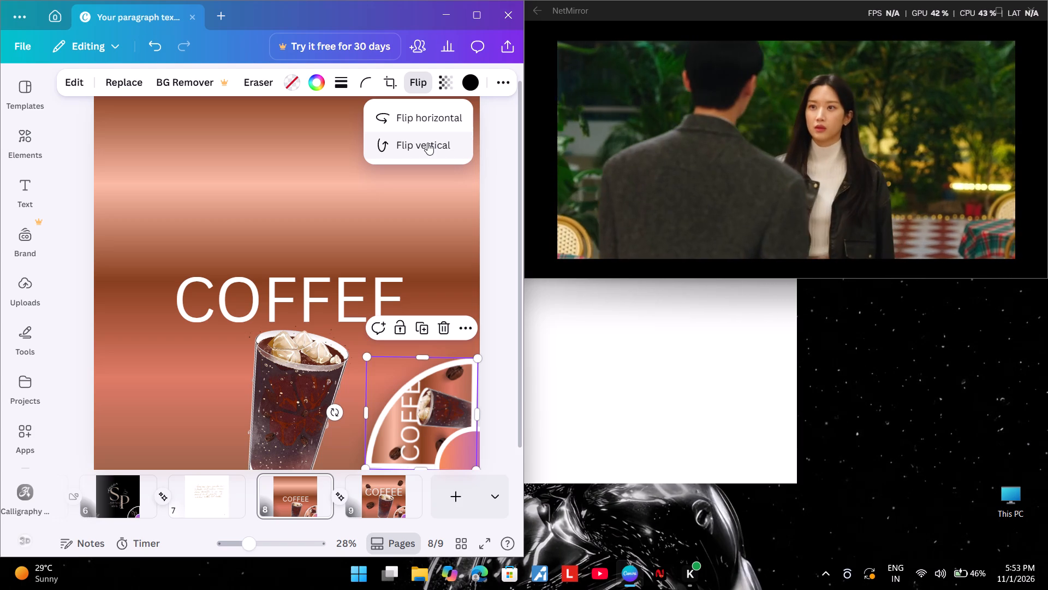
Undo page 8's edits back to before the poster image was added and the circular collage was moved into the corner.
triple_click(150, 50)
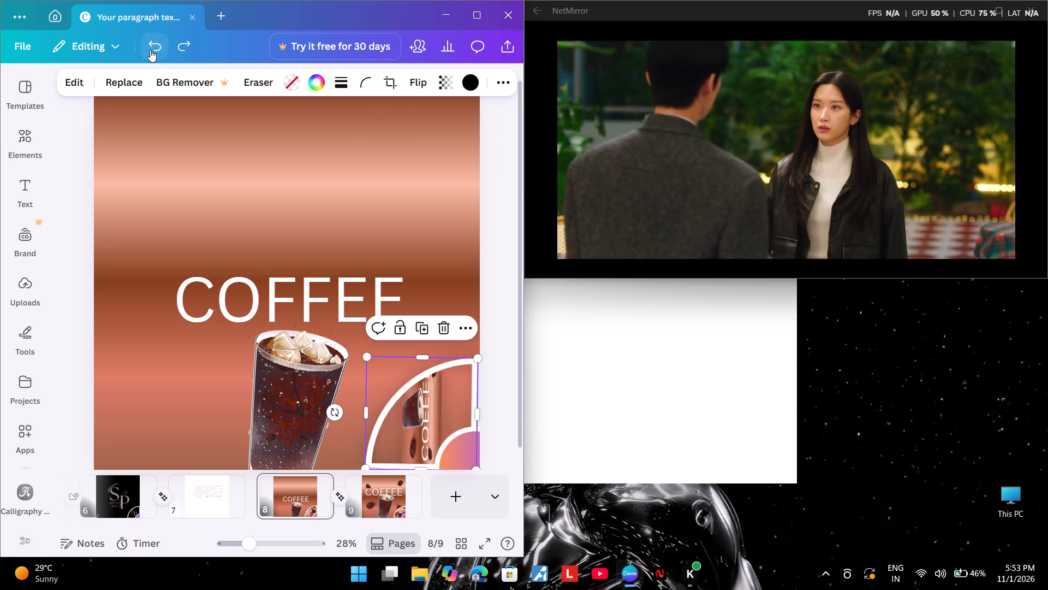
click(150, 50)
click(150, 50)
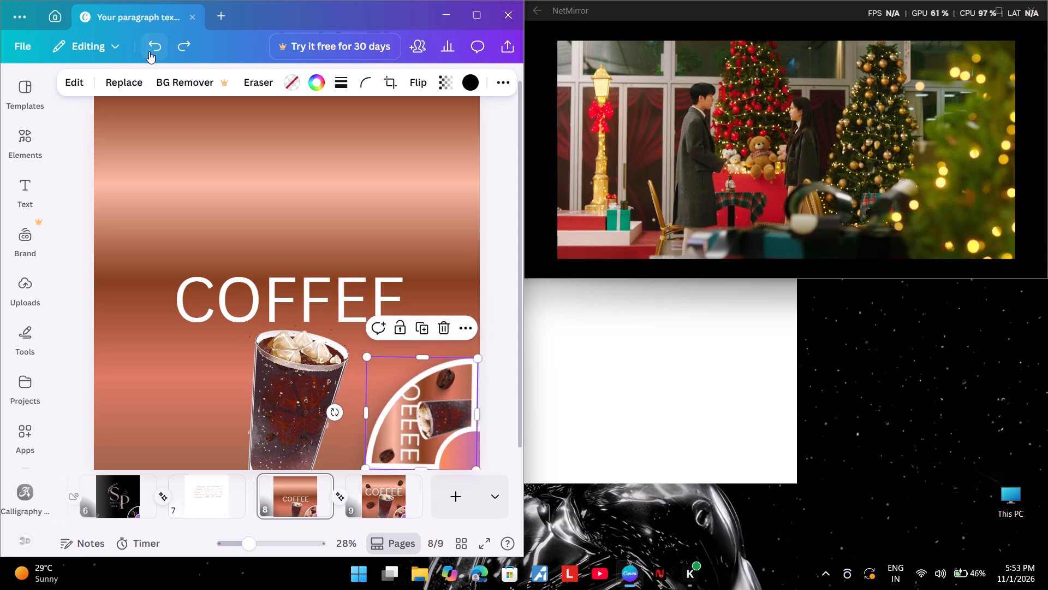
click(149, 51)
triple_click(157, 50)
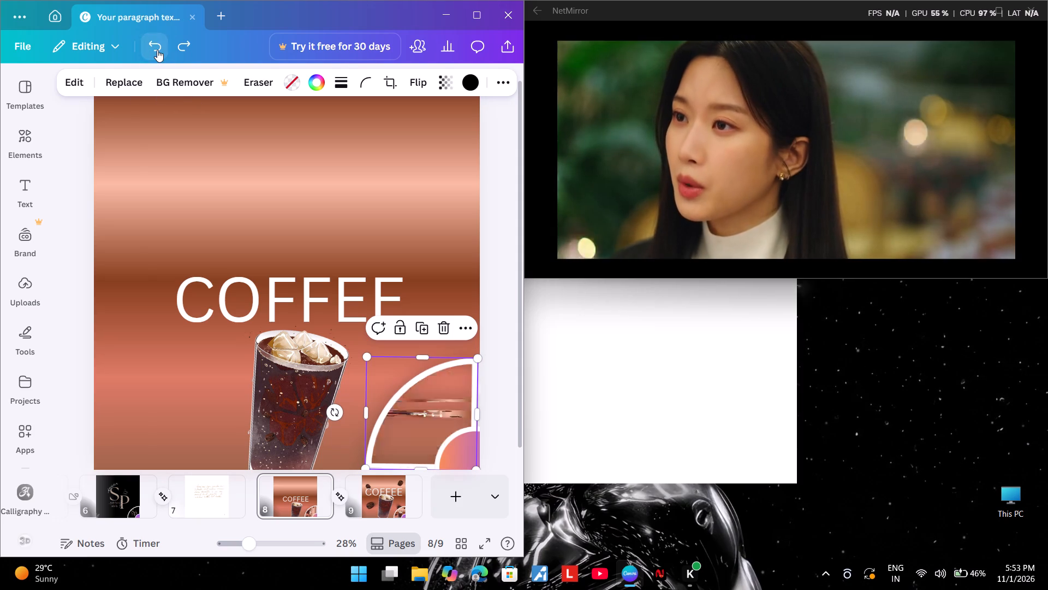
click(157, 50)
triple_click(157, 50)
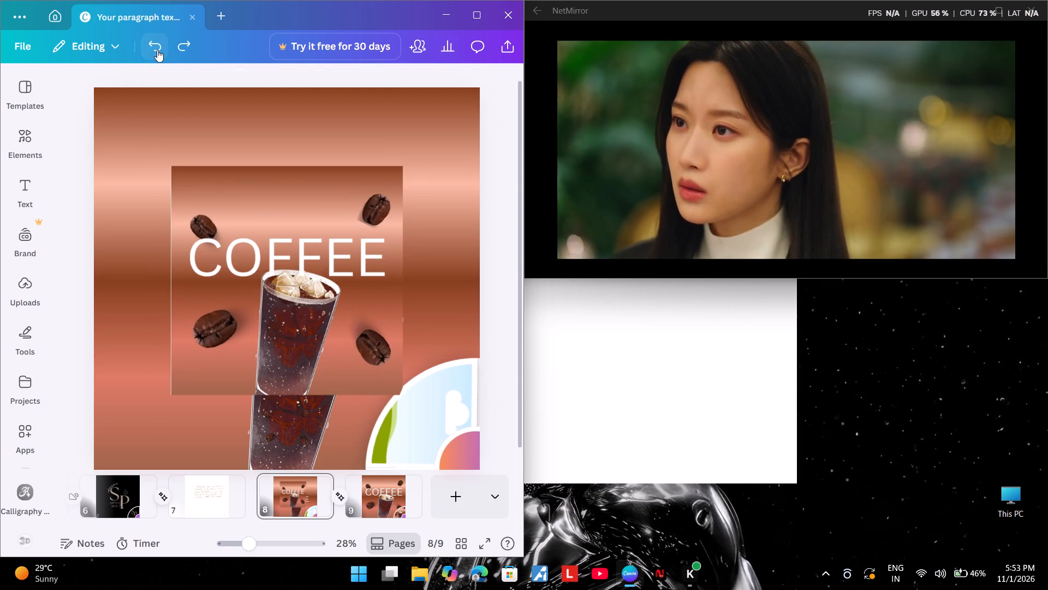
double_click(157, 50)
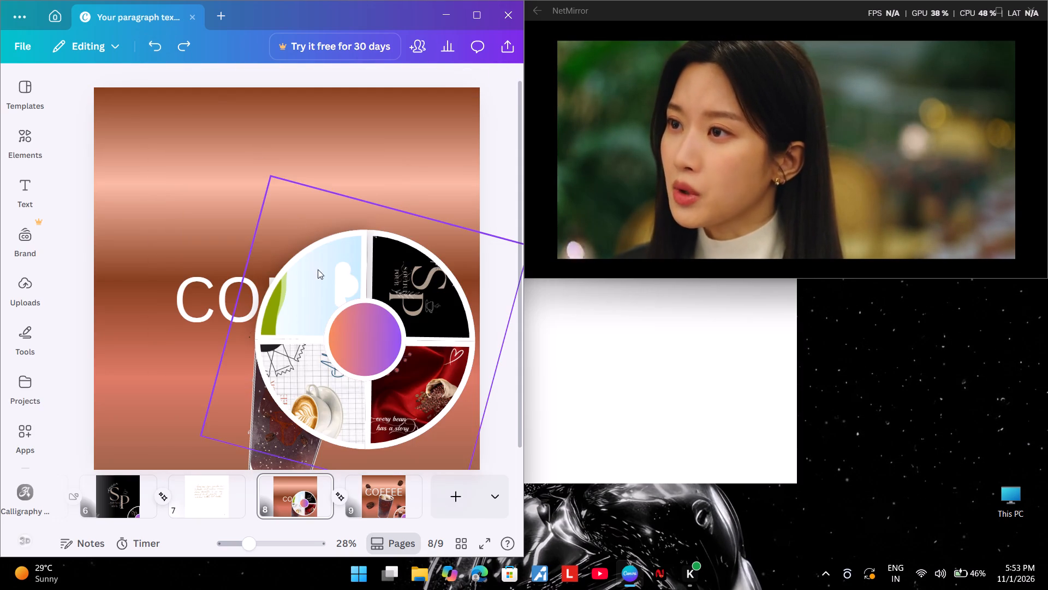
Move page 8's circular collage up to the page's middle and delete the black SP image from its upper-right quarter frame.
drag(322, 278, 266, 202)
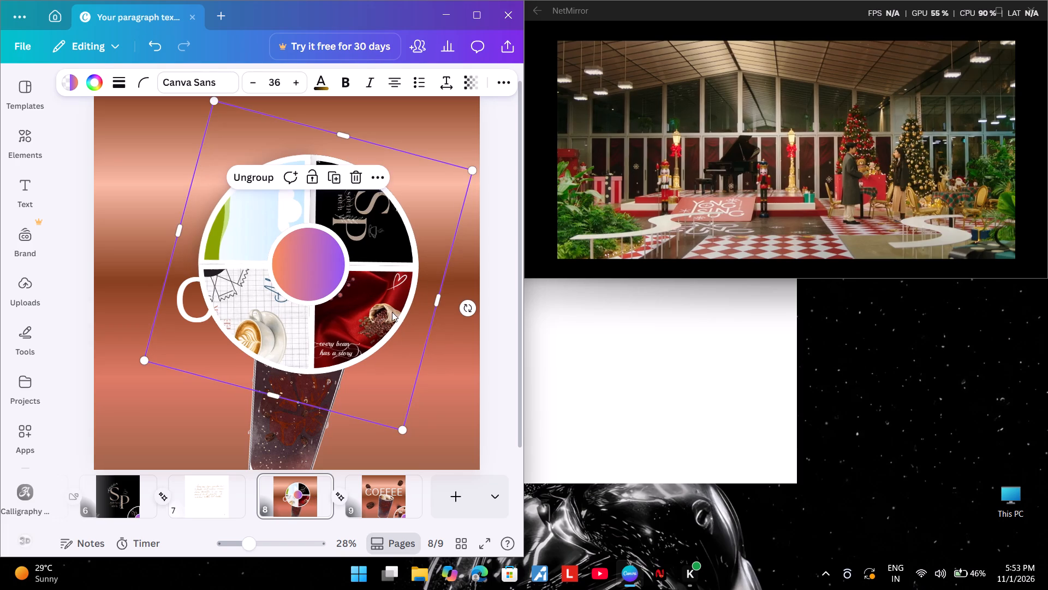
click(379, 223)
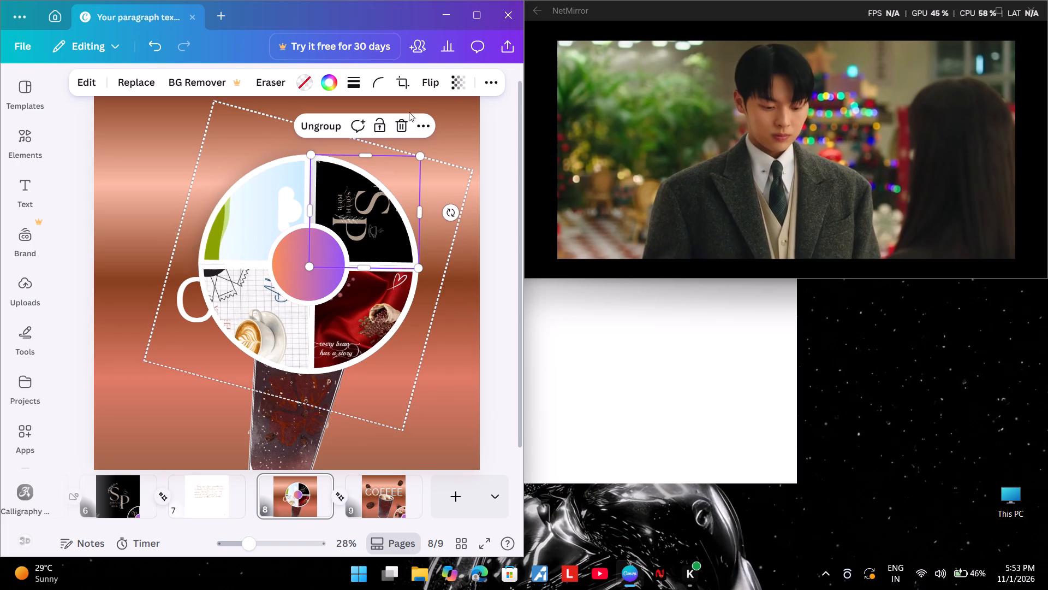
click(394, 119)
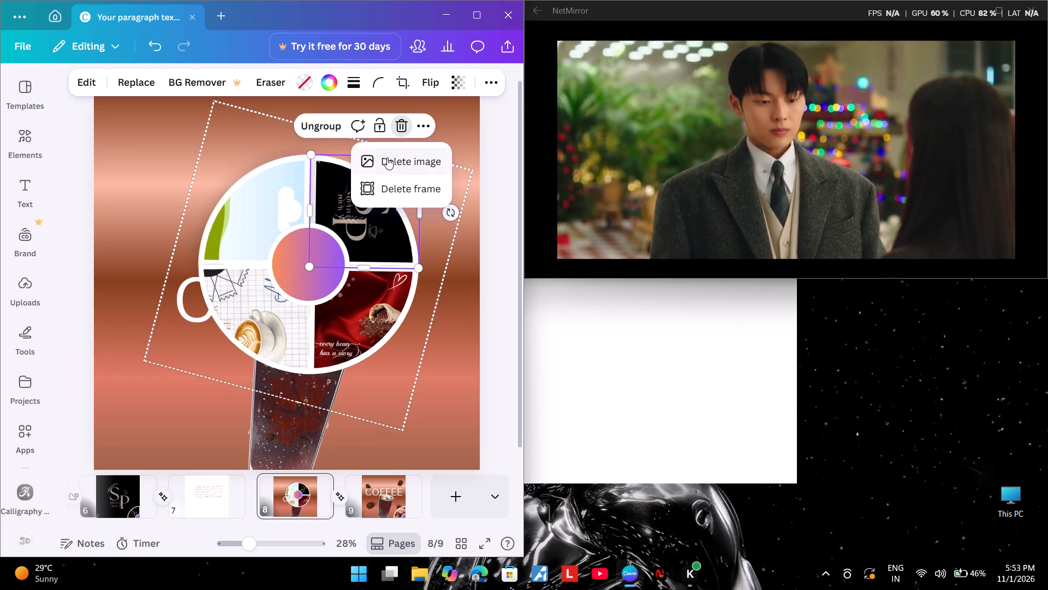
double_click(387, 157)
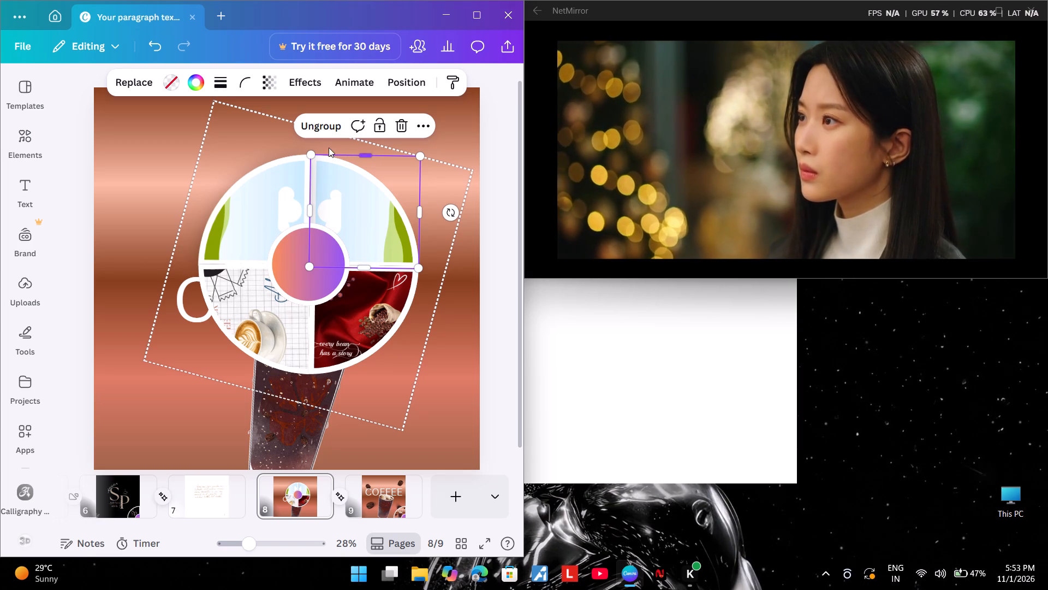
Ungroup page 8's circular collage into separate quarter frames and centre circle.
click(334, 128)
click(278, 204)
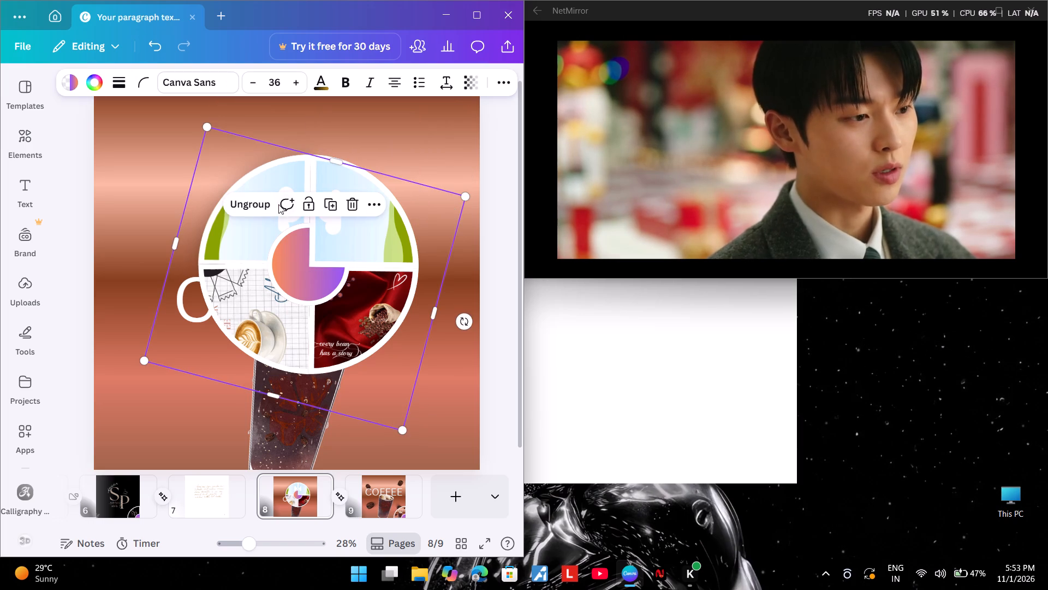
click(259, 203)
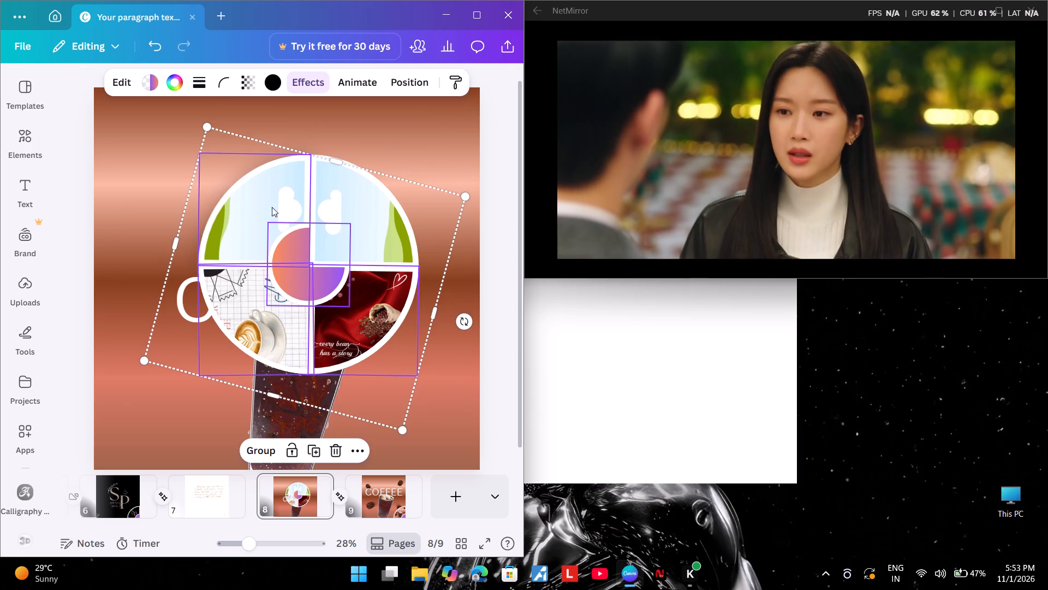
click(838, 377)
right_click(840, 376)
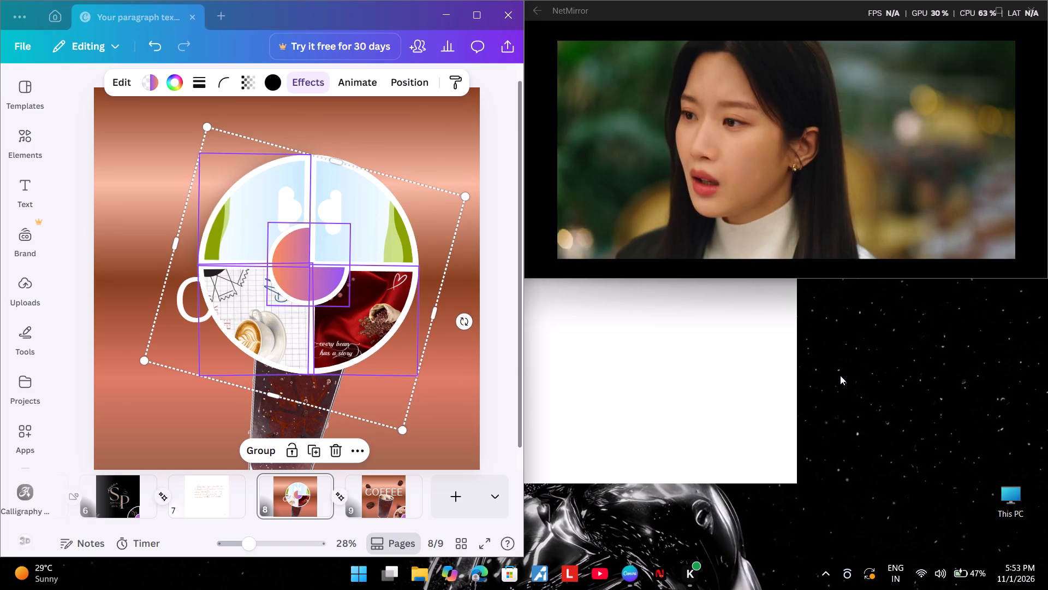
right_click(840, 375)
Move the two empty quarter frames out of the circle's top half, overlapping them just above the centre circle.
click(403, 256)
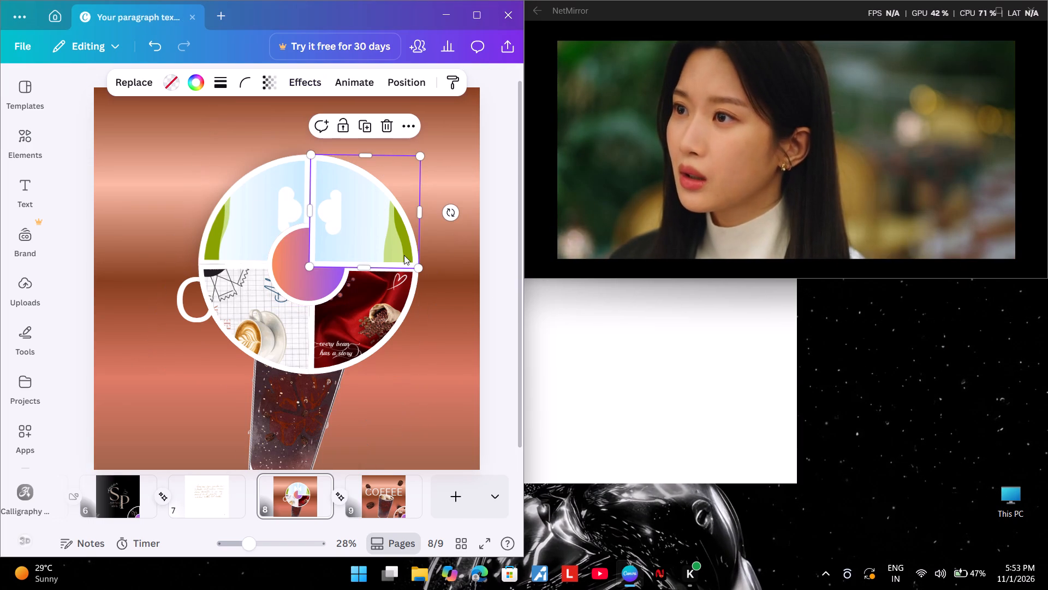
click(249, 205)
drag(250, 204, 343, 191)
drag(340, 204, 333, 200)
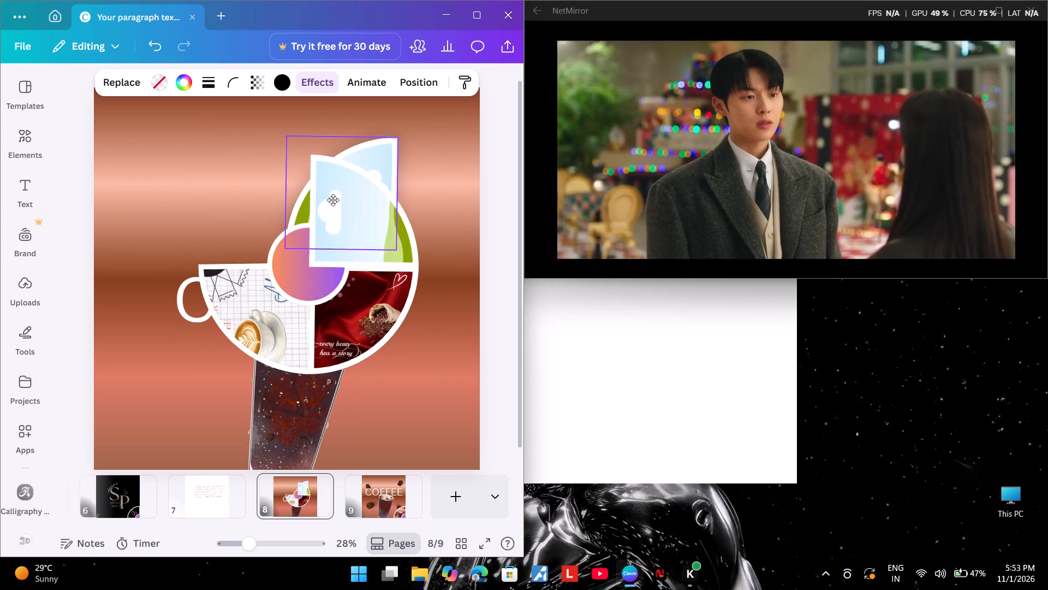
drag(333, 200, 291, 196)
drag(379, 221, 319, 208)
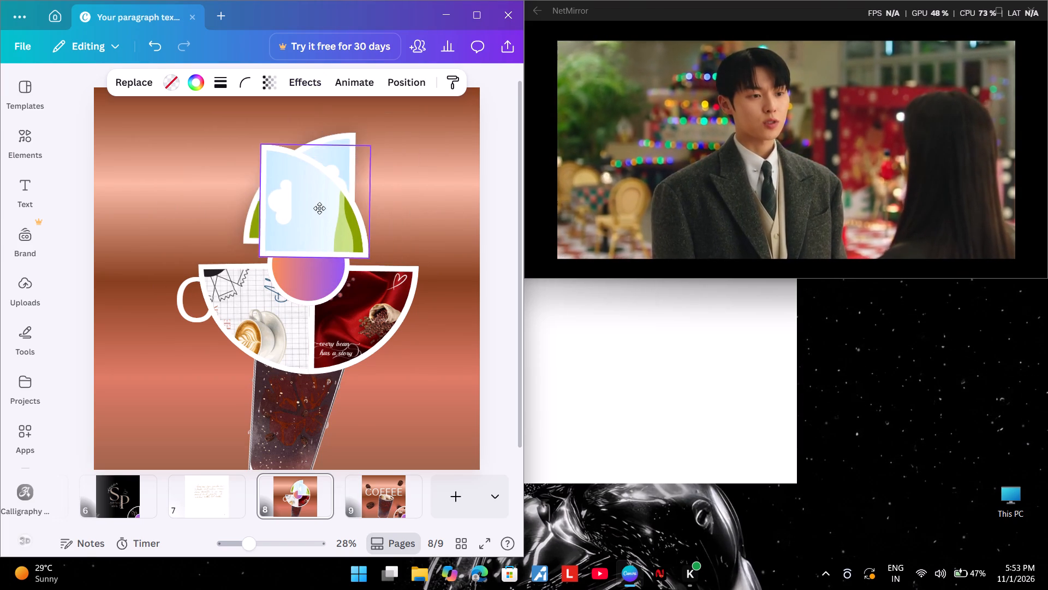
drag(319, 208, 307, 207)
Rotate the front empty quarter frame to about 177° so its curved edge faces the circle's upper left.
drag(380, 203, 380, 201)
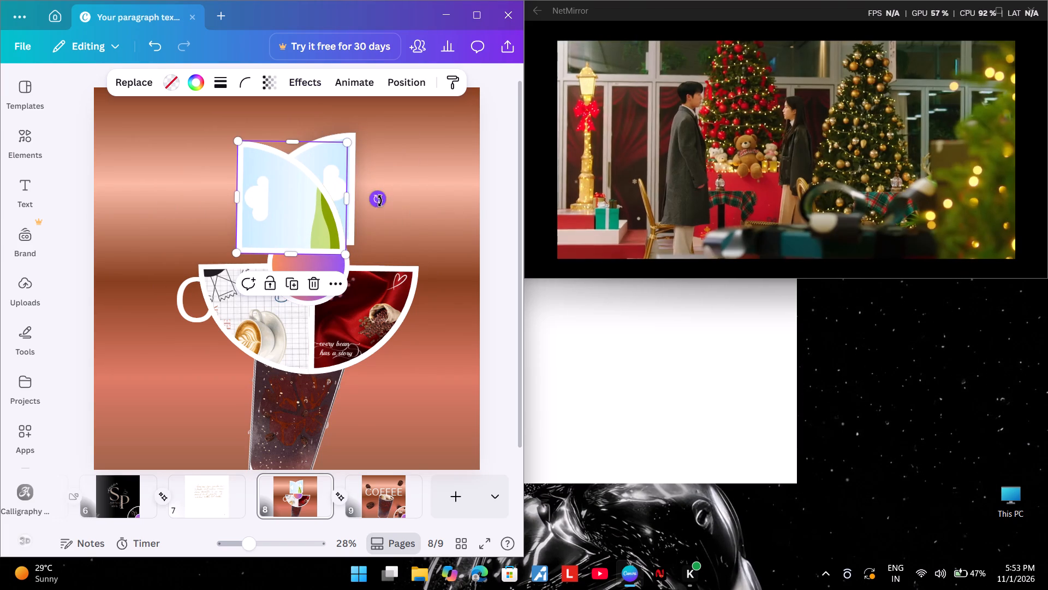
drag(380, 201, 288, 124)
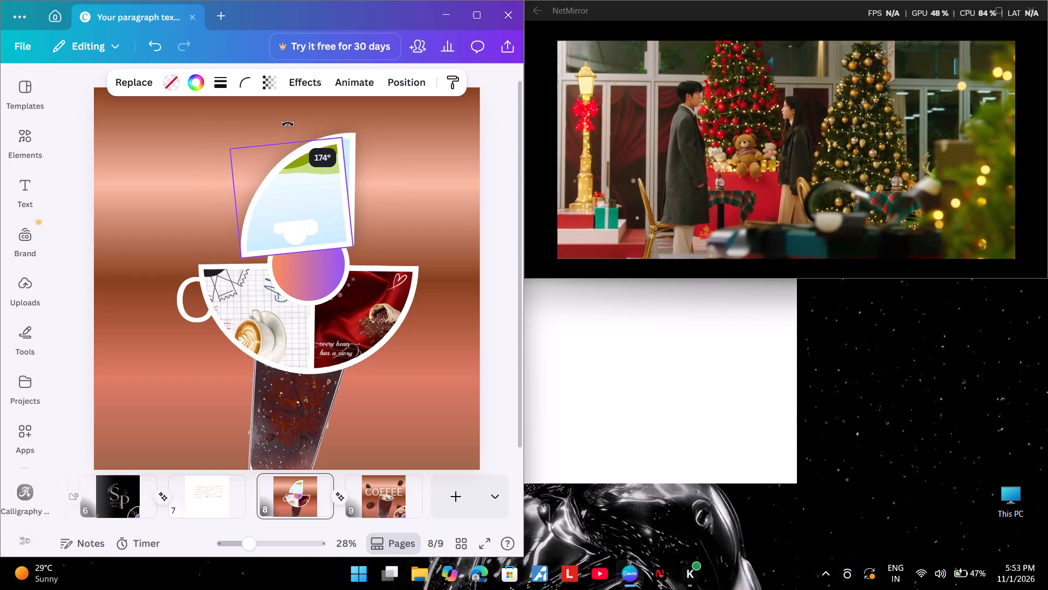
drag(288, 124, 283, 127)
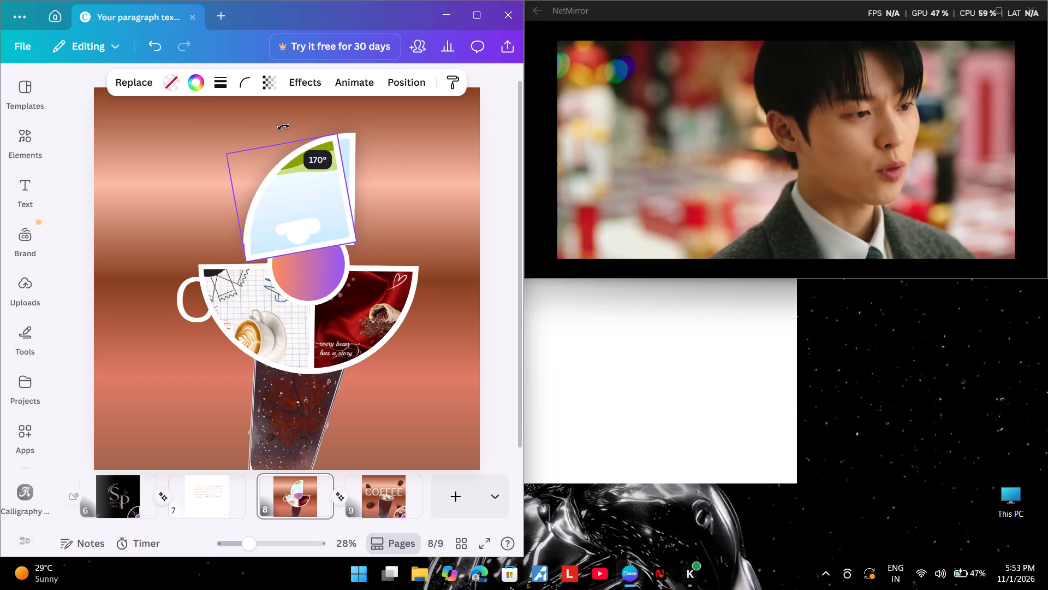
drag(283, 127, 291, 129)
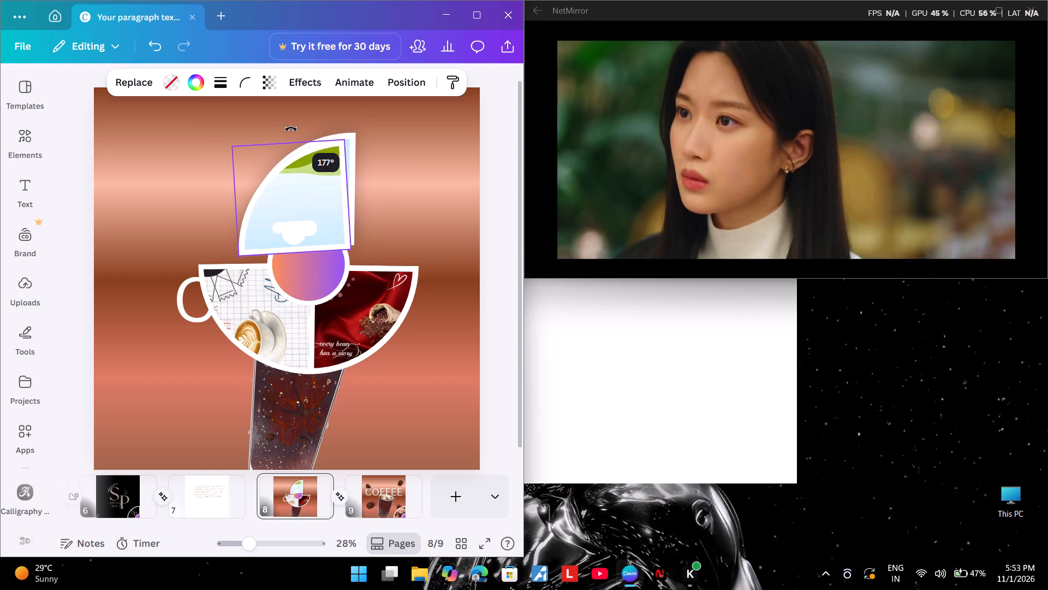
drag(291, 129, 293, 130)
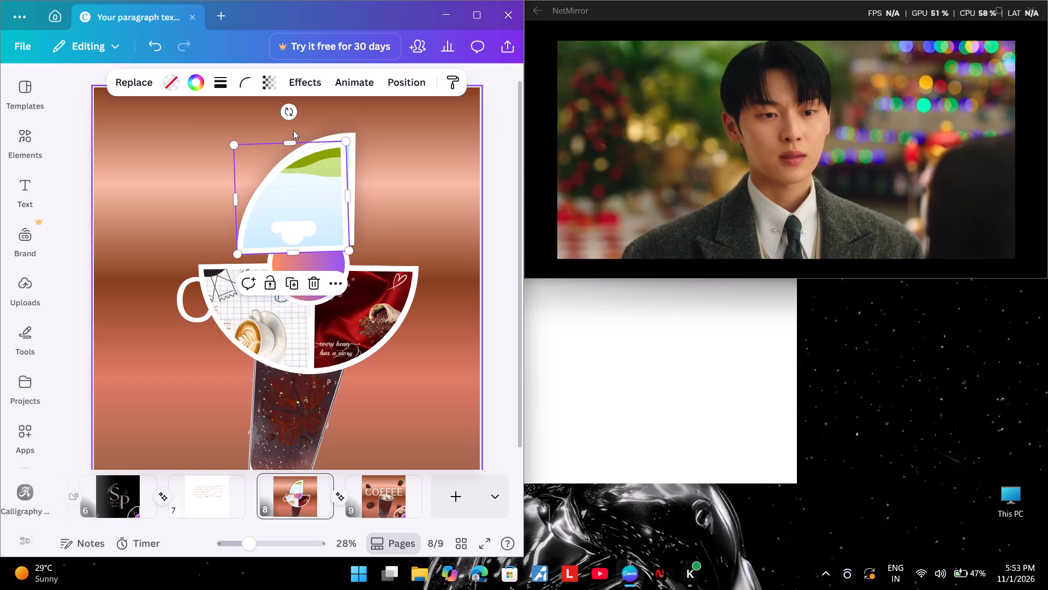
click(896, 378)
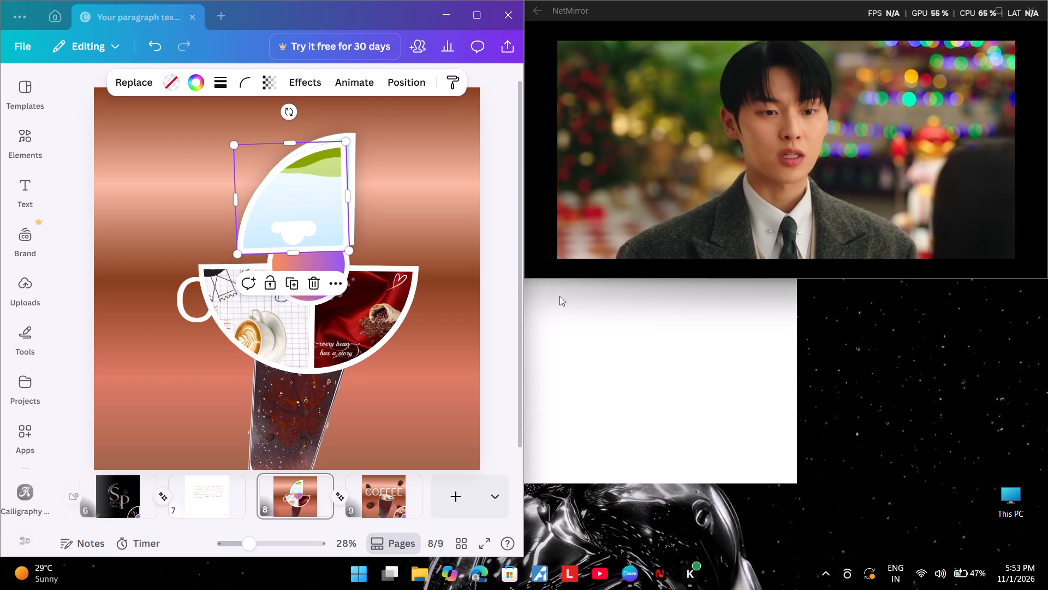
Straighten the rotated empty frame and fit it into the collage's upper-left quarter, above the latte image.
drag(321, 216, 291, 221)
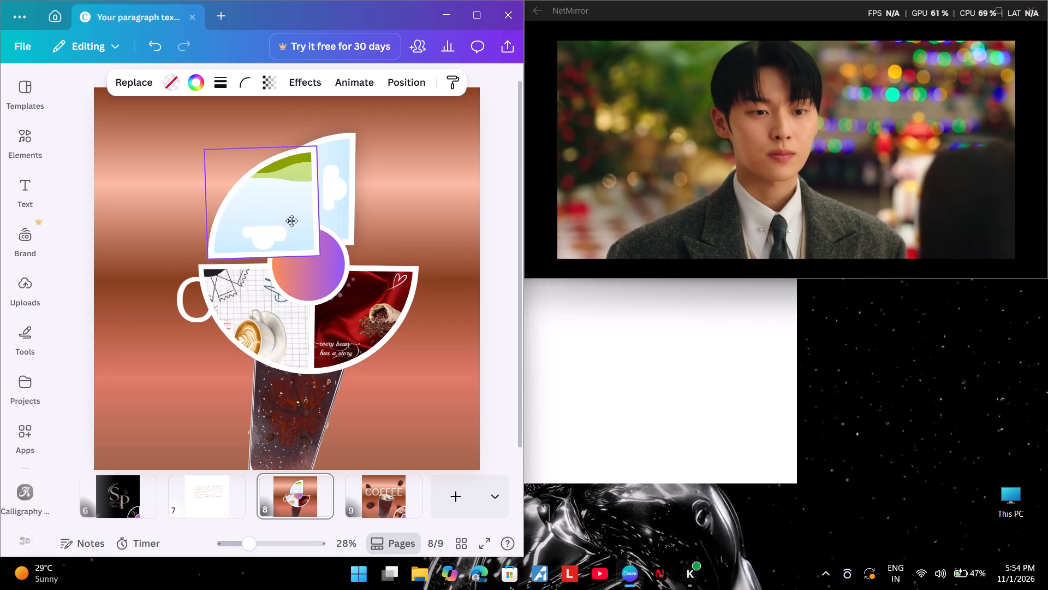
drag(291, 221, 278, 225)
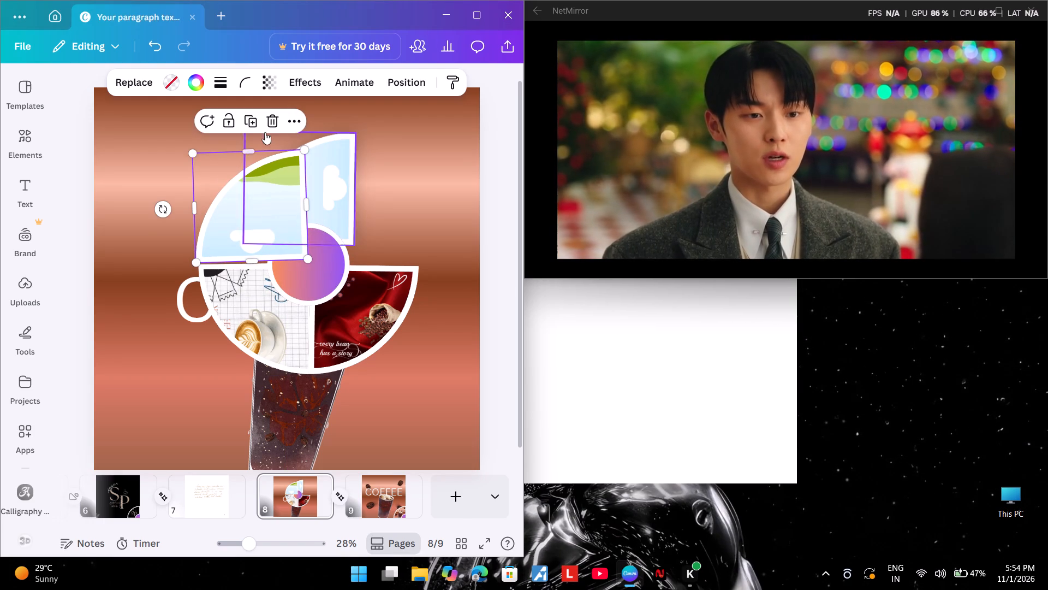
click(165, 205)
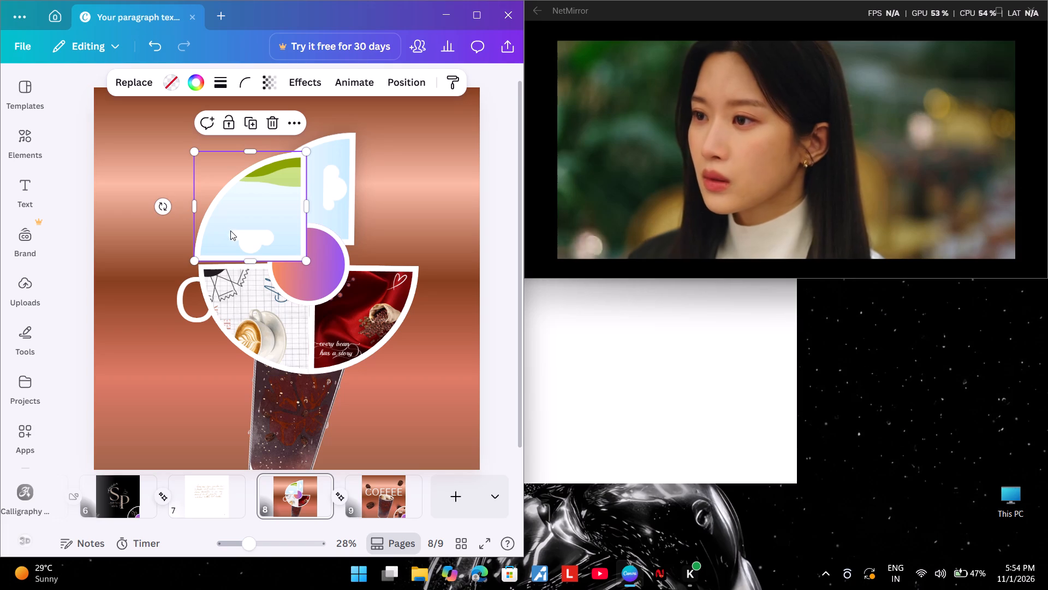
drag(239, 231, 247, 231)
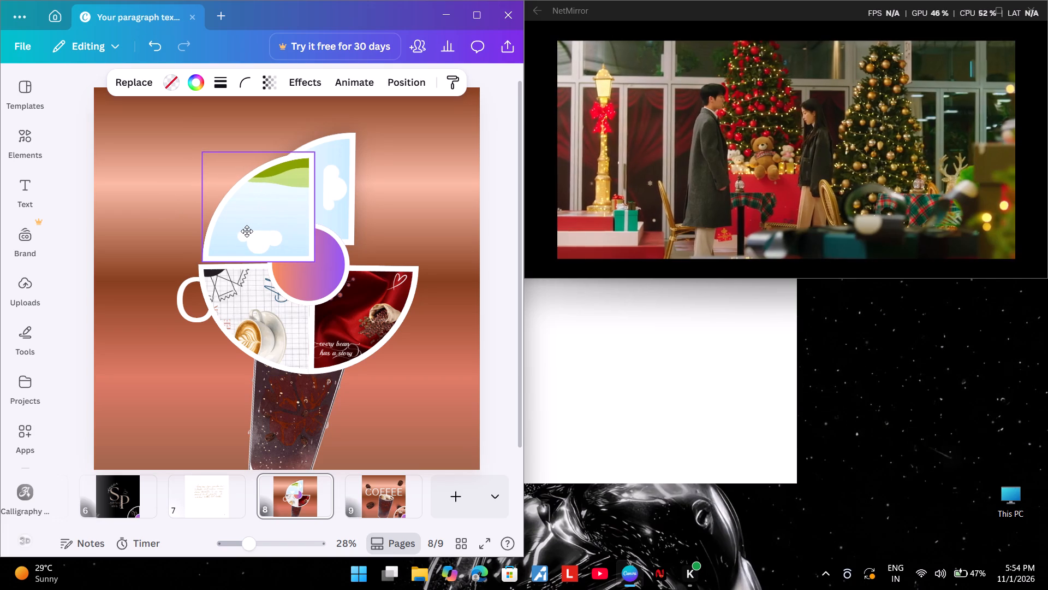
drag(247, 231, 240, 237)
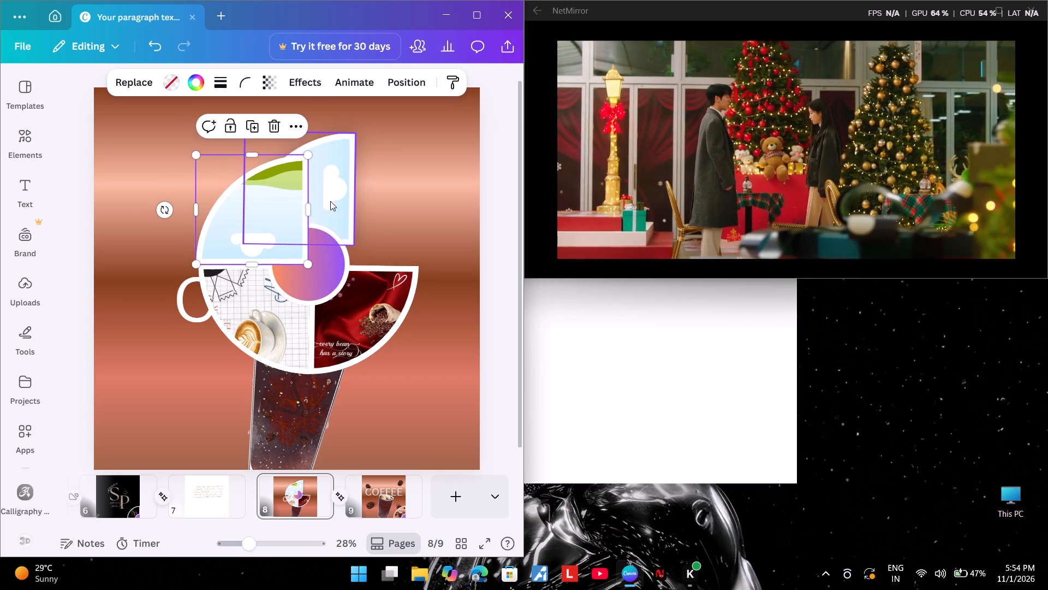
Move the other empty frame into the collage's upper-right quarter and rotate it to about 180° so its curve completes the circle.
drag(337, 198, 400, 222)
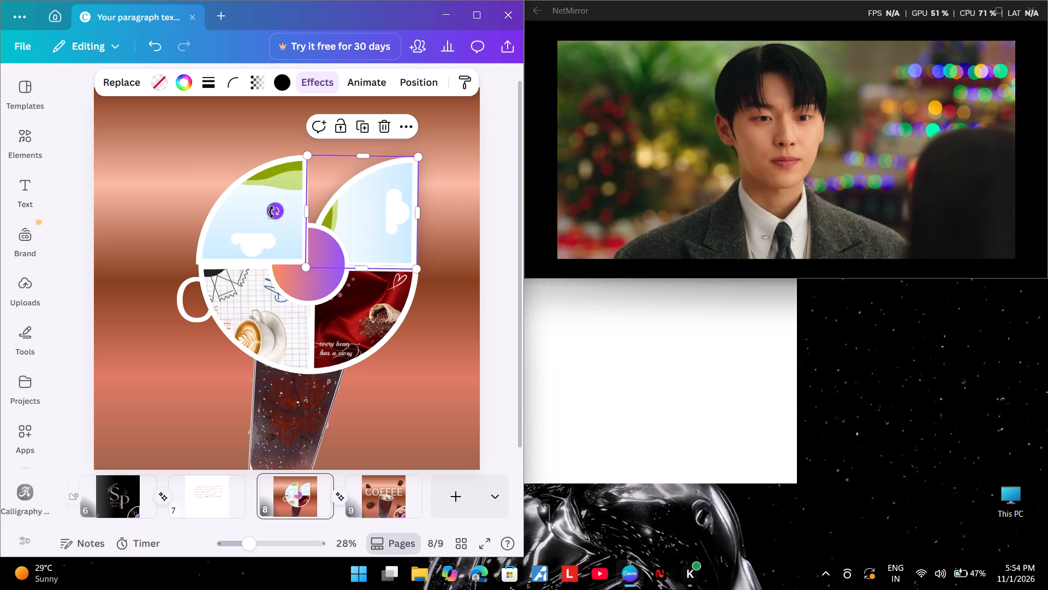
drag(271, 212, 402, 174)
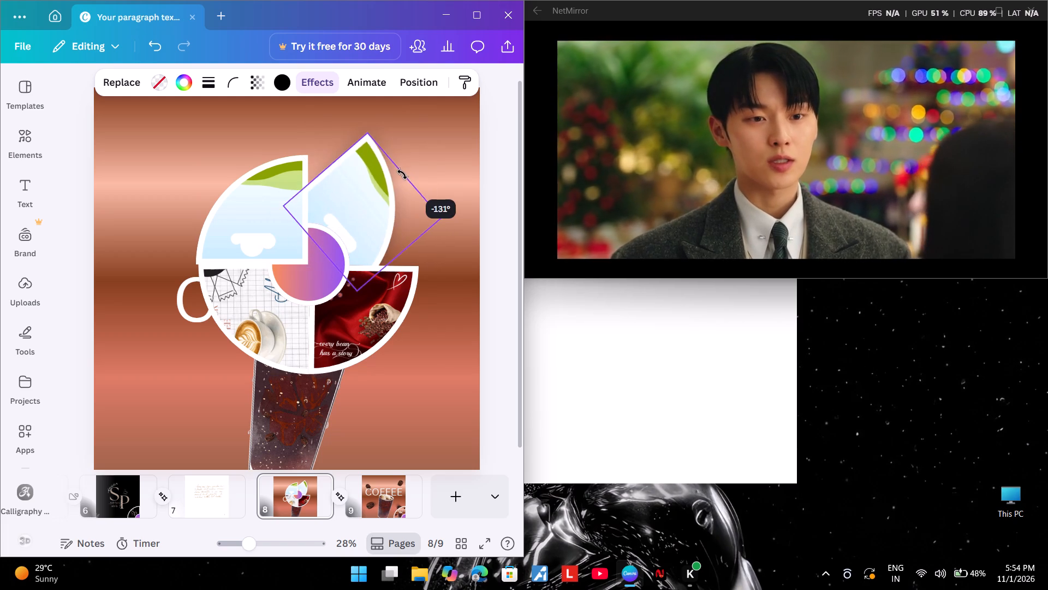
drag(402, 174, 368, 166)
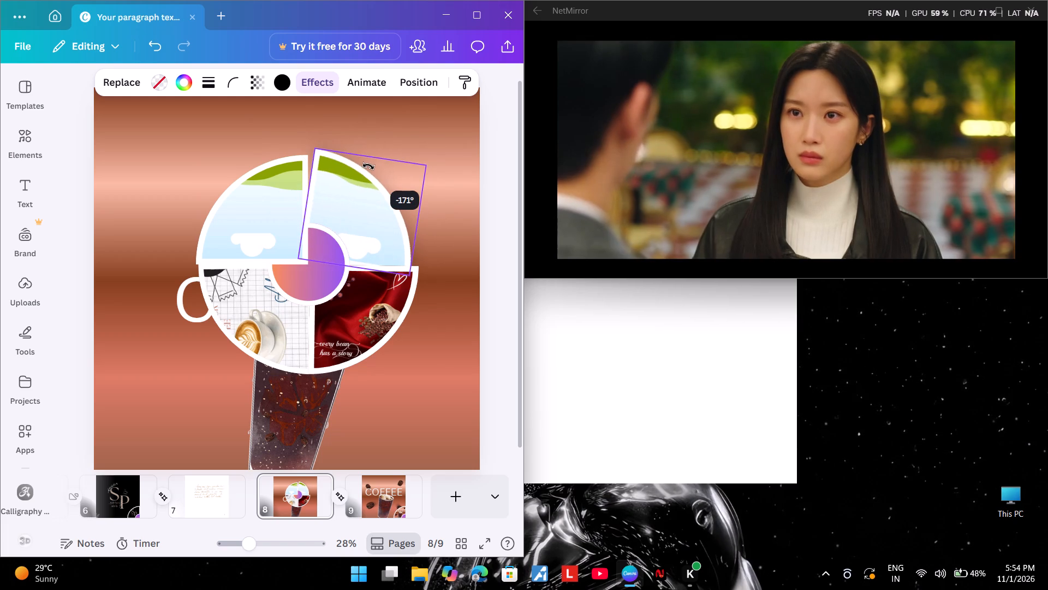
drag(368, 166, 360, 167)
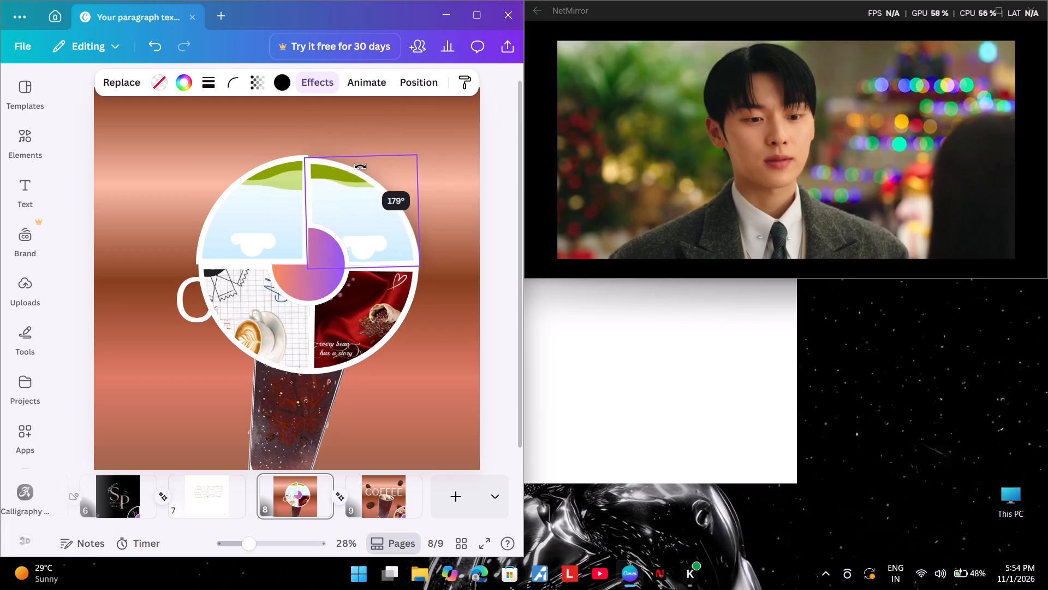
drag(360, 167, 361, 169)
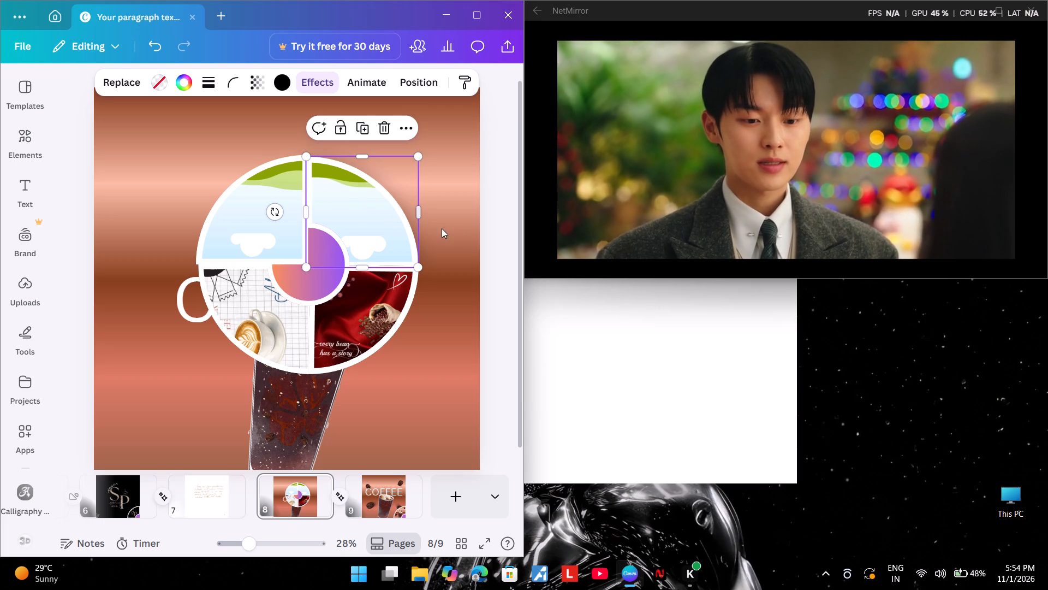
click(909, 367)
right_click(910, 367)
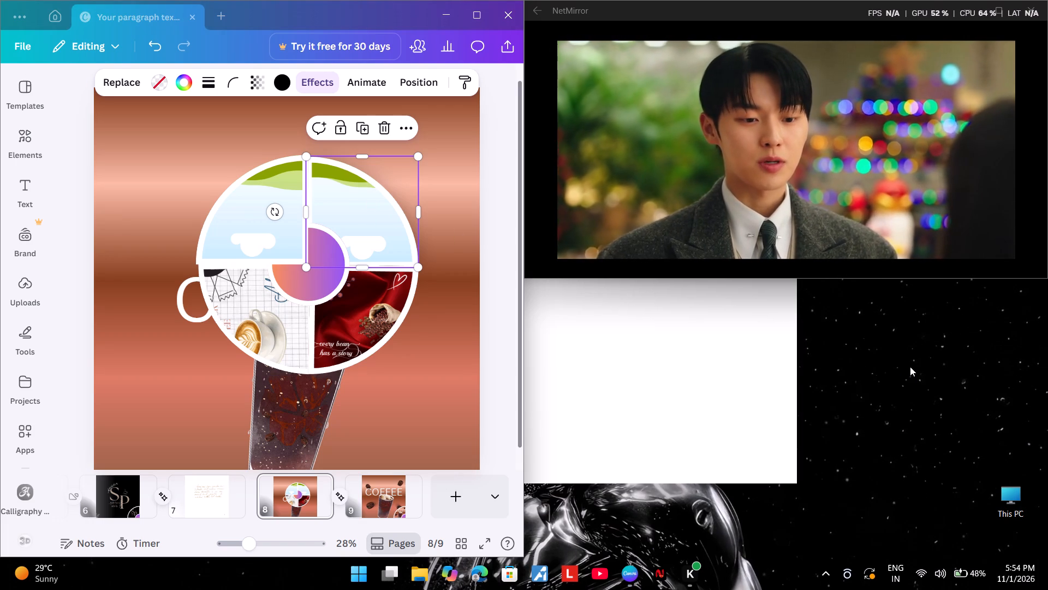
Nudge the upper-right empty quarter frame slightly upward so it meets the collage circle's other quarters.
click(319, 320)
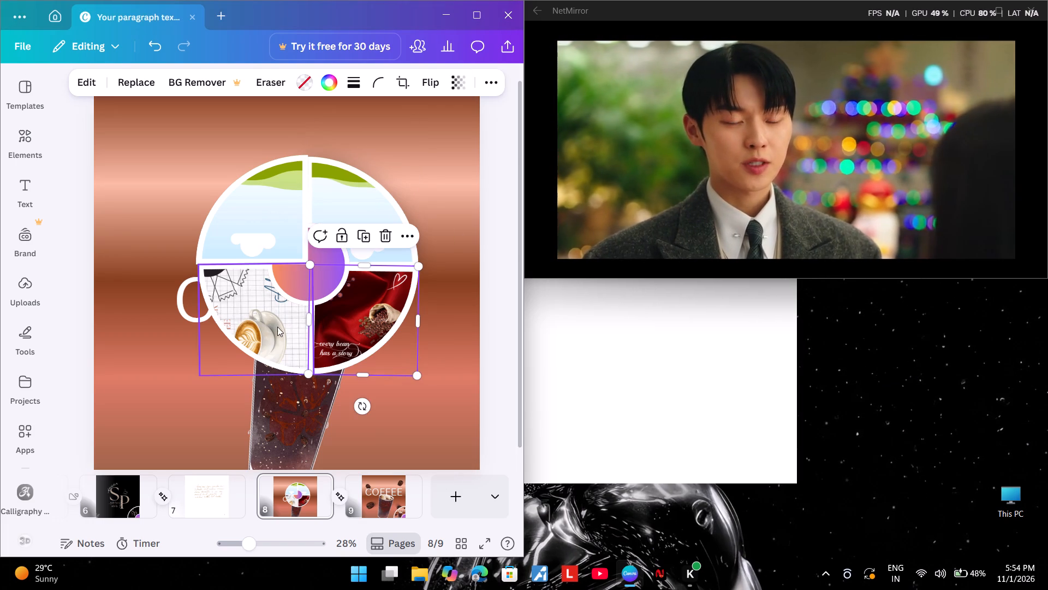
click(277, 327)
click(367, 243)
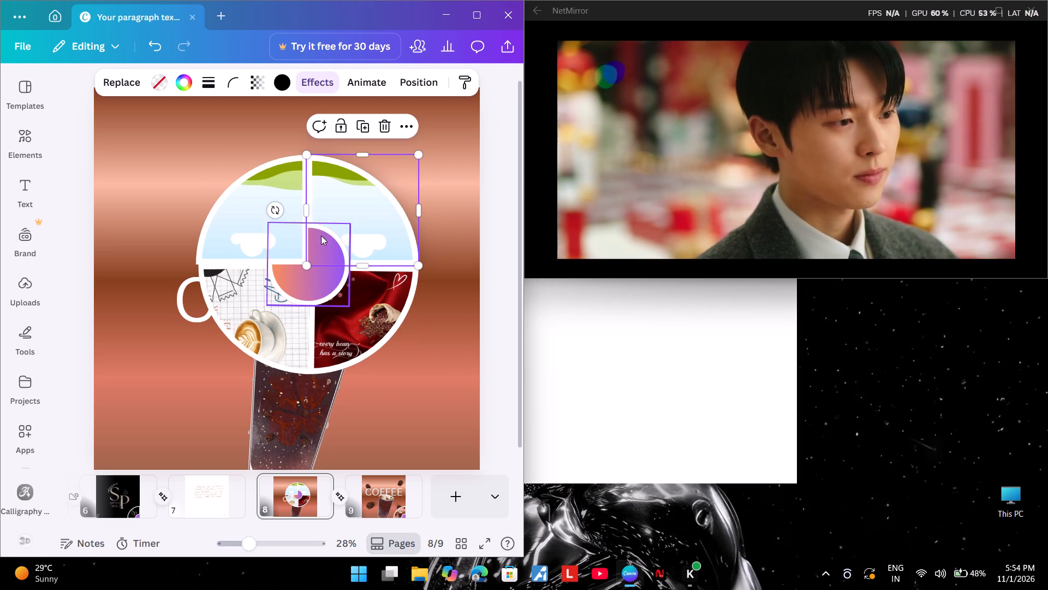
Bring the gradient centre circle to the front so it sits above all four quarter frames.
double_click(294, 287)
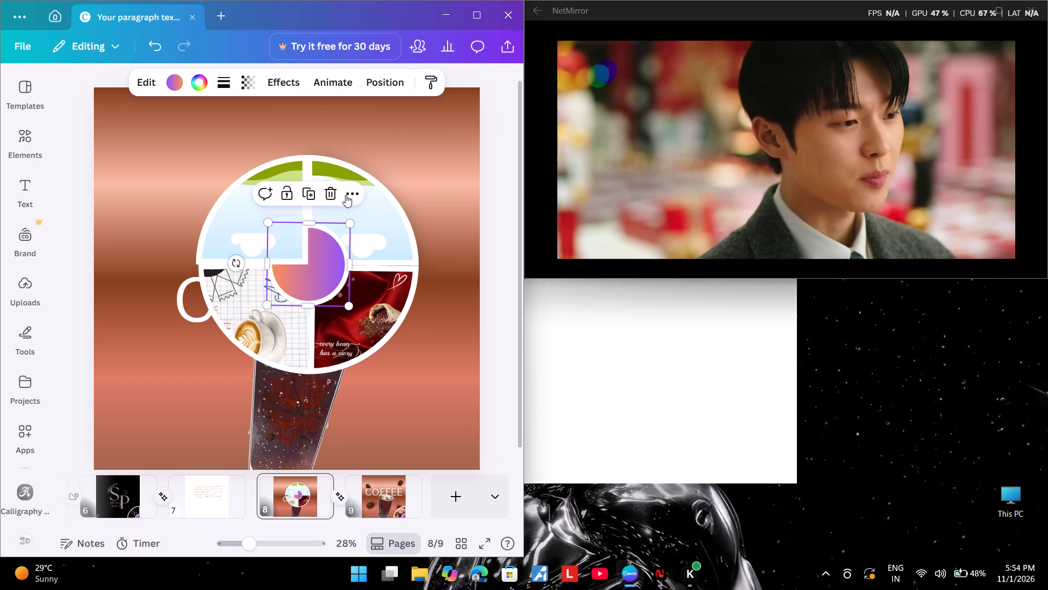
click(349, 190)
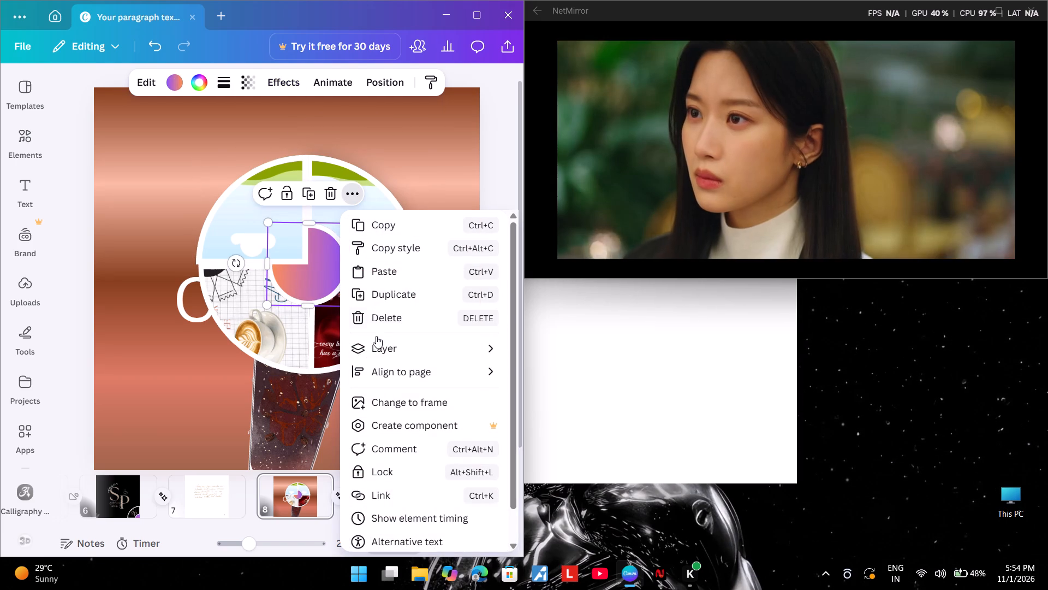
click(379, 345)
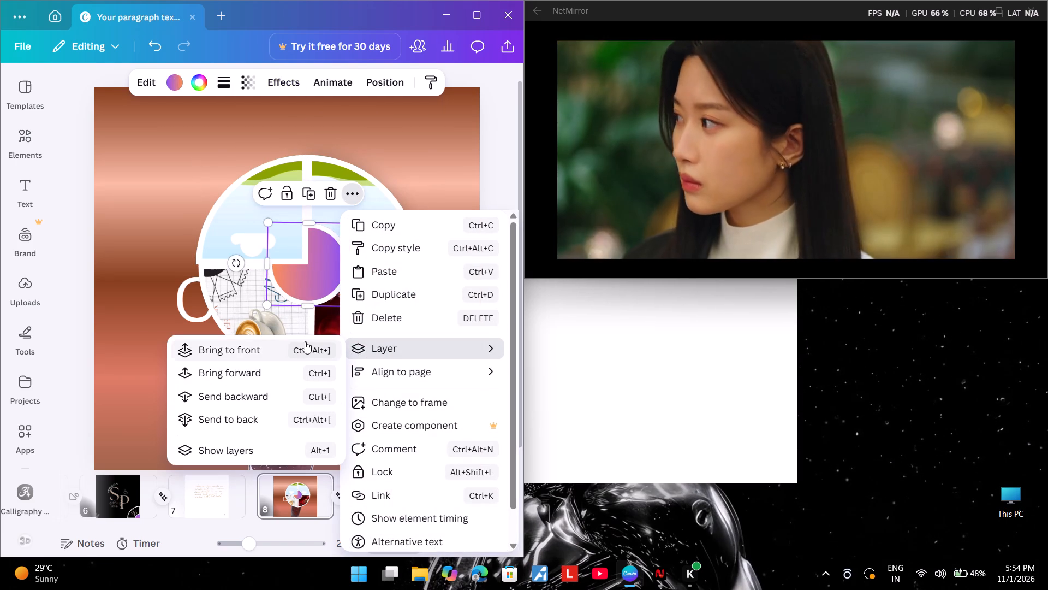
click(305, 341)
click(893, 377)
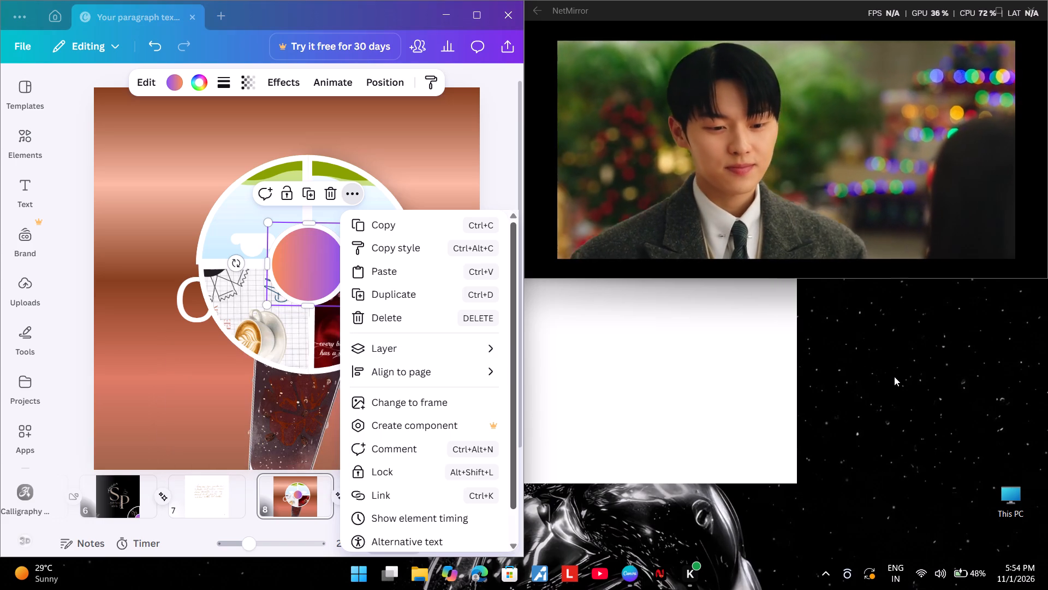
right_click(894, 376)
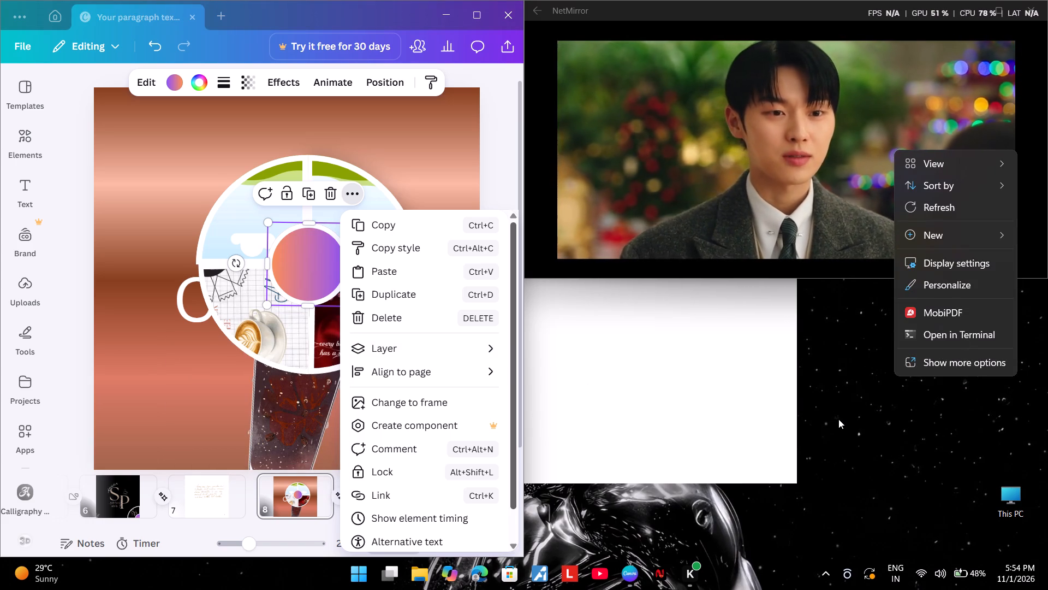
click(845, 420)
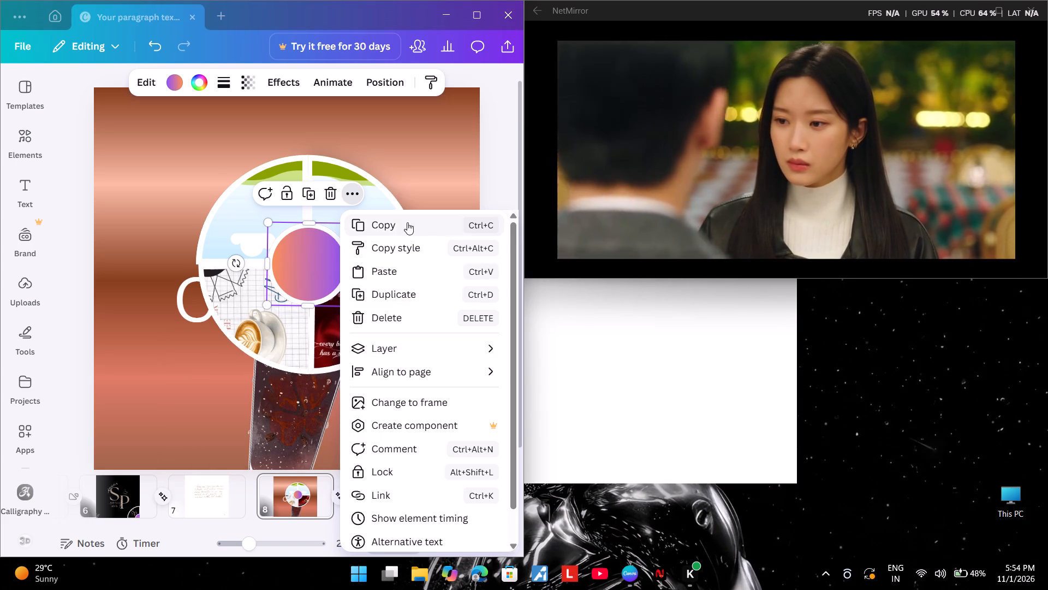
click(350, 195)
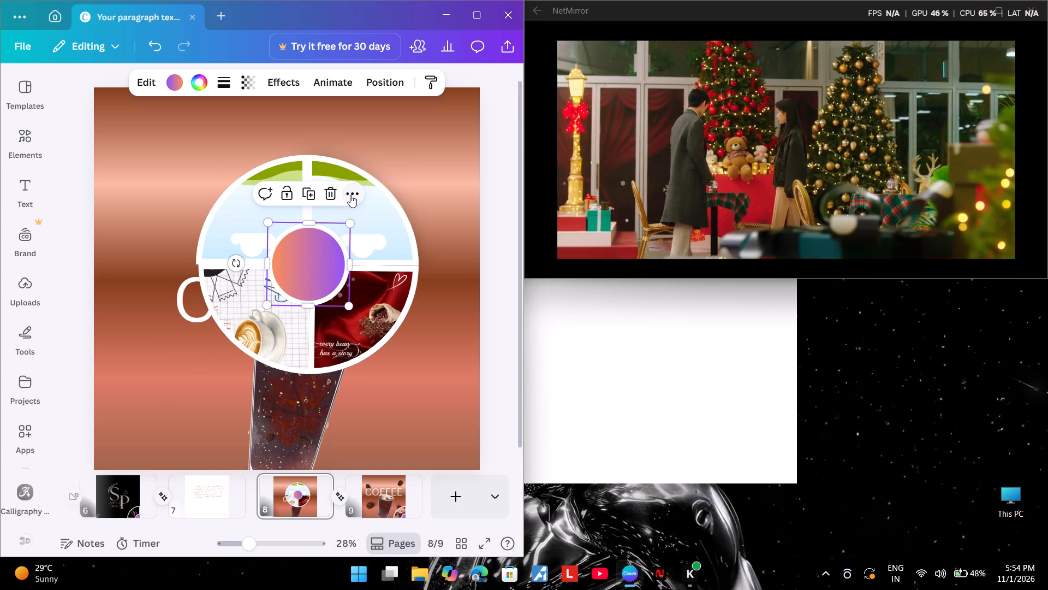
Realign the upper-left empty quarter frame and narrow it slightly from its outer edge to match the latte quarter below.
click(242, 230)
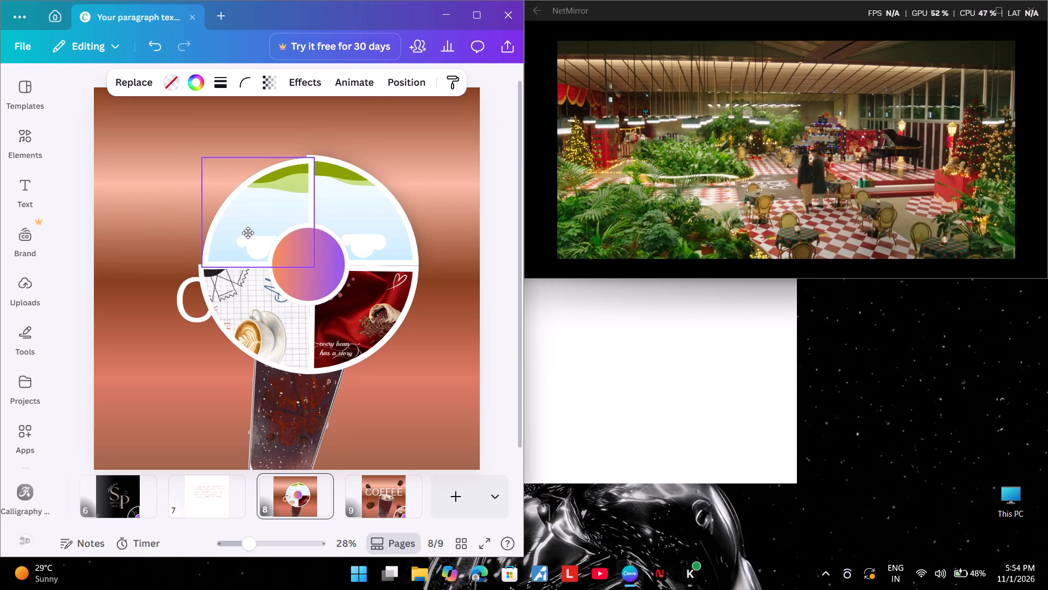
click(245, 231)
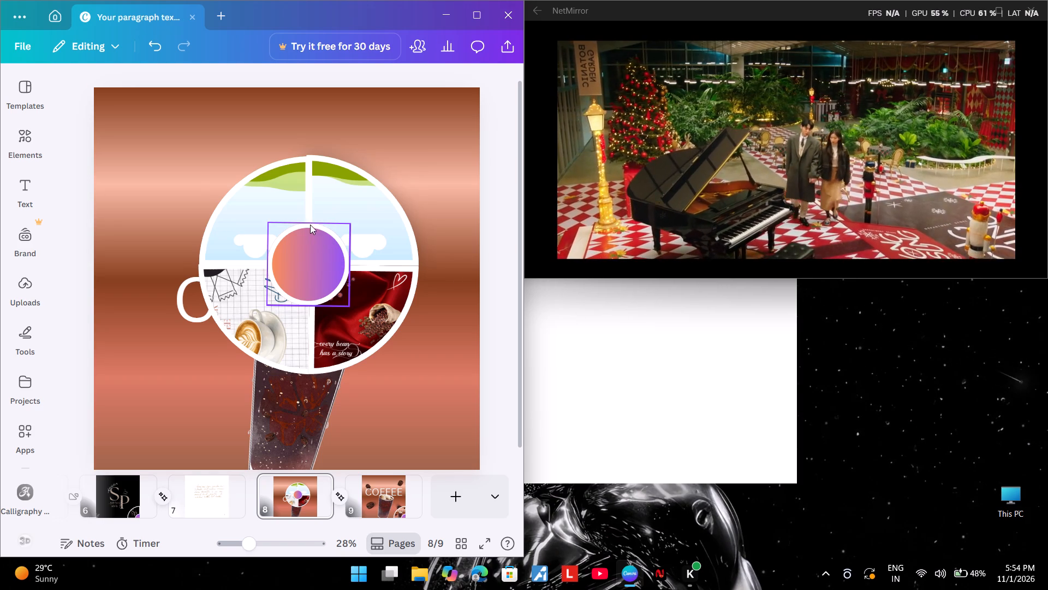
click(301, 217)
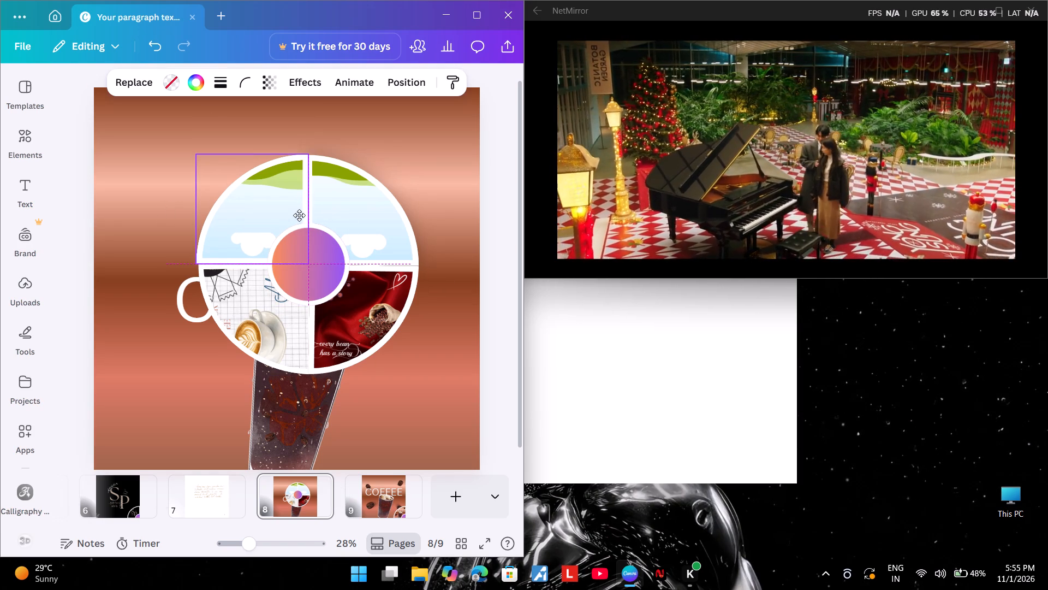
click(299, 216)
click(991, 398)
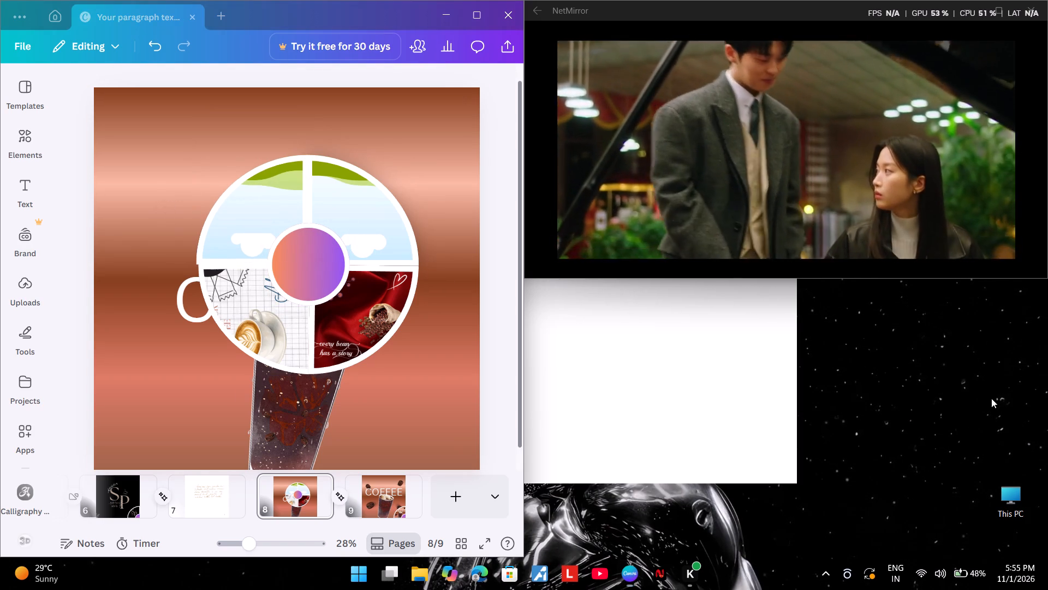
right_click(989, 398)
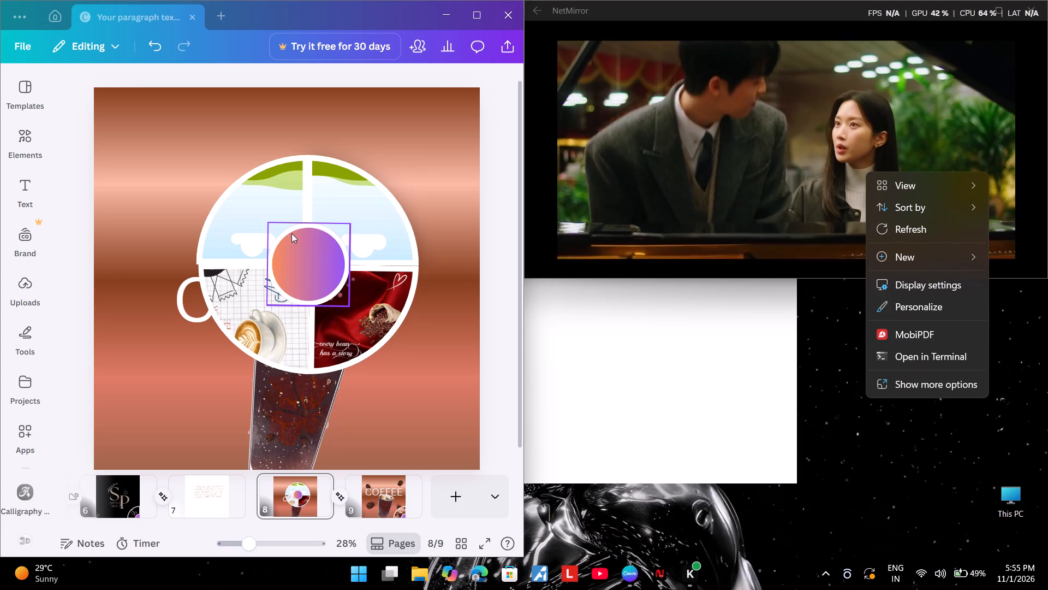
double_click(259, 225)
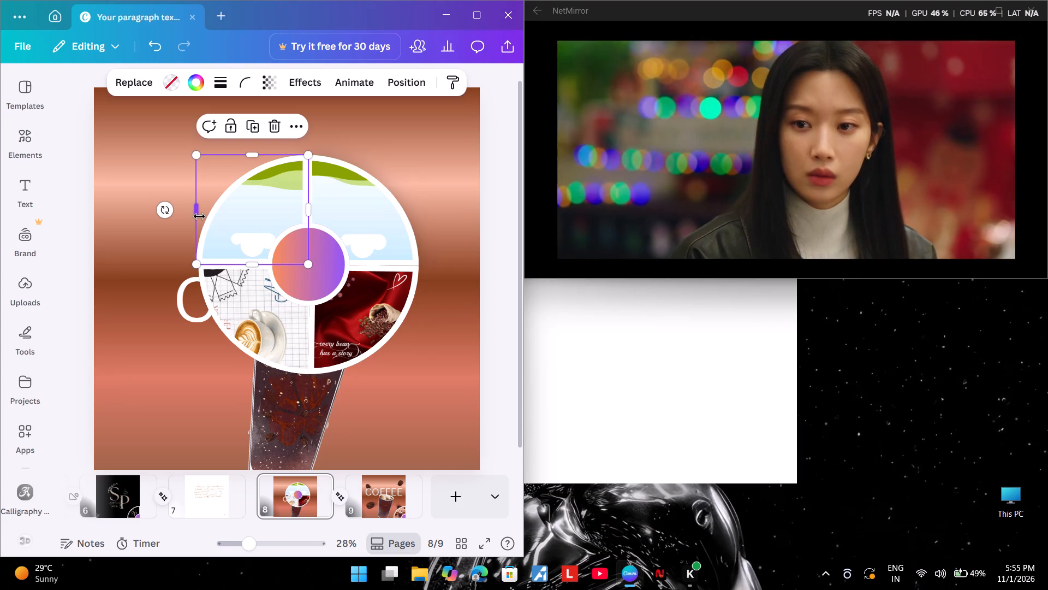
click(199, 216)
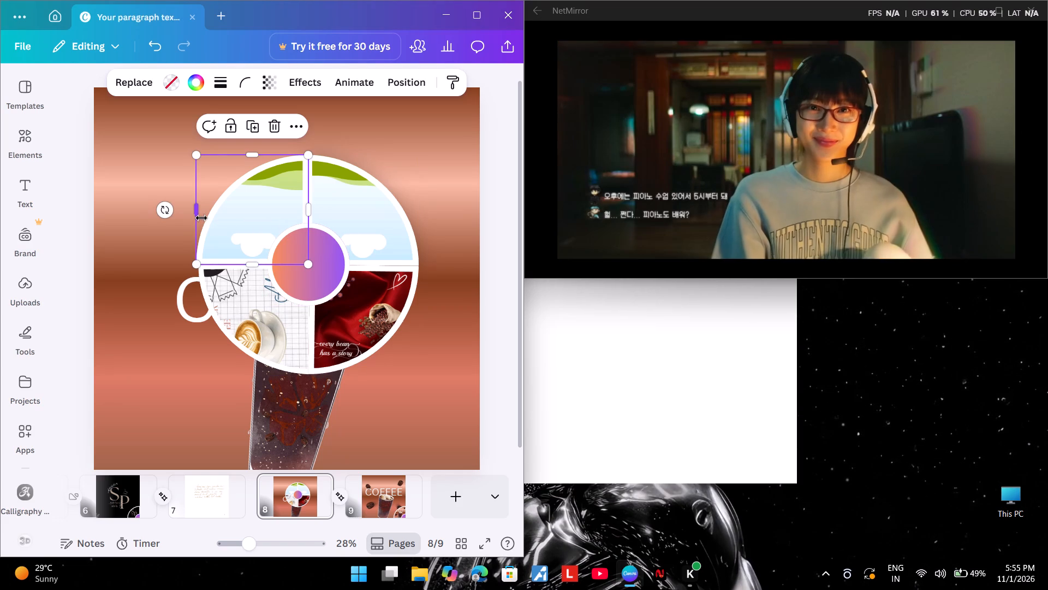
double_click(951, 416)
right_click(951, 416)
click(951, 416)
right_click(951, 416)
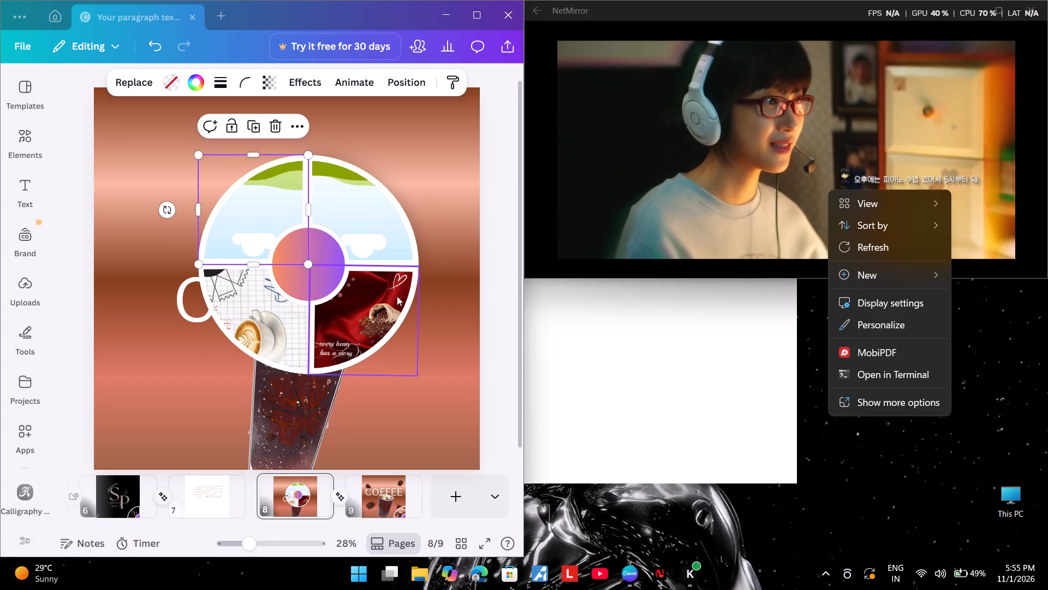
Group the two image quarters, the two empty quarter frames and the centre circle into one collage.
click(367, 294)
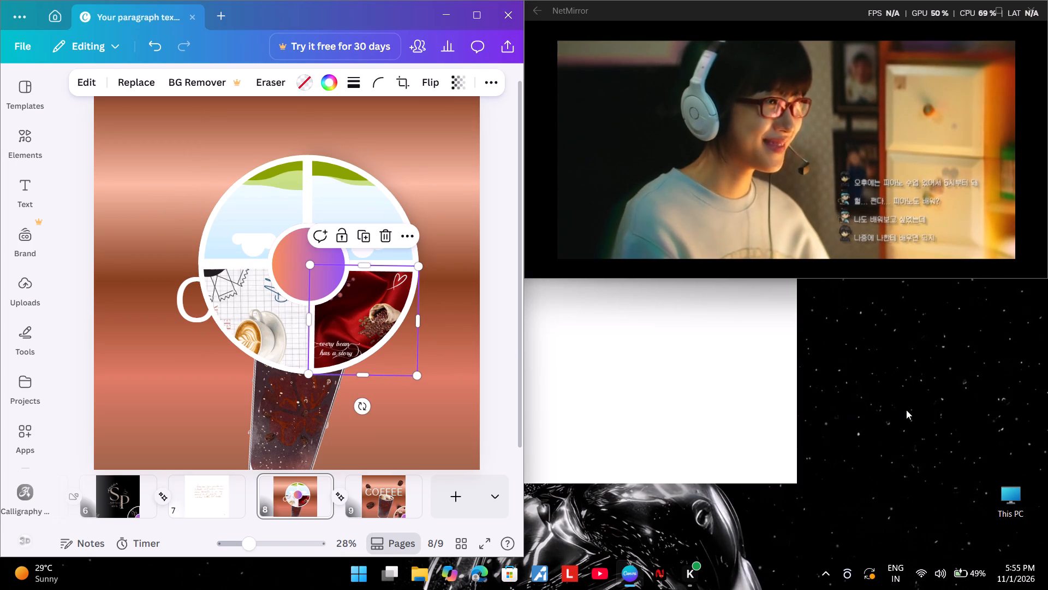
click(908, 409)
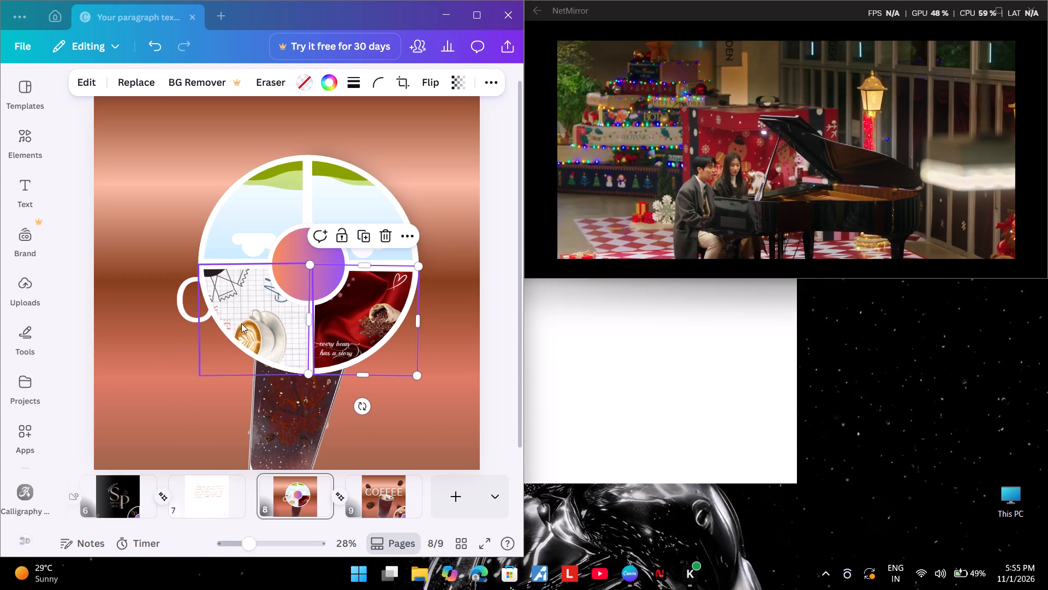
shift+click(244, 322)
shift+click(375, 328)
shift+click(384, 250)
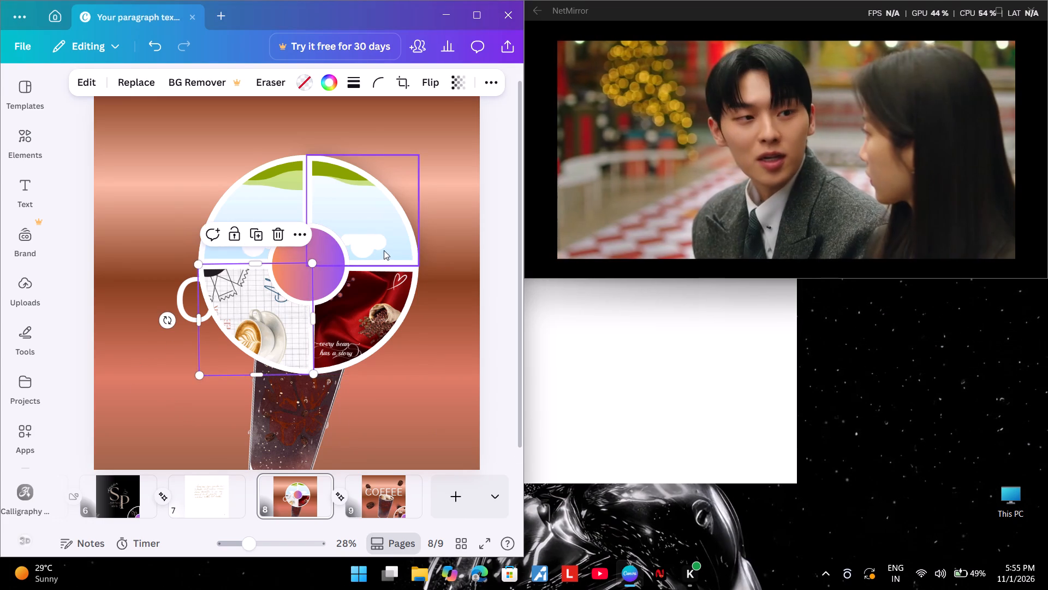
shift+click(347, 296)
shift+click(261, 209)
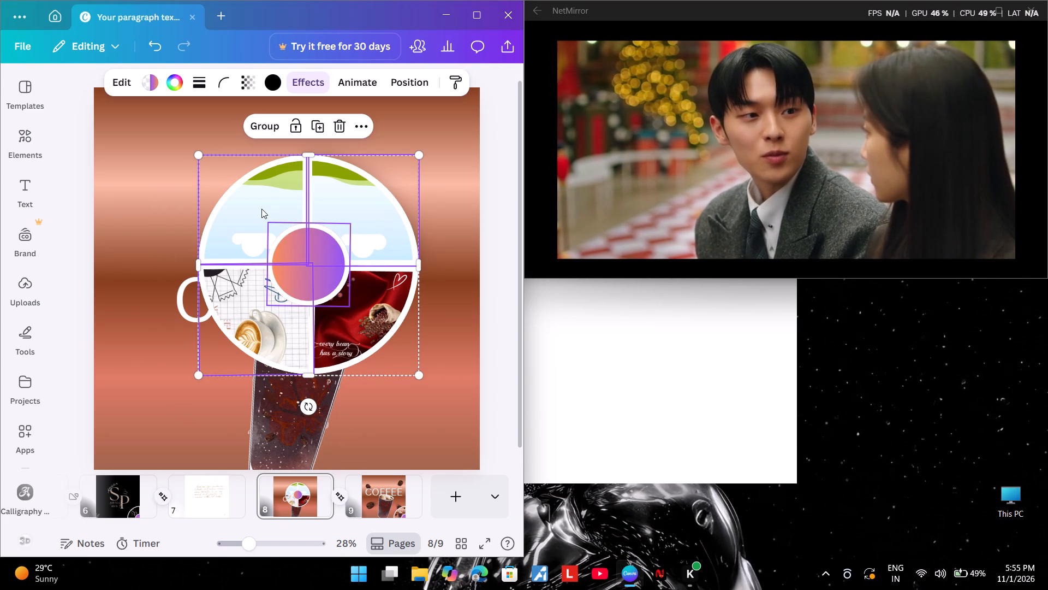
shift+click(343, 313)
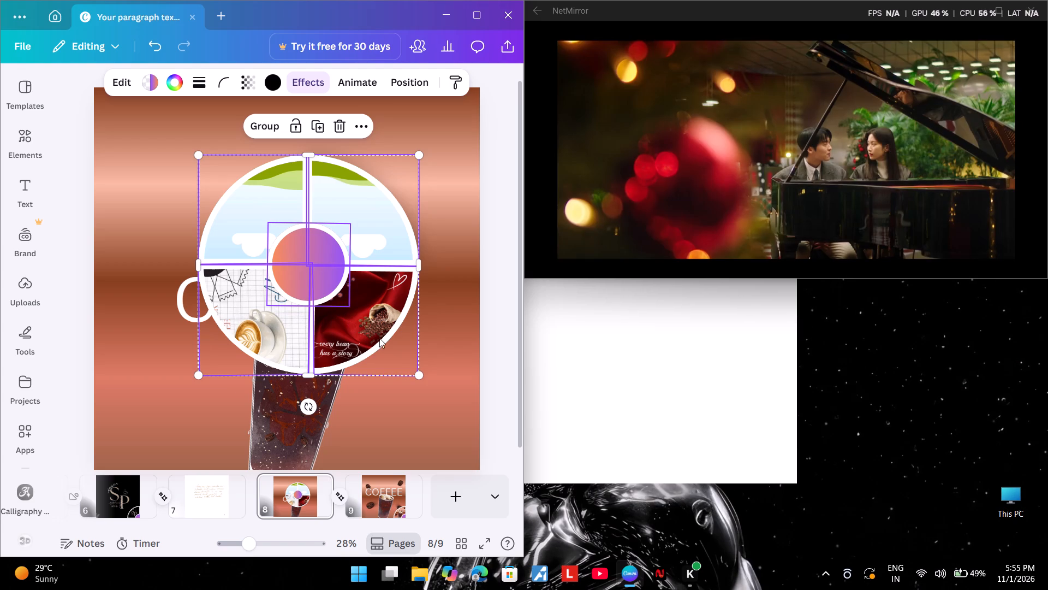
shift+click(380, 338)
shift+click(270, 121)
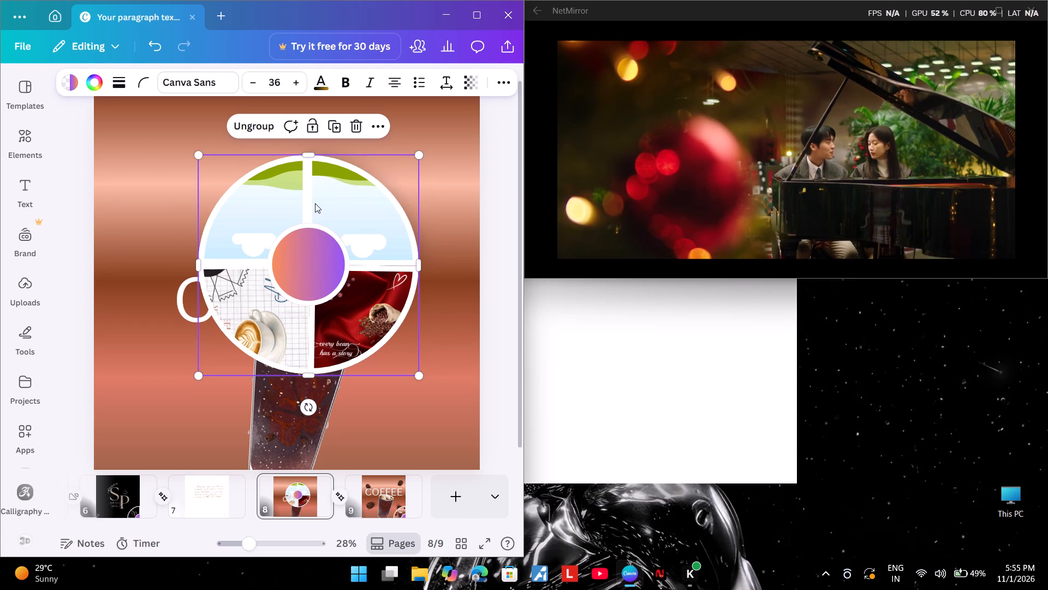
Add the uploaded COFFEE poster image to page 8 and place it in the collage's upper-left quarter frame.
click(25, 292)
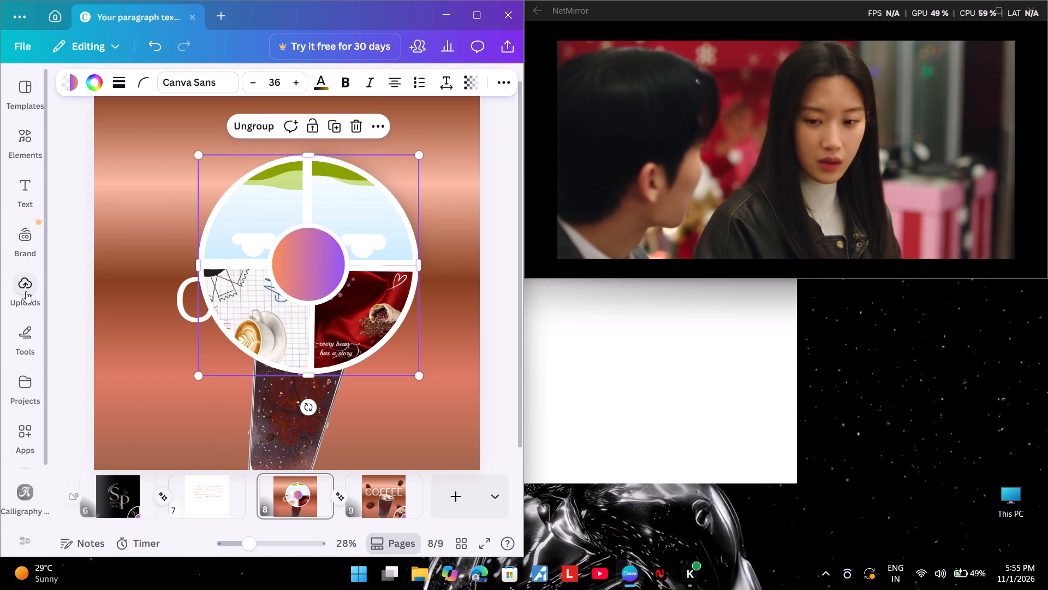
click(98, 450)
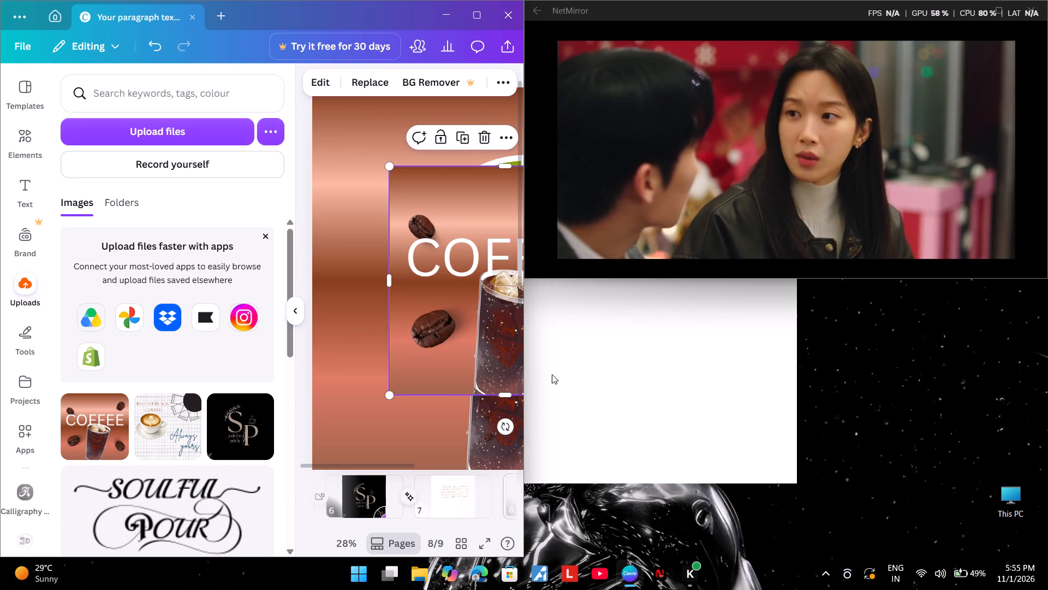
click(1047, 446)
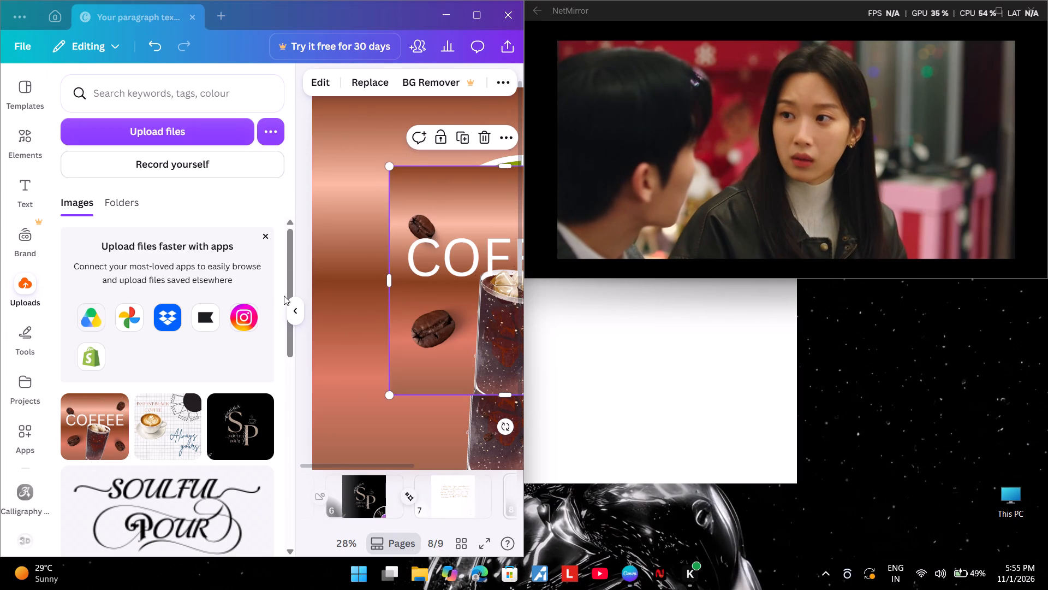
click(290, 303)
drag(301, 275, 284, 238)
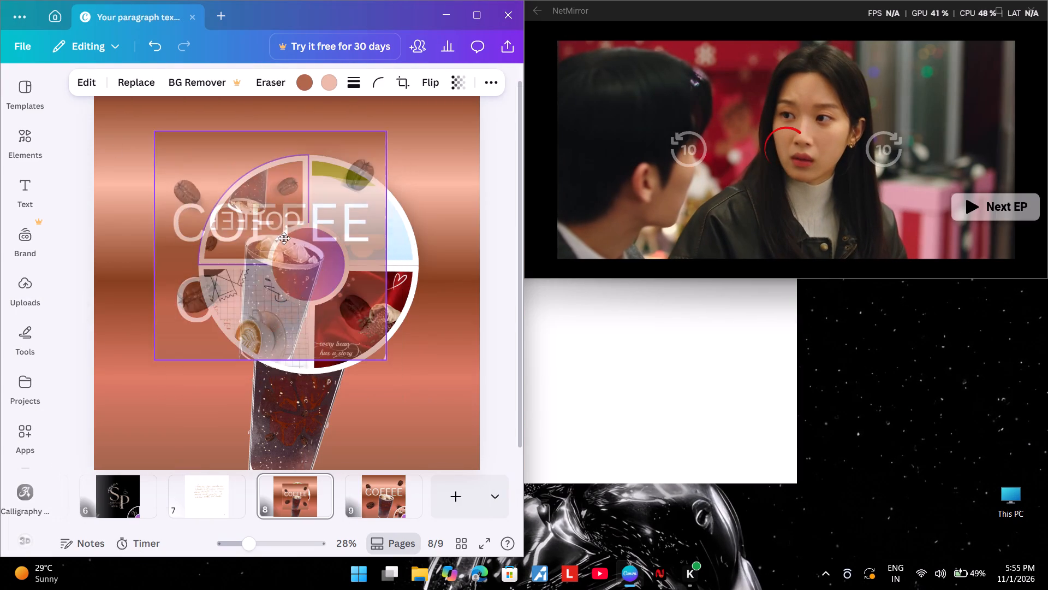
drag(284, 238, 270, 229)
double_click(270, 207)
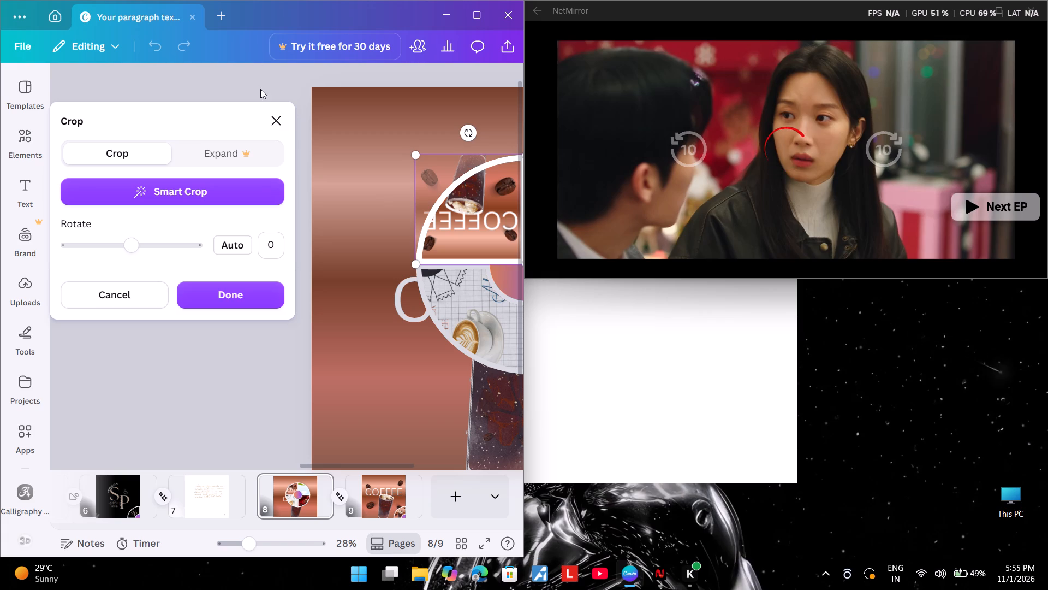
click(265, 119)
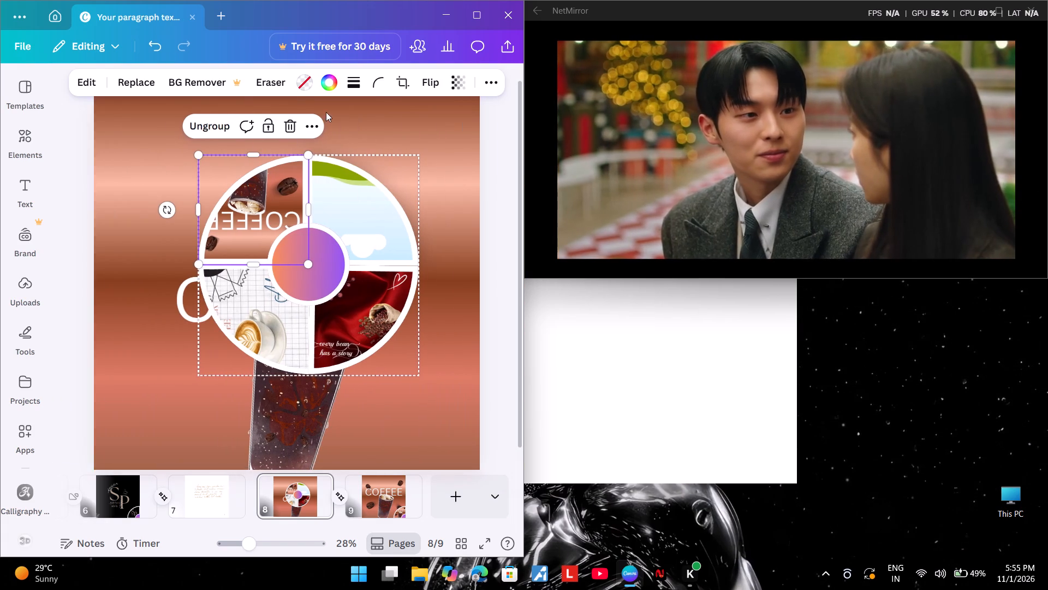
Switch to the NetMirror player and skip the video back.
click(618, 145)
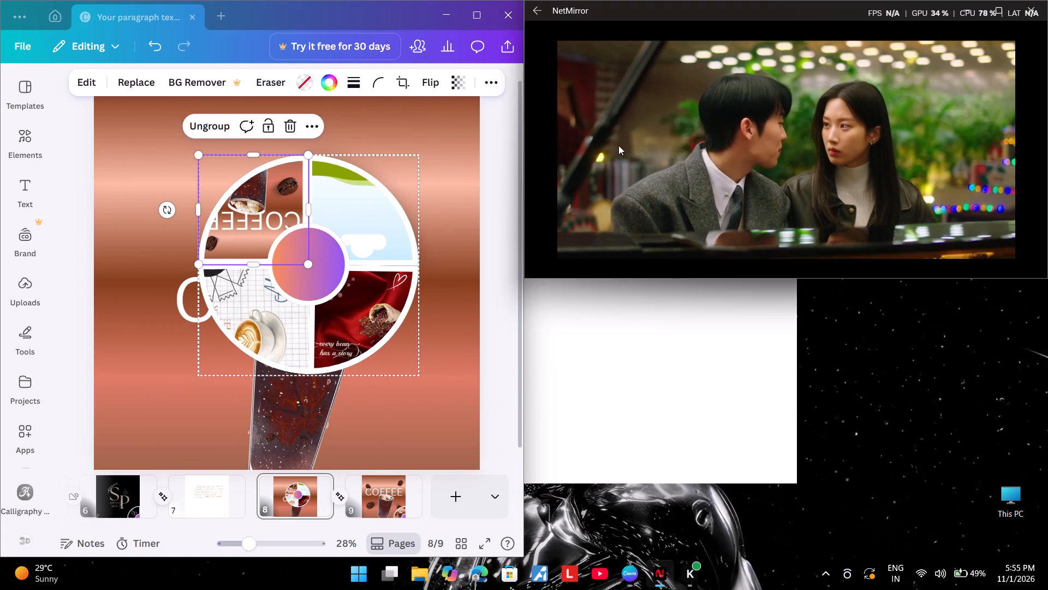
key(Left)
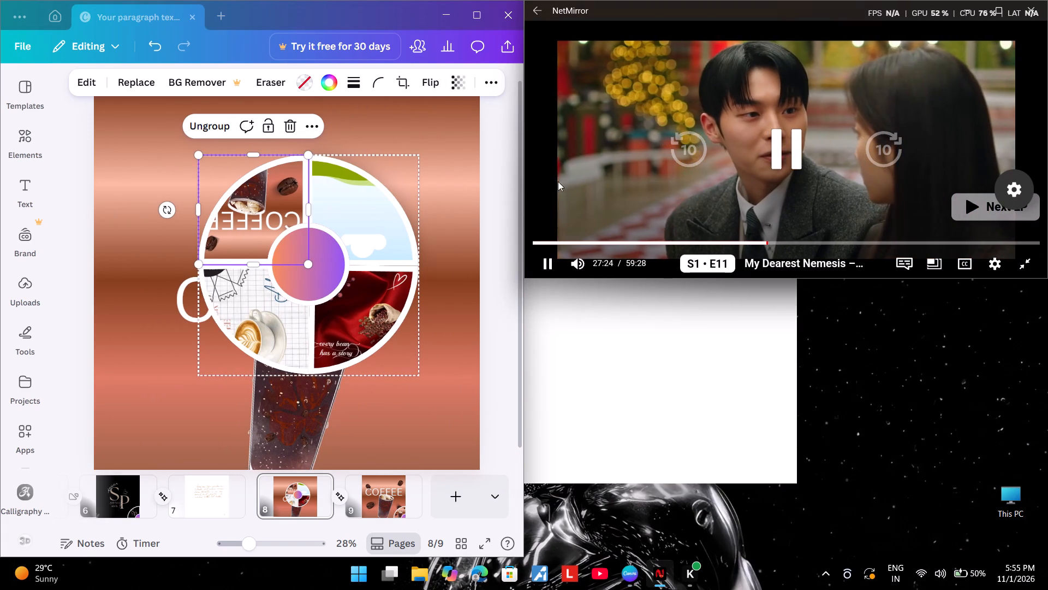
Flip the COFFEE poster image in the upper-left quarter vertically and horizontally so its text reads upright.
double_click(421, 83)
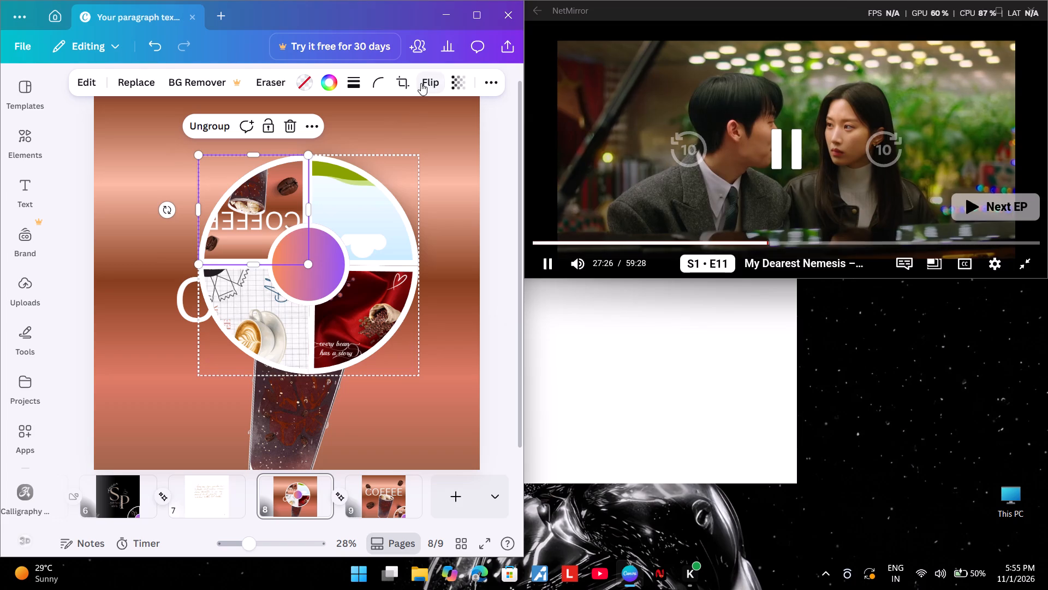
click(426, 86)
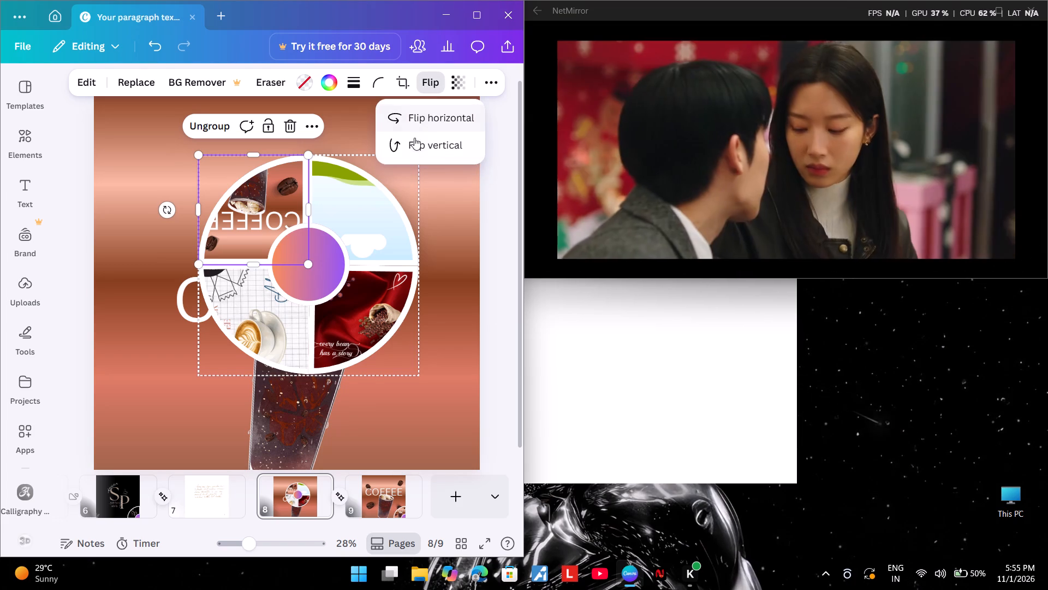
click(413, 145)
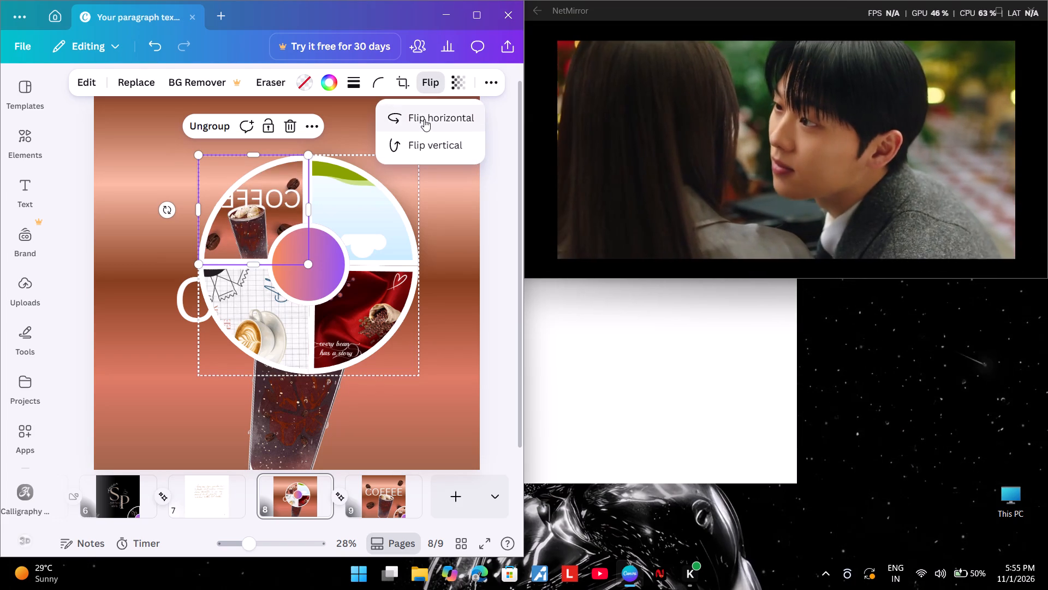
click(424, 119)
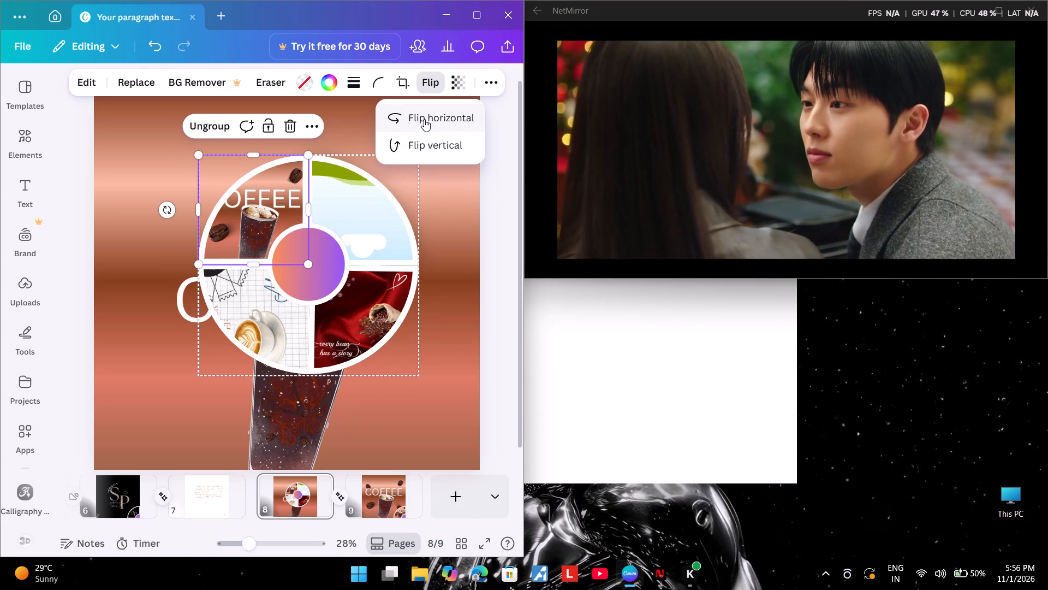
Move the circular collage on page 8 into the page's lower-right corner so only its COFFEE poster quarter shows.
click(883, 341)
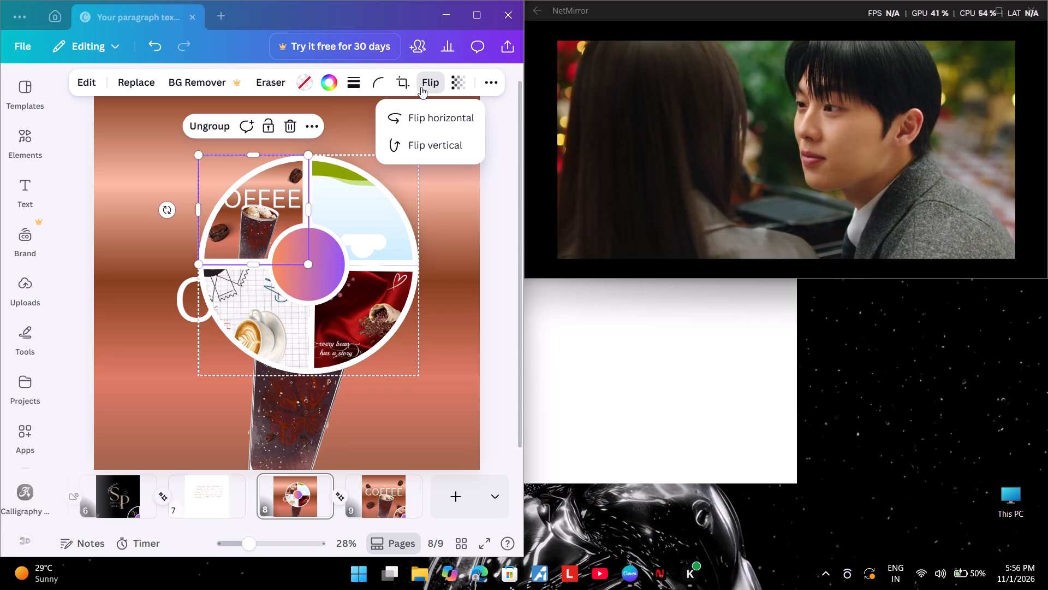
click(421, 87)
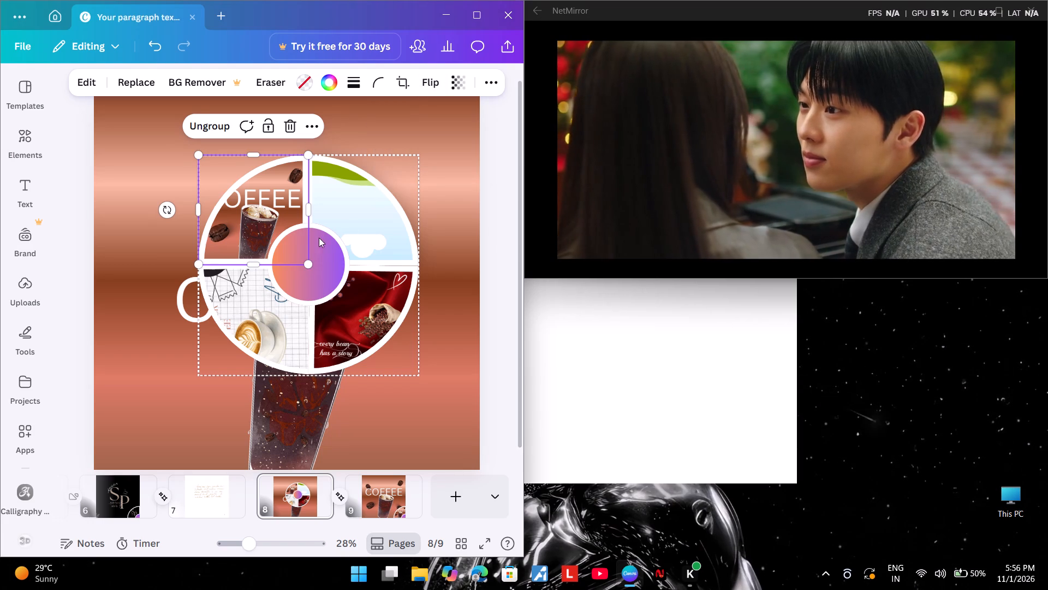
click(440, 233)
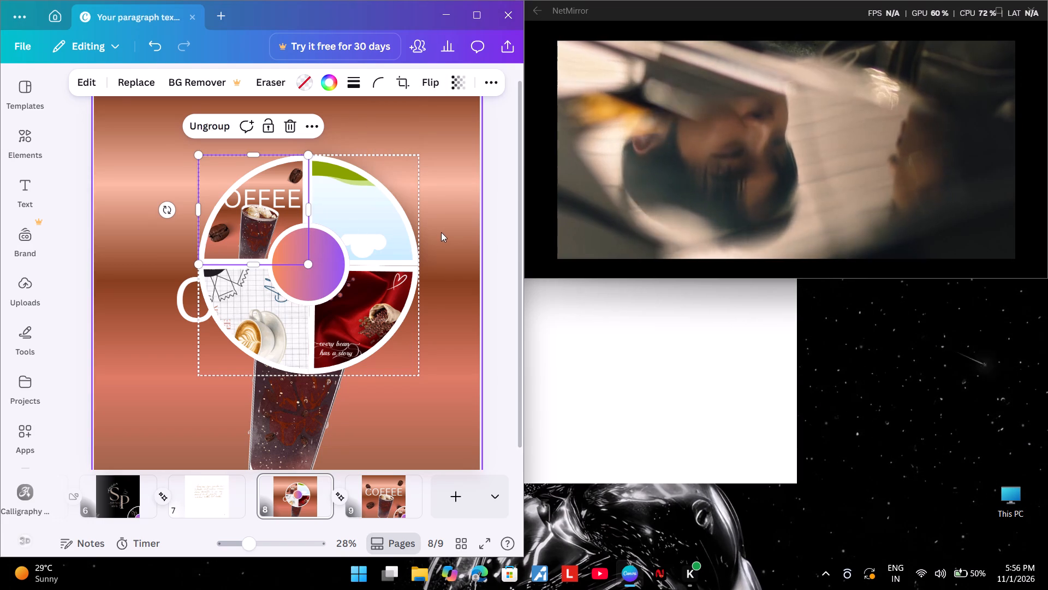
click(313, 233)
drag(312, 231, 457, 409)
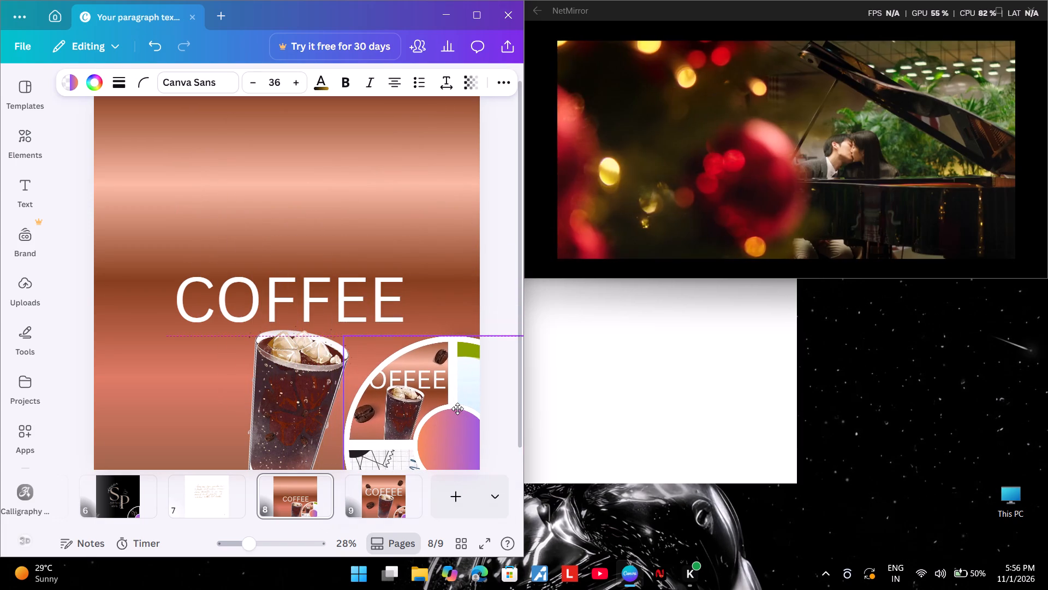
drag(457, 409, 413, 359)
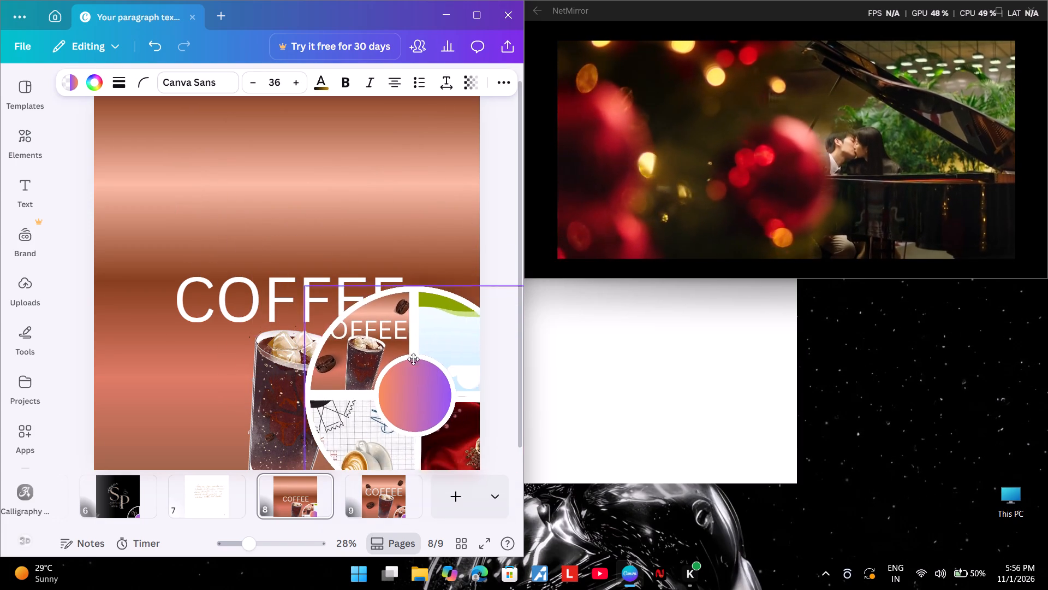
drag(413, 359, 306, 287)
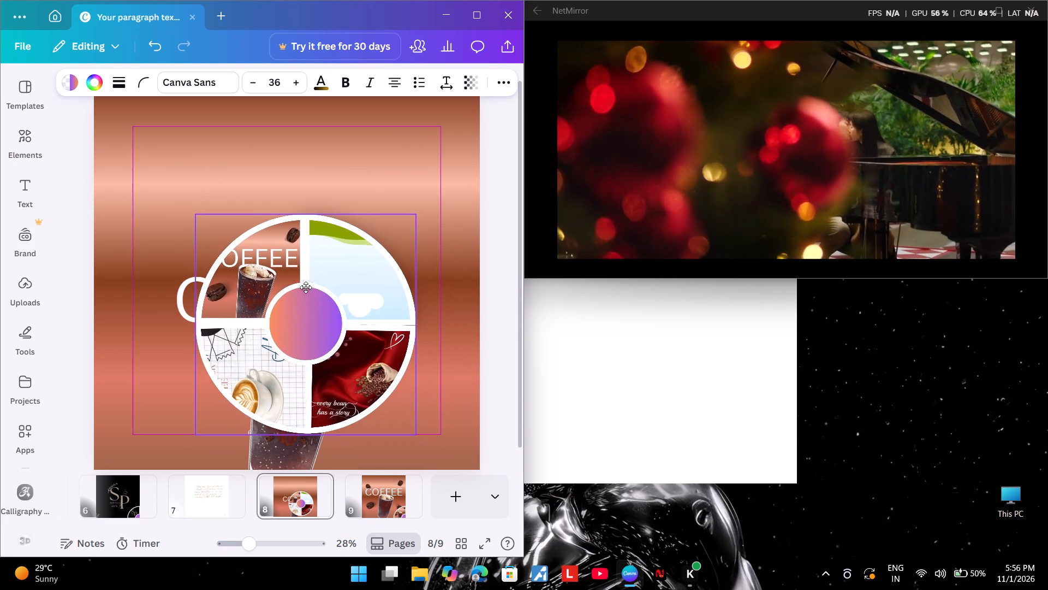
drag(306, 287, 303, 286)
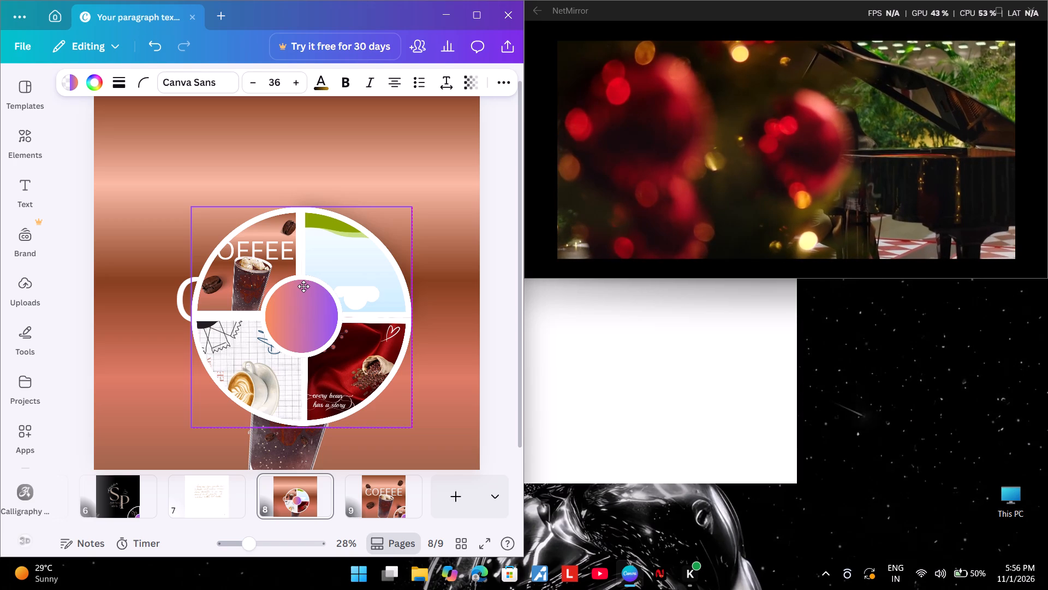
drag(303, 286, 425, 428)
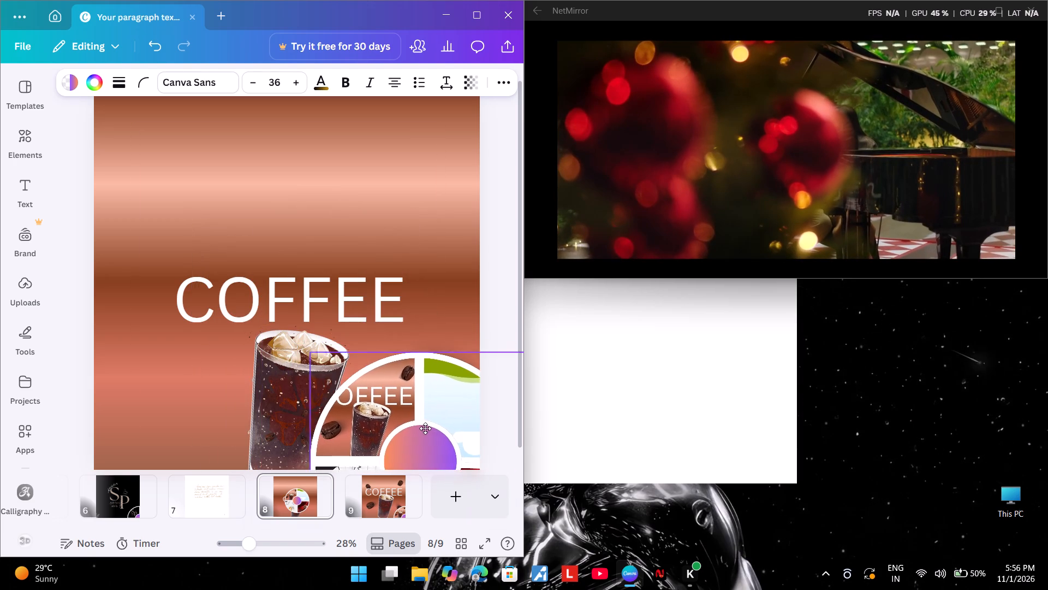
drag(425, 428, 487, 445)
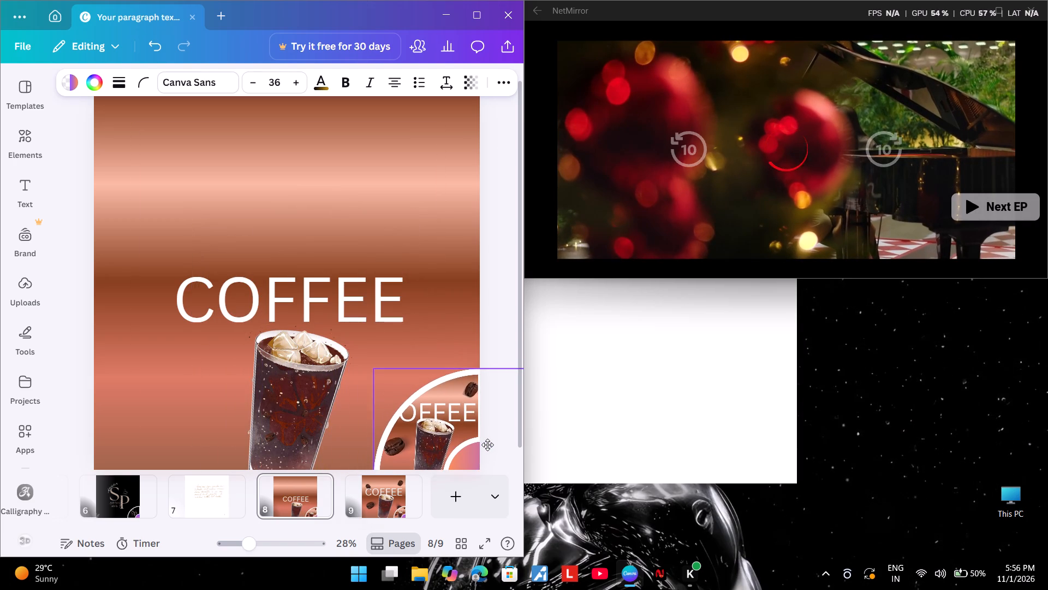
drag(487, 445, 481, 439)
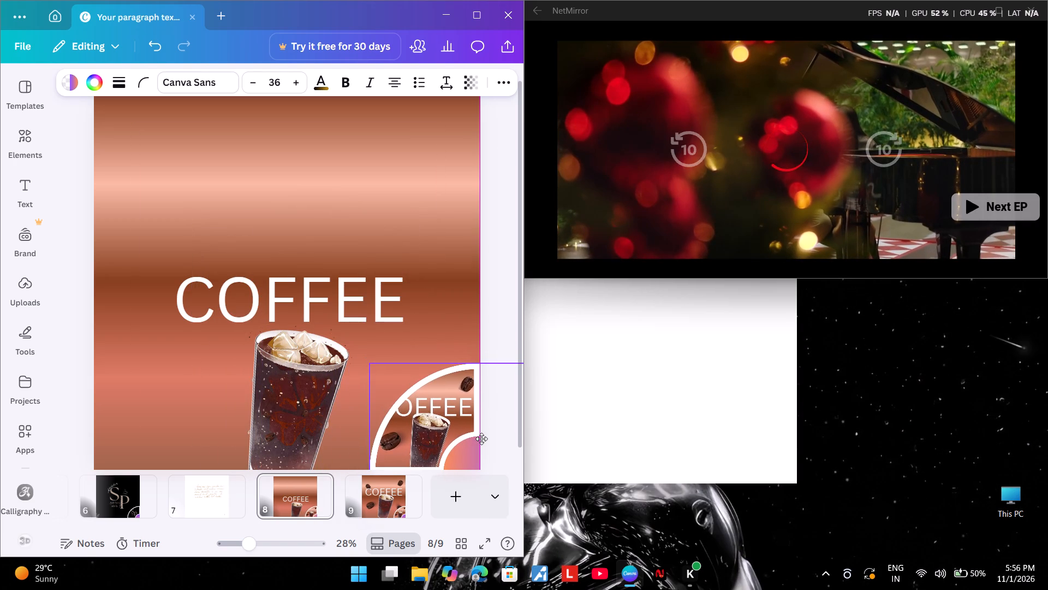
drag(481, 439, 483, 442)
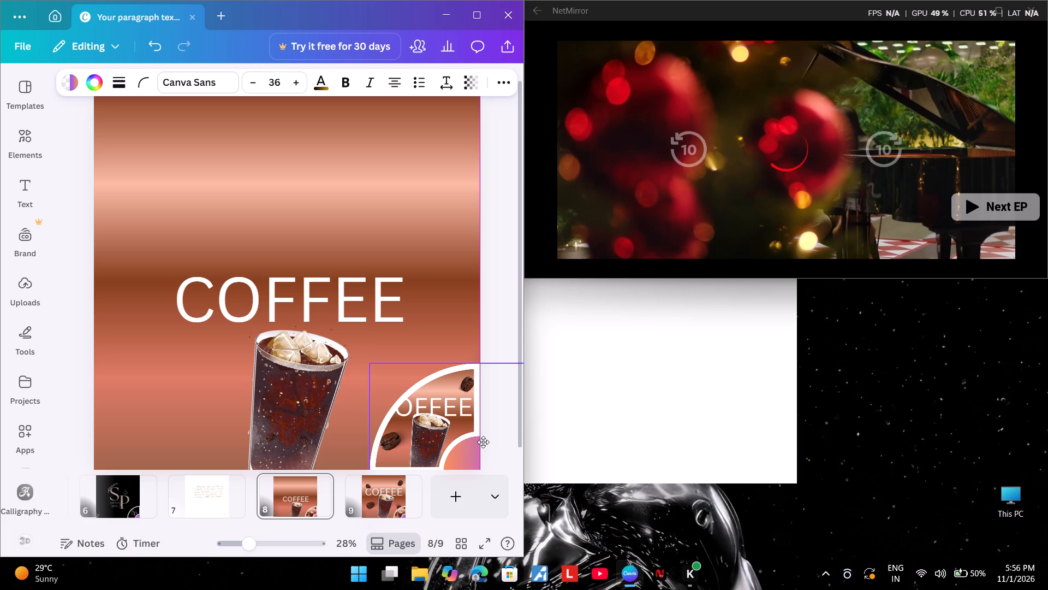
drag(483, 442, 487, 442)
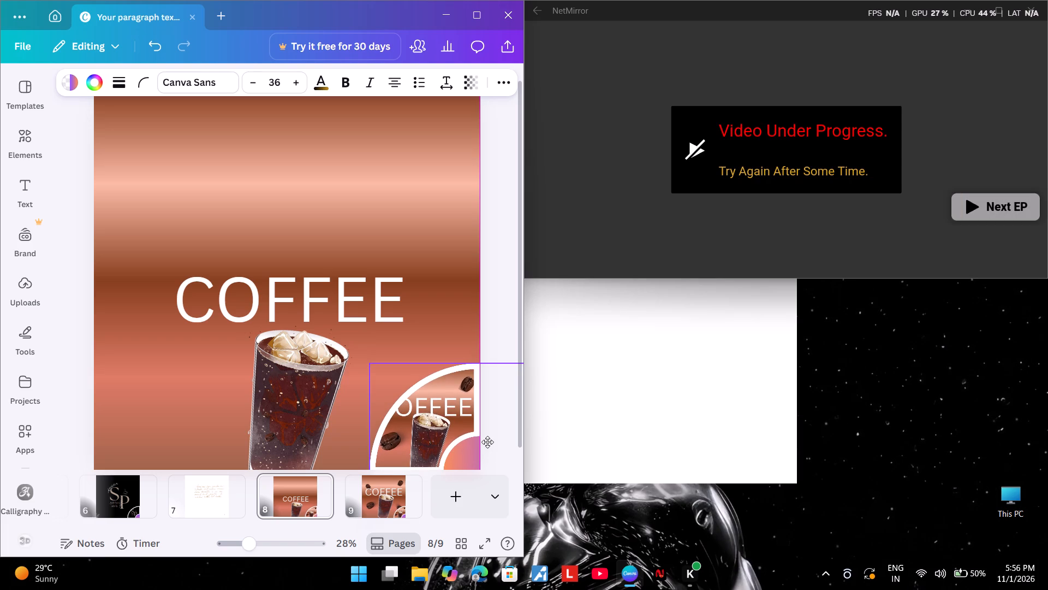
drag(487, 442, 487, 433)
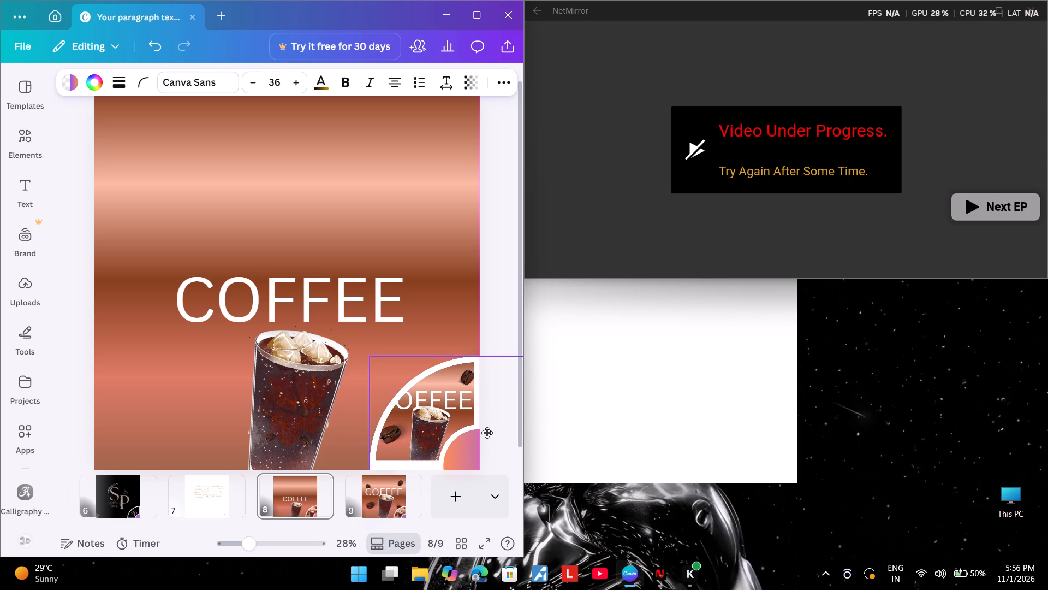
drag(487, 433, 486, 435)
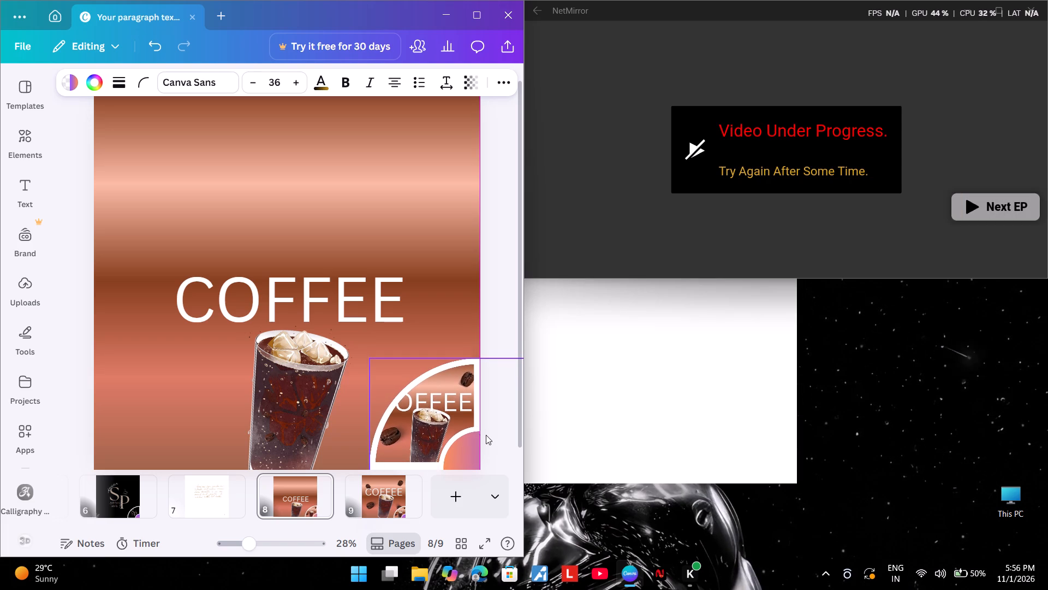
Switch to the NetMirror player and load episode S1 E11 of My Dearest Nemesis.
click(721, 176)
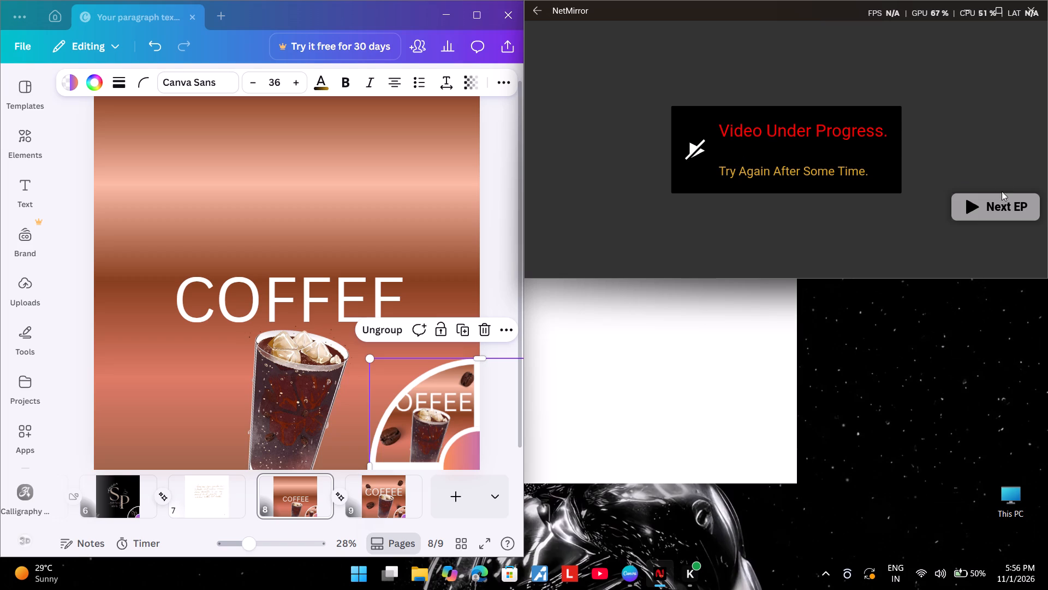
click(825, 131)
click(541, 7)
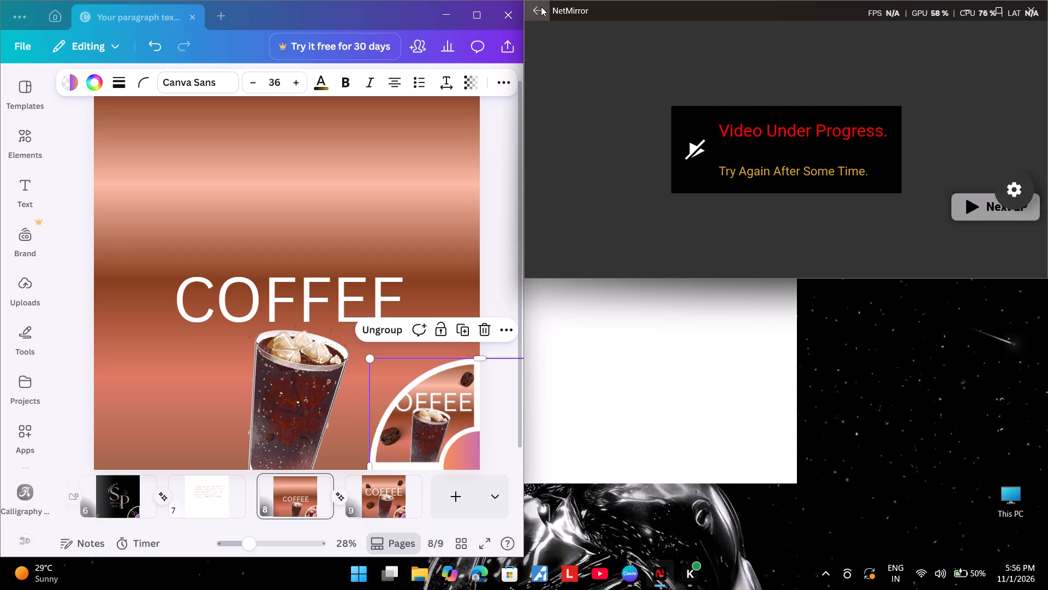
click(636, 186)
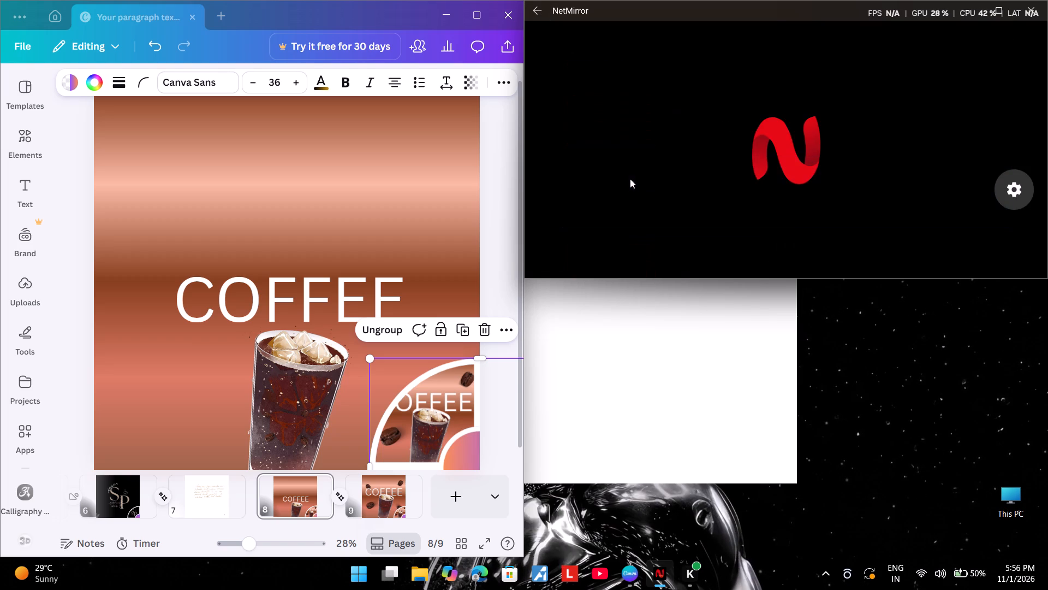
Nudge page 8's collage slightly down to line it up with the page corner, leaving the image uncropped.
click(437, 428)
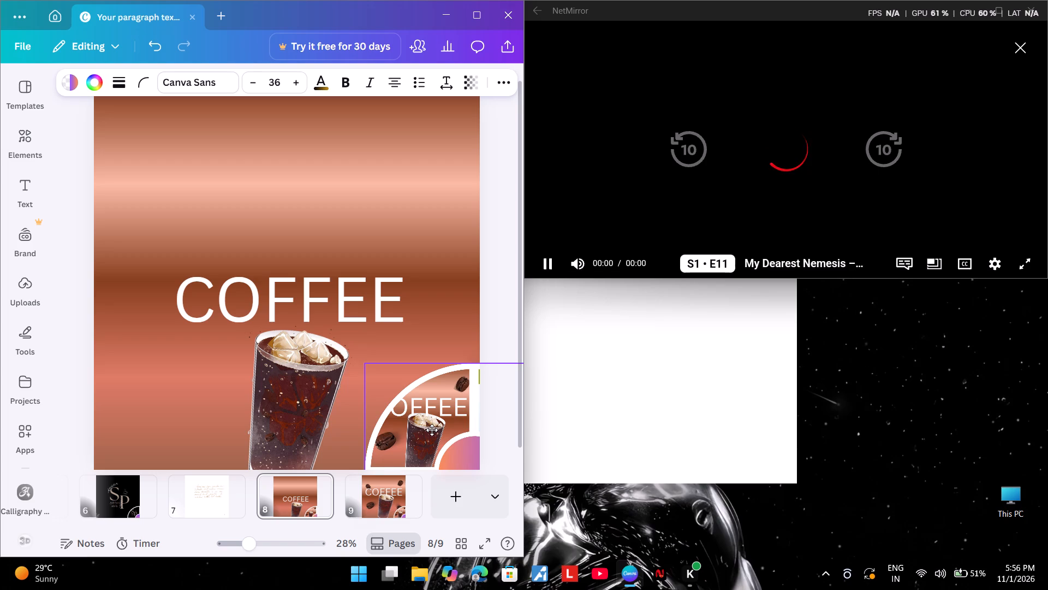
double_click(433, 430)
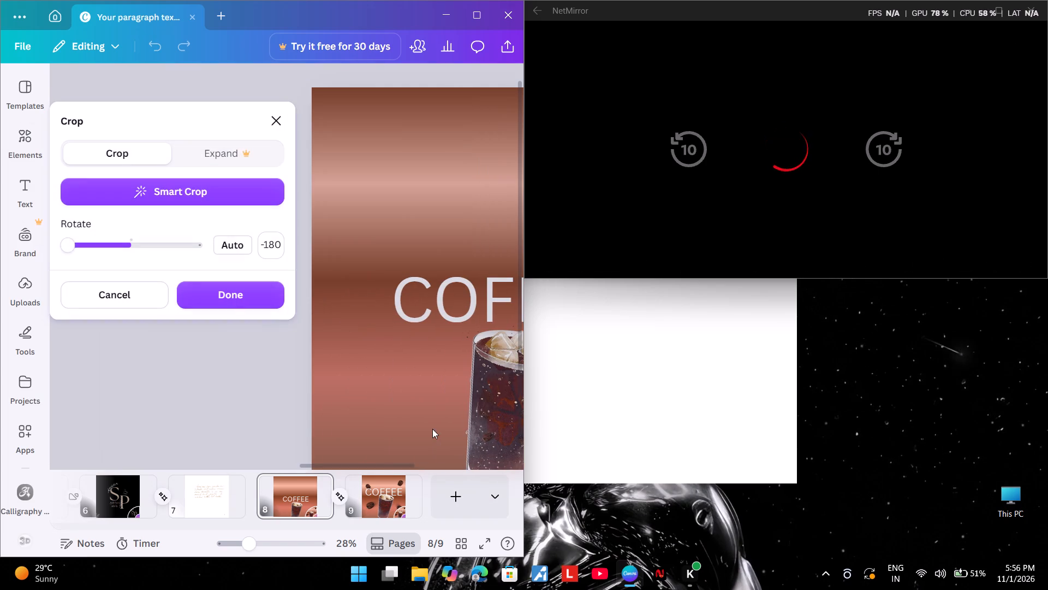
click(267, 111)
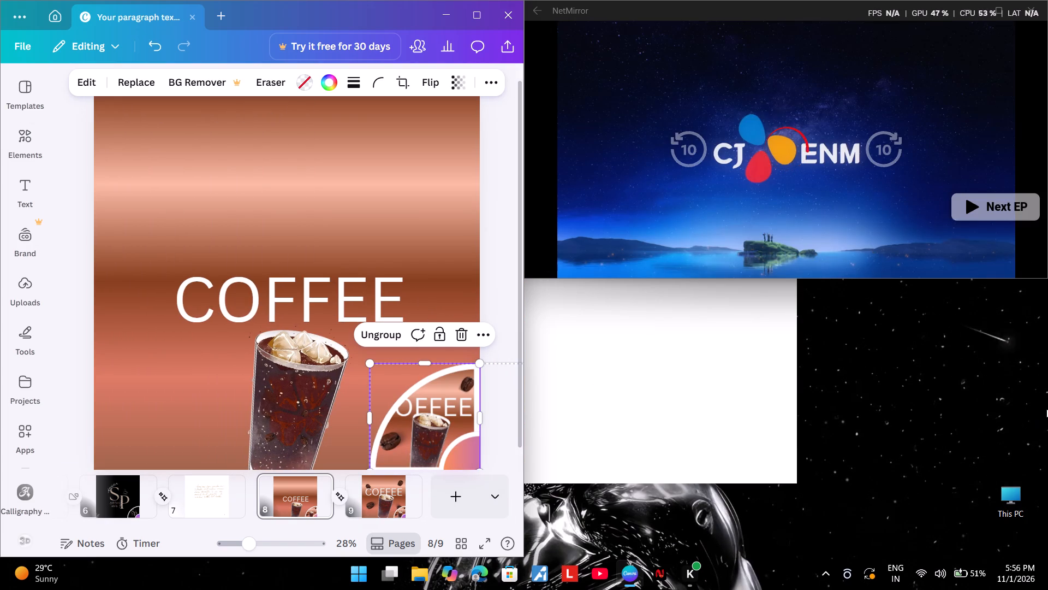
Compare the corner collage's placement and COFFEE poster quarter on pages 8 and 9.
click(944, 414)
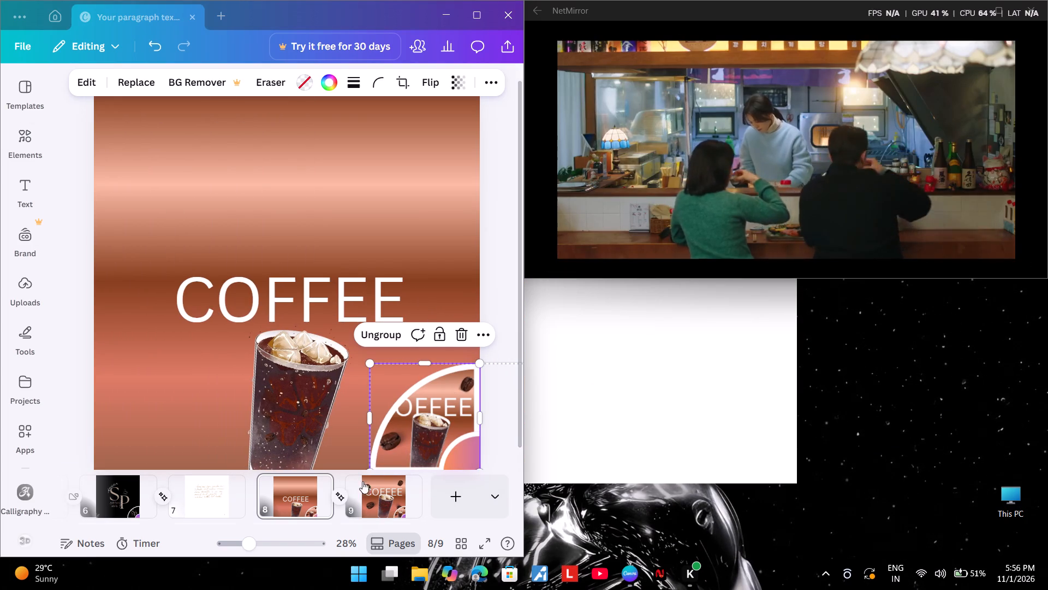
click(303, 488)
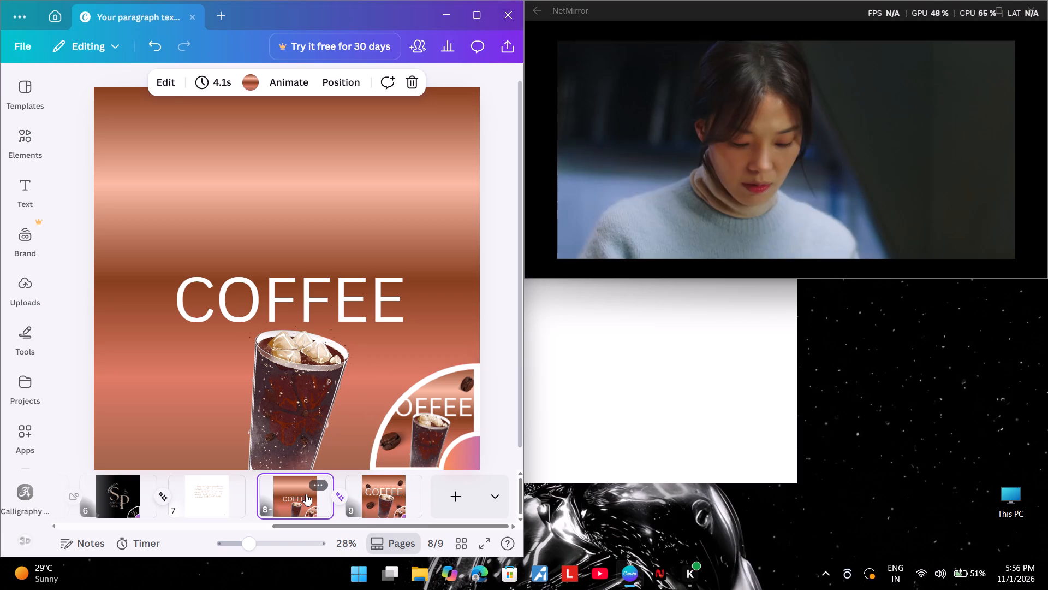
click(306, 495)
click(306, 500)
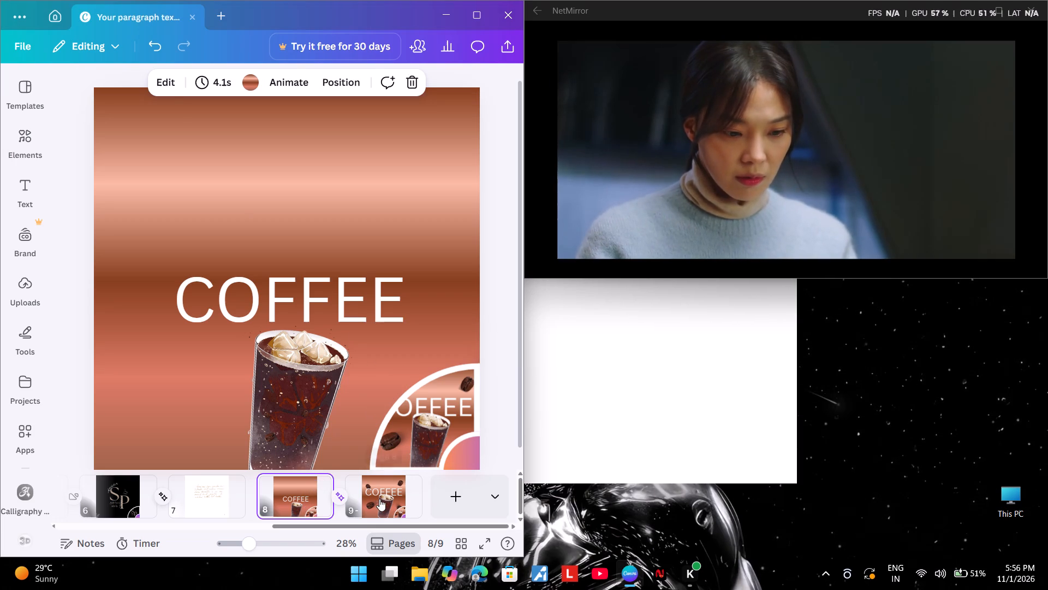
click(382, 497)
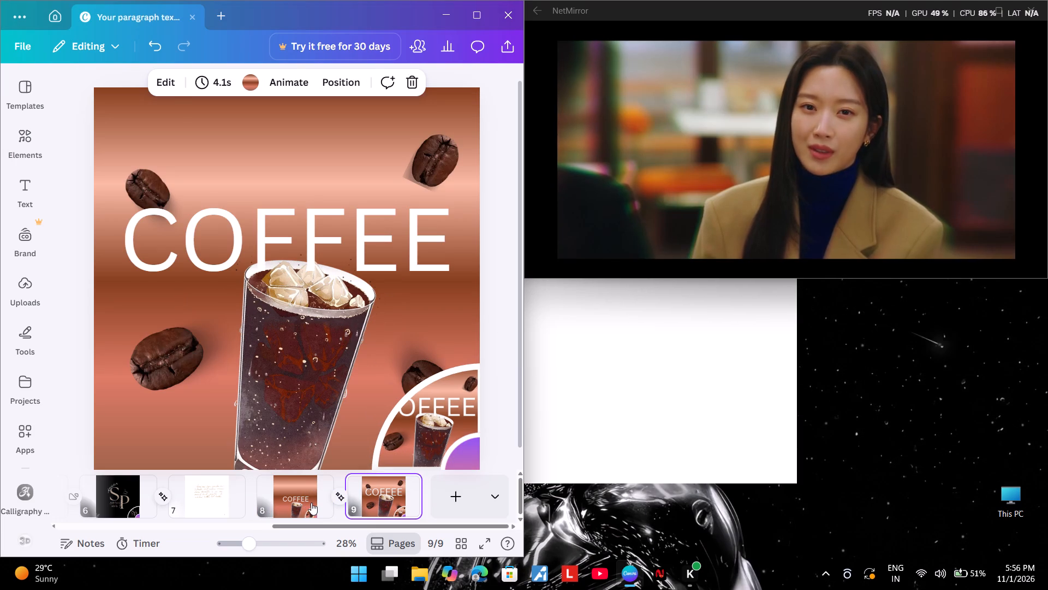
click(311, 503)
click(392, 497)
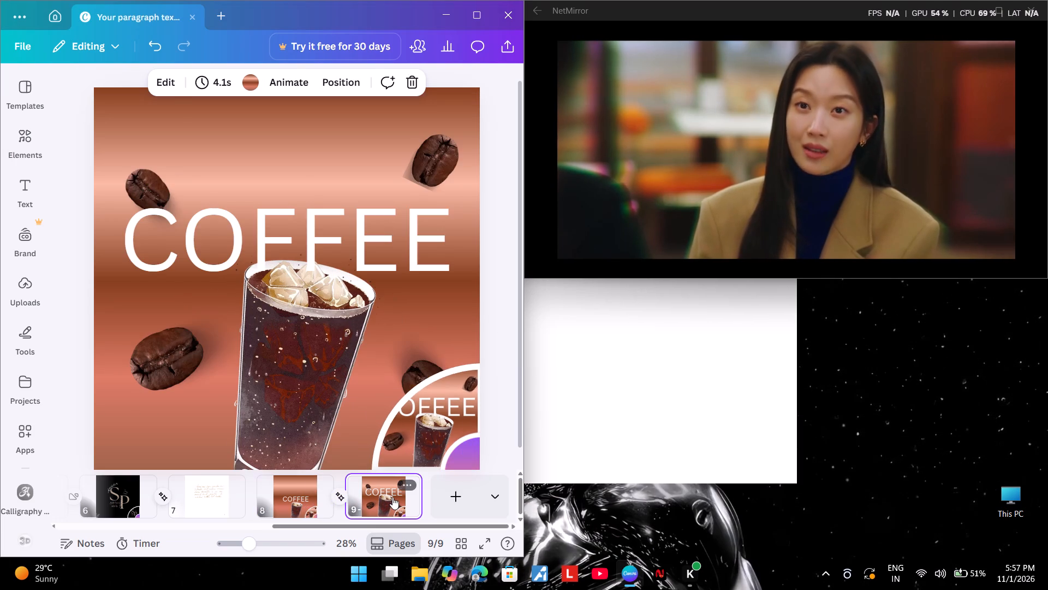
click(302, 491)
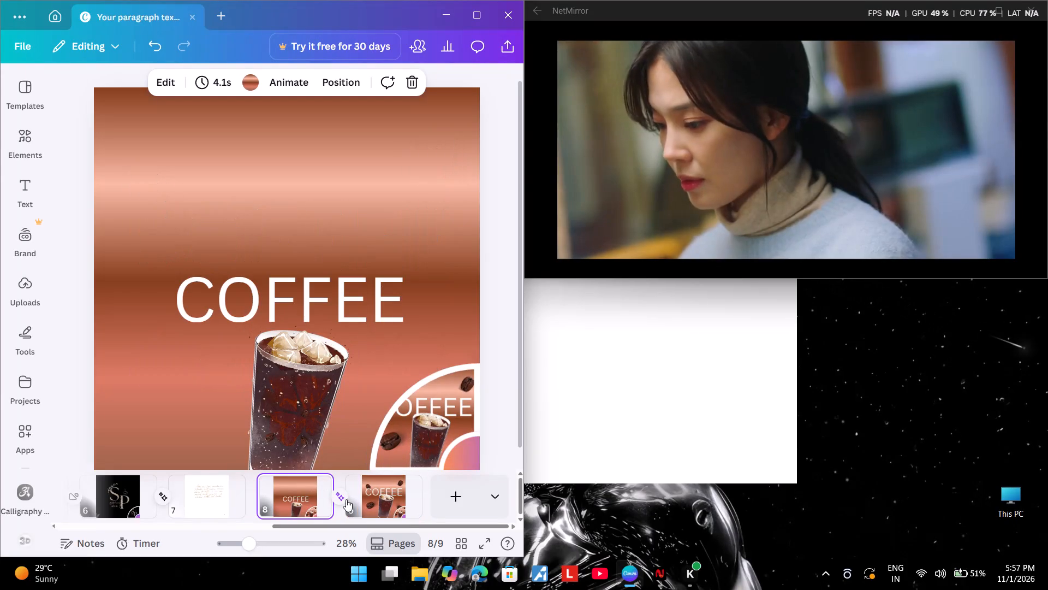
Select the Match & Move transition between pages 8 and 9.
click(345, 499)
click(340, 498)
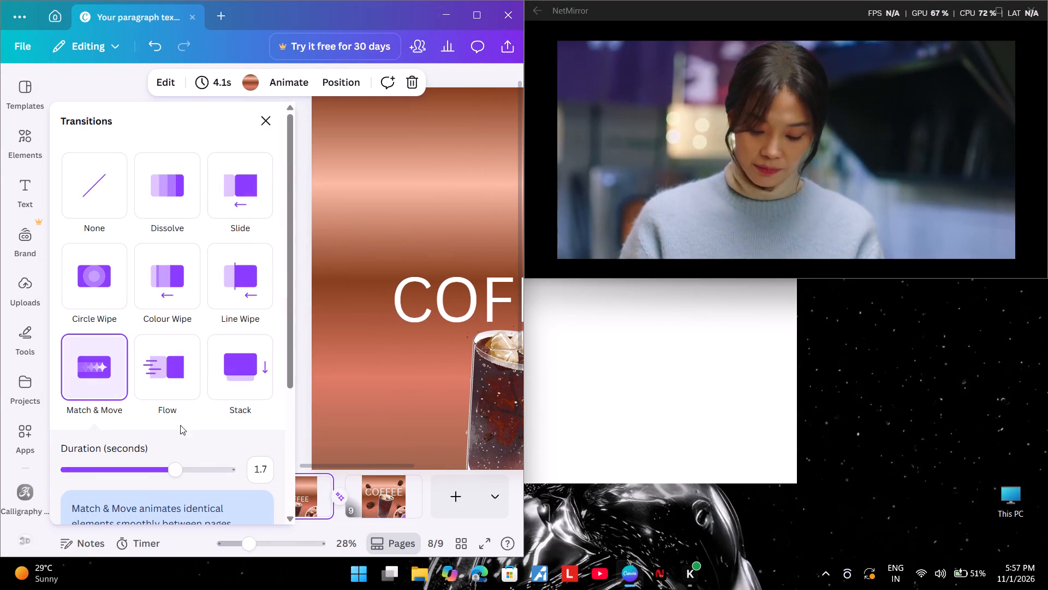
double_click(88, 386)
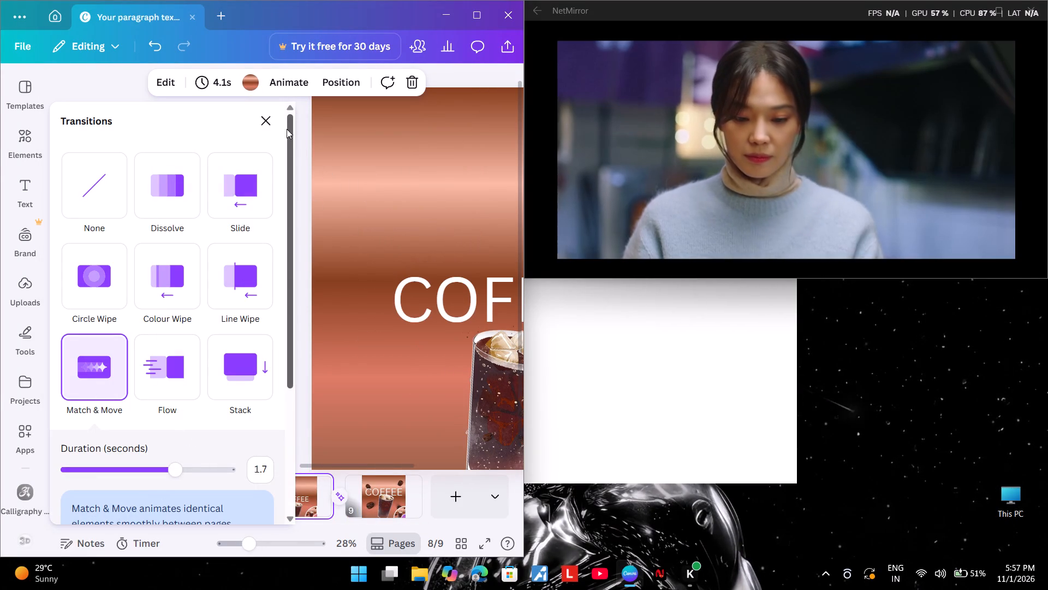
click(269, 121)
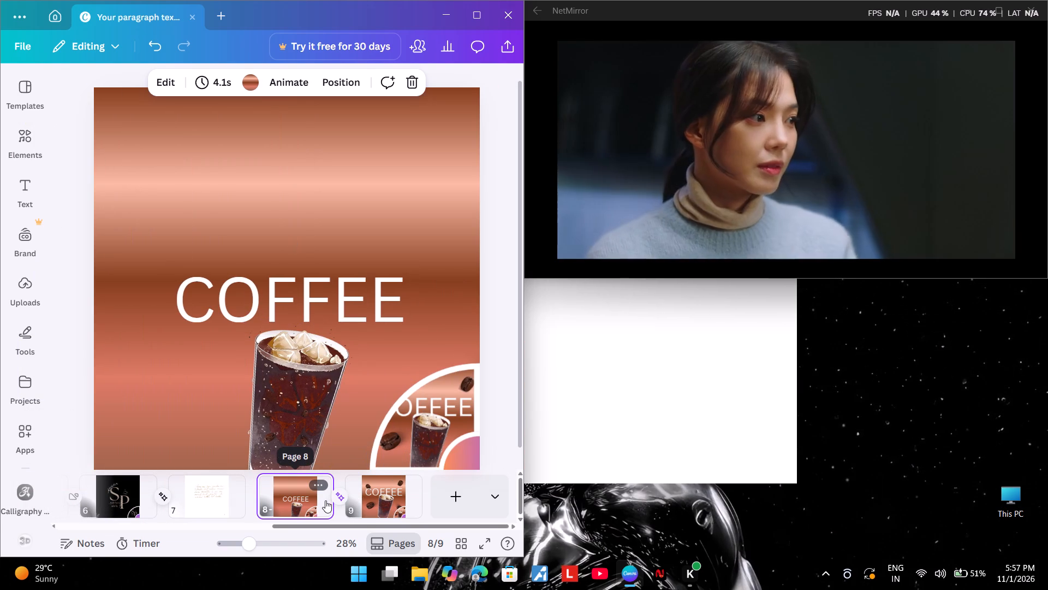
Move page 6's corner collage towards the middle of the page so all four quarters are accessible, leaving its image uncropped.
scroll(322, 497, right, 2)
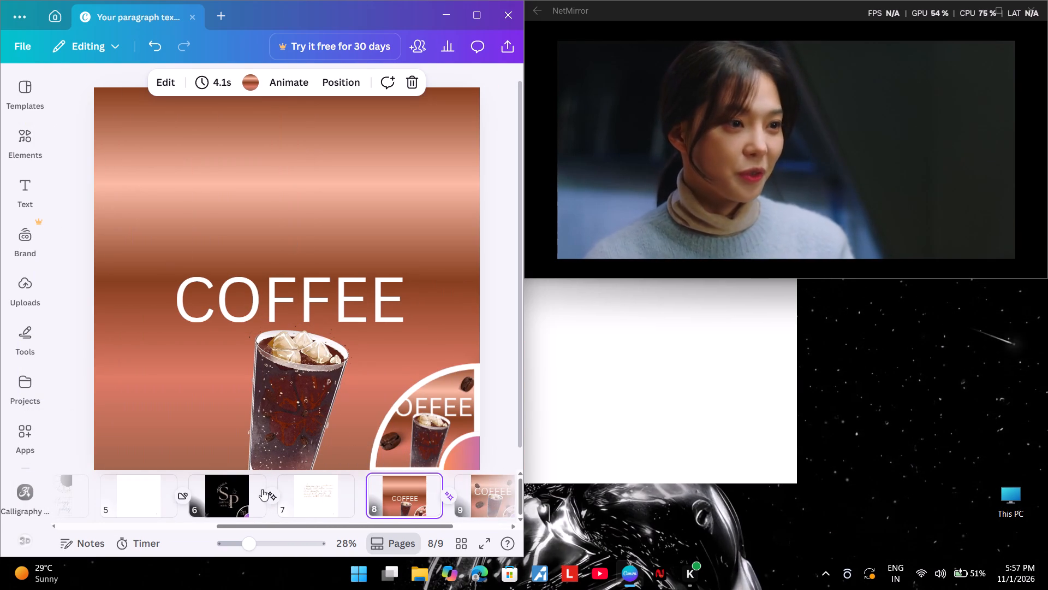
scroll(218, 492, right, 1)
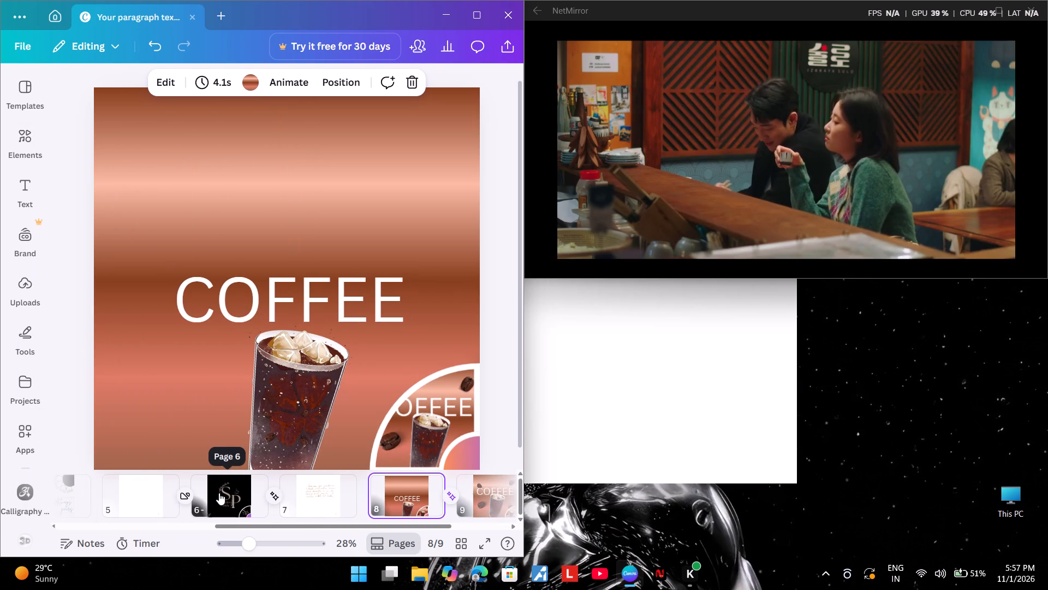
scroll(219, 493, right, 1)
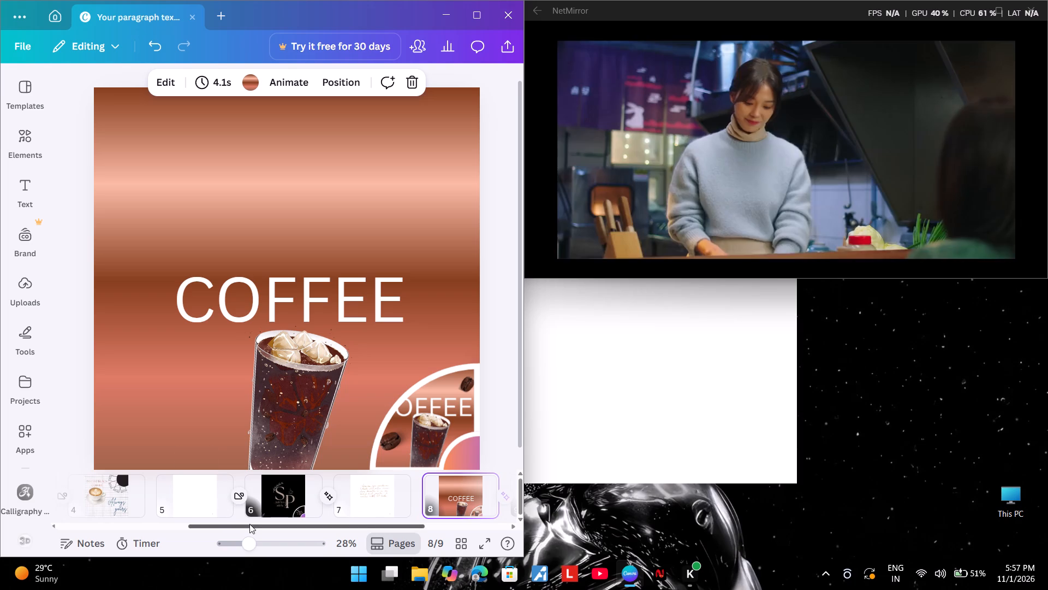
click(283, 510)
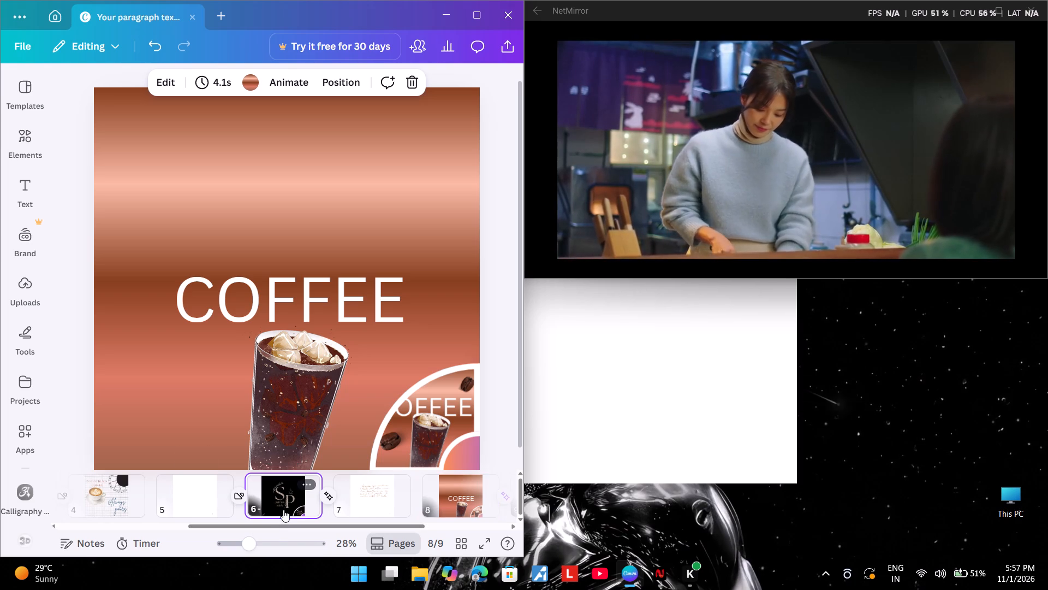
drag(433, 438, 366, 404)
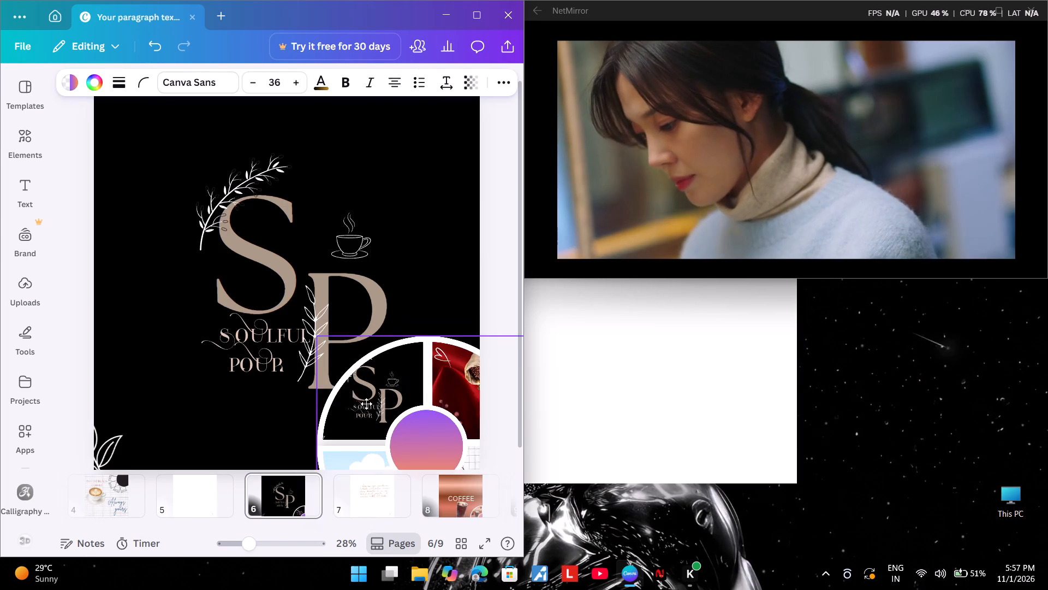
drag(366, 404, 293, 285)
double_click(293, 285)
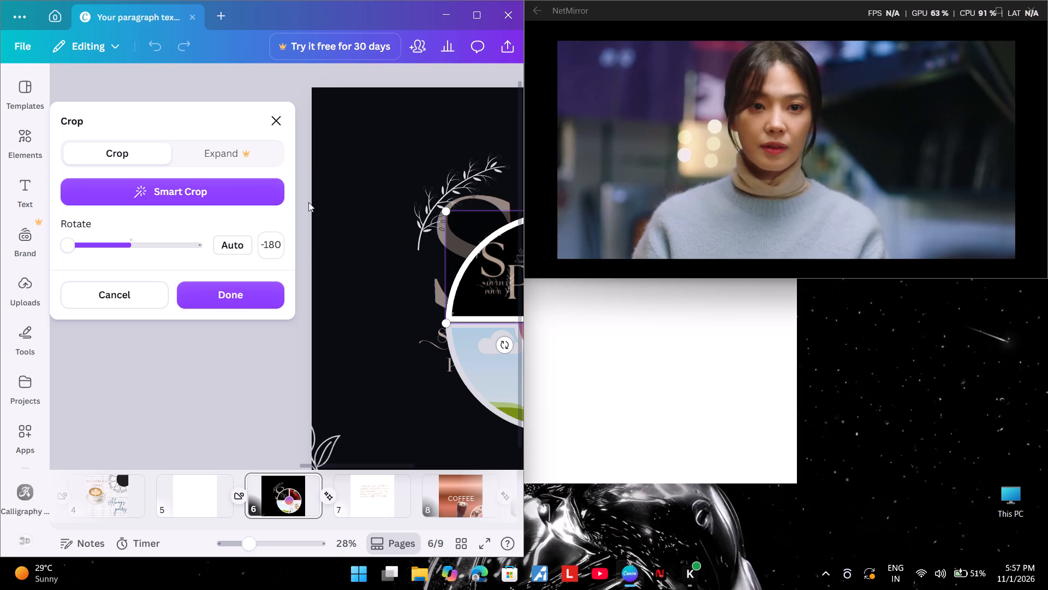
click(272, 111)
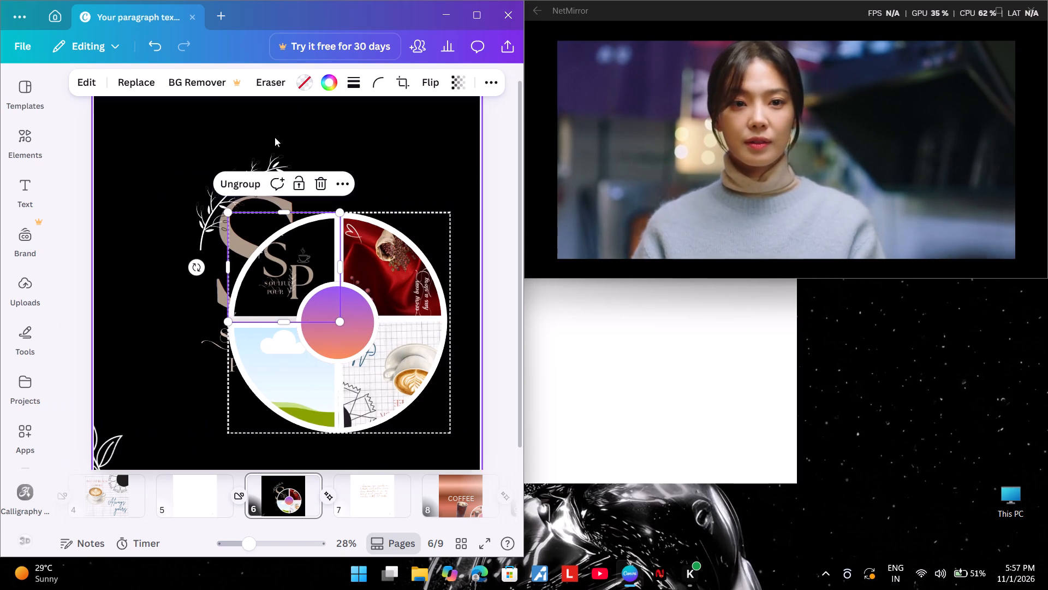
Fill the empty lower-left quarter of page 6's collage with the uploaded COFFEE poster, scaling the poster down before placing it.
click(300, 377)
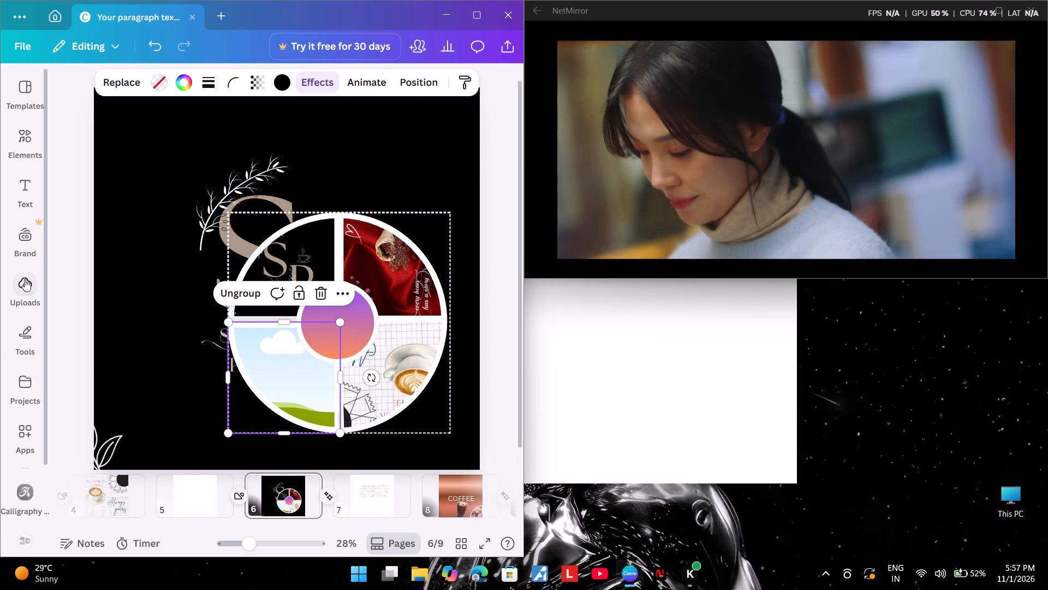
click(25, 279)
click(90, 441)
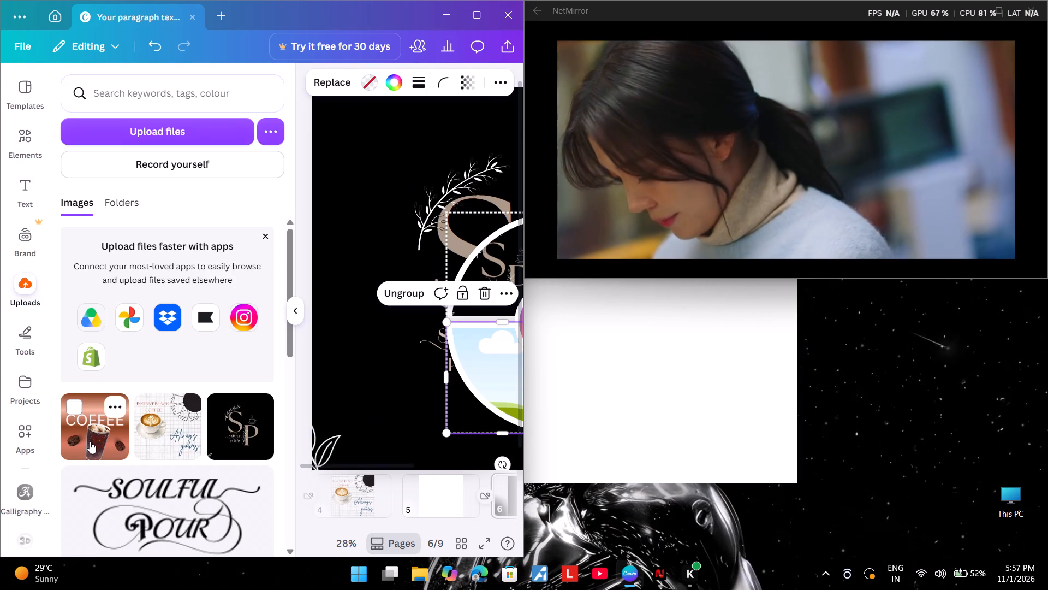
click(296, 310)
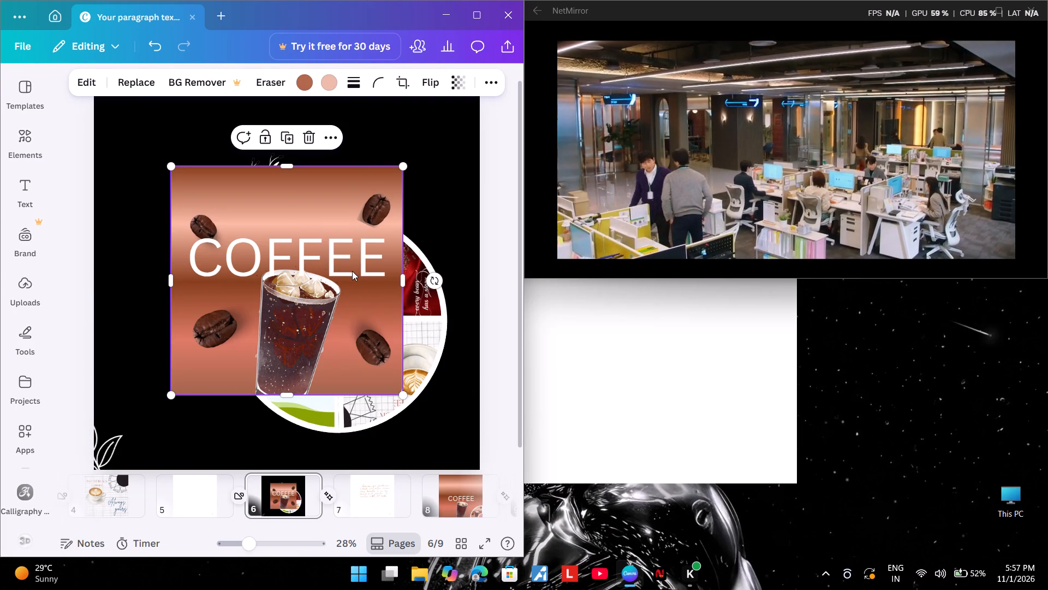
drag(352, 271, 341, 352)
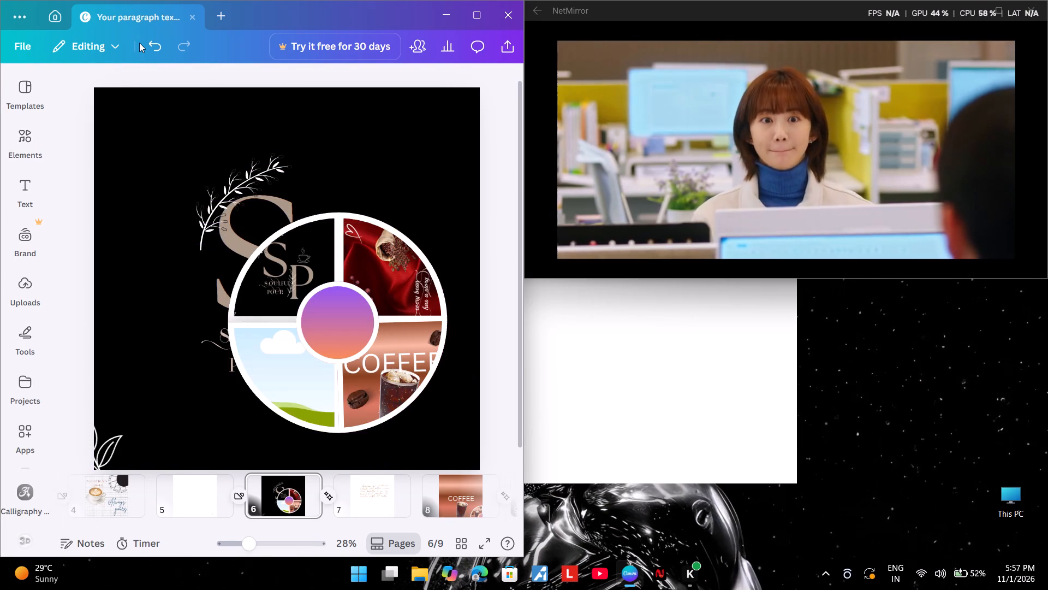
click(141, 43)
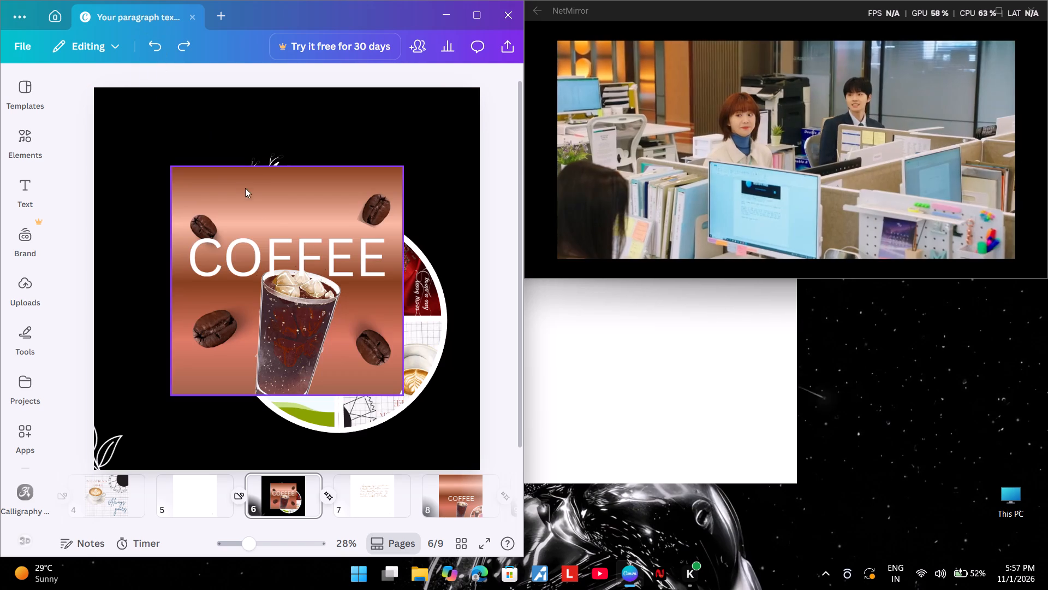
drag(271, 227, 211, 197)
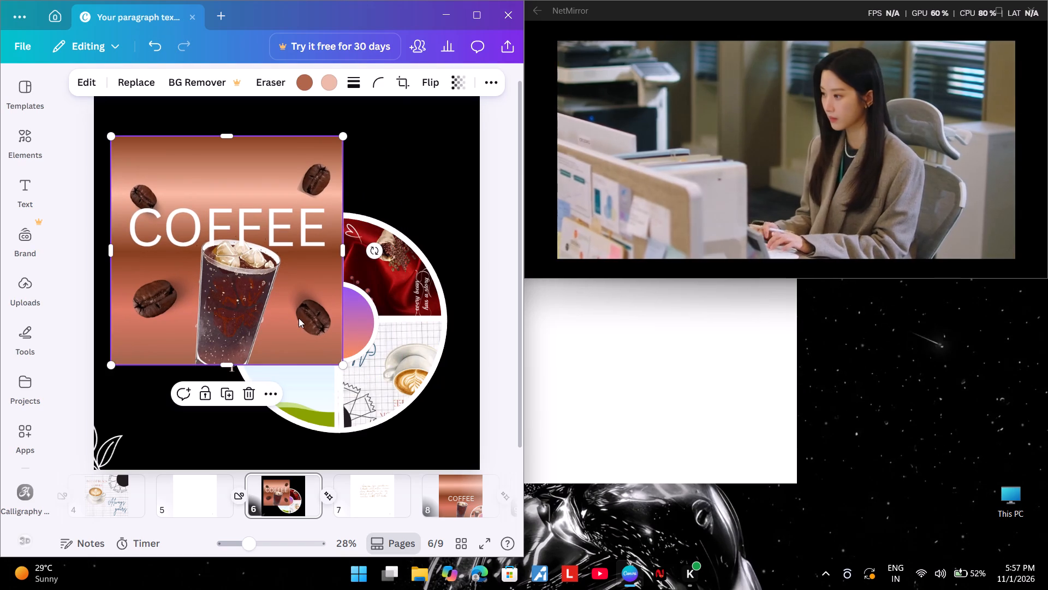
drag(342, 366, 247, 261)
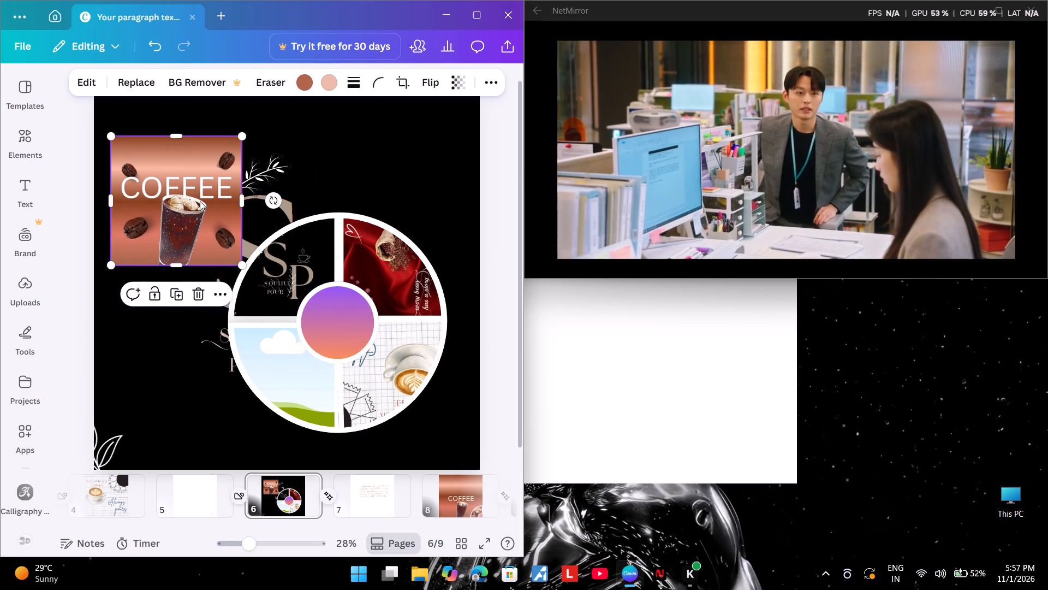
drag(200, 201, 275, 370)
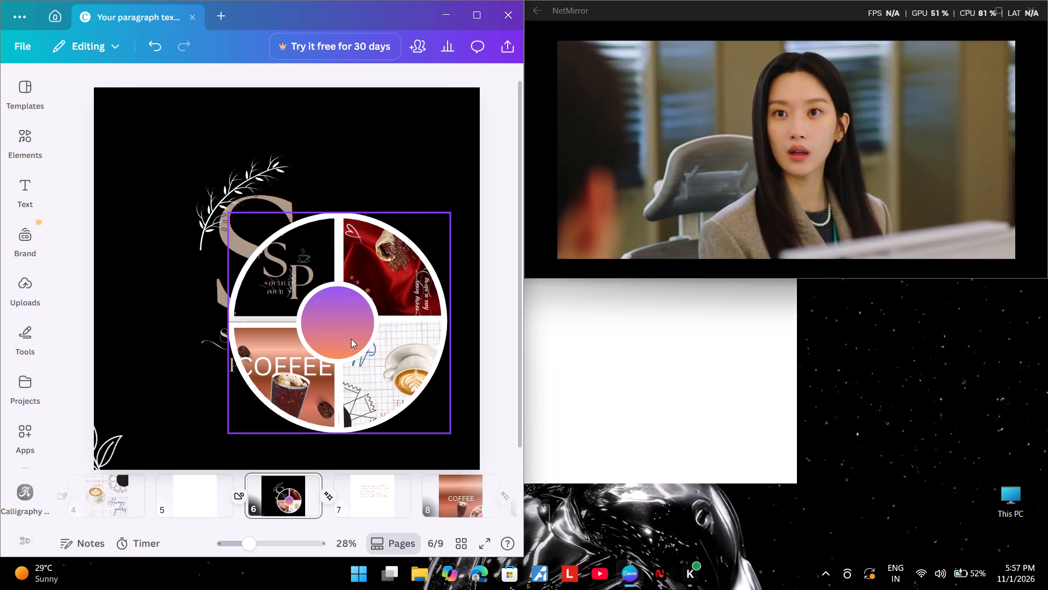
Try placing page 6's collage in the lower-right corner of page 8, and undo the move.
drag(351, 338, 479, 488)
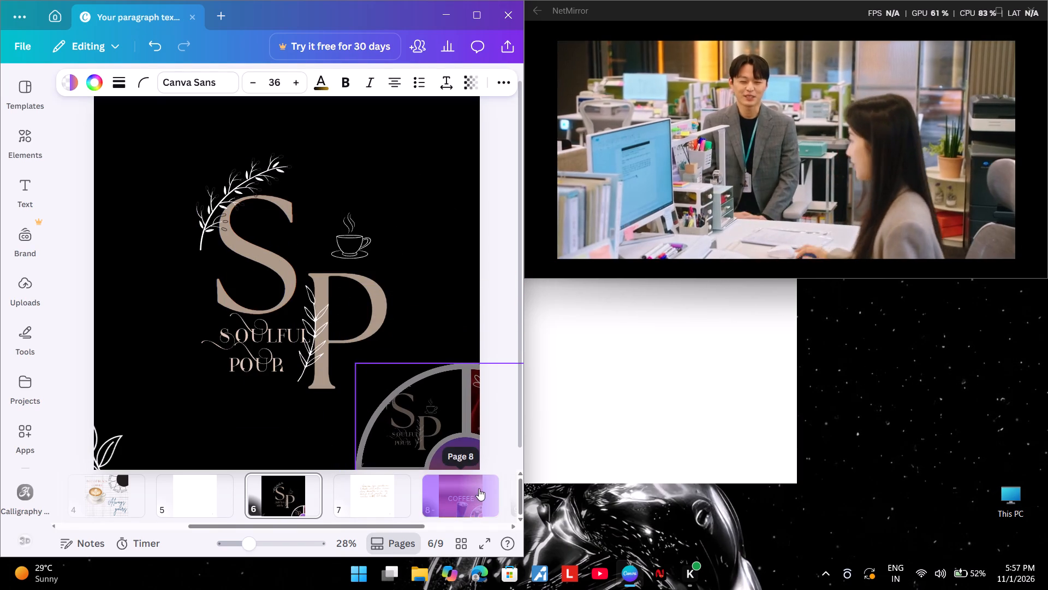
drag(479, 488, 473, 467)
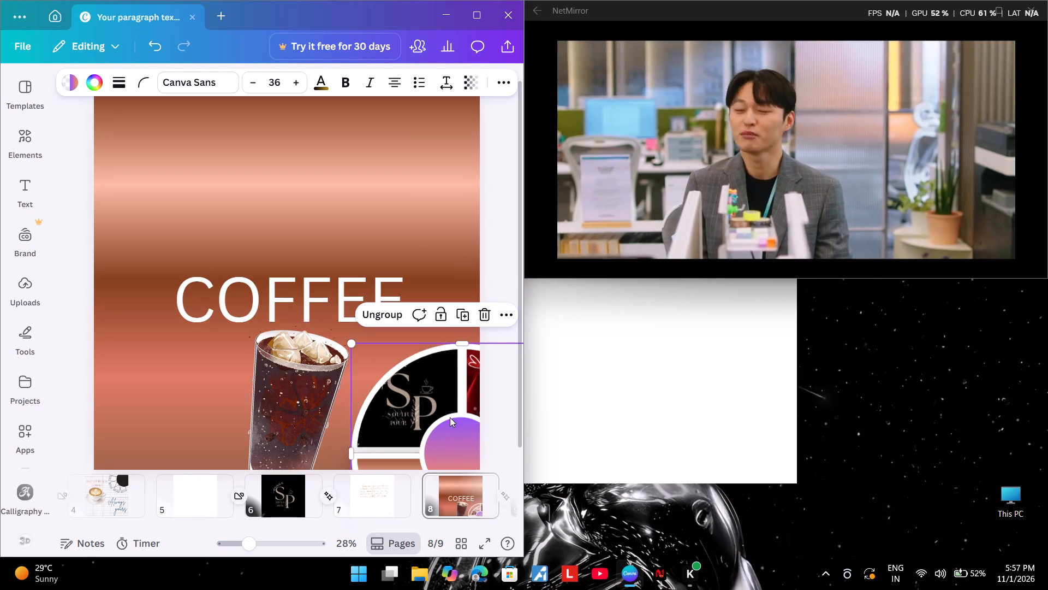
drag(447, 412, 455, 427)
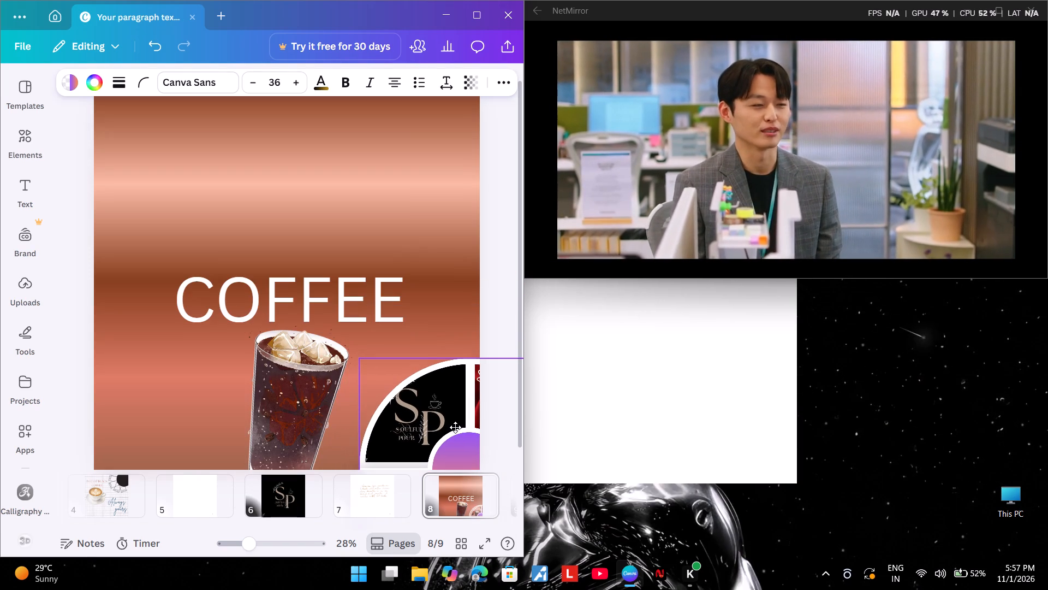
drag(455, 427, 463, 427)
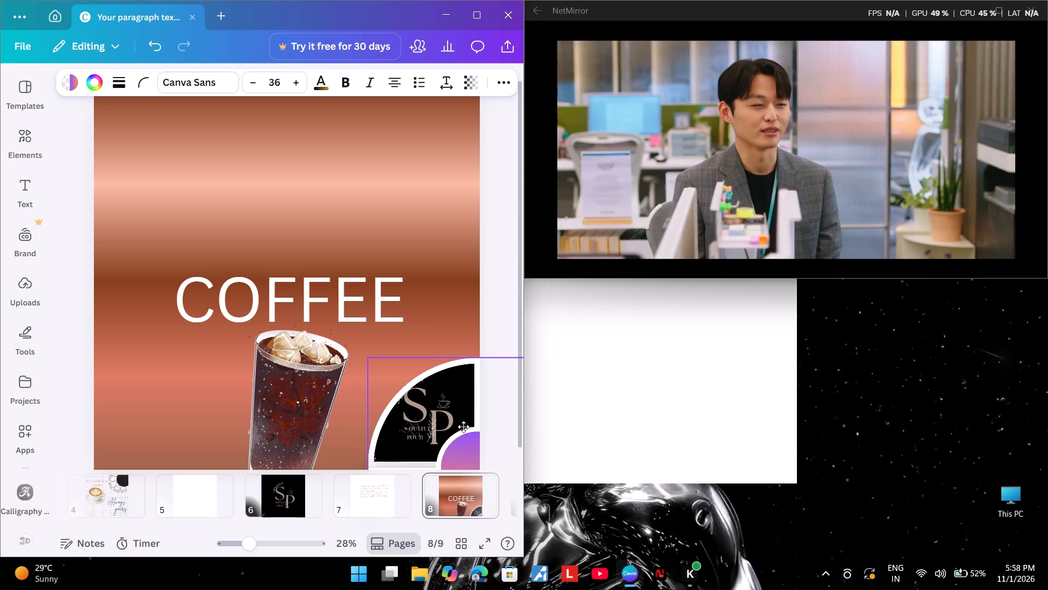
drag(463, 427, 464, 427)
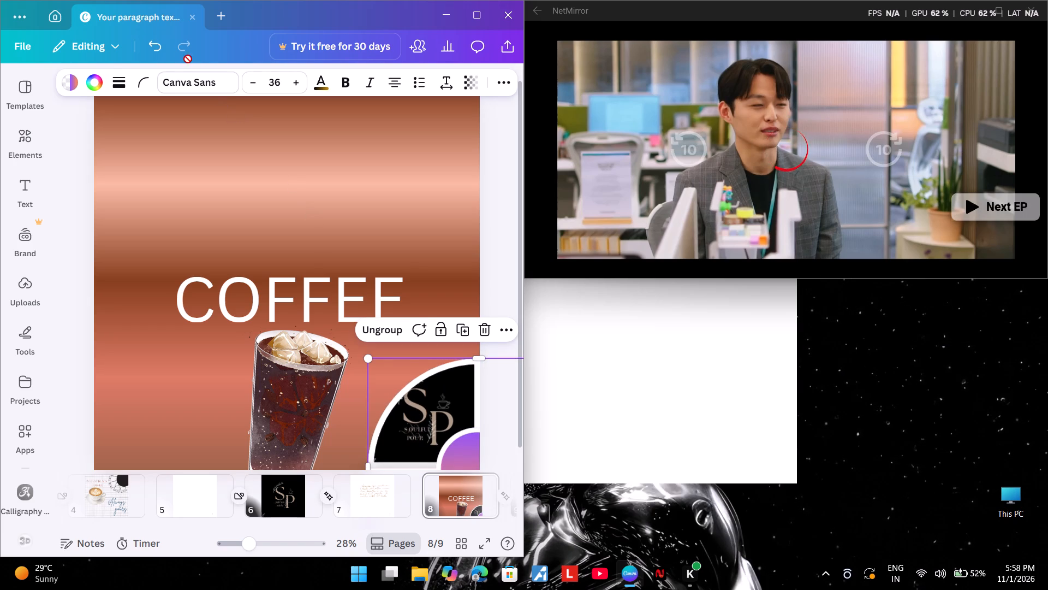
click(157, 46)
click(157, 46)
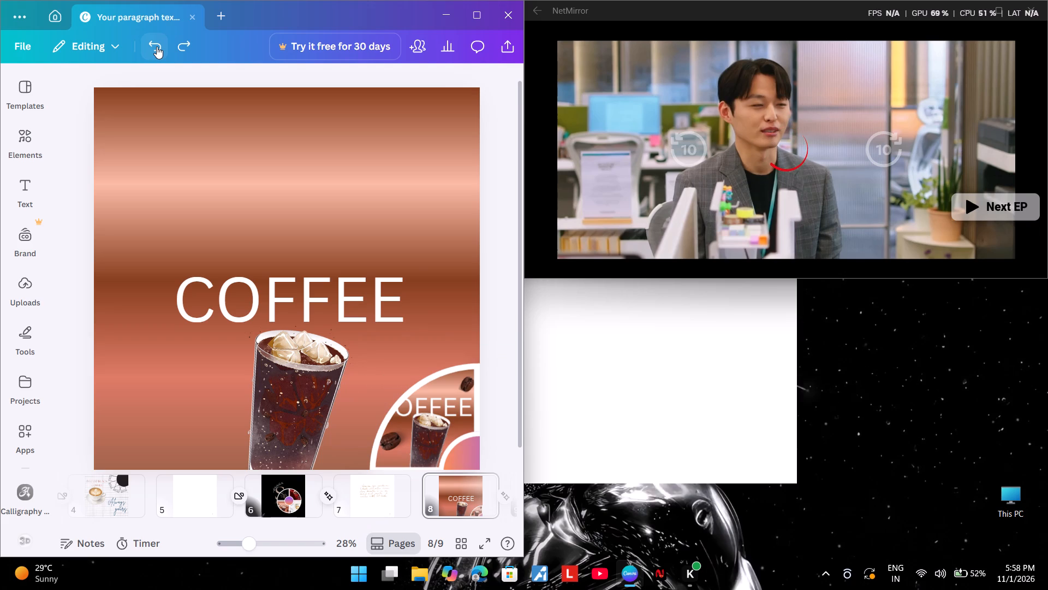
Move page 6's collage back to the lower-right page corner so only the SP logo quarter sits on the page.
click(297, 486)
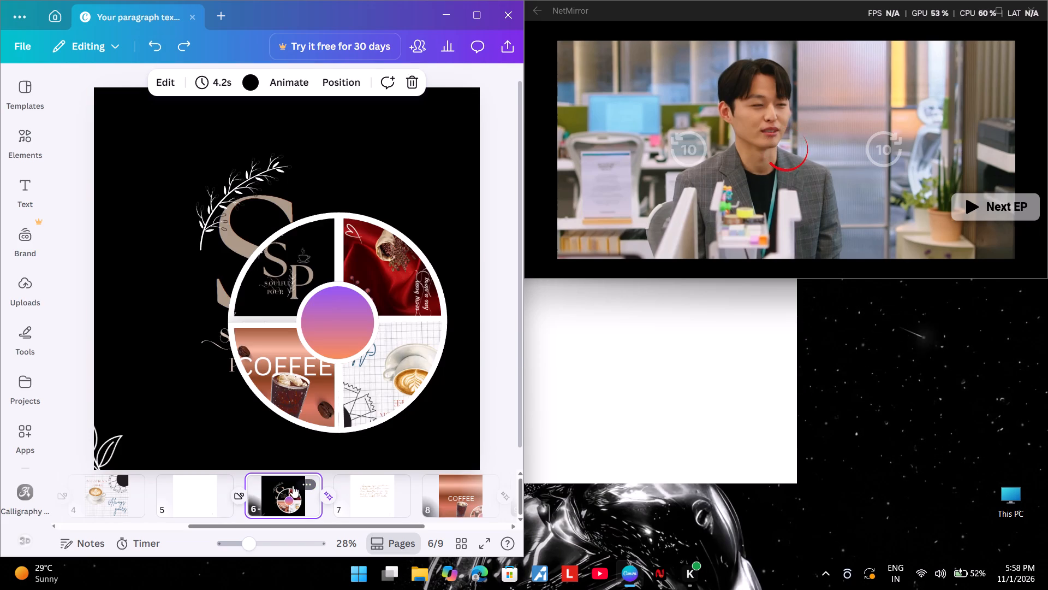
drag(332, 329, 455, 457)
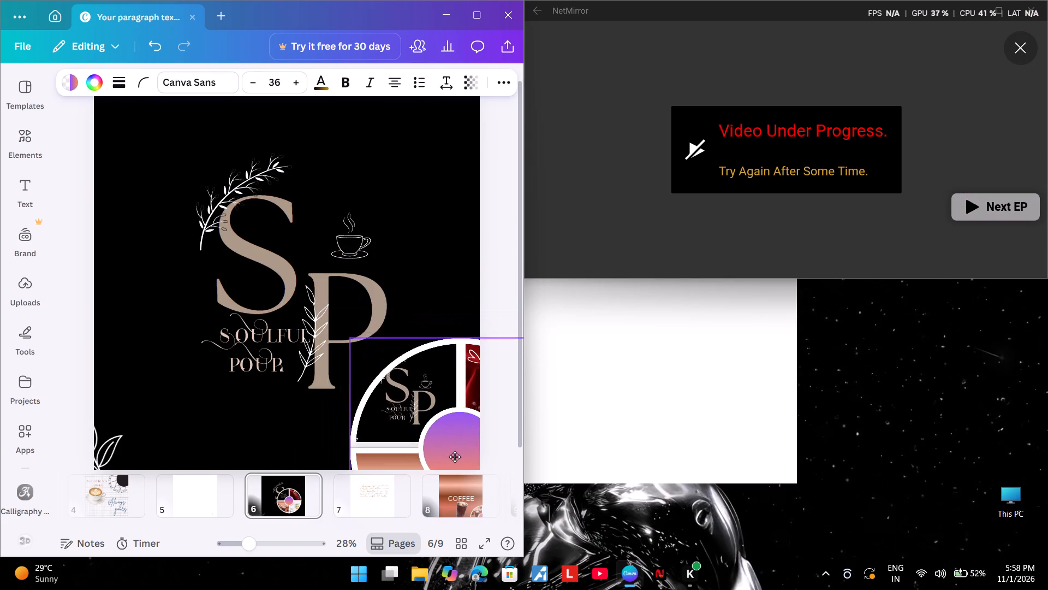
drag(455, 457, 458, 463)
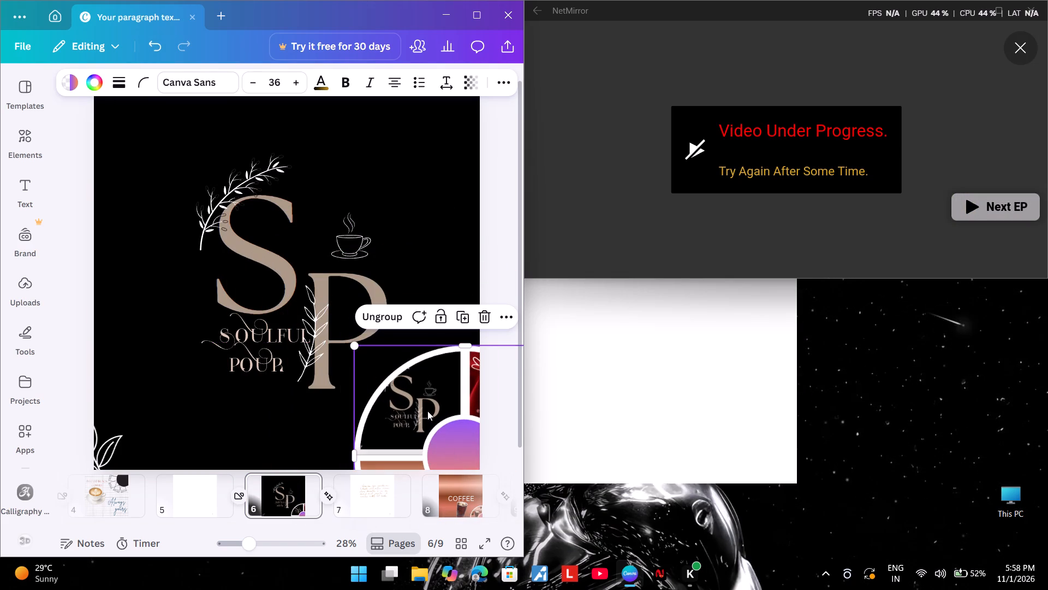
drag(425, 406, 441, 424)
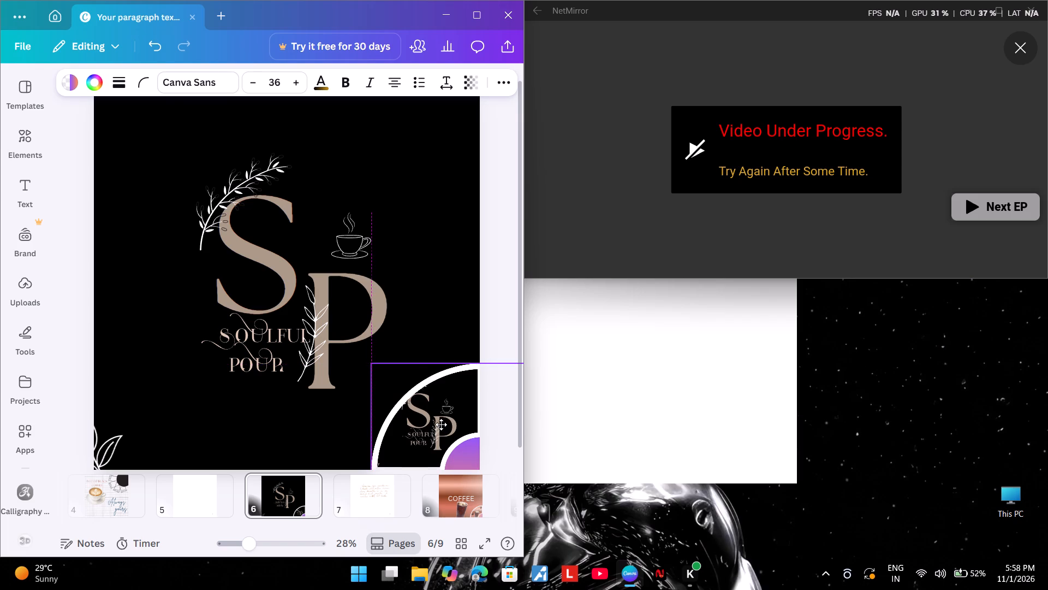
drag(441, 424, 438, 424)
Switch to NetMirror, close the stalled video and reload Episode 11 of My Dearest Nemesis.
click(870, 399)
click(805, 150)
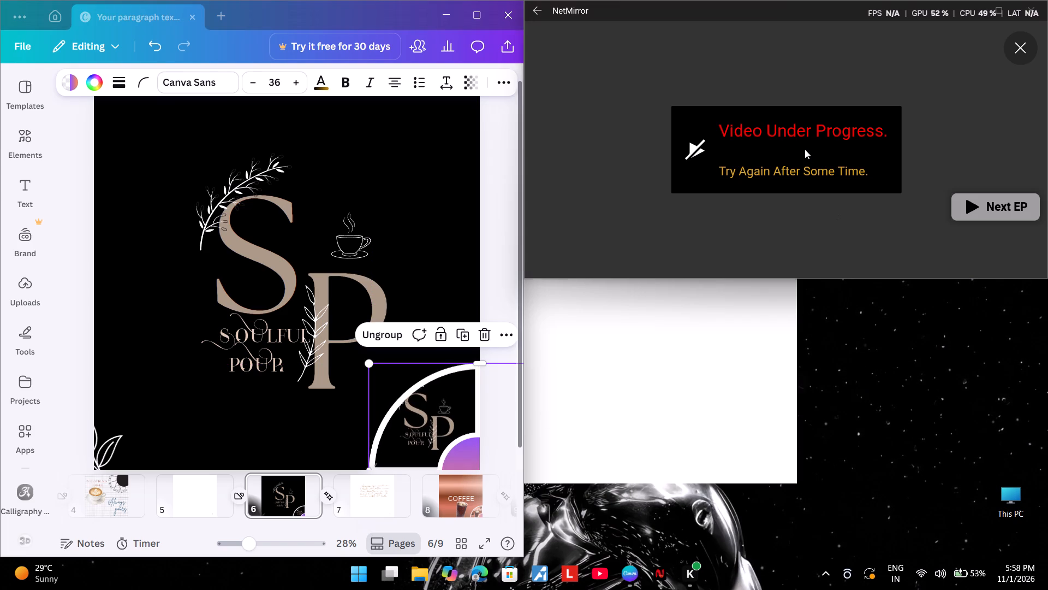
click(1027, 51)
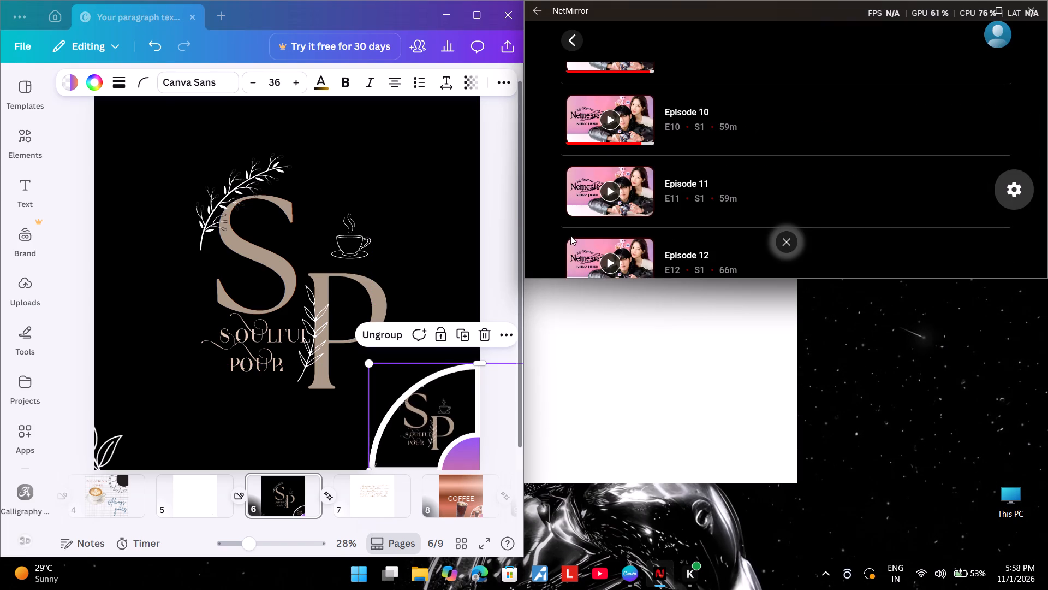
click(615, 188)
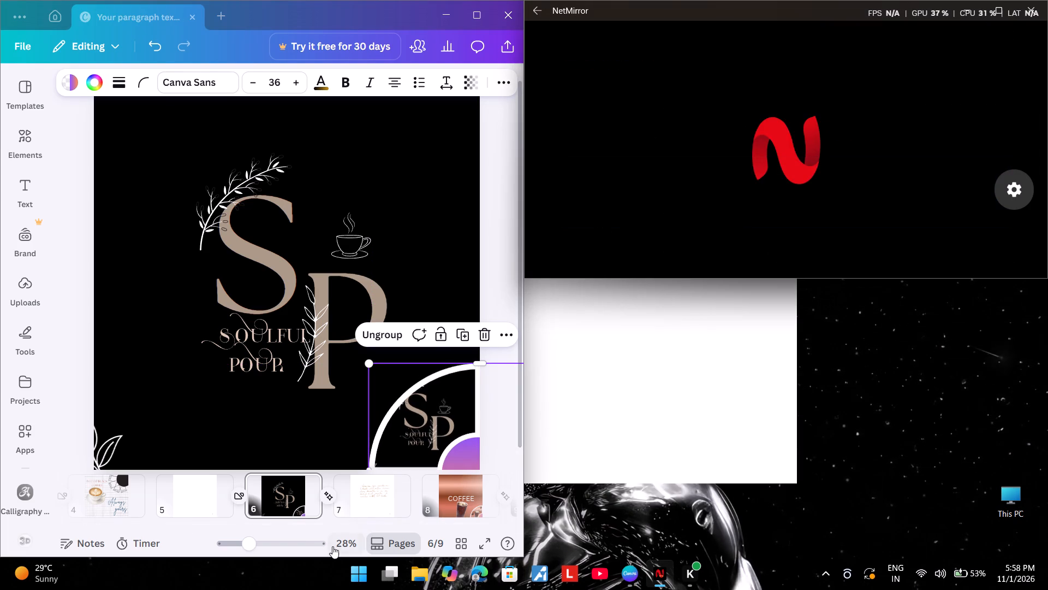
Move page 2, the red "every bean has a story" page, to the end of the Canva design after page 9.
scroll(360, 495, left, 2)
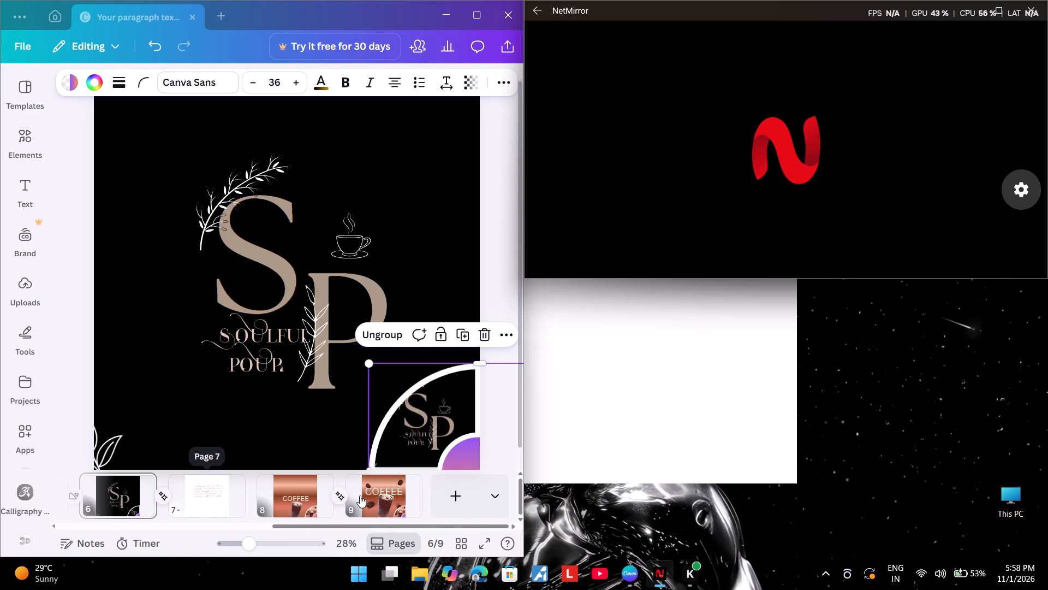
scroll(360, 495, left, 3)
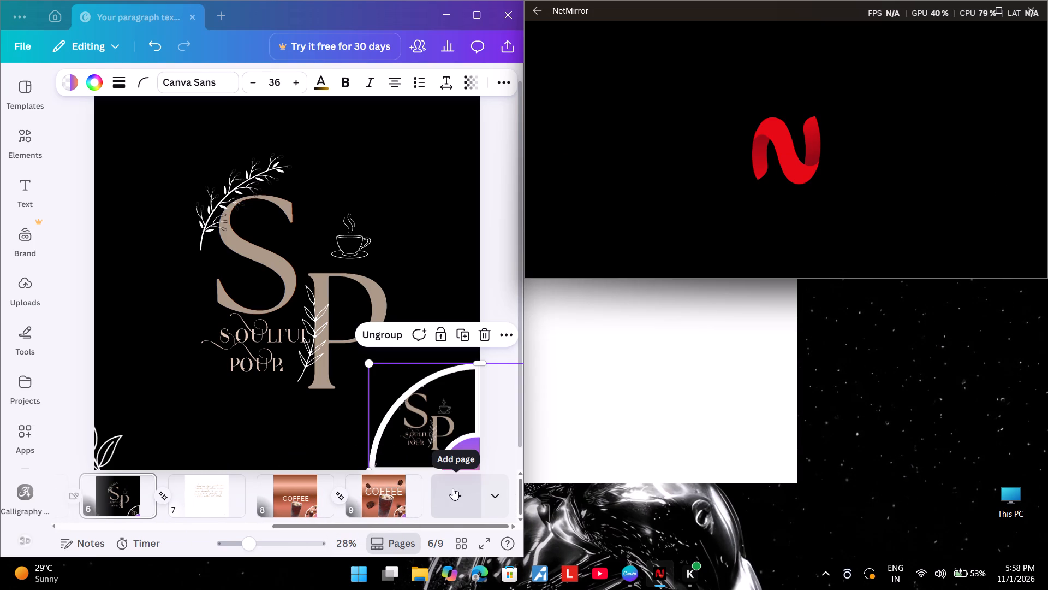
scroll(272, 499, right, 4)
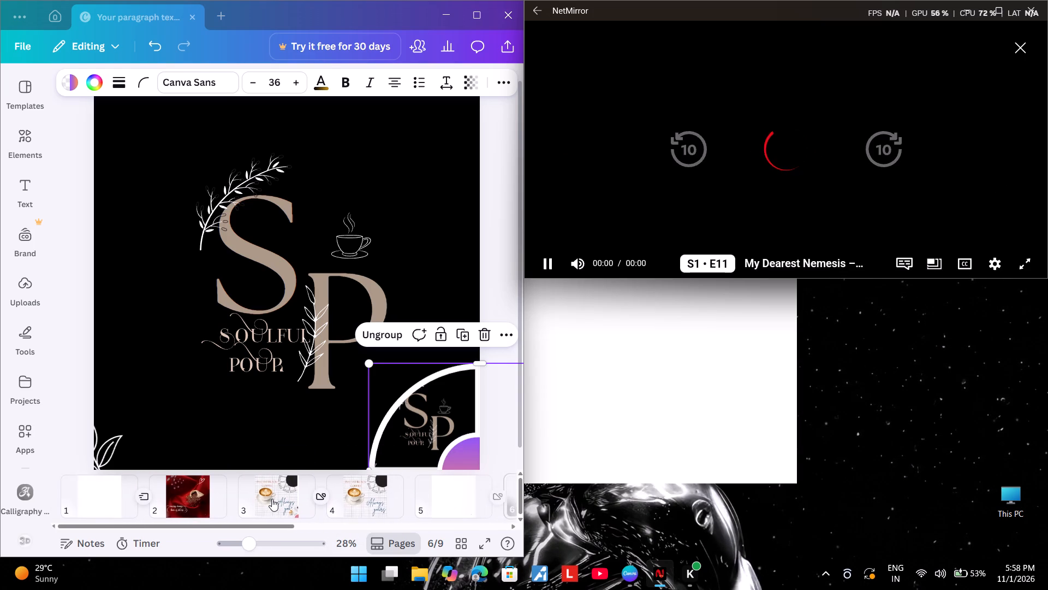
scroll(272, 499, right, 3)
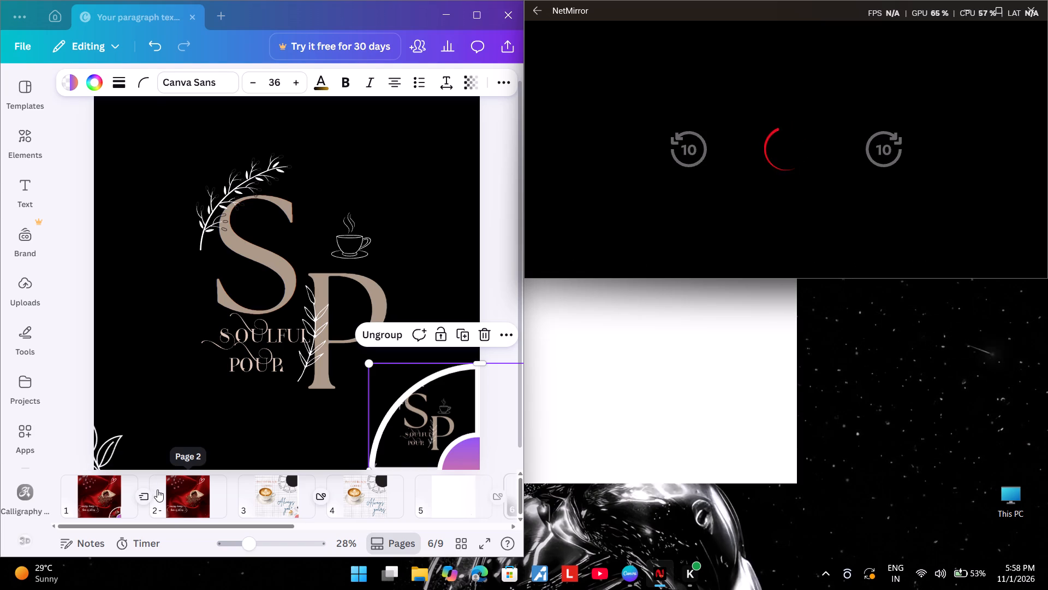
click(157, 489)
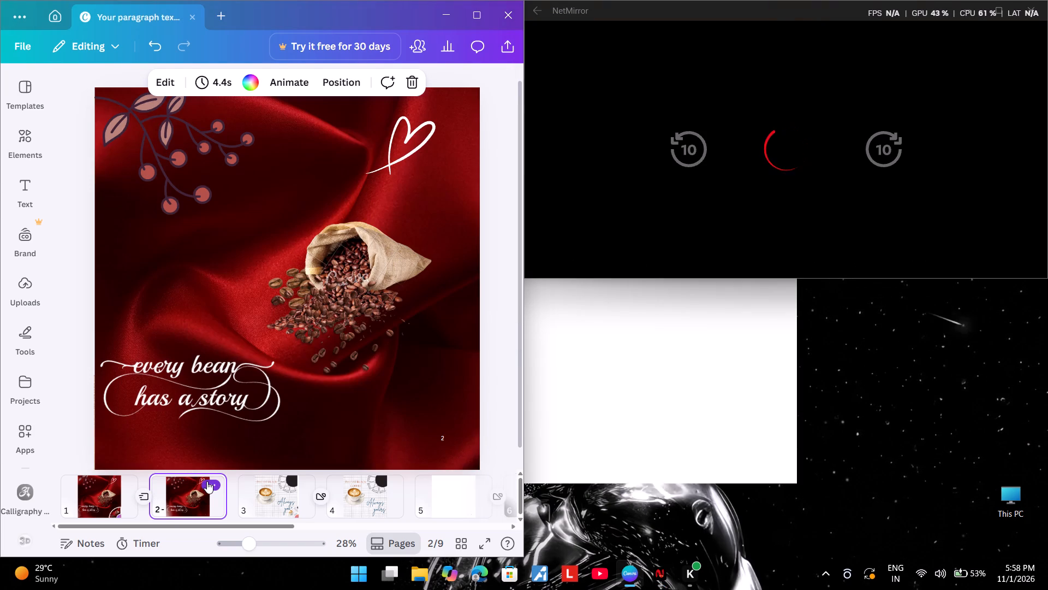
drag(195, 496, 477, 492)
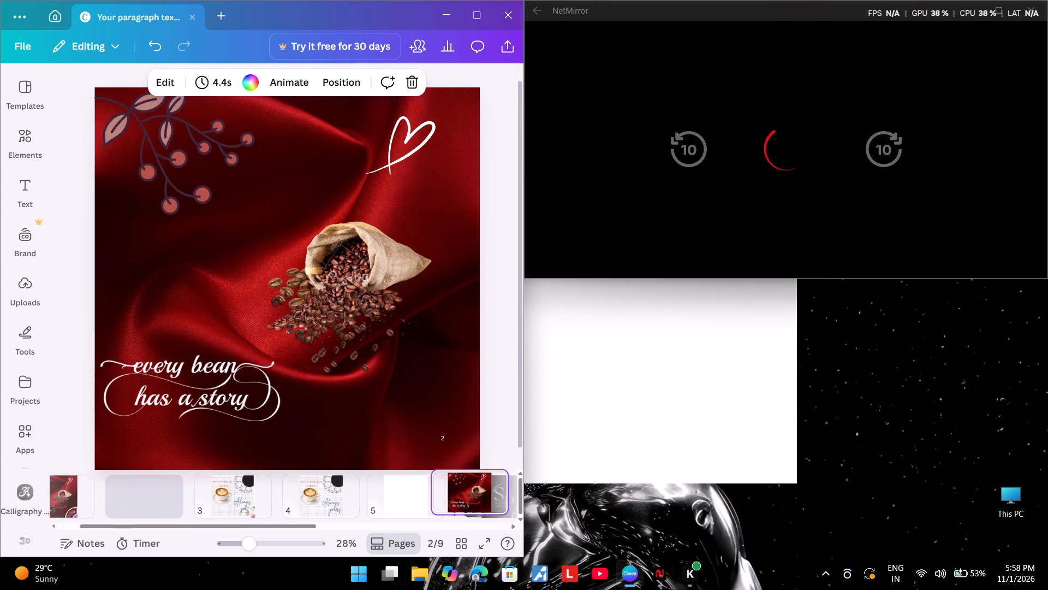
drag(477, 492, 458, 498)
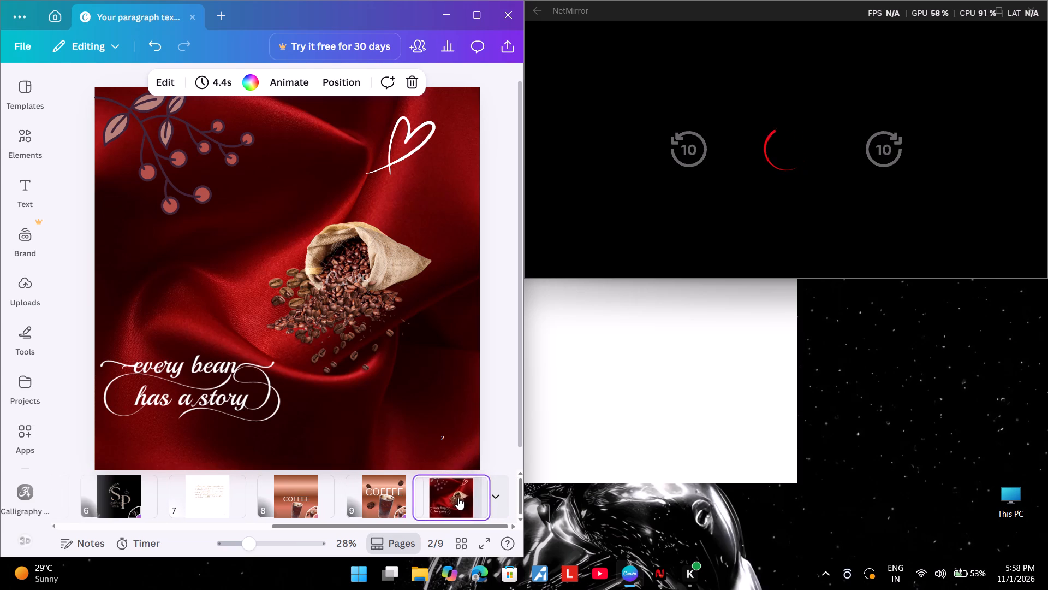
Drop the red "every bean has a story" page at the end of the page order as page 9.
drag(458, 498, 439, 501)
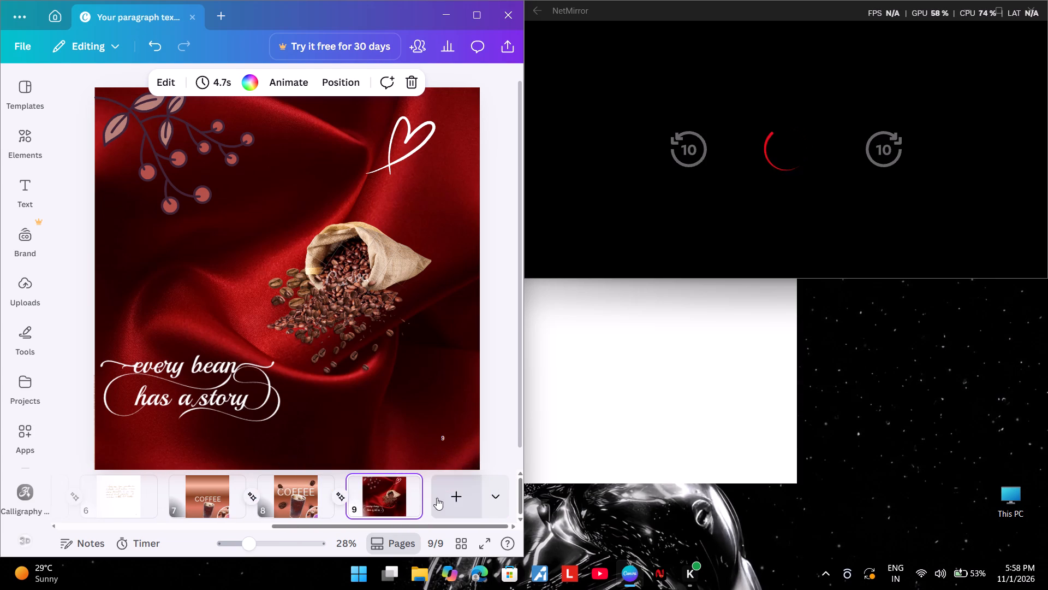
Add a Sheet page after page 9, then reselect page 9, the red "every bean has a story" page.
click(496, 490)
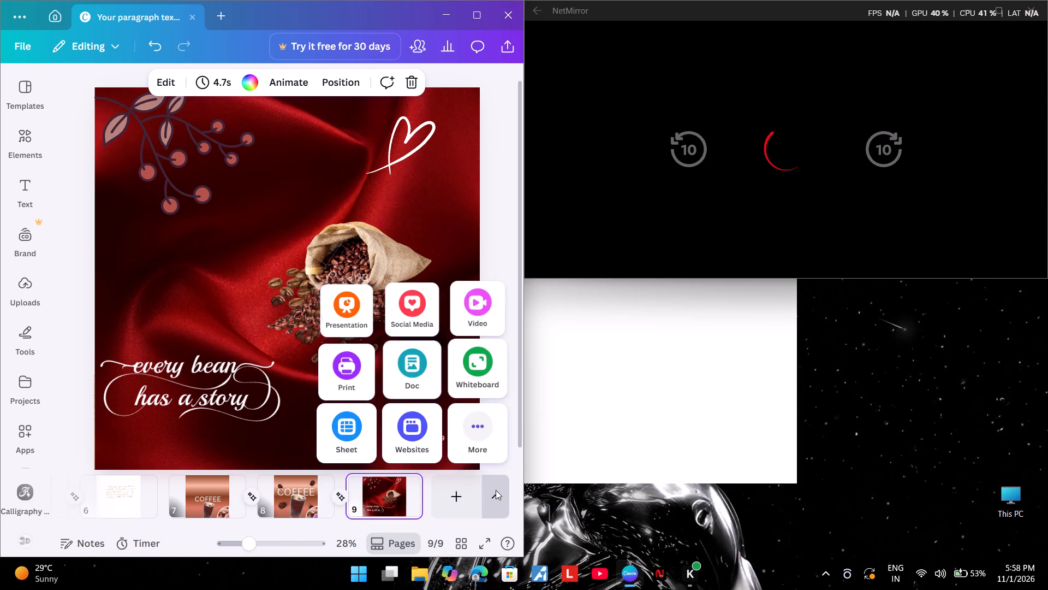
click(328, 441)
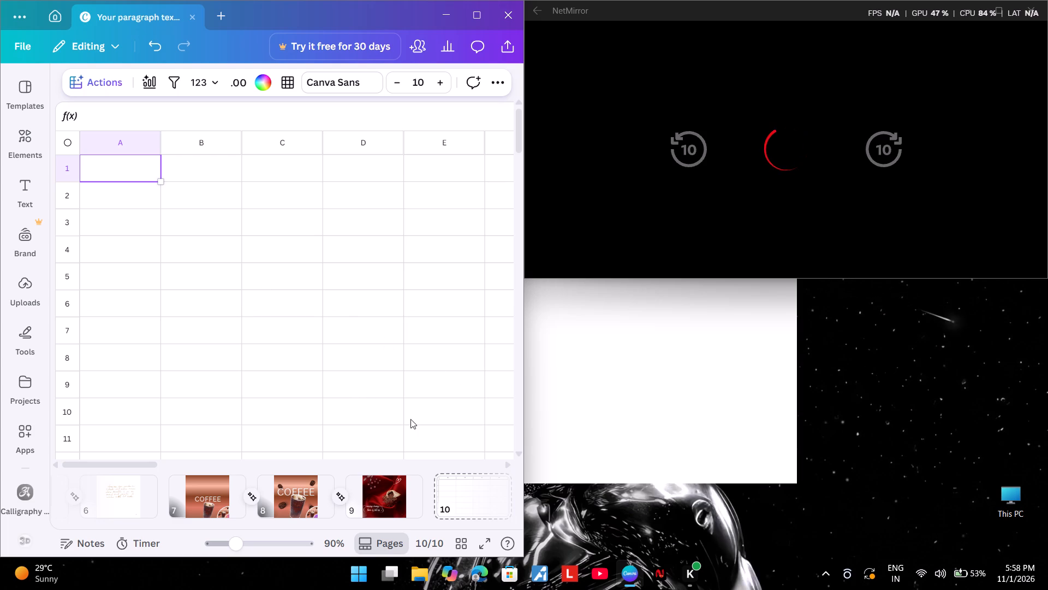
click(418, 513)
Switch the design to the scrolling page view and delete the blank white page 4.
click(746, 130)
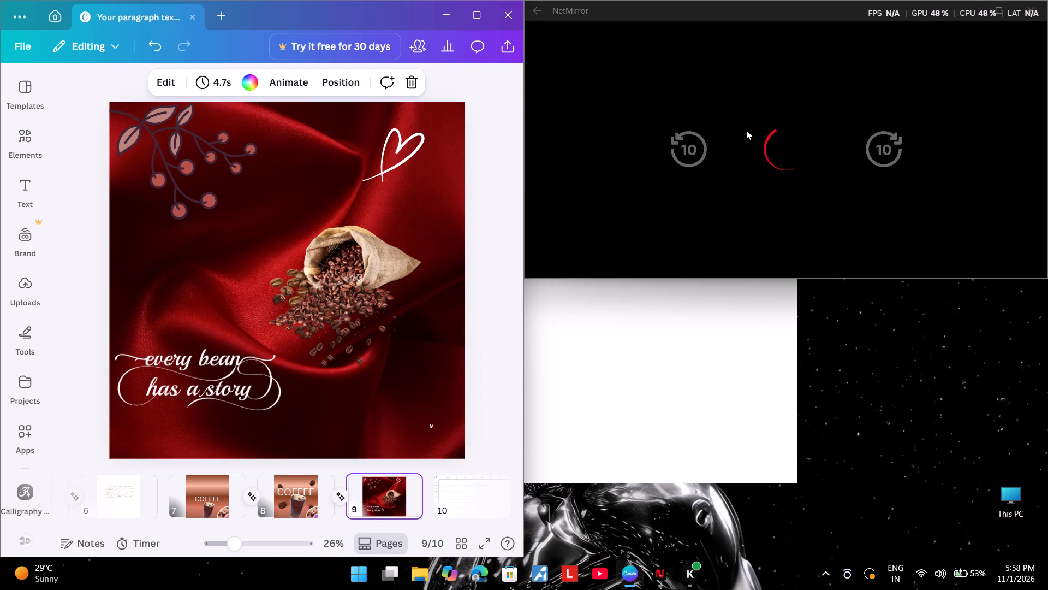
scroll(277, 536, right, 3)
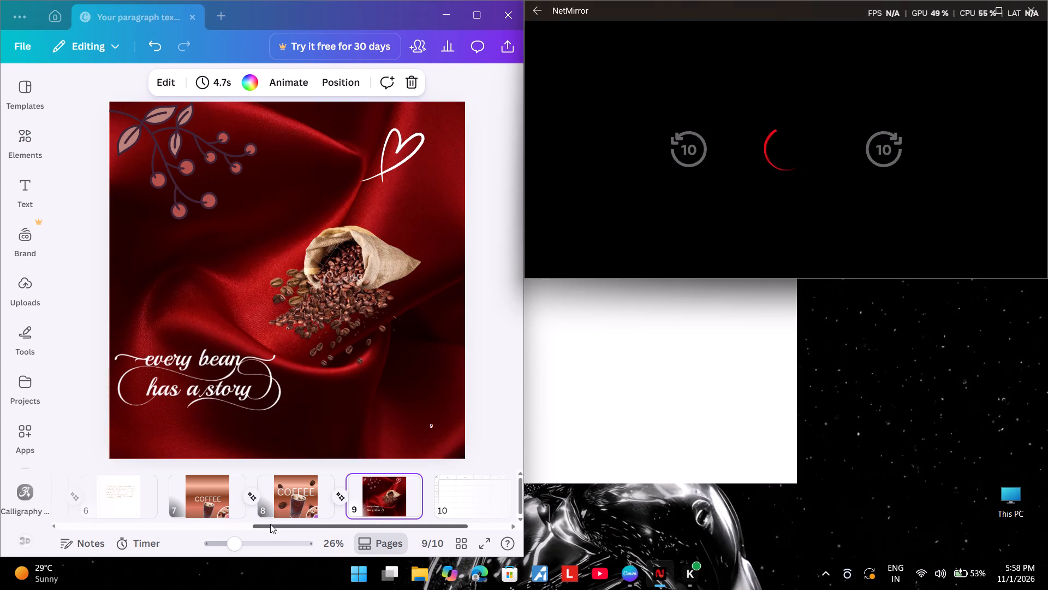
scroll(267, 517, right, 5)
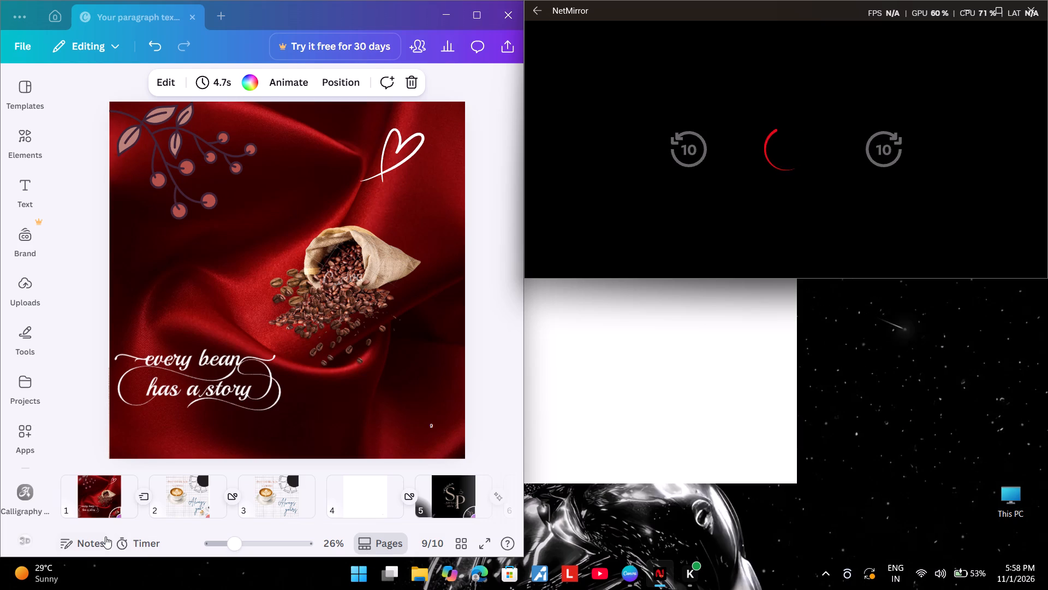
click(378, 534)
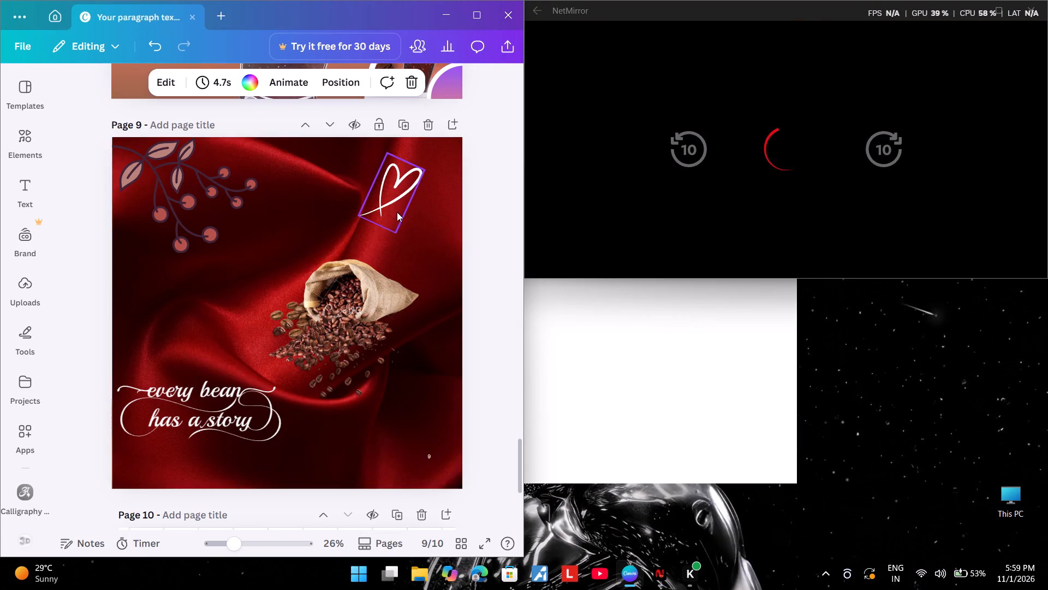
scroll(397, 212, up, 18)
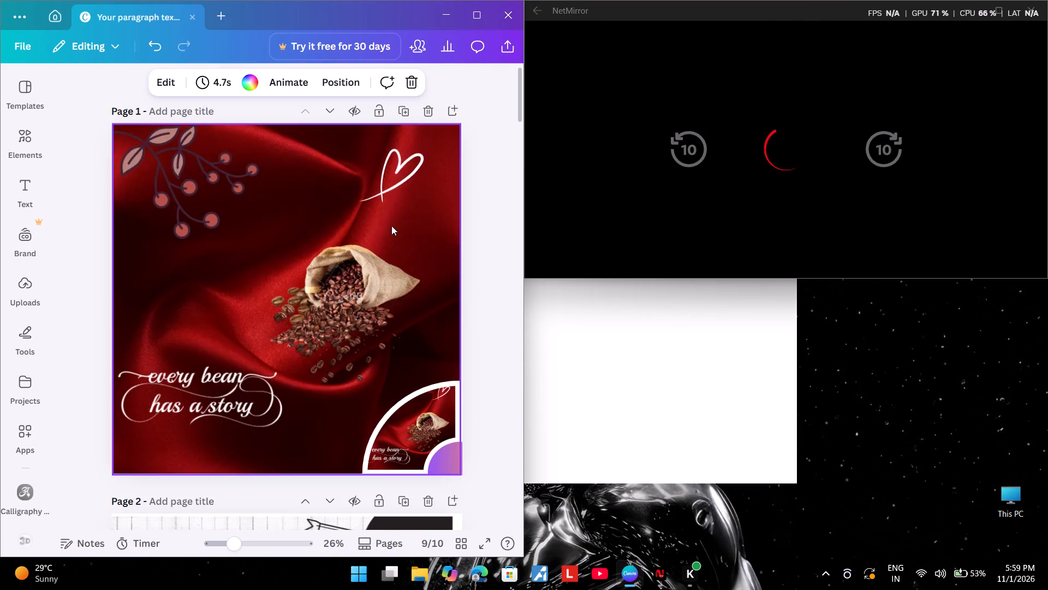
scroll(391, 226, up, 7)
scroll(391, 226, down, 4)
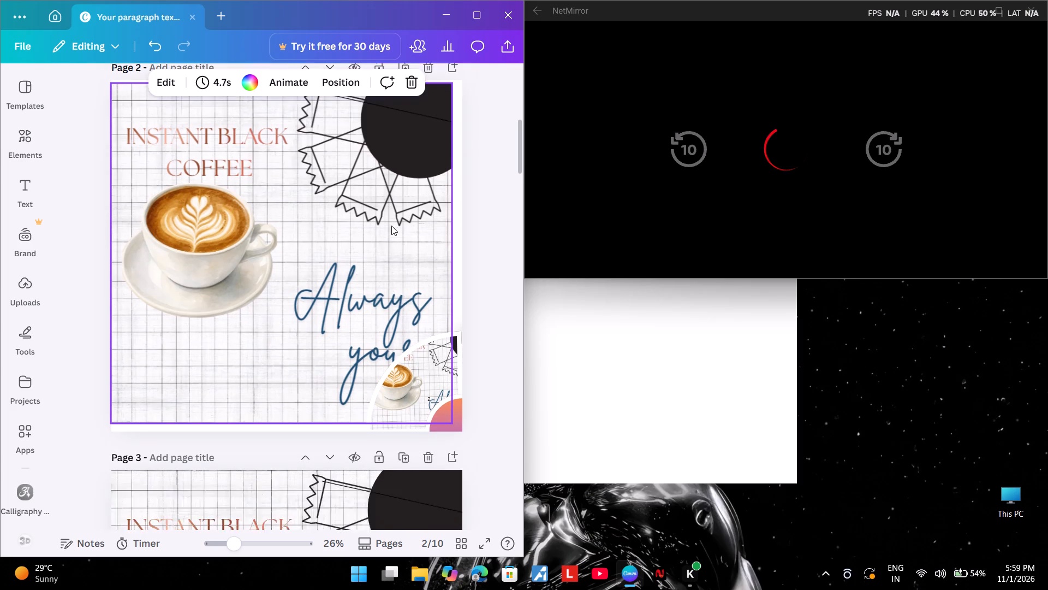
scroll(391, 226, down, 9)
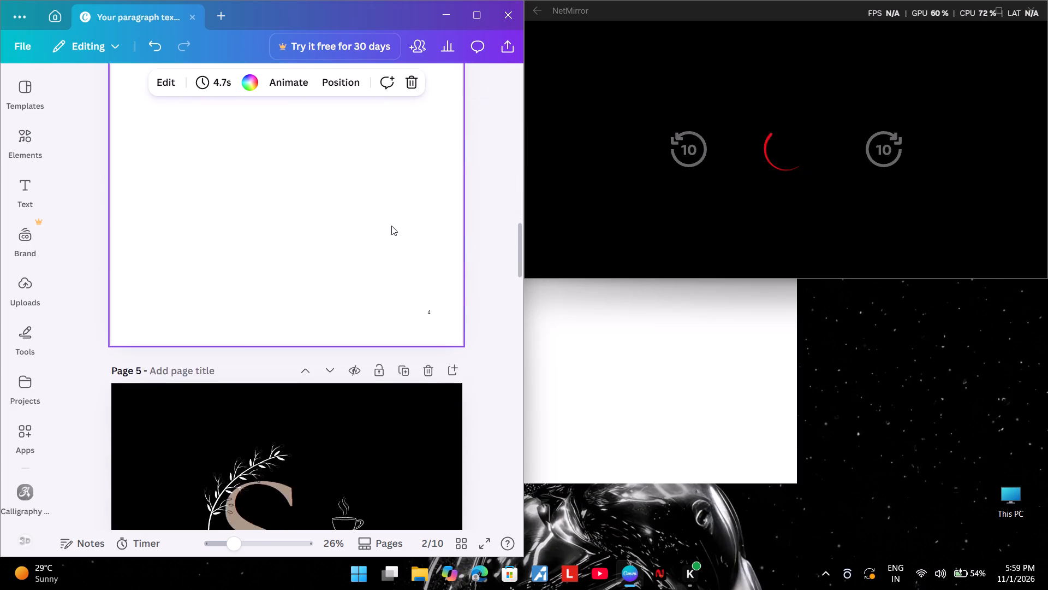
scroll(391, 226, down, 1)
click(423, 240)
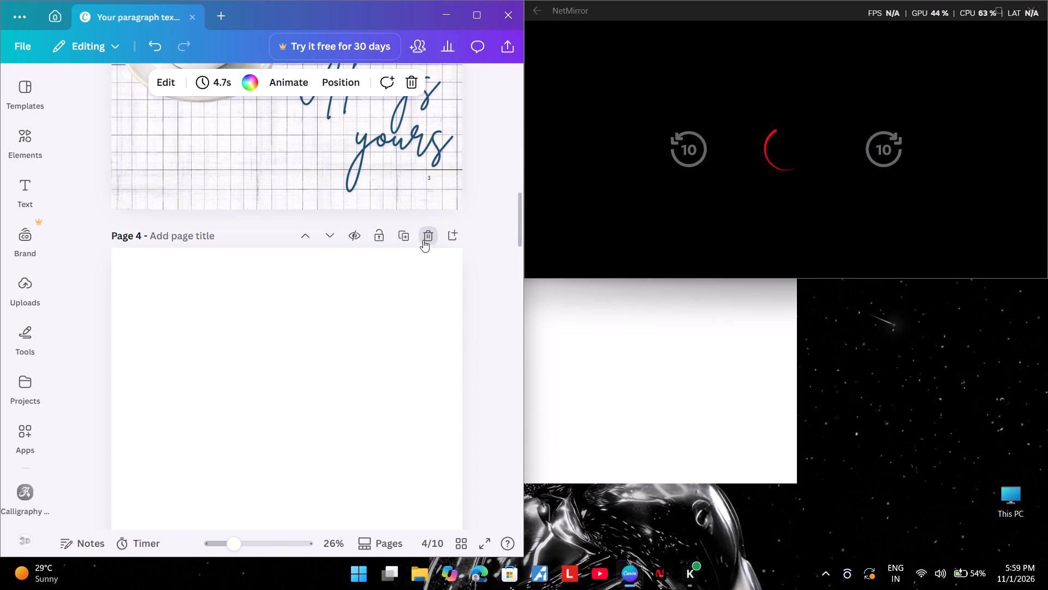
Delete page 5, the white page with brown handwritten script.
scroll(361, 385, down, 5)
scroll(362, 381, left, 1)
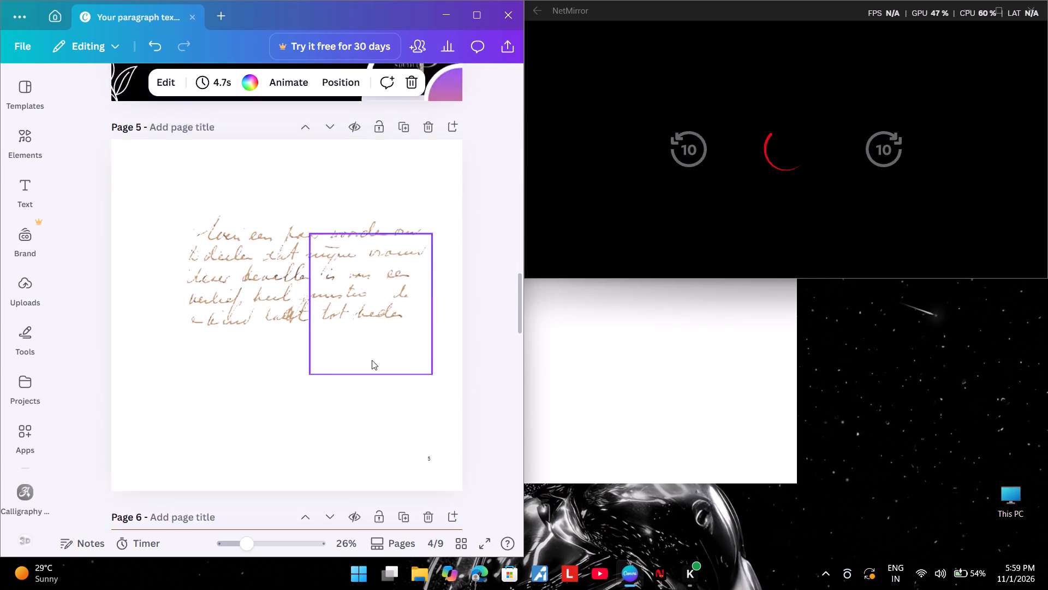
scroll(372, 360, left, 1)
click(429, 177)
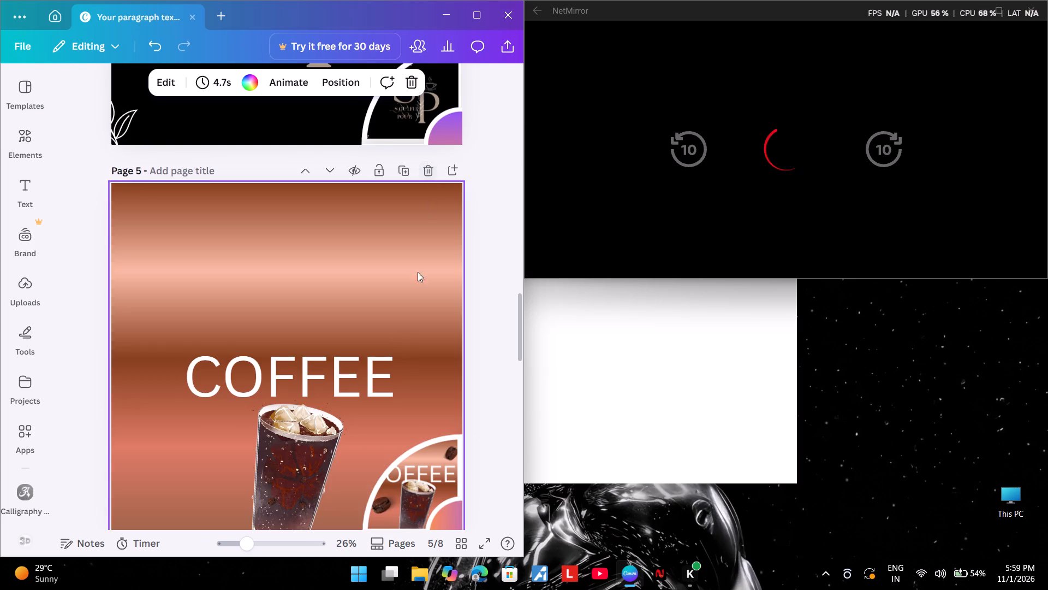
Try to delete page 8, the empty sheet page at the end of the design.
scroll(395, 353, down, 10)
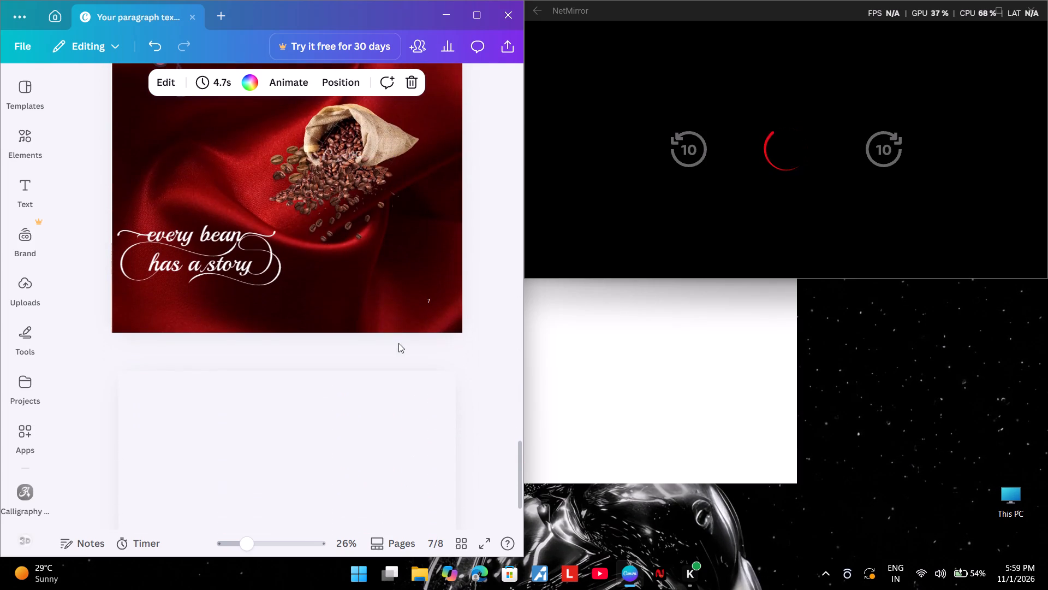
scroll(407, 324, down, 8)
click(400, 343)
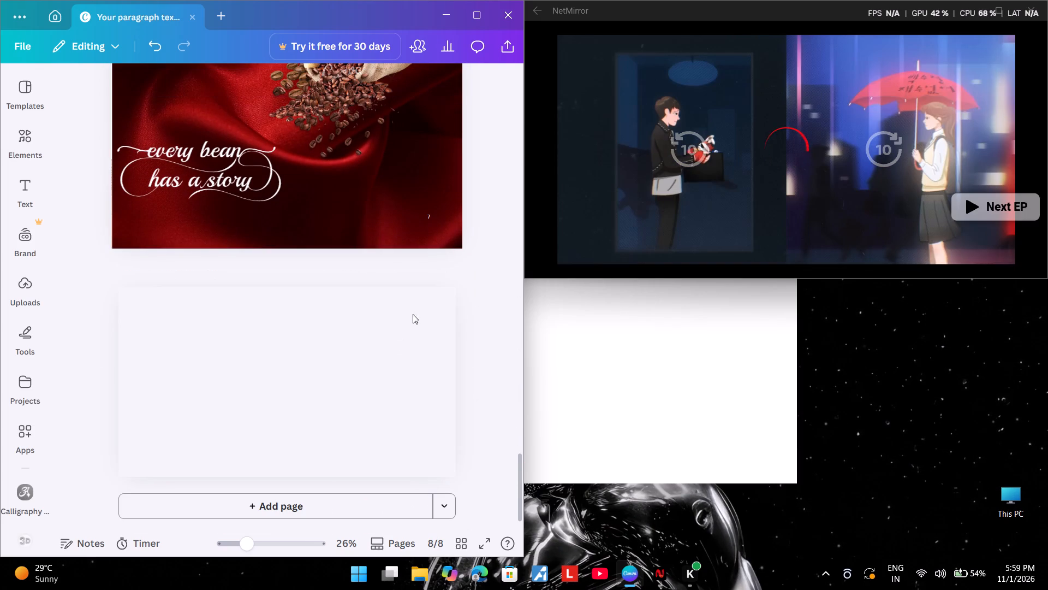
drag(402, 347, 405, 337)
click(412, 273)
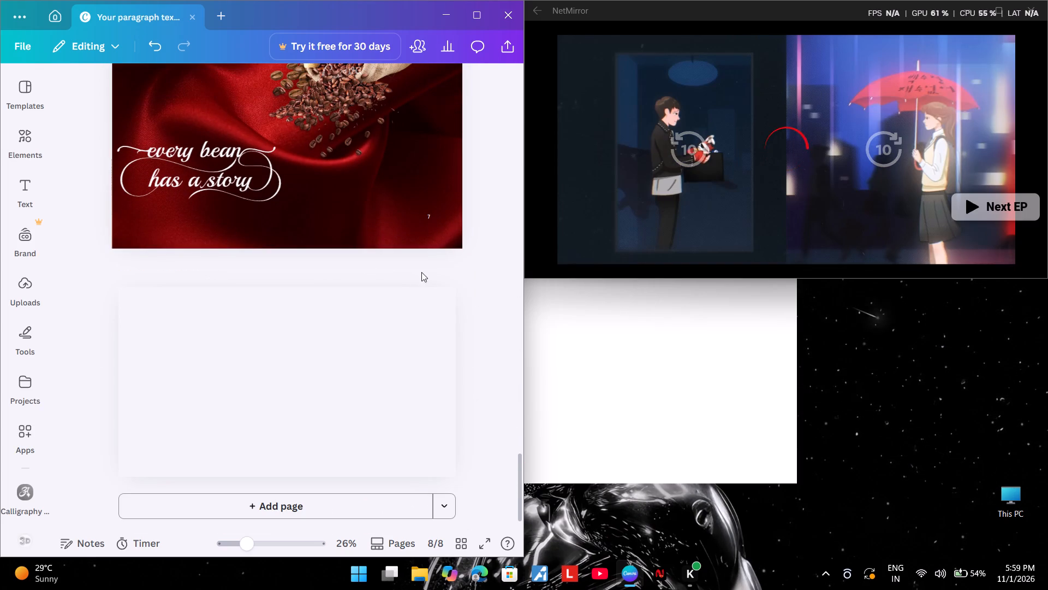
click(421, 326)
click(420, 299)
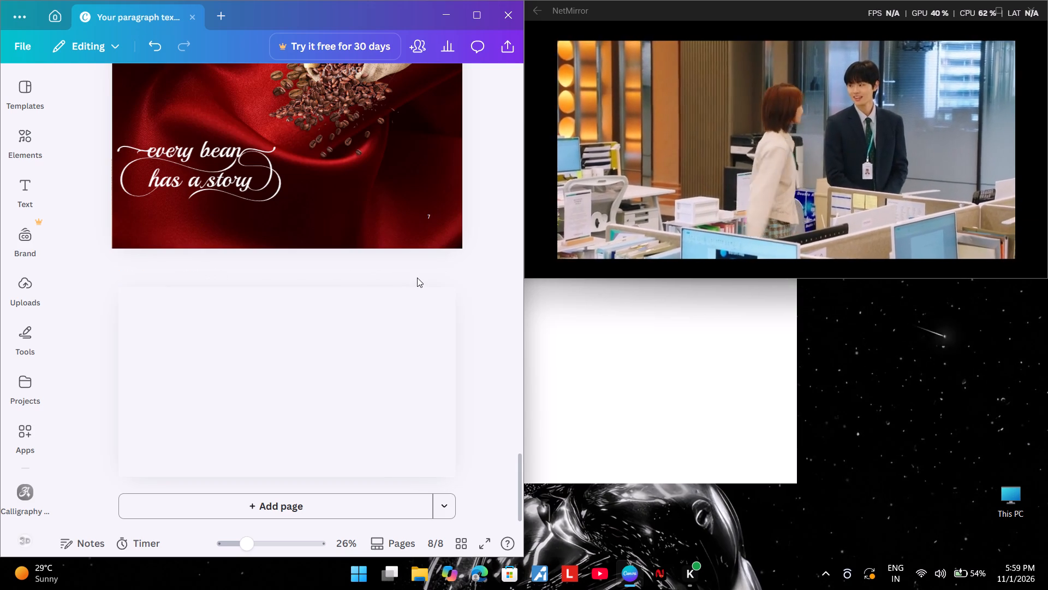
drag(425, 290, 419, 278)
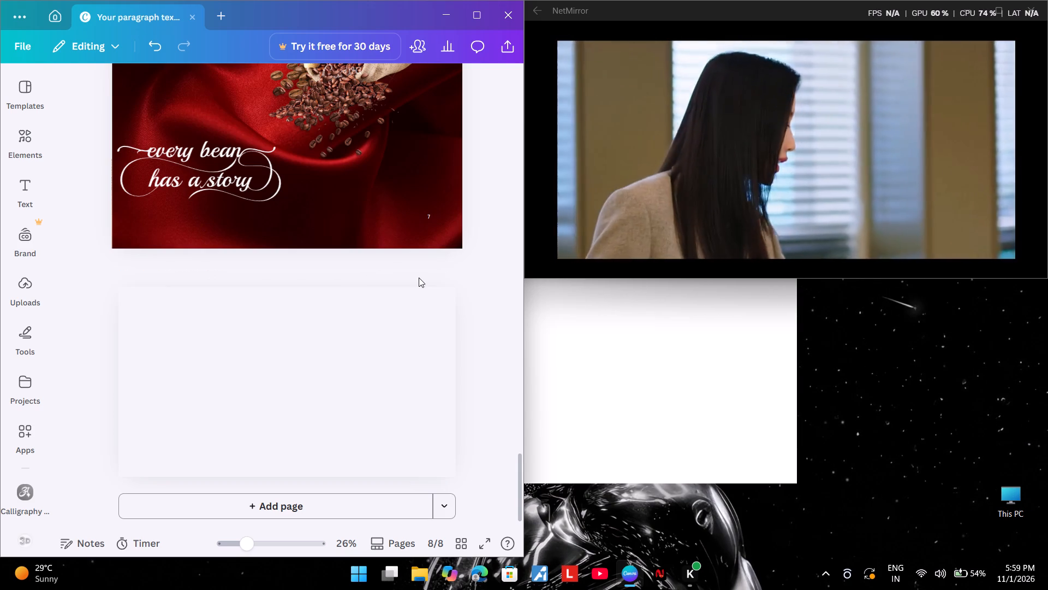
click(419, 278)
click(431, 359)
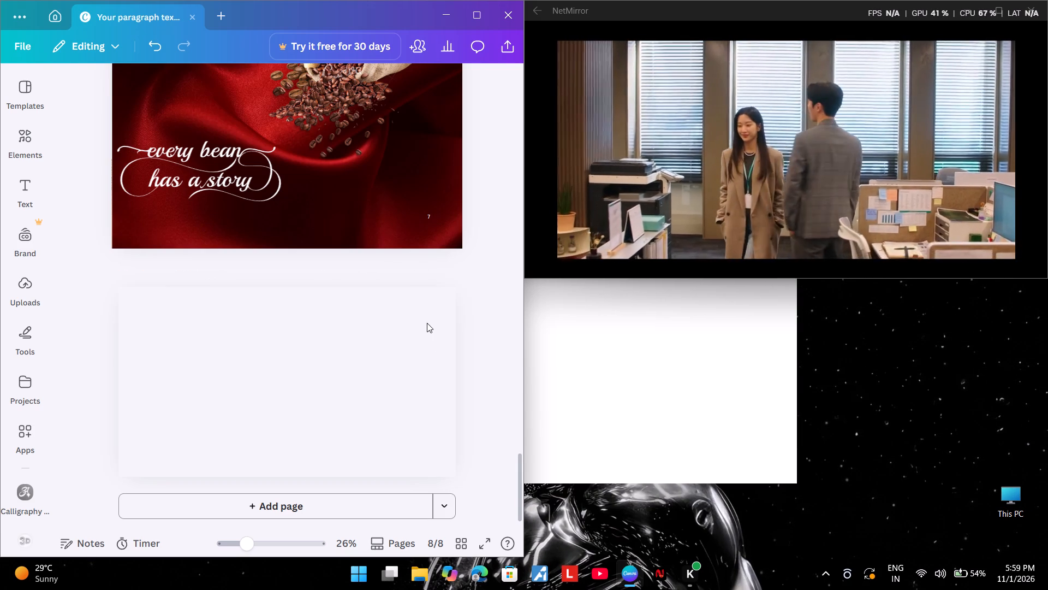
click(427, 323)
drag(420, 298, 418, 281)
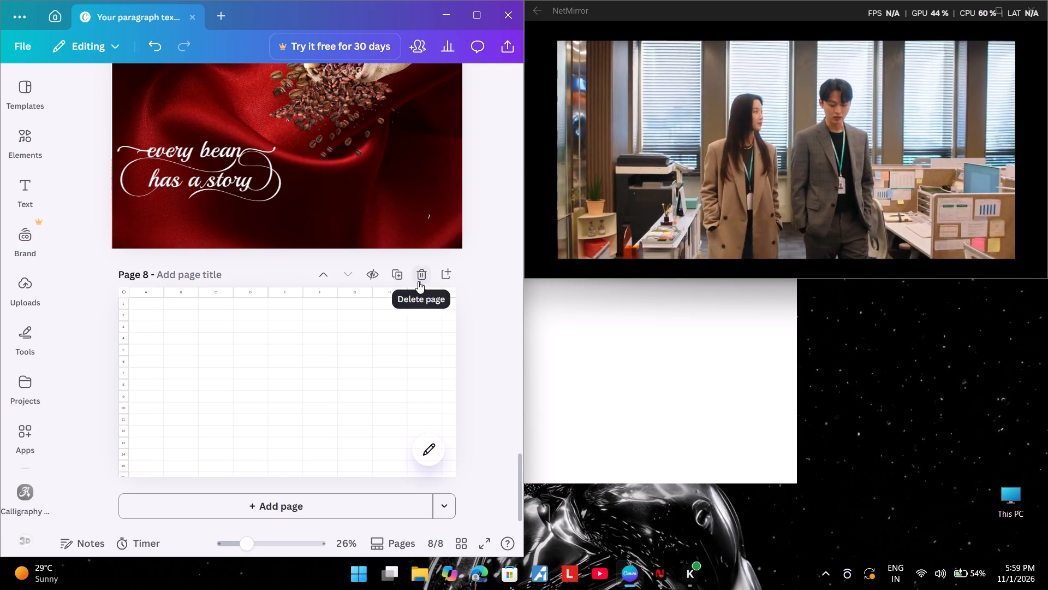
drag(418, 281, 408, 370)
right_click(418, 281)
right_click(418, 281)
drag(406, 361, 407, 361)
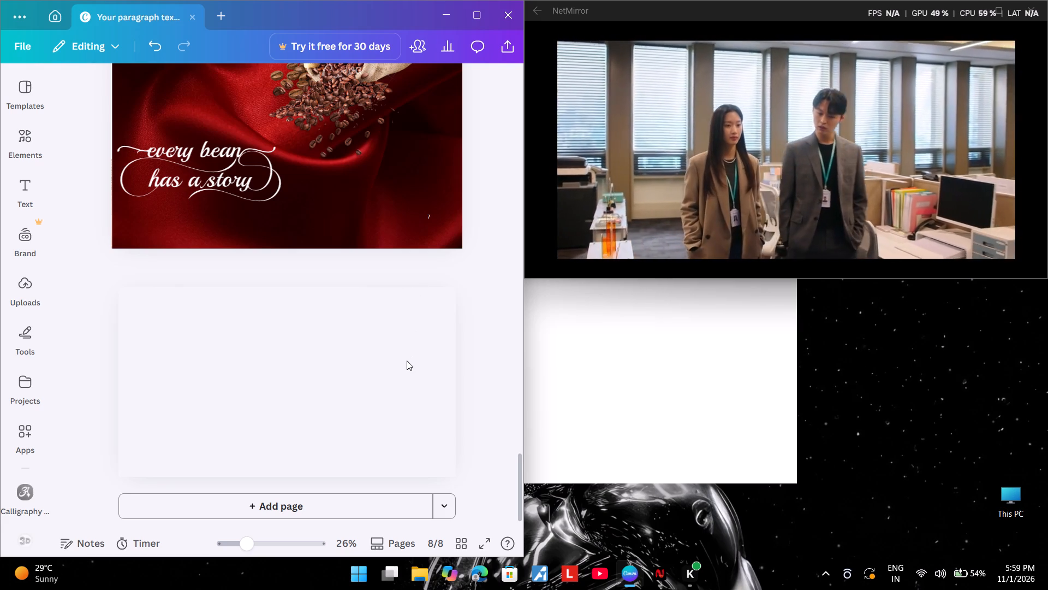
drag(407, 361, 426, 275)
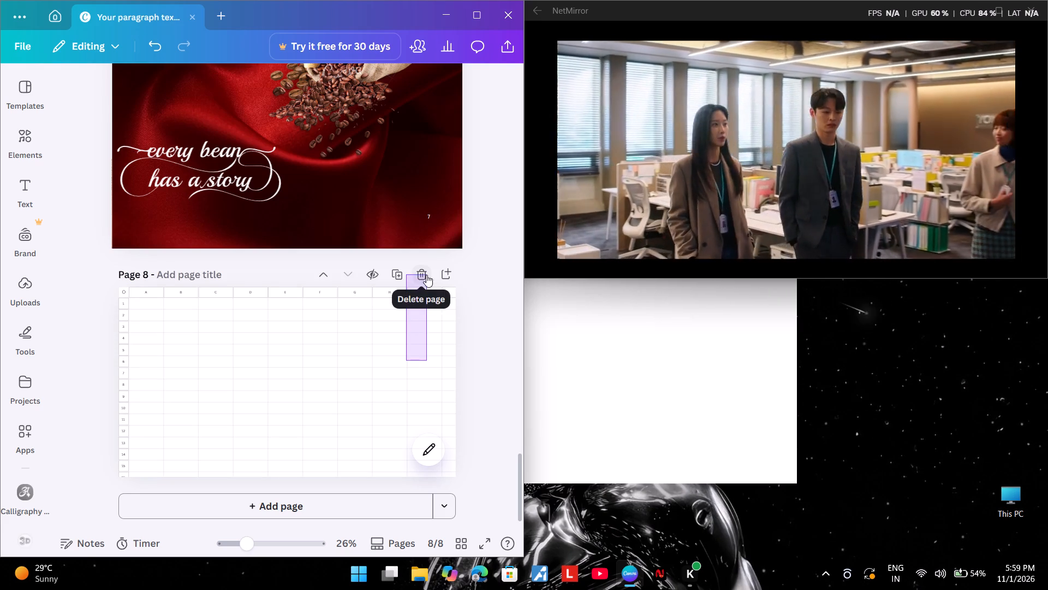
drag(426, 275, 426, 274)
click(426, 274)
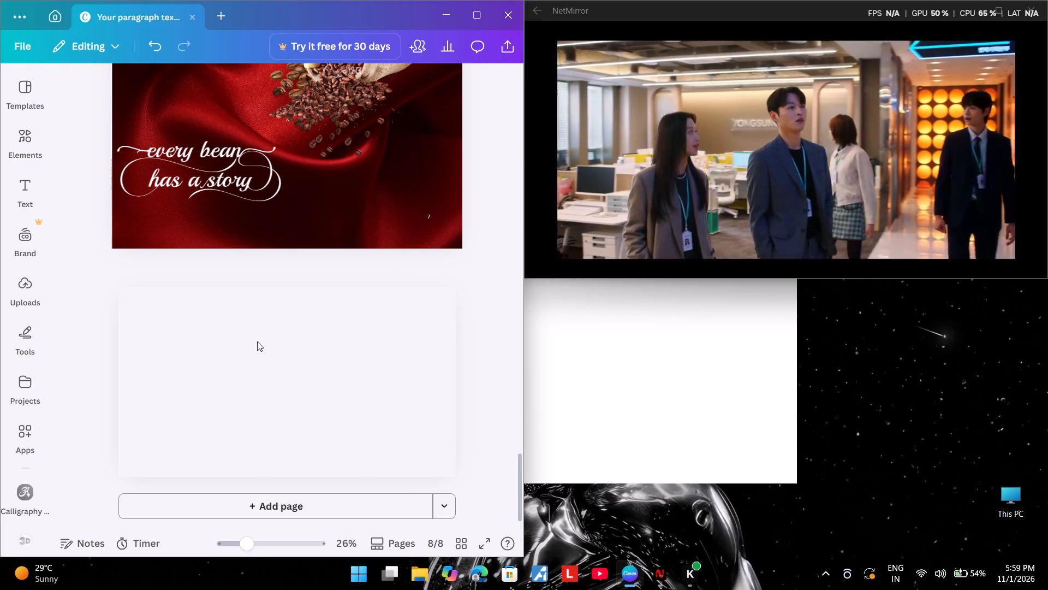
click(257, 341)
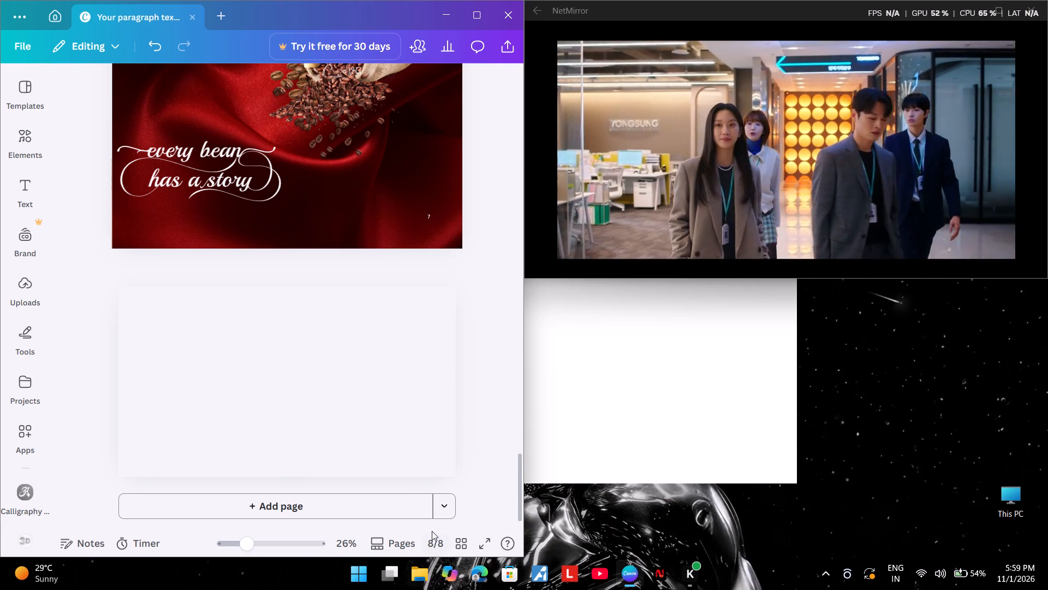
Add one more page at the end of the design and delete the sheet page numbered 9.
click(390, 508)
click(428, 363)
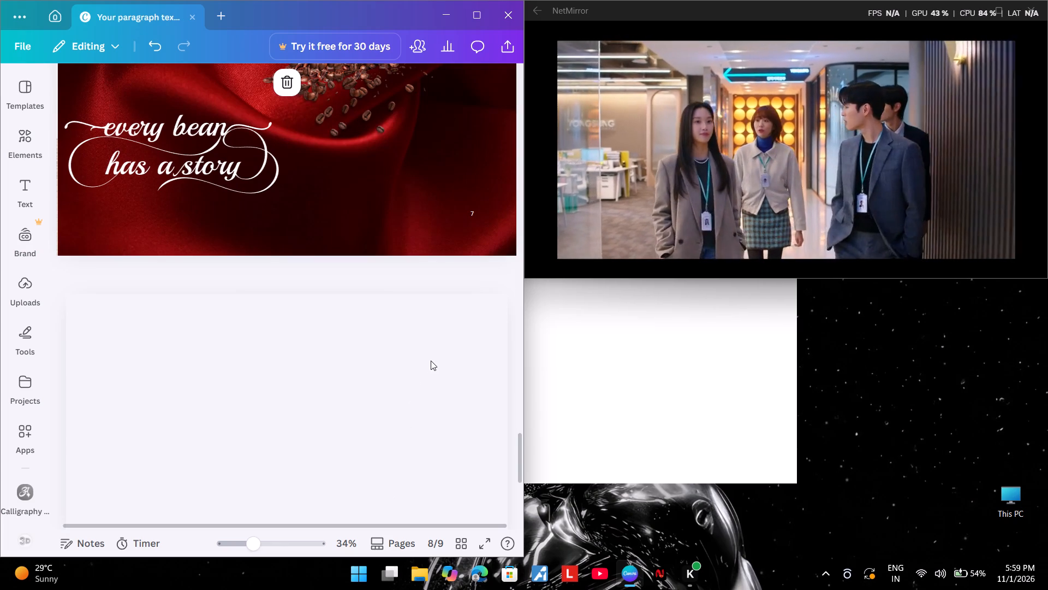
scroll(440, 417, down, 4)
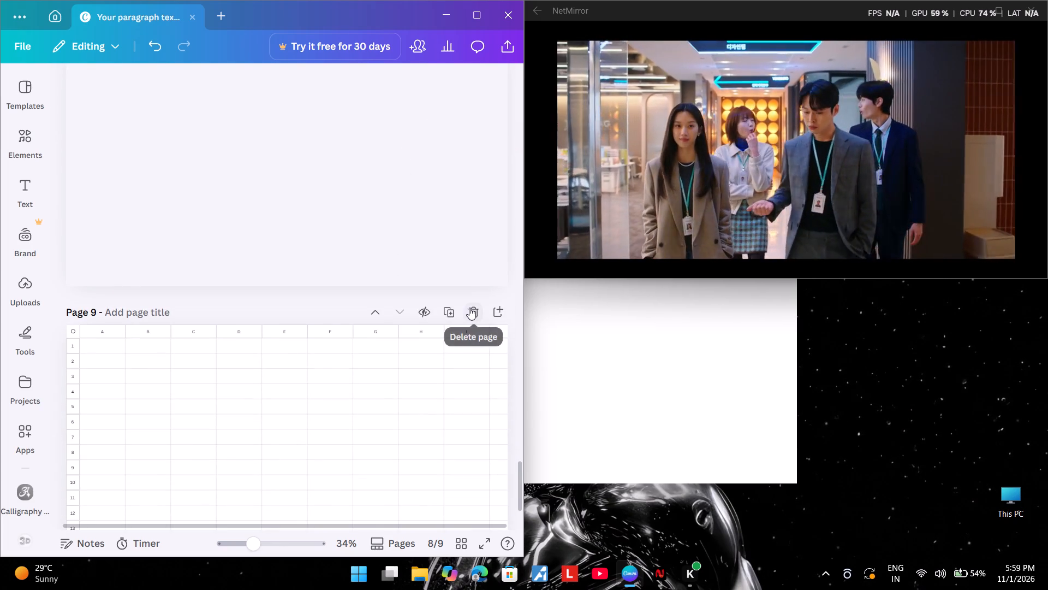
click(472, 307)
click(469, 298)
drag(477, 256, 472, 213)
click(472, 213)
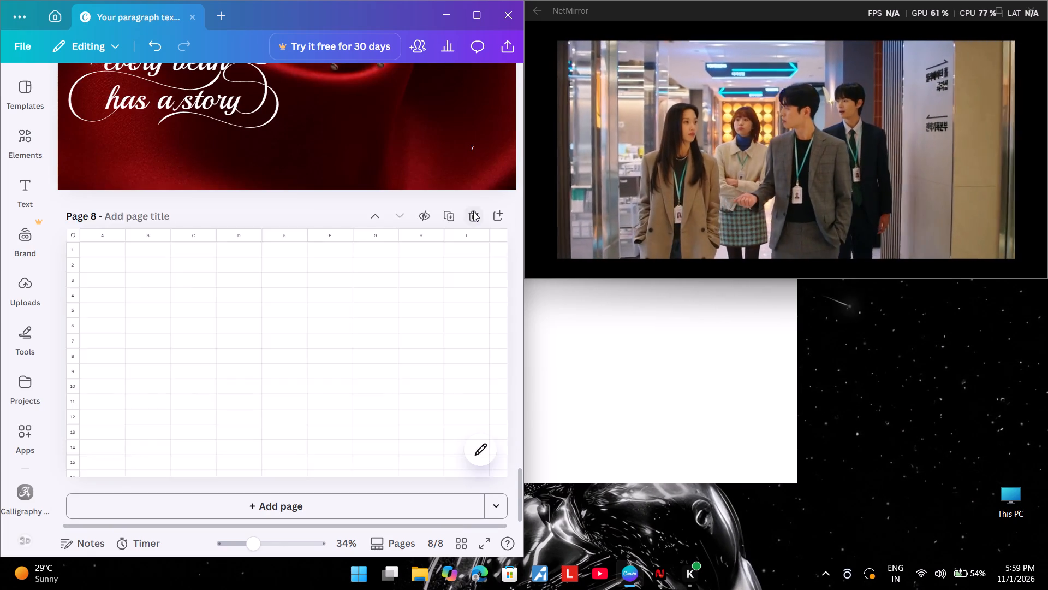
Set the design's page view to Thumbnails.
scroll(207, 241, up, 3)
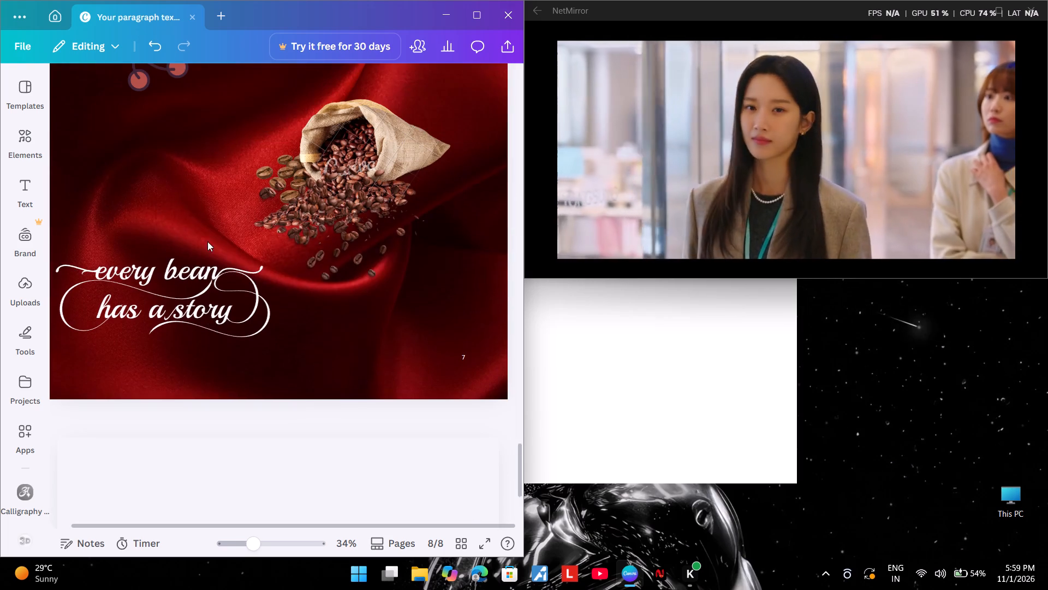
scroll(269, 352, down, 3)
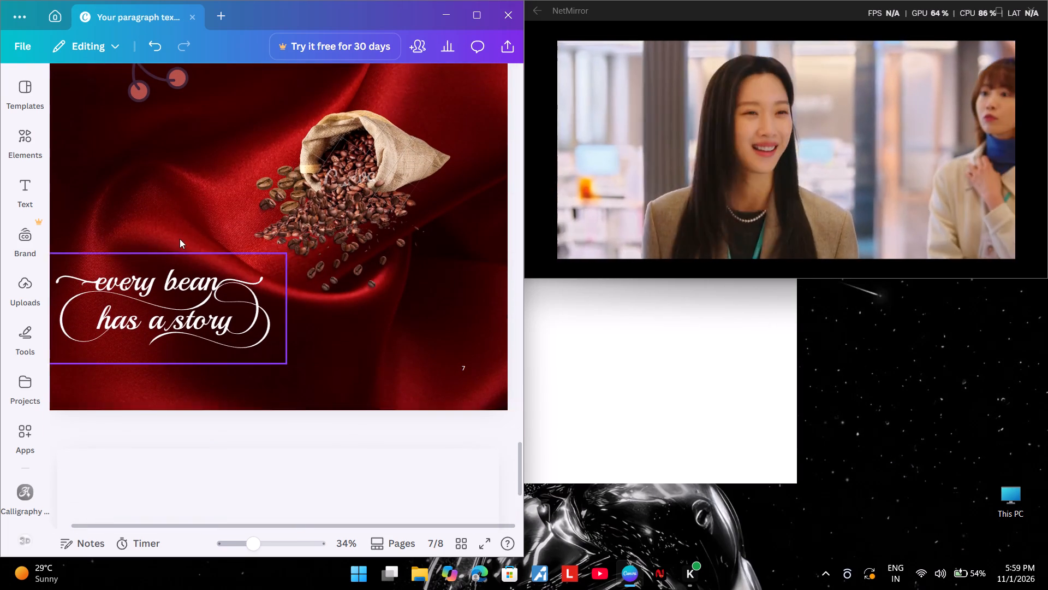
click(28, 38)
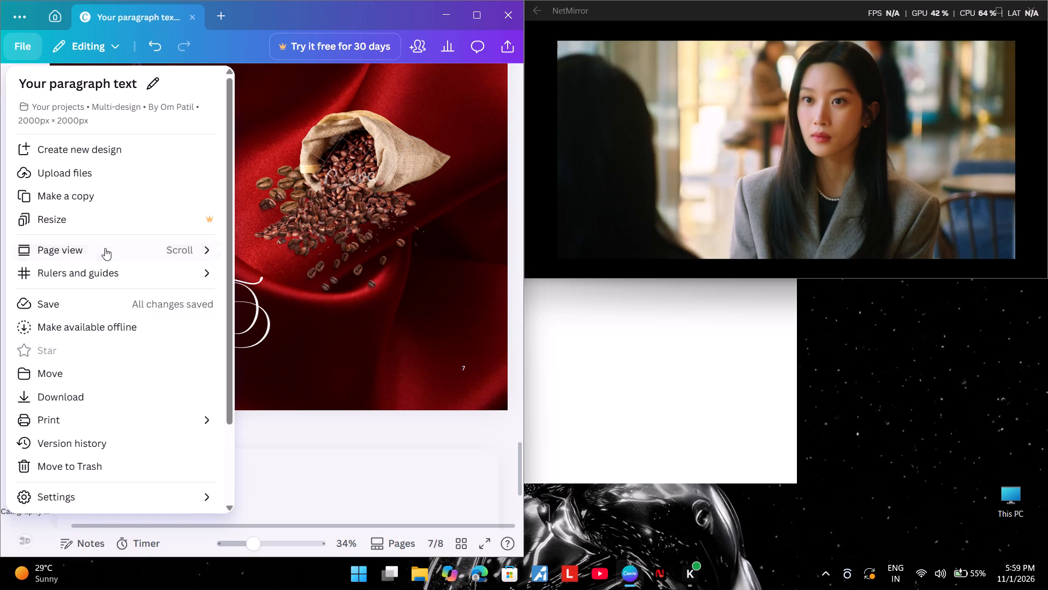
click(105, 249)
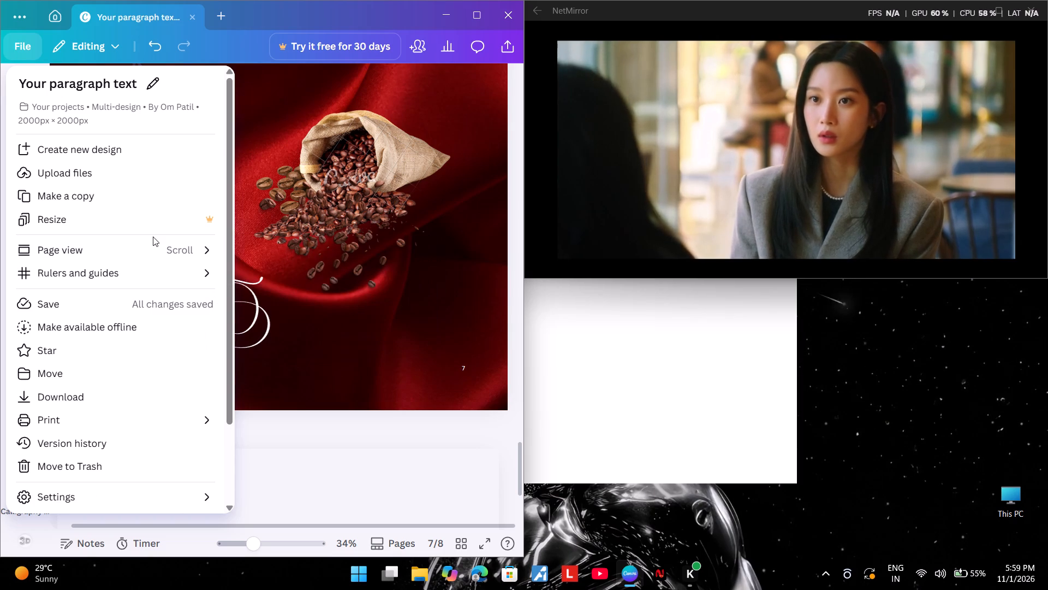
click(153, 248)
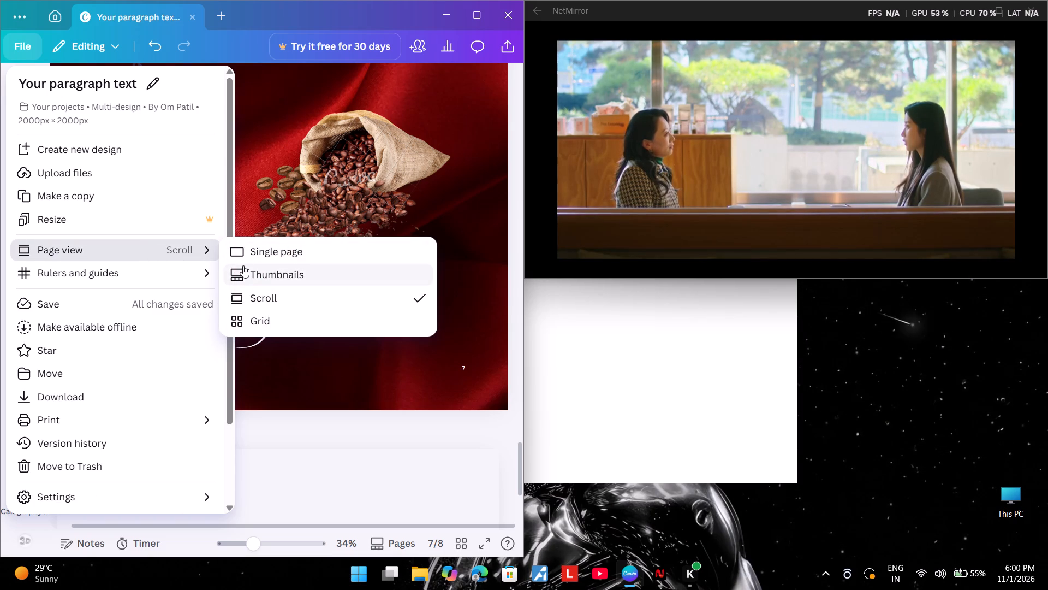
click(244, 266)
click(244, 266)
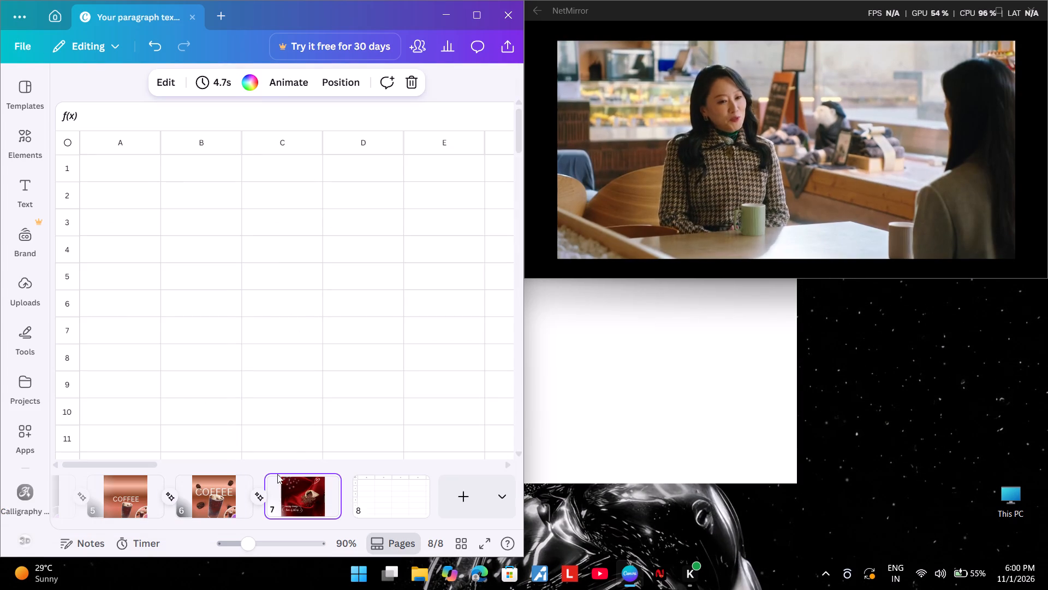
Delete page 8, the empty sheet page at the end of the design.
scroll(219, 484, right, 7)
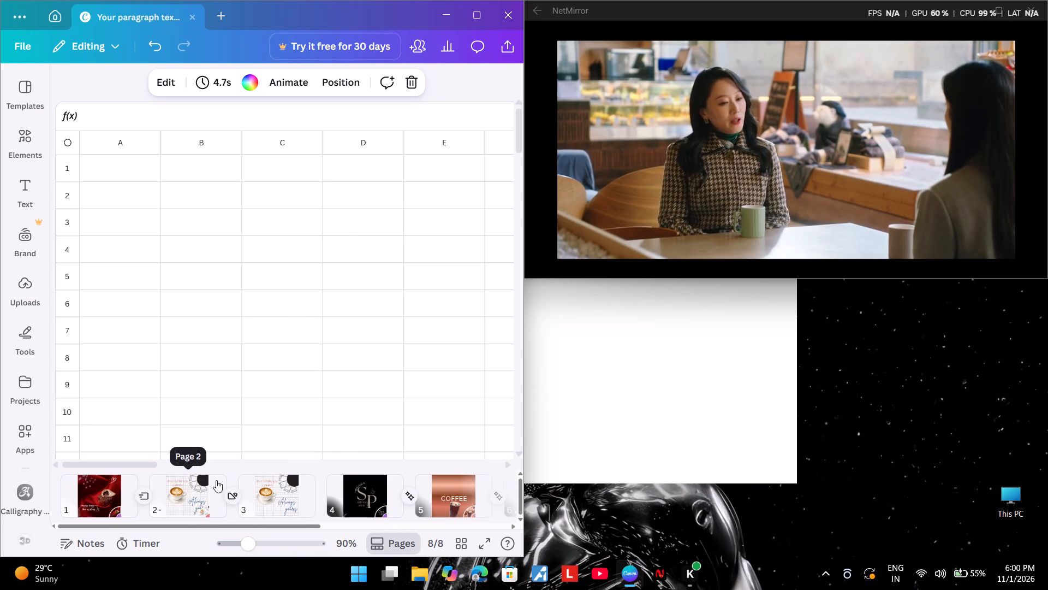
click(216, 480)
scroll(359, 494, left, 4)
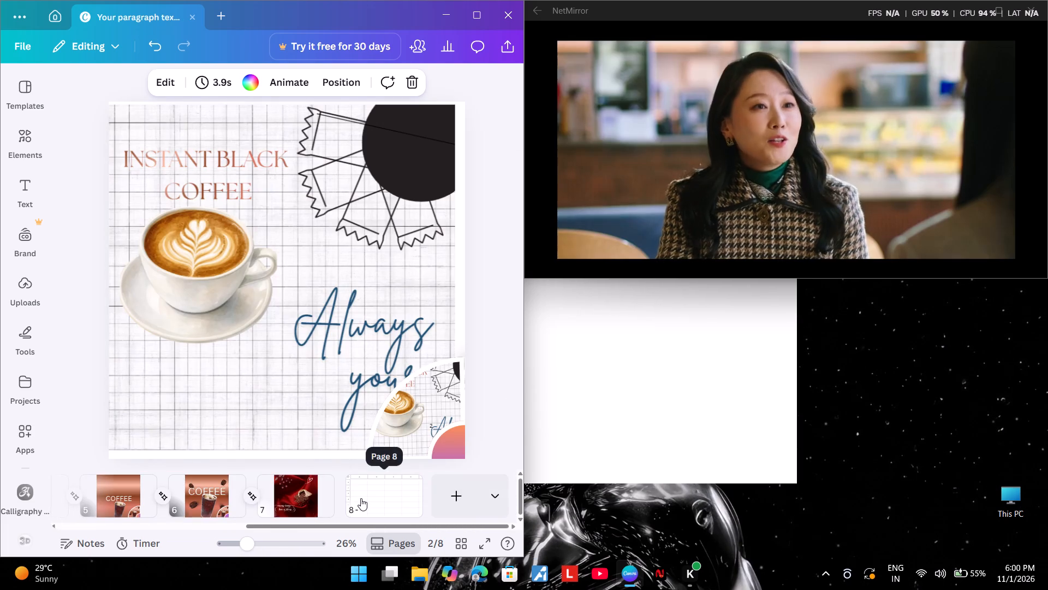
click(362, 498)
click(407, 485)
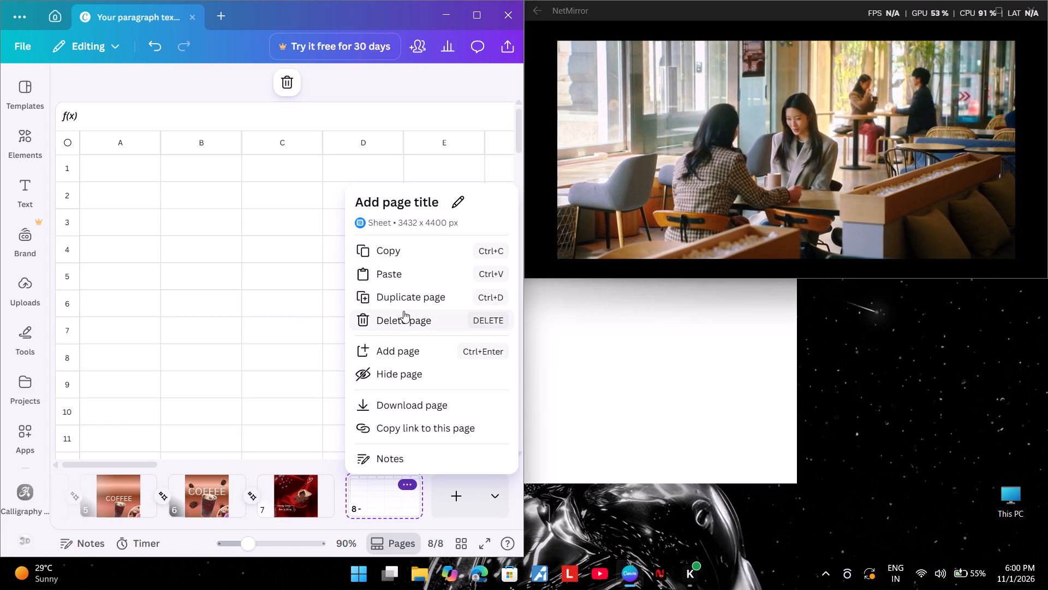
click(403, 311)
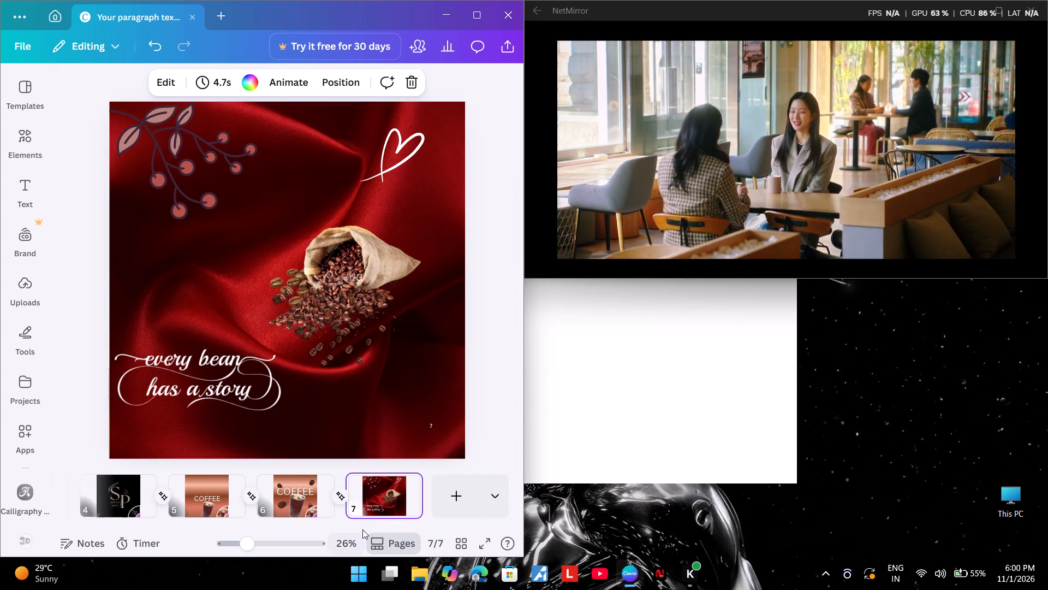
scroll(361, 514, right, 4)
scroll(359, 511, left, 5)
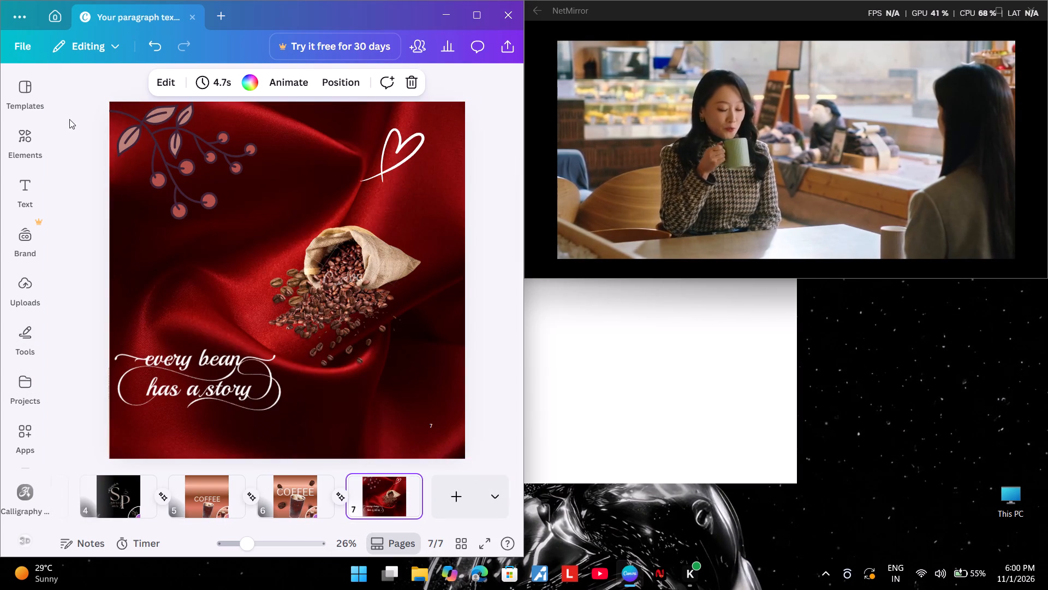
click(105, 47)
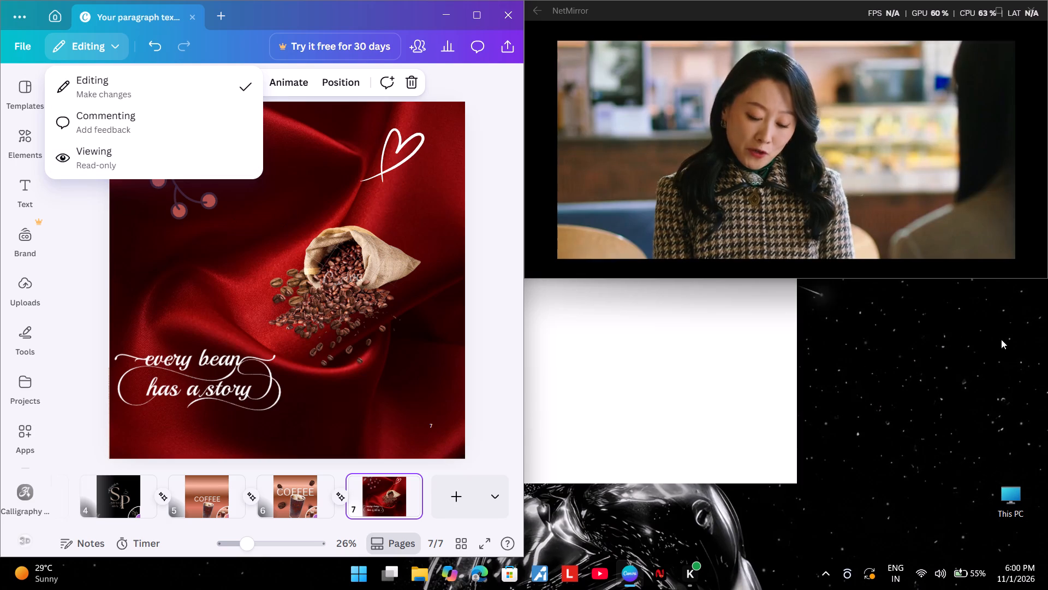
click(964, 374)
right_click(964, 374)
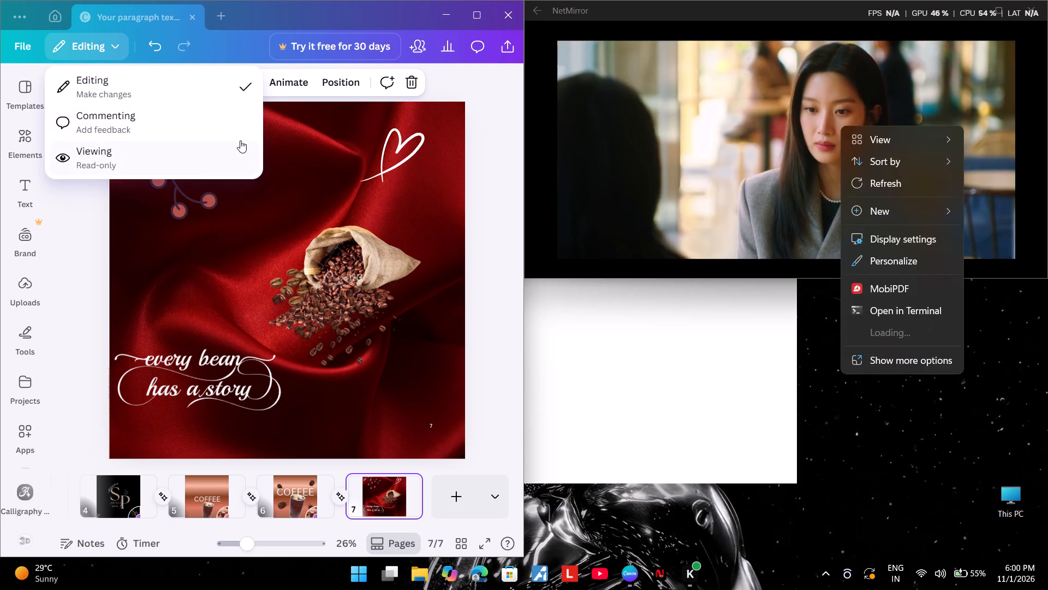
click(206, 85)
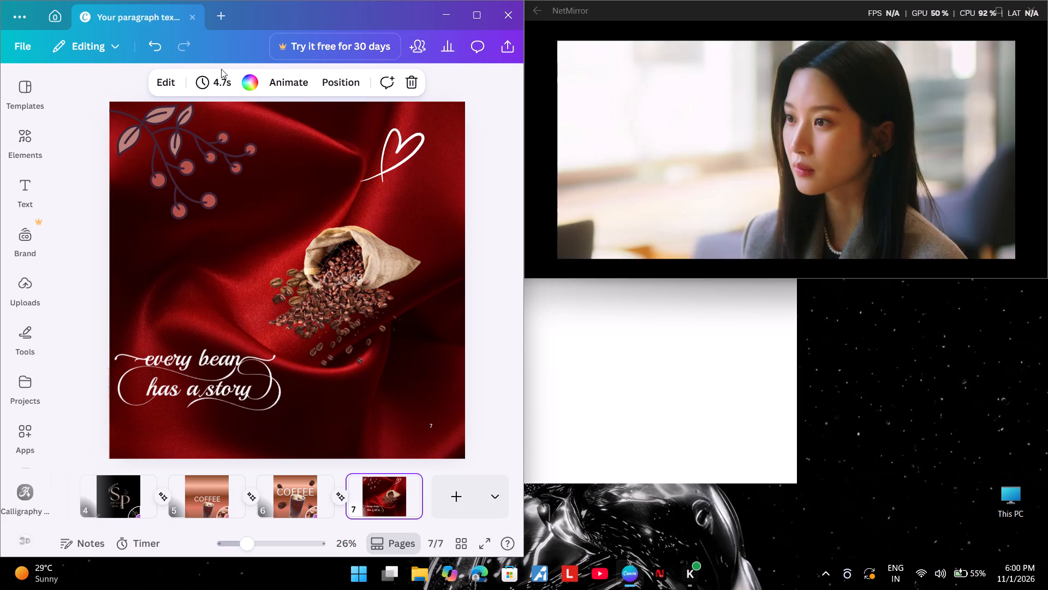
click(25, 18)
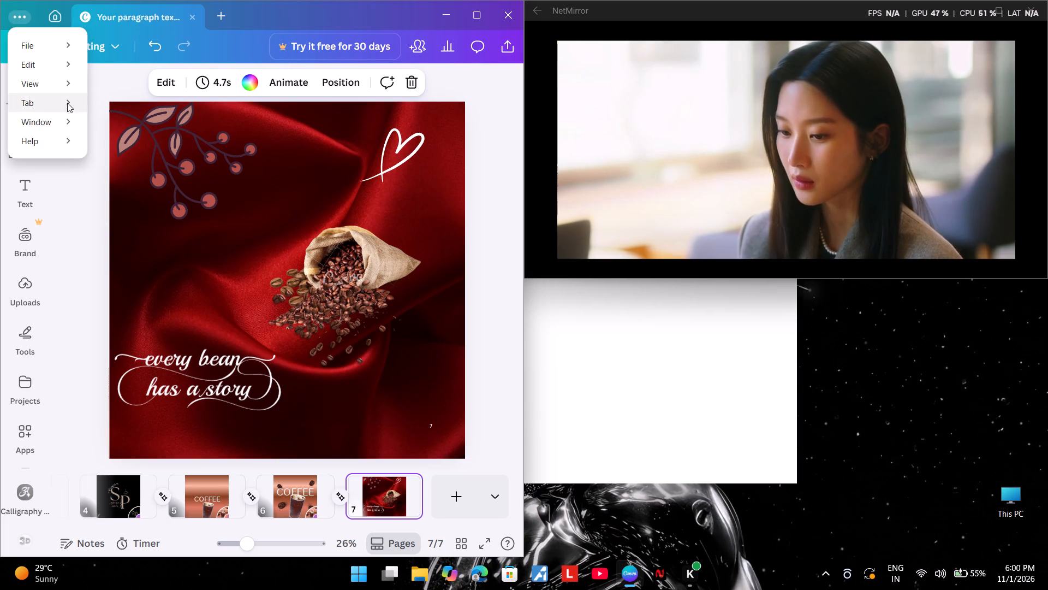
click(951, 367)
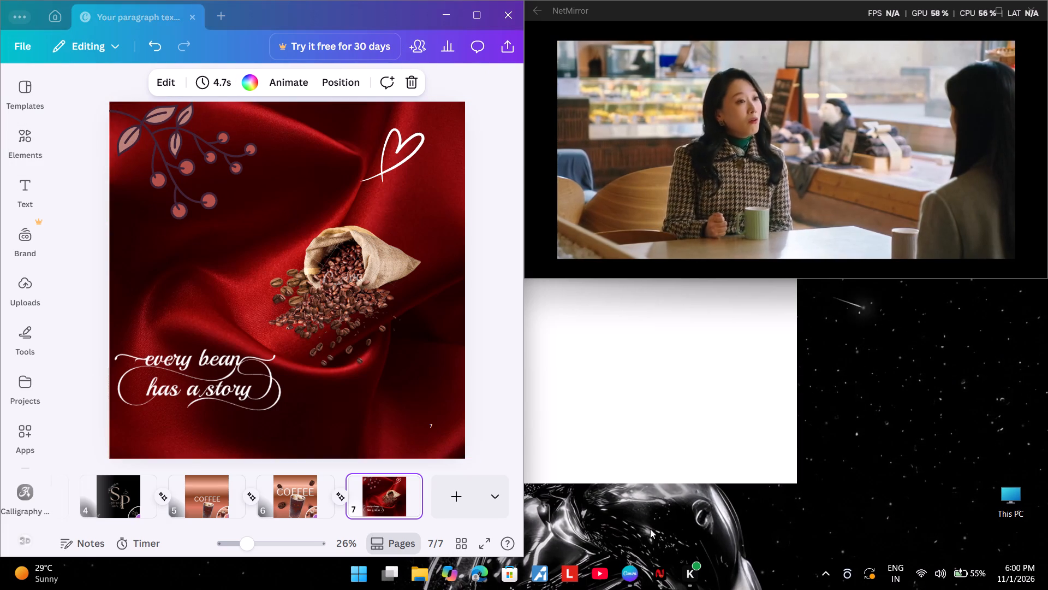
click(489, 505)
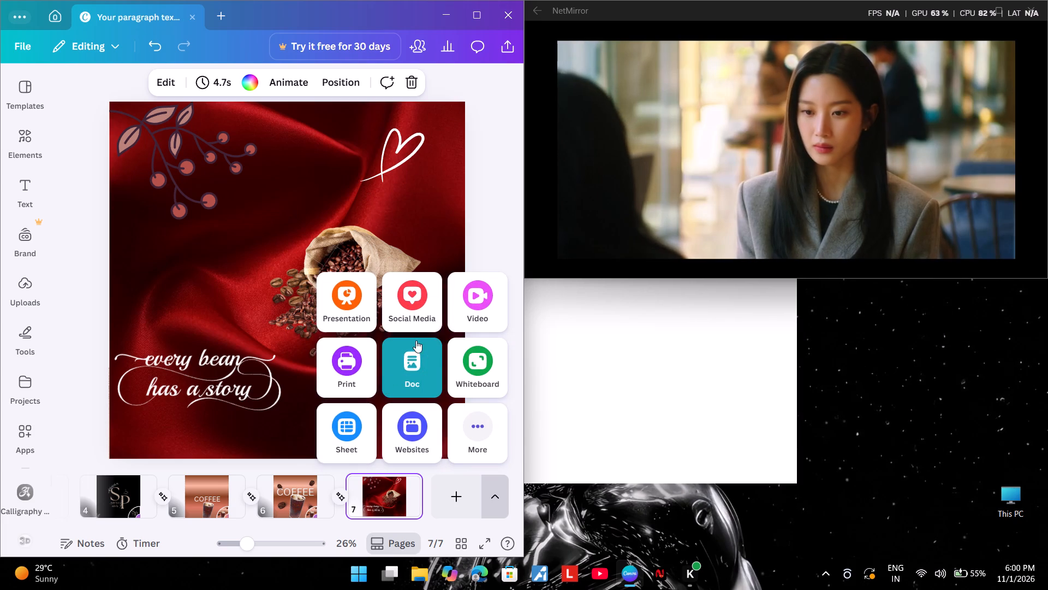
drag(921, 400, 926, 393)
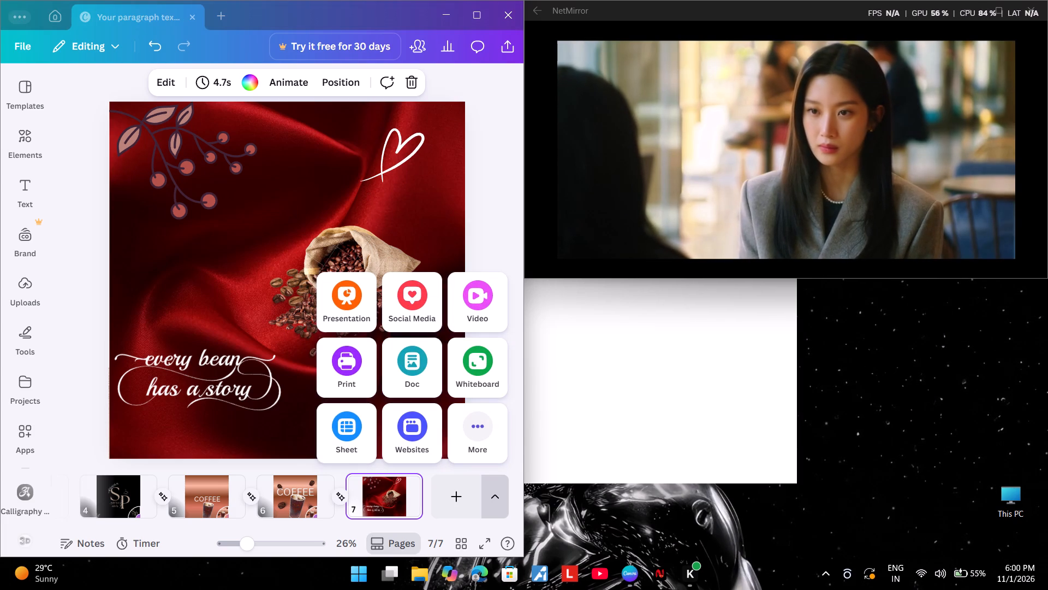
Look through the copper COFFEE pages, the red satin "every bean has a story" page and the black Soulful Pour logo page.
click(209, 498)
click(210, 498)
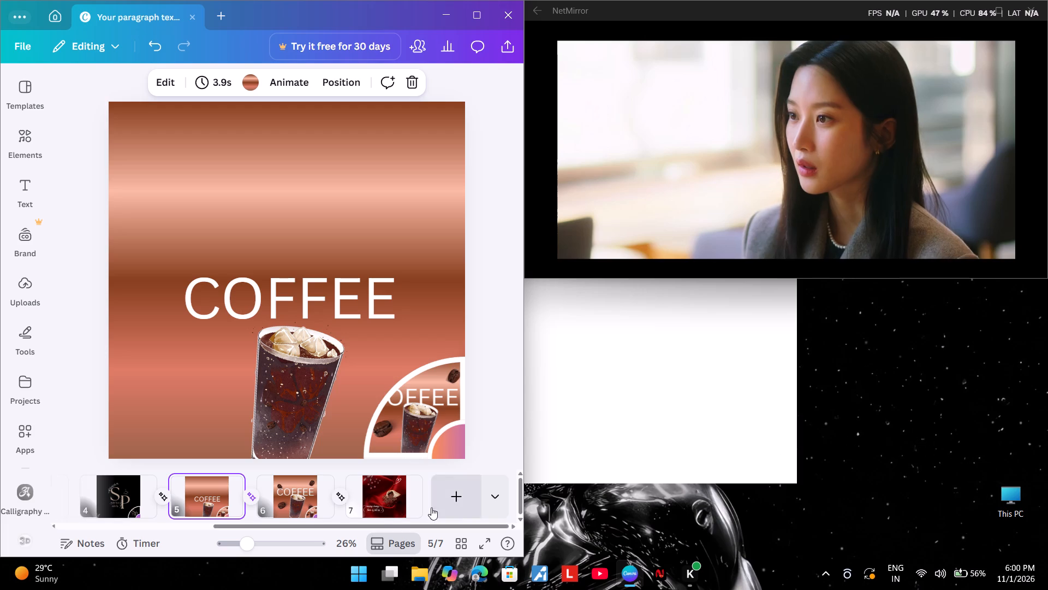
click(401, 504)
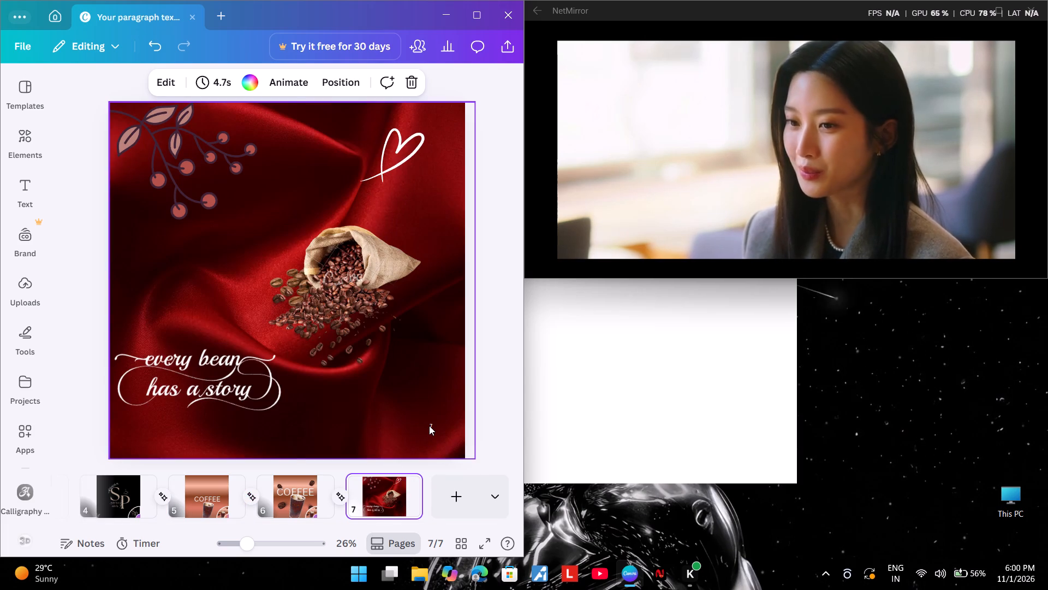
click(429, 426)
click(431, 422)
click(431, 422)
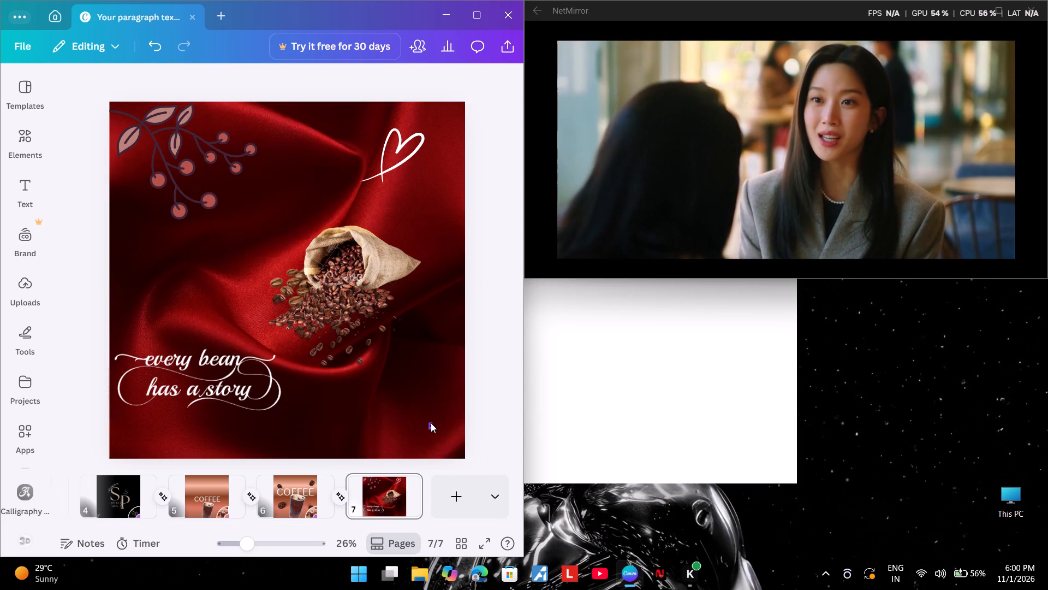
click(431, 423)
click(442, 397)
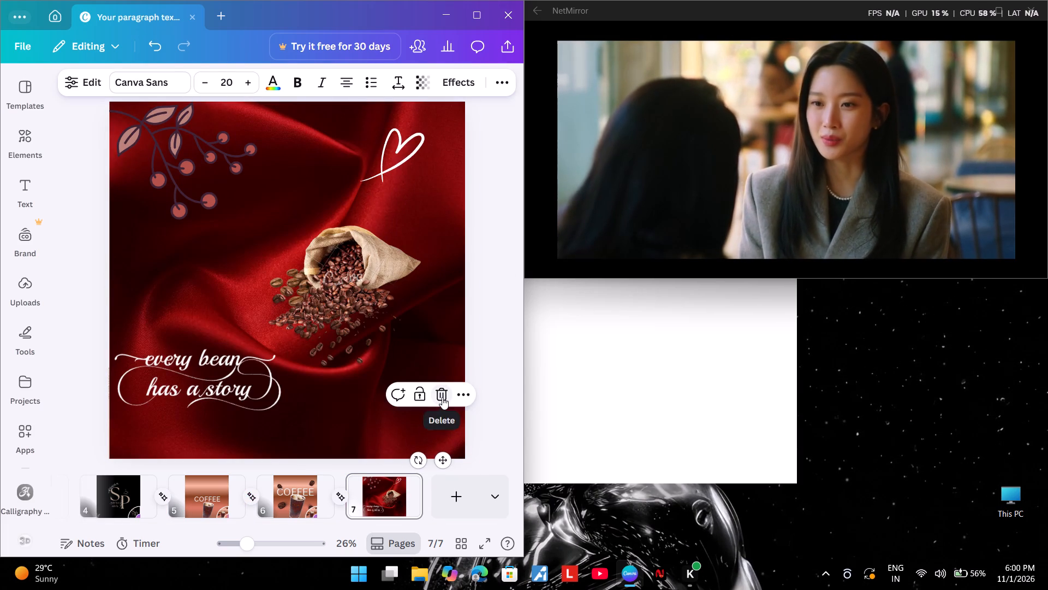
click(315, 508)
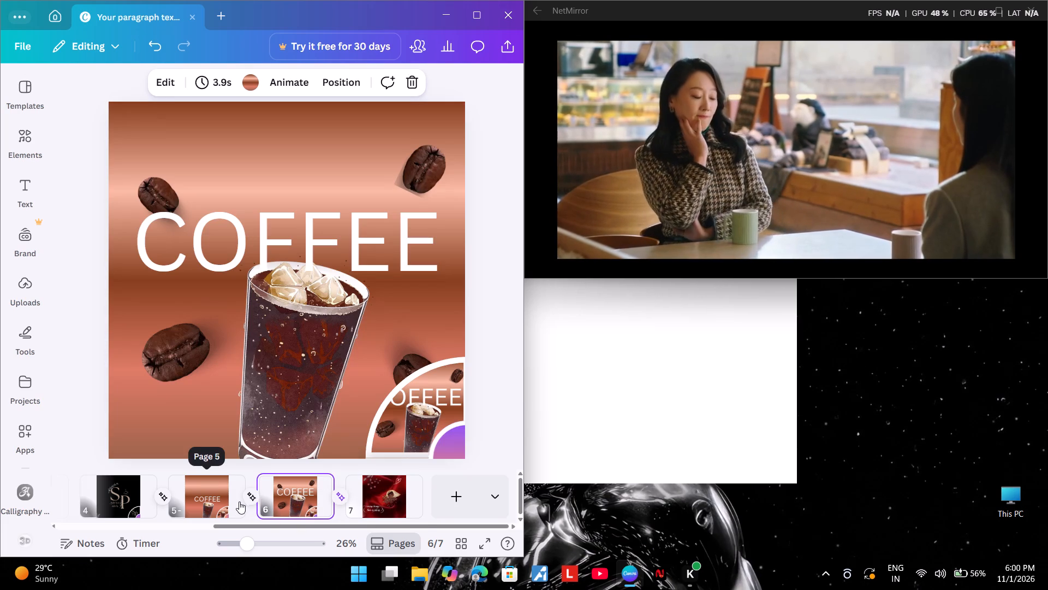
click(237, 499)
click(366, 504)
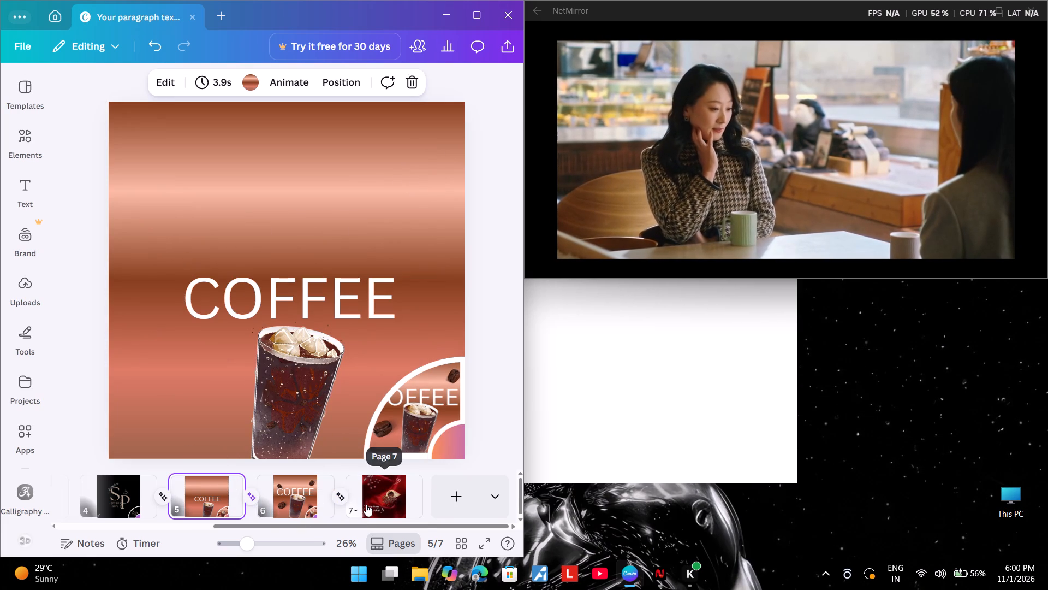
scroll(215, 483, right, 6)
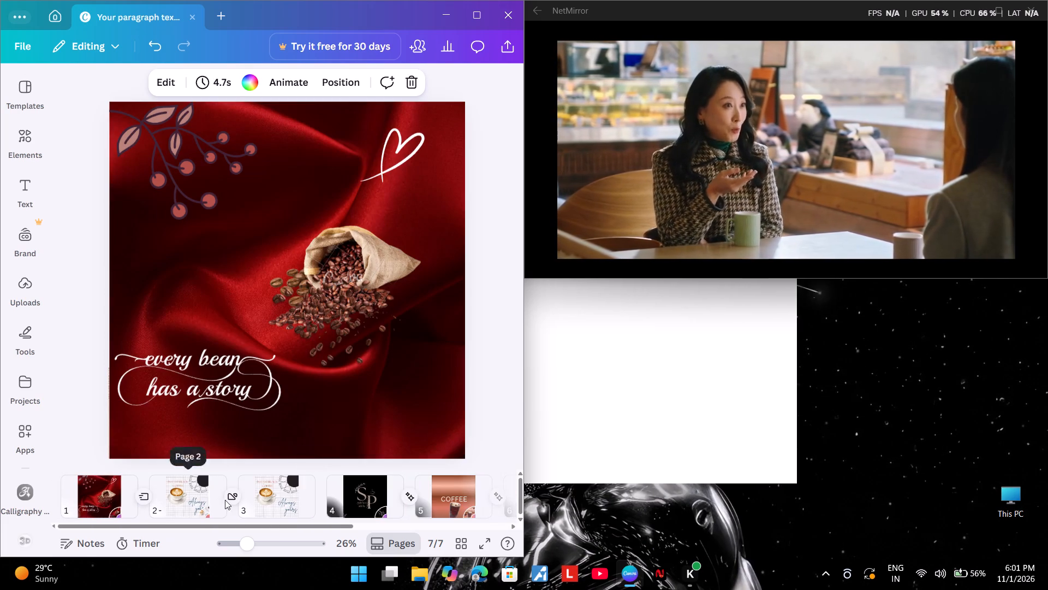
click(352, 506)
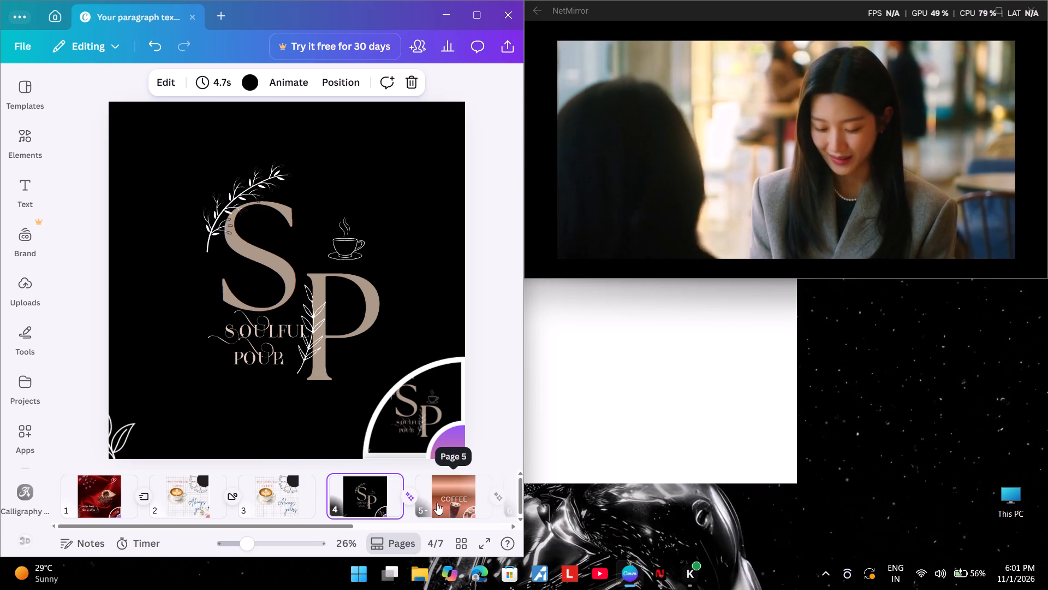
Move page 3, the Instant Black Coffee page without the corner collage, to the end of the design as page 7.
drag(296, 493, 297, 493)
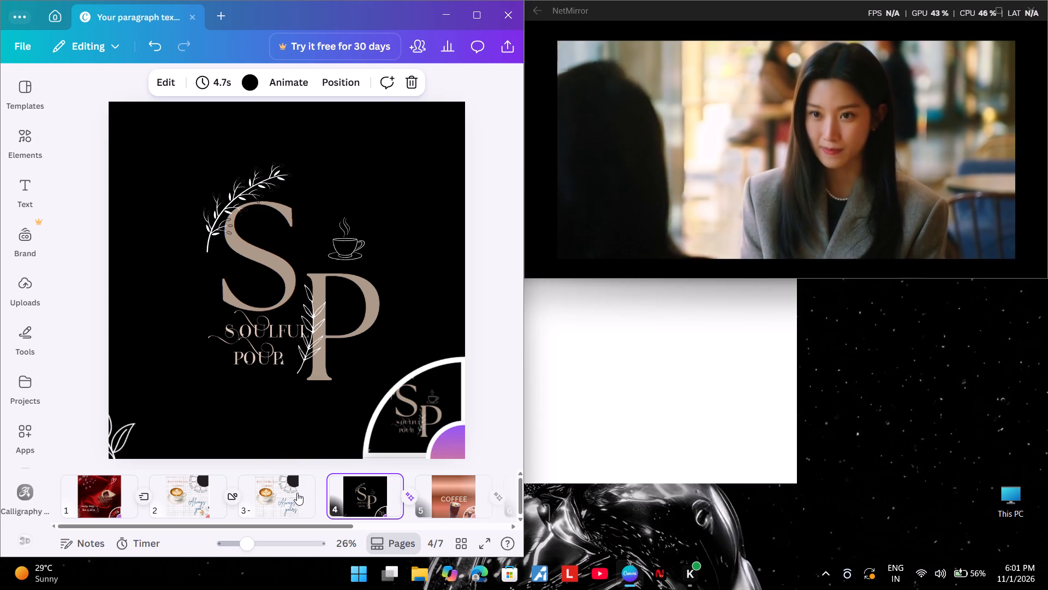
drag(297, 493, 396, 474)
scroll(396, 474, left, 2)
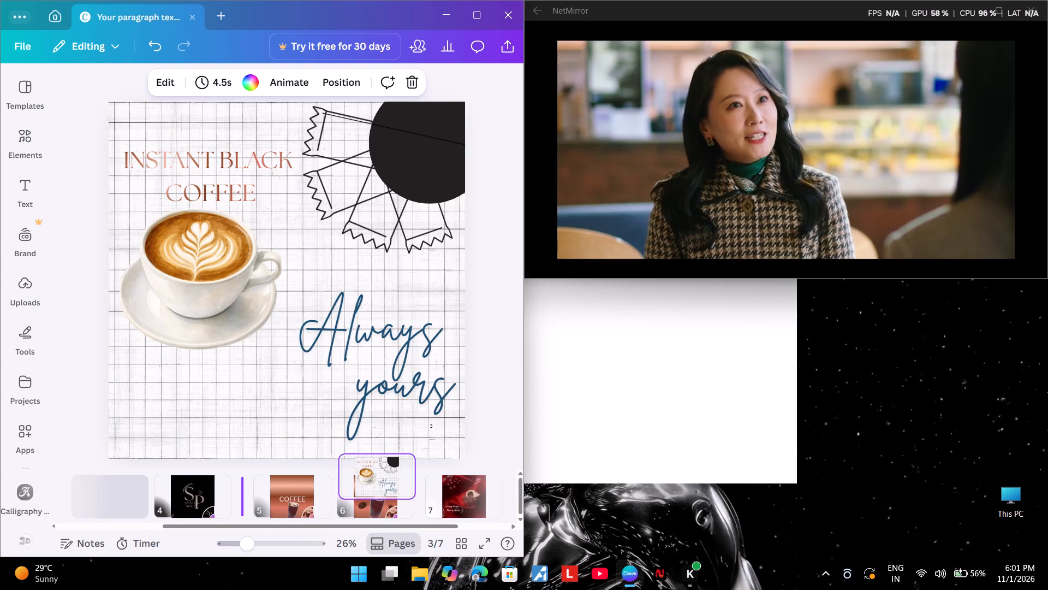
drag(396, 474, 440, 485)
scroll(396, 474, left, 1)
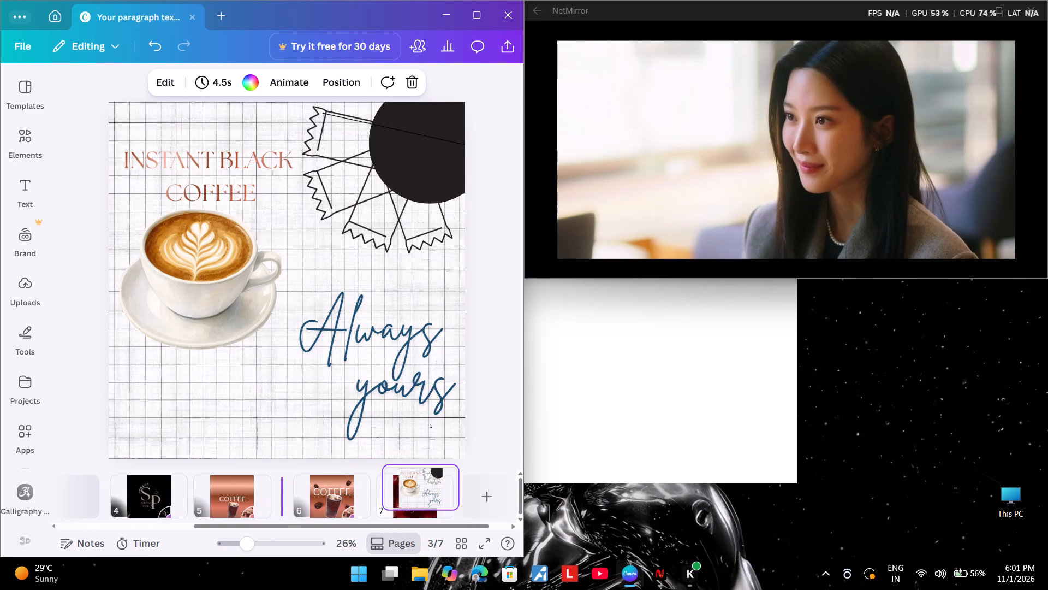
drag(440, 485, 356, 492)
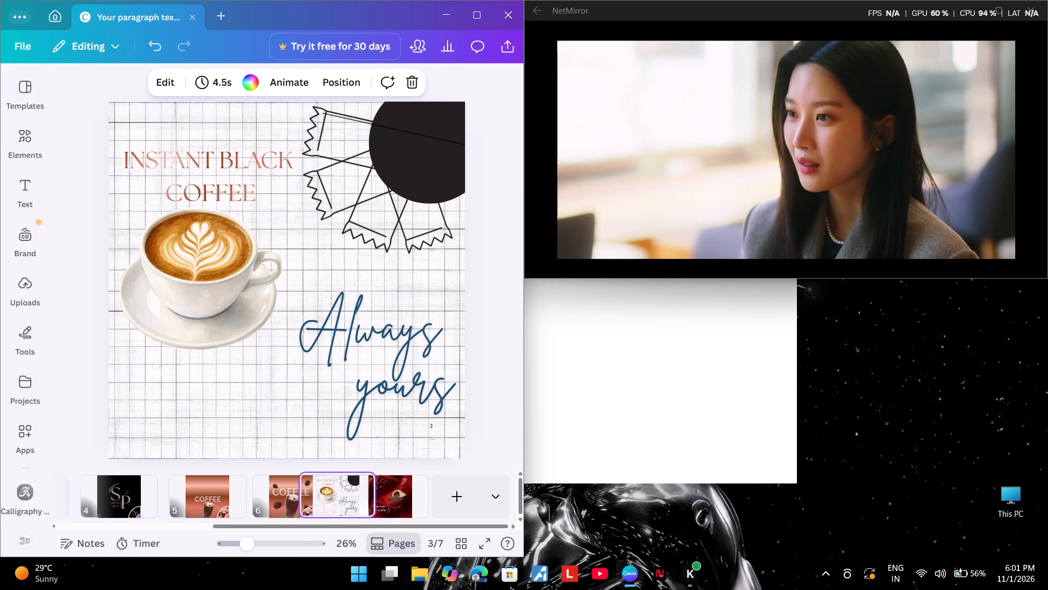
drag(356, 492, 349, 497)
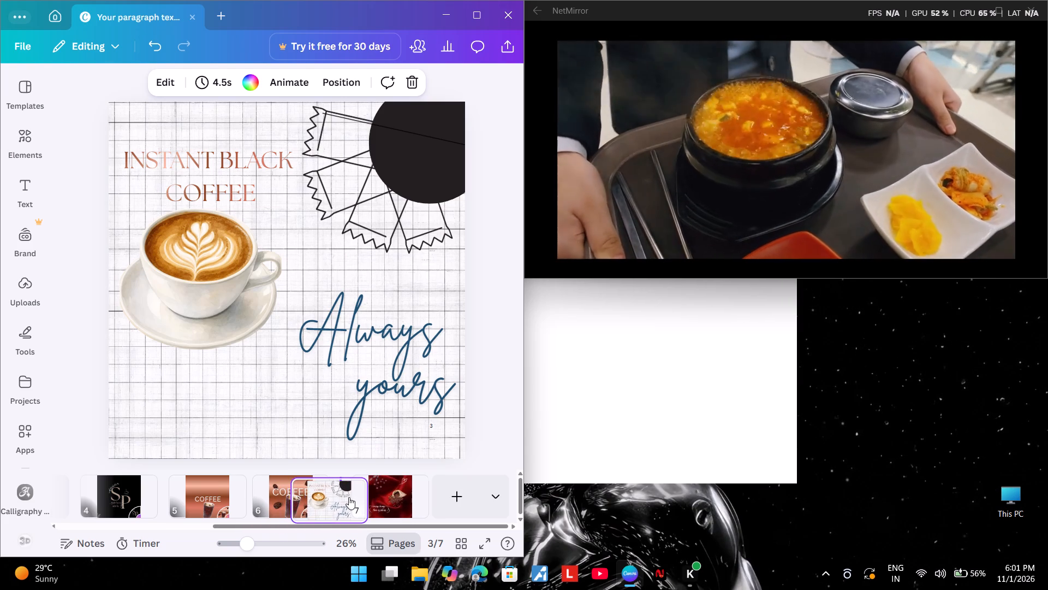
drag(299, 497, 384, 497)
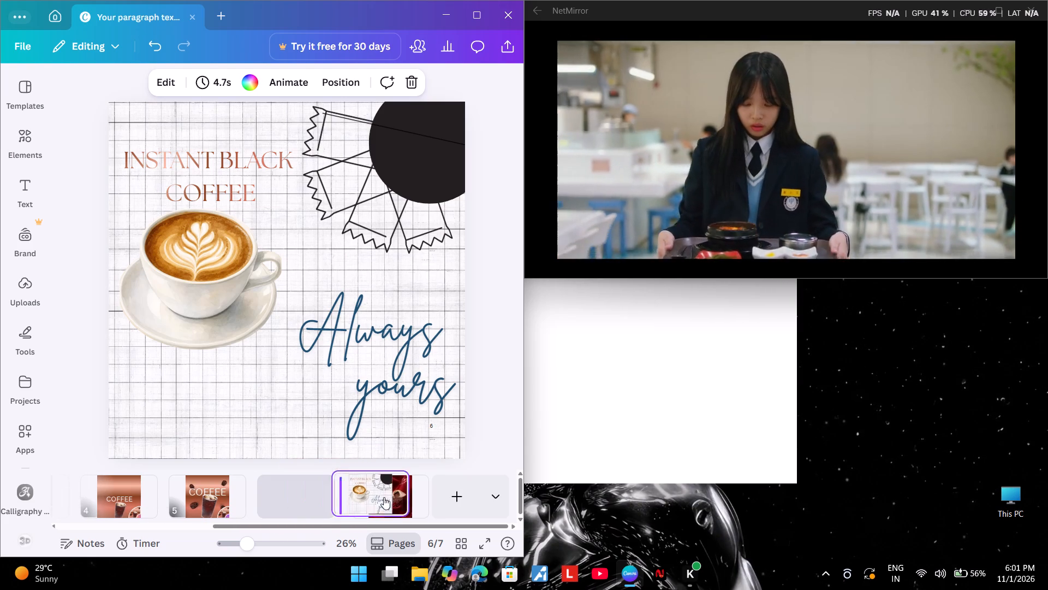
drag(384, 497, 435, 499)
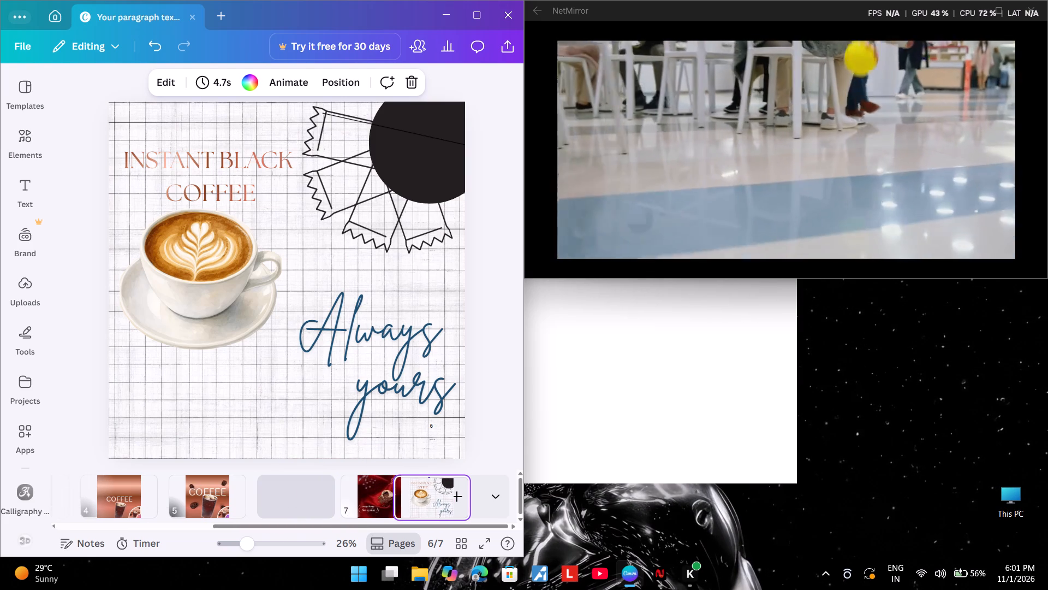
drag(435, 499, 436, 499)
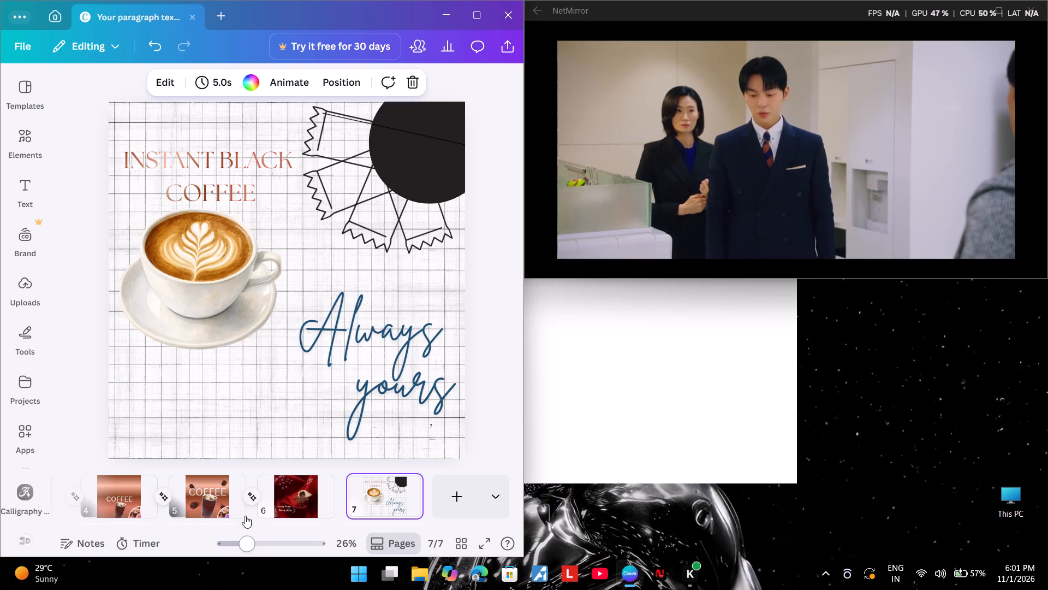
Review the page order across the whole design, from the first page to the last.
scroll(260, 499, right, 4)
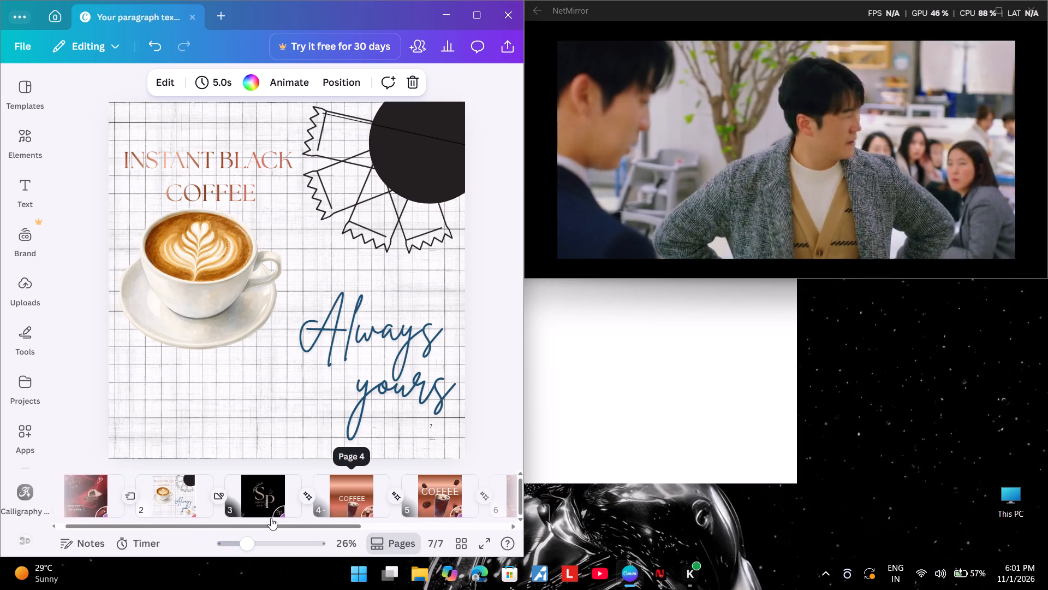
scroll(271, 518, right, 3)
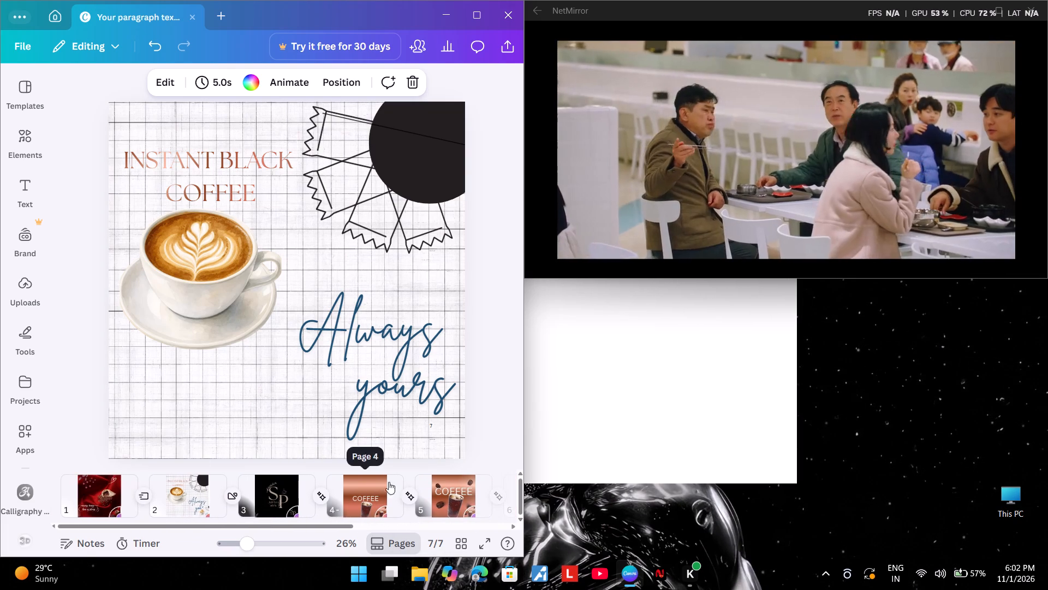
scroll(417, 486, left, 2)
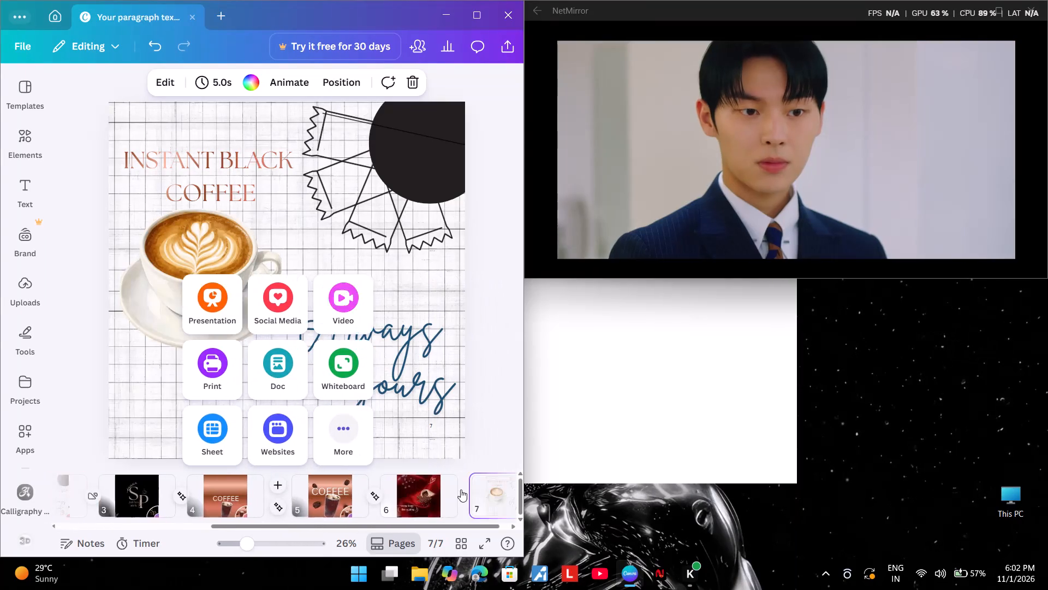
scroll(461, 489, left, 1)
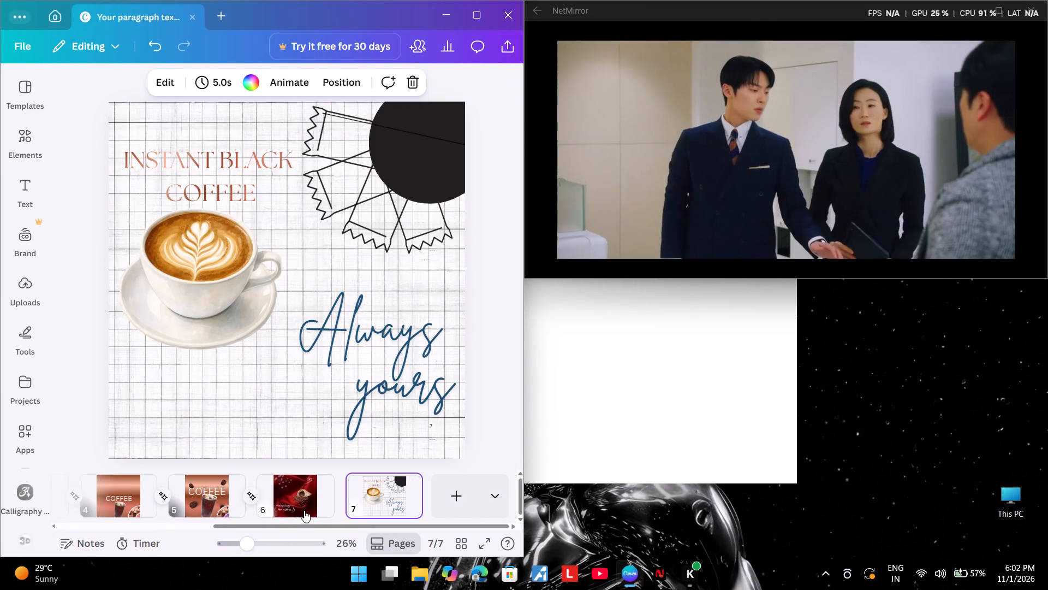
scroll(325, 495, right, 4)
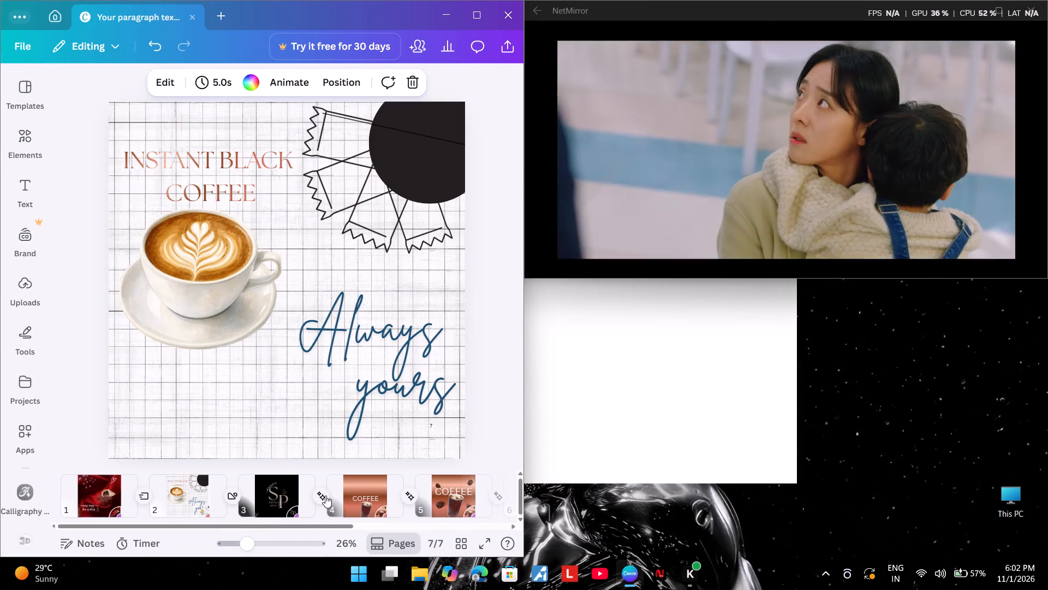
scroll(325, 495, right, 4)
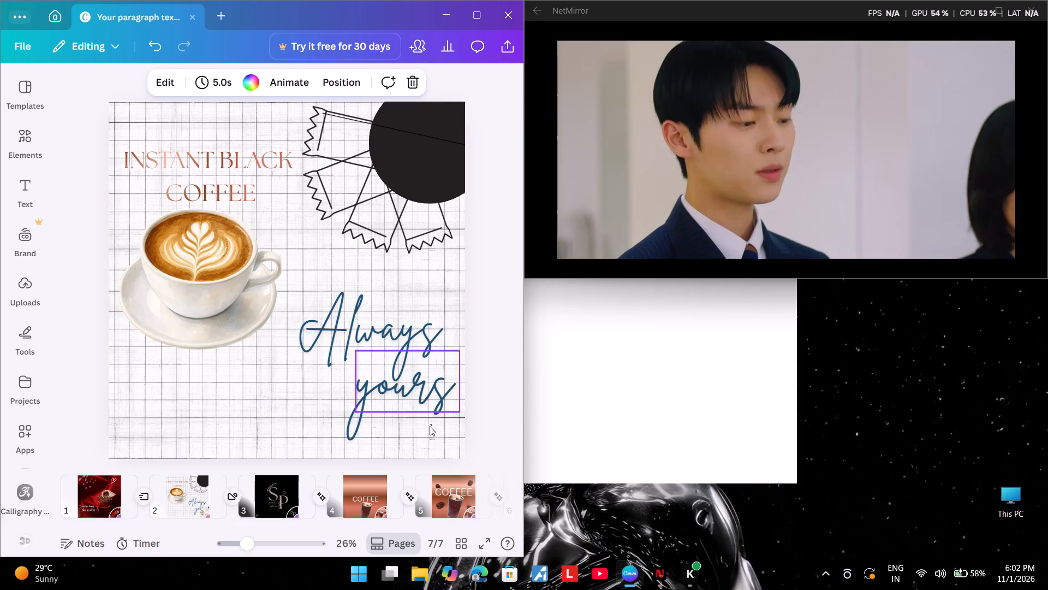
click(431, 426)
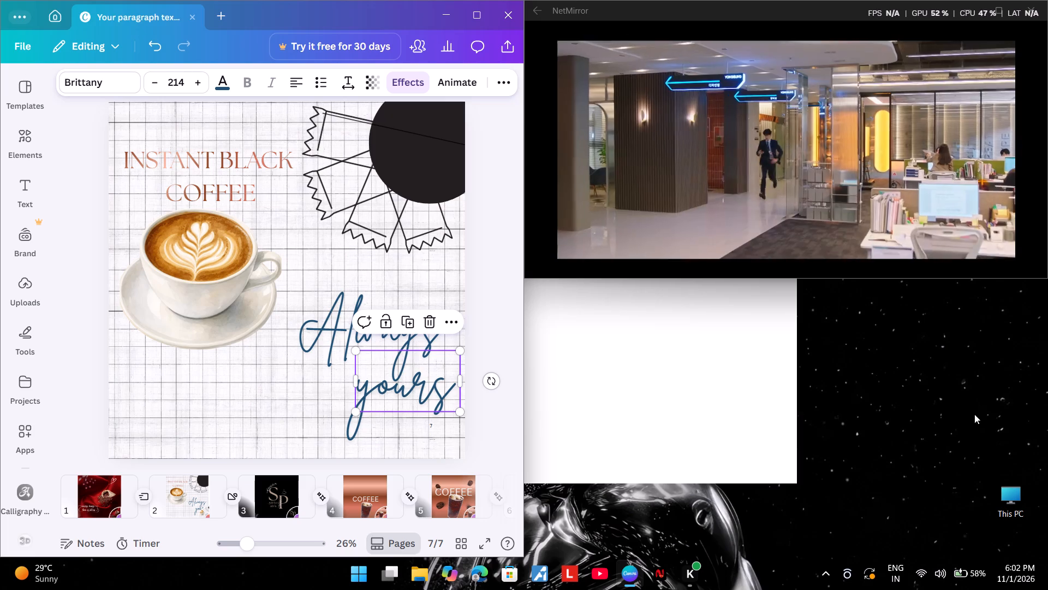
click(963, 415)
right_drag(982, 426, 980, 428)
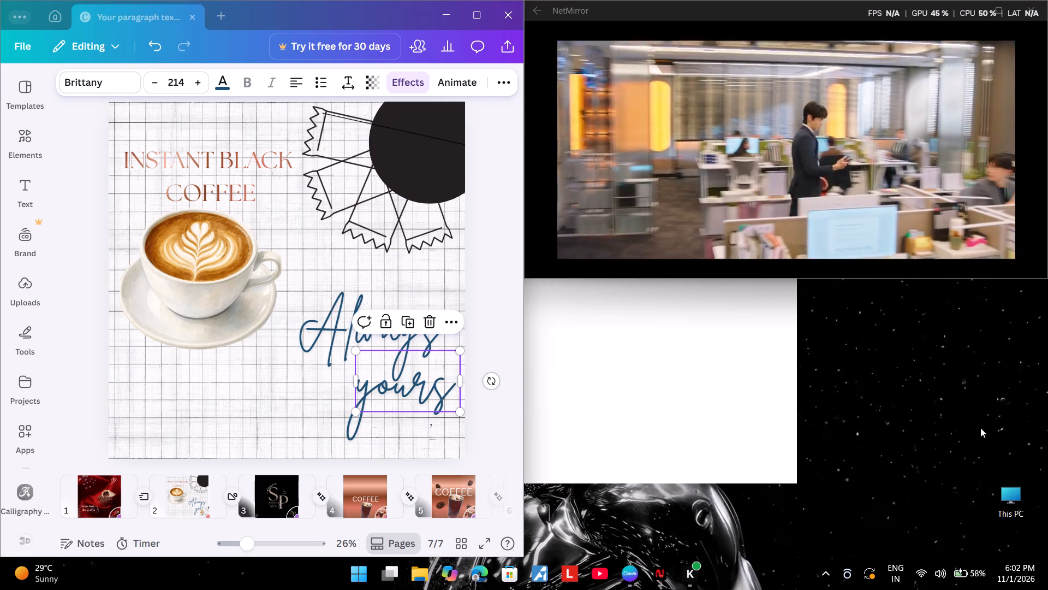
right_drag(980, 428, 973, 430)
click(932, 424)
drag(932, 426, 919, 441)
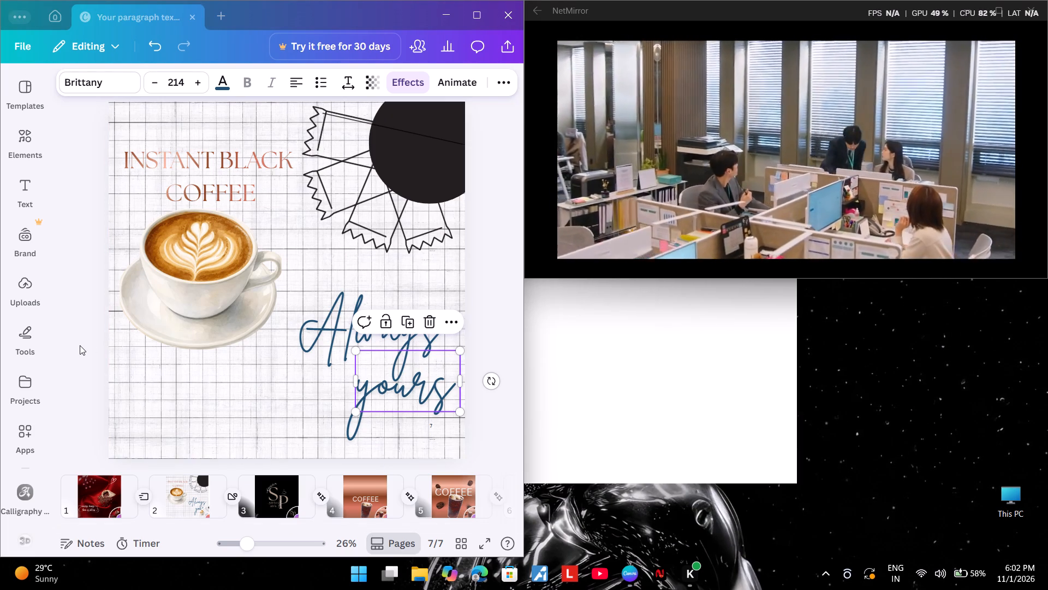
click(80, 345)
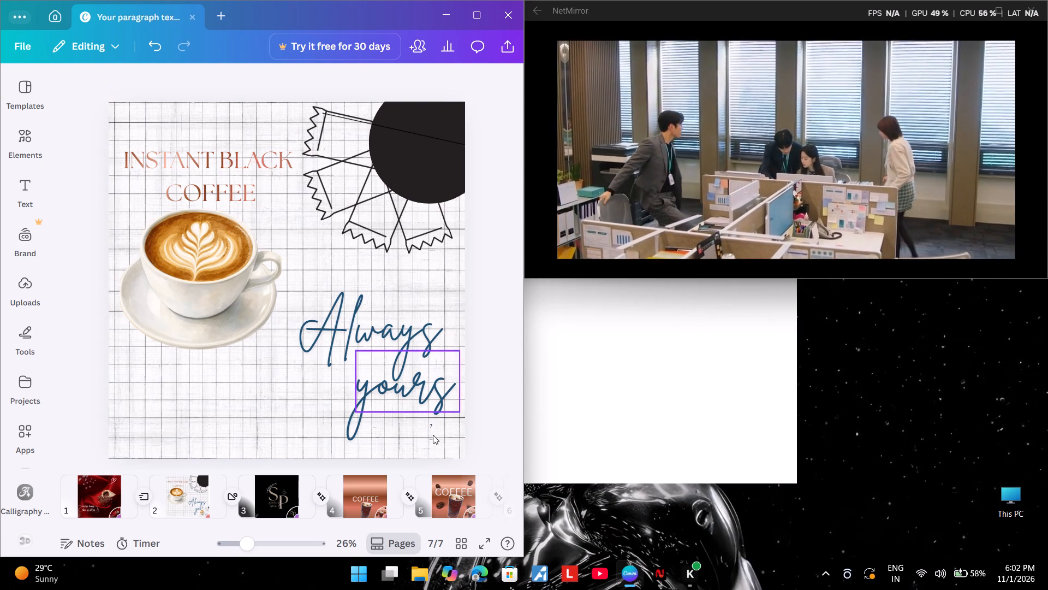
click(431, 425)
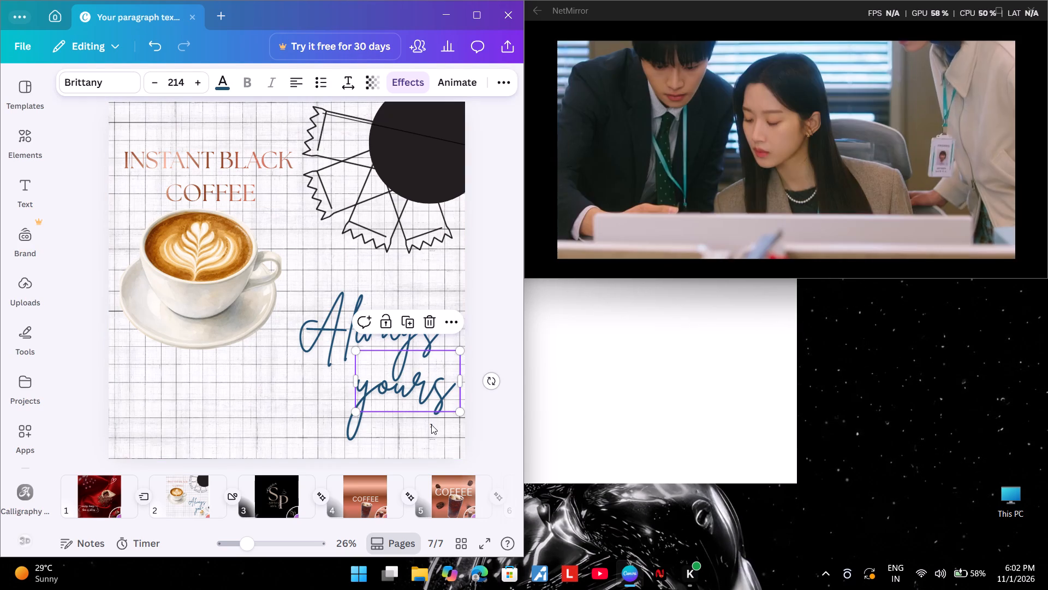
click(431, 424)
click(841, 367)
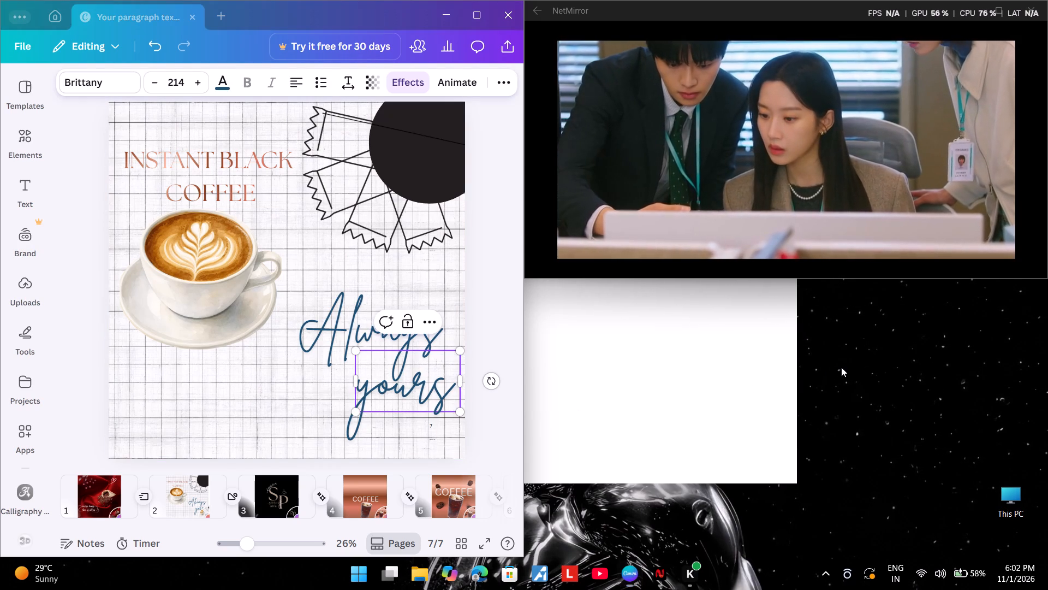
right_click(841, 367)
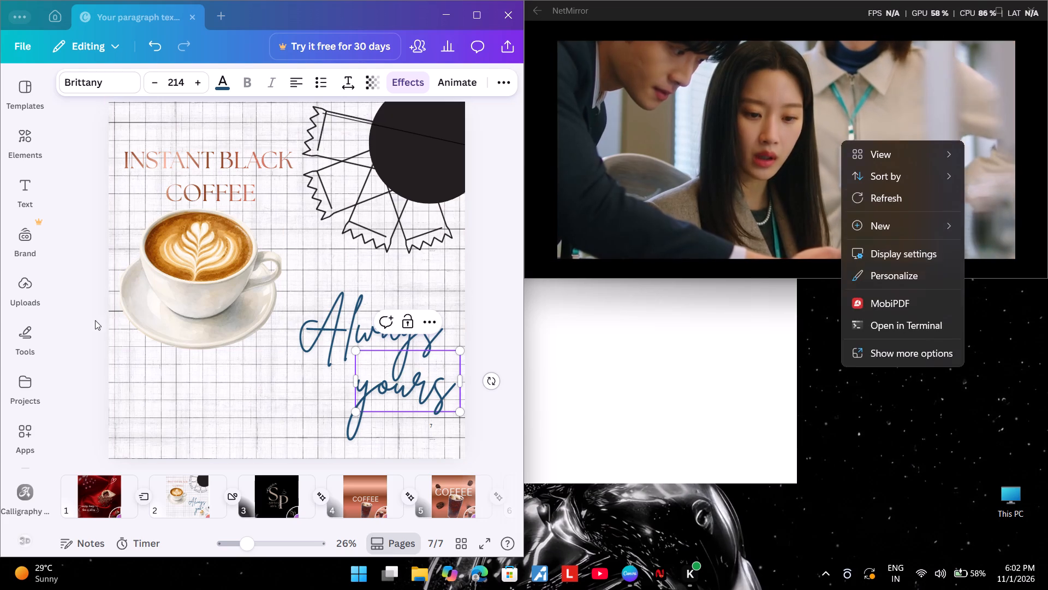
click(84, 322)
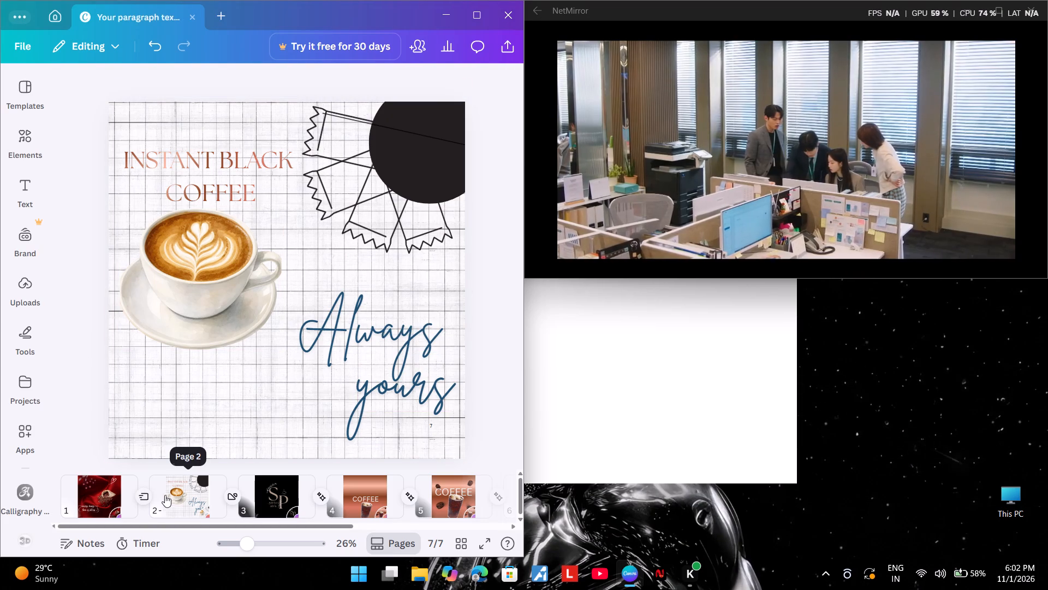
Look over page 2, the Instant Black Coffee page, page 3, the logo page, and the transition settings between pages 4 and 5.
click(173, 493)
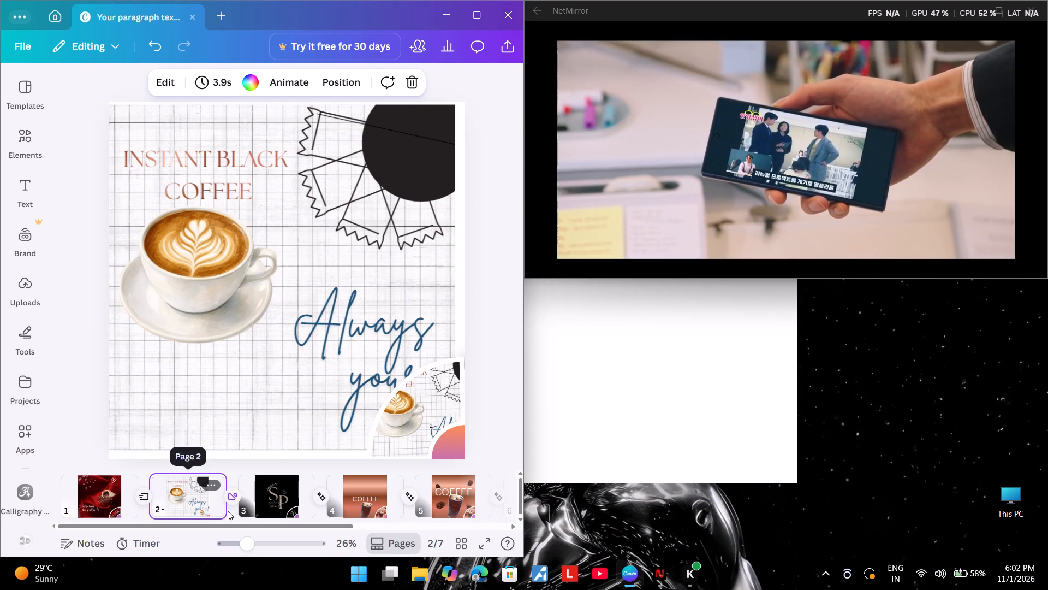
click(266, 505)
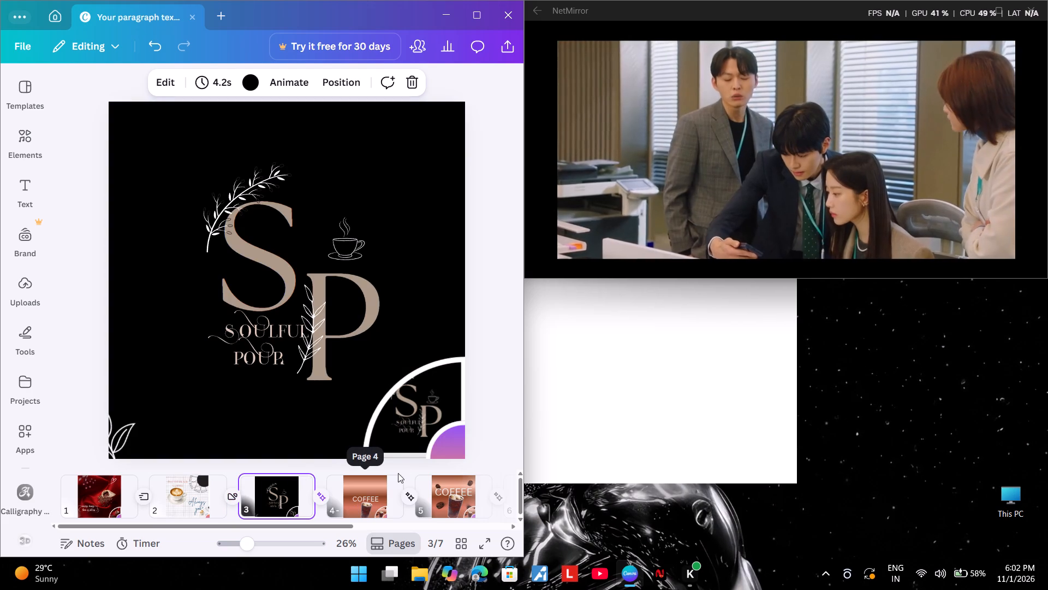
drag(863, 374, 868, 372)
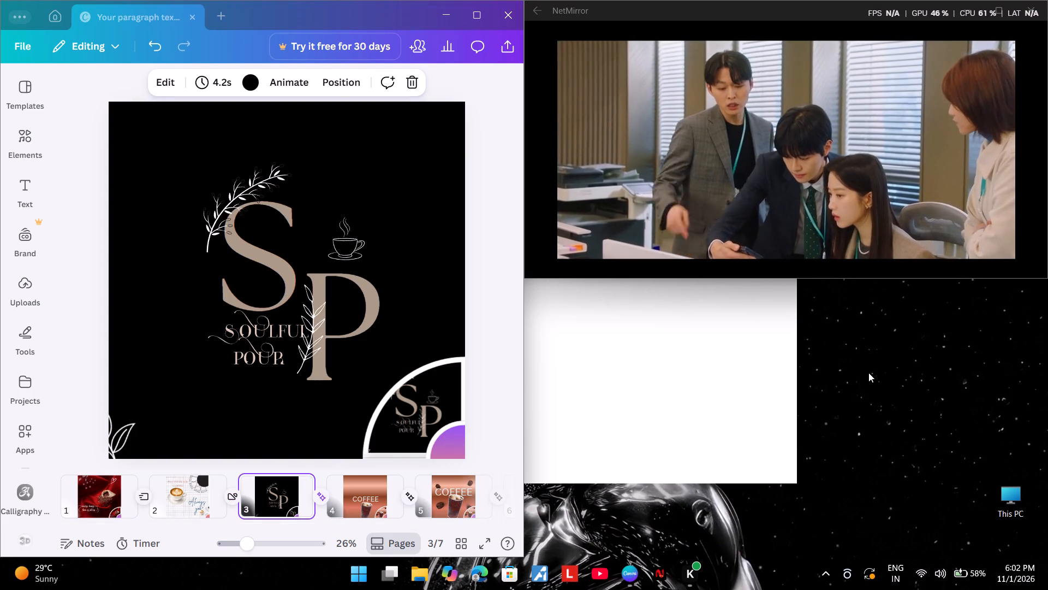
right_click(868, 381)
click(86, 412)
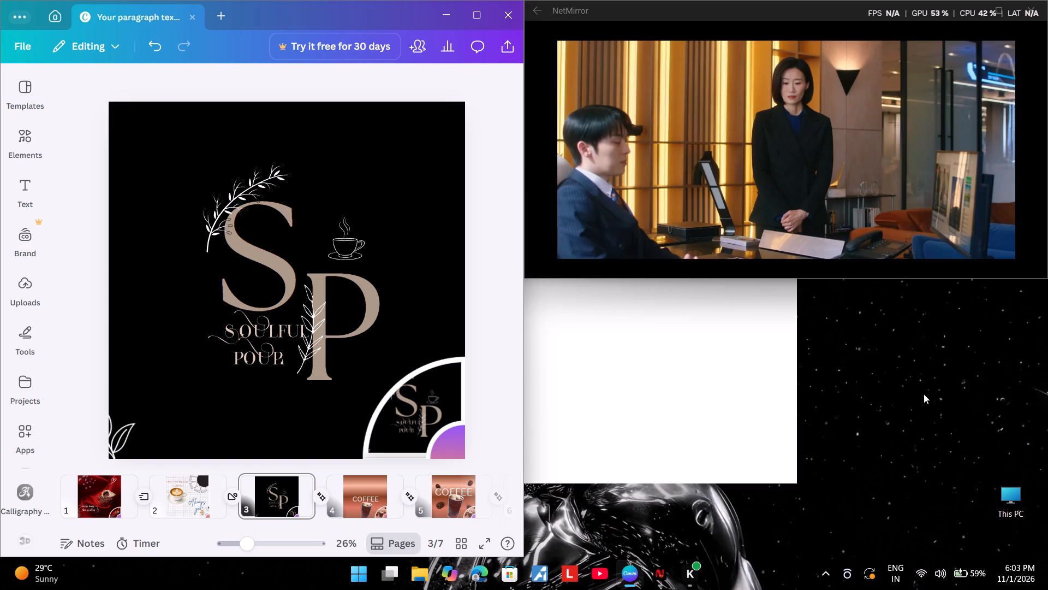
click(920, 420)
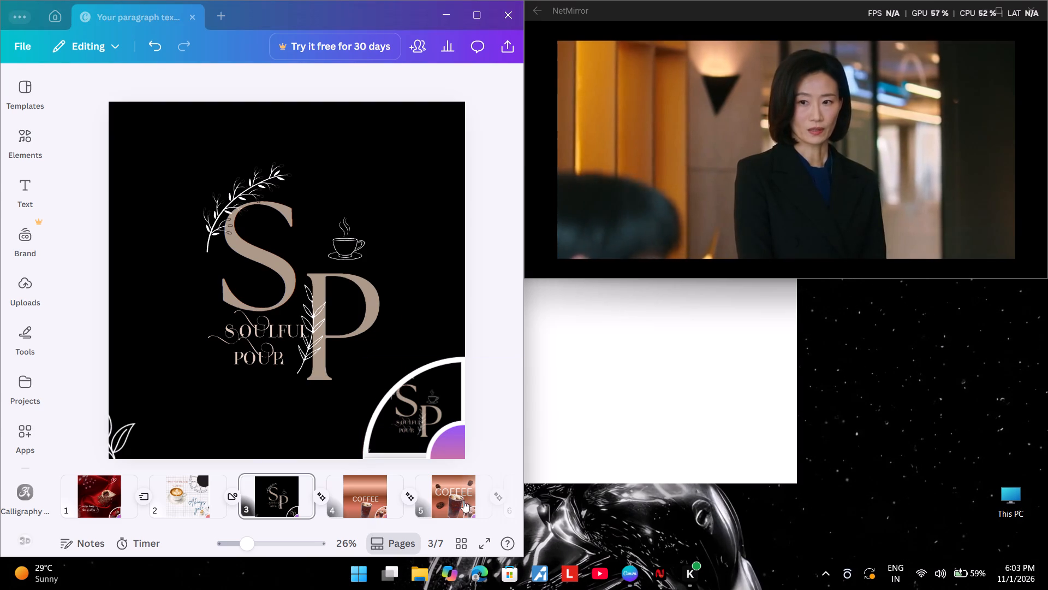
click(408, 498)
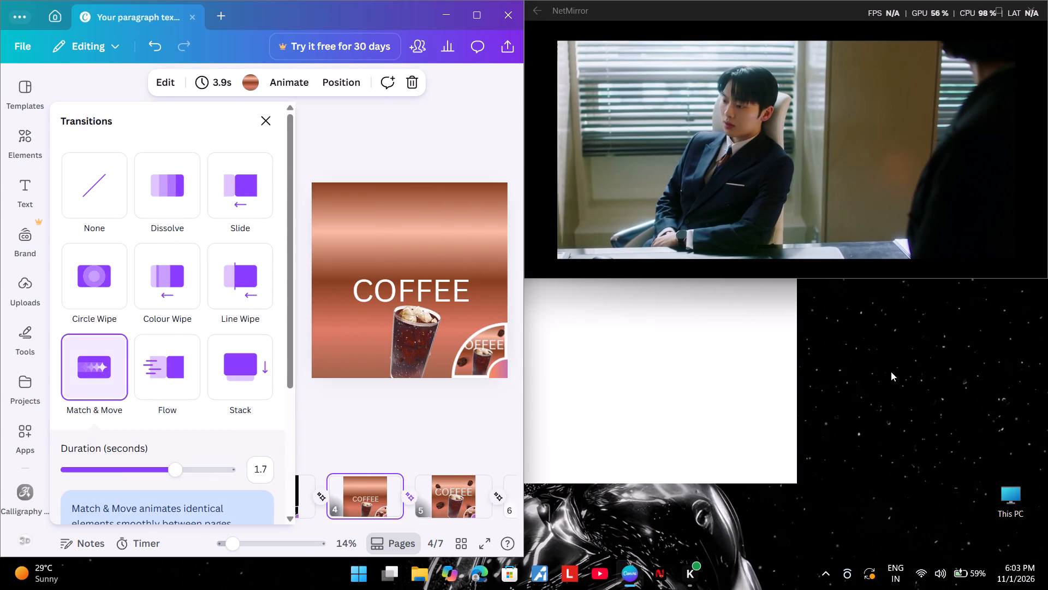
click(892, 371)
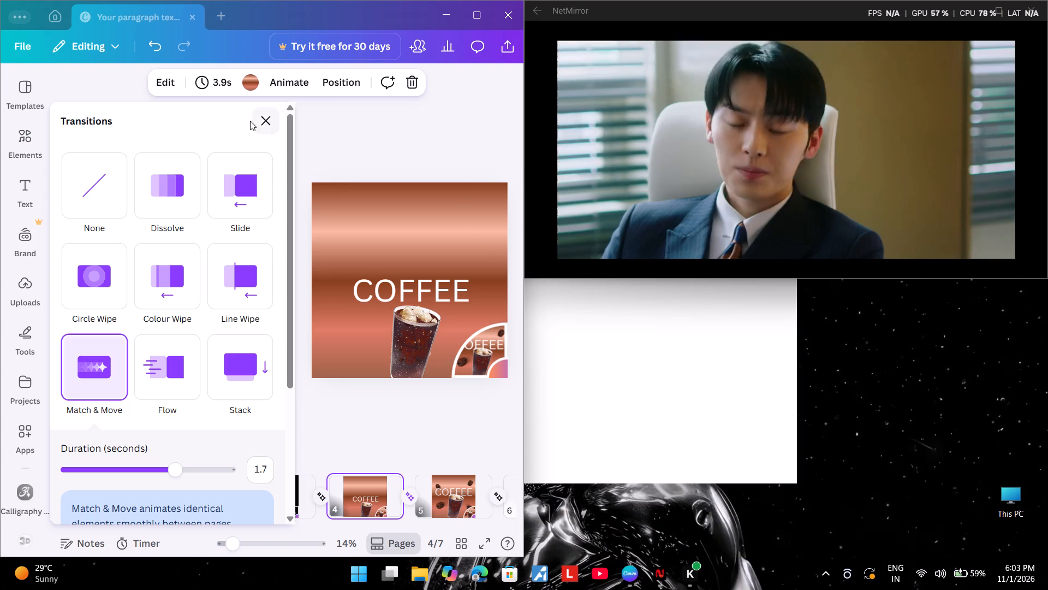
click(257, 117)
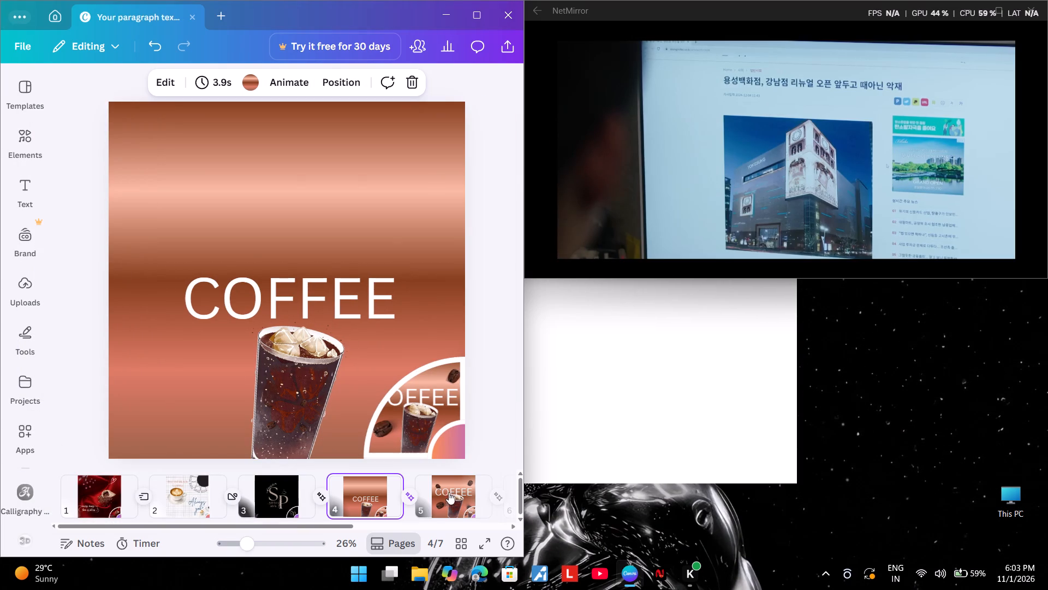
Compare the two copper COFFEE pages, 4 and 5, and look back through the earlier pages to page 1.
click(445, 493)
click(356, 488)
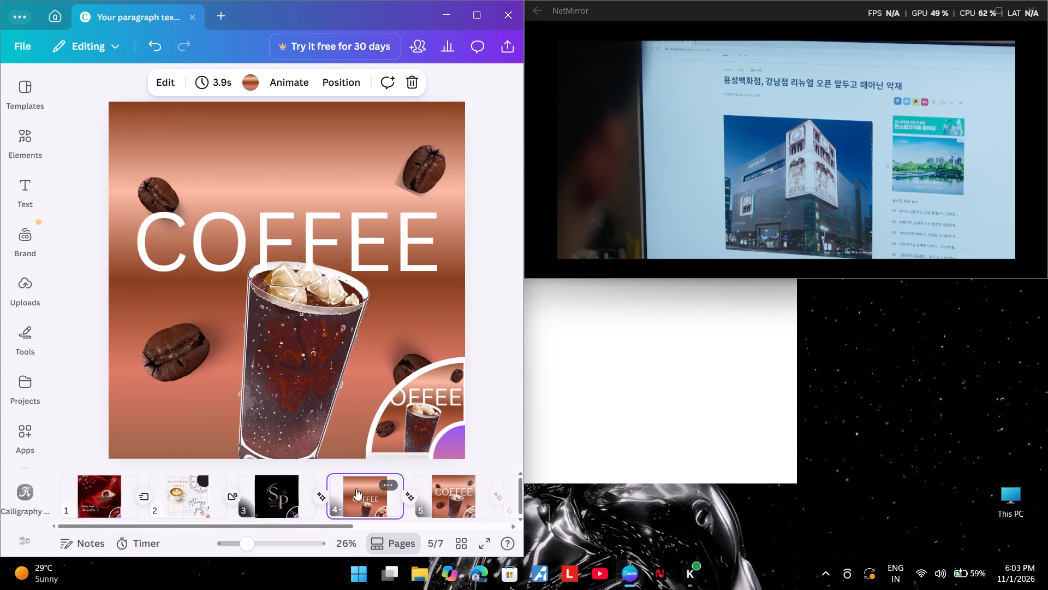
click(455, 498)
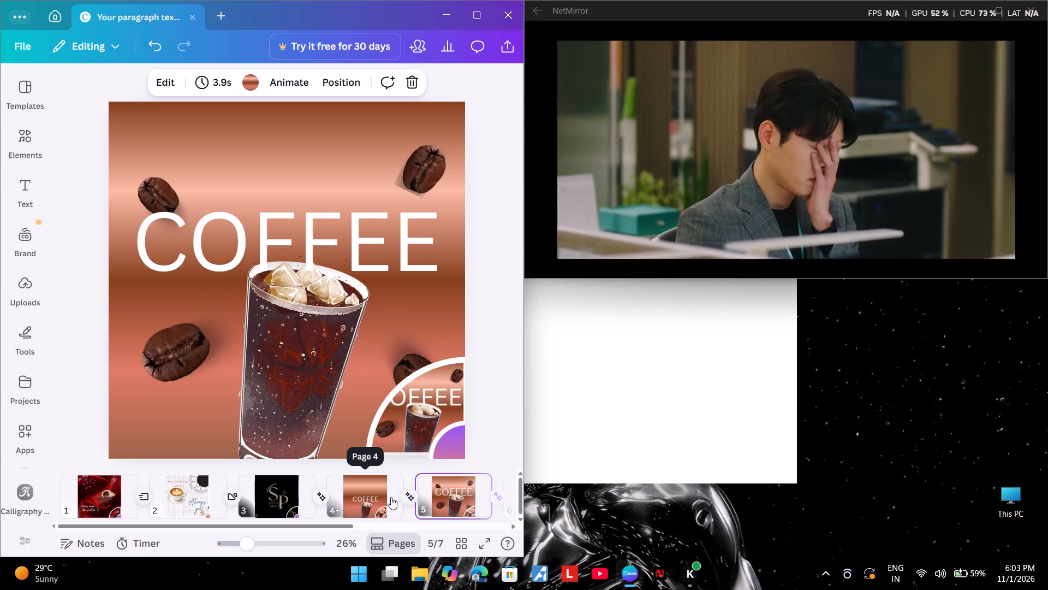
click(390, 497)
click(294, 486)
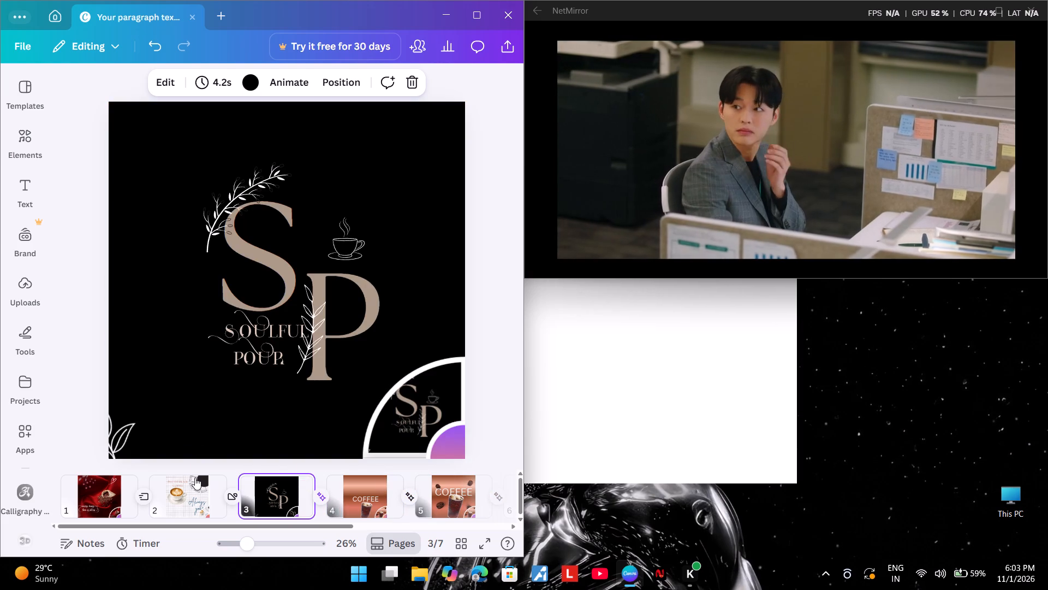
click(181, 499)
click(97, 481)
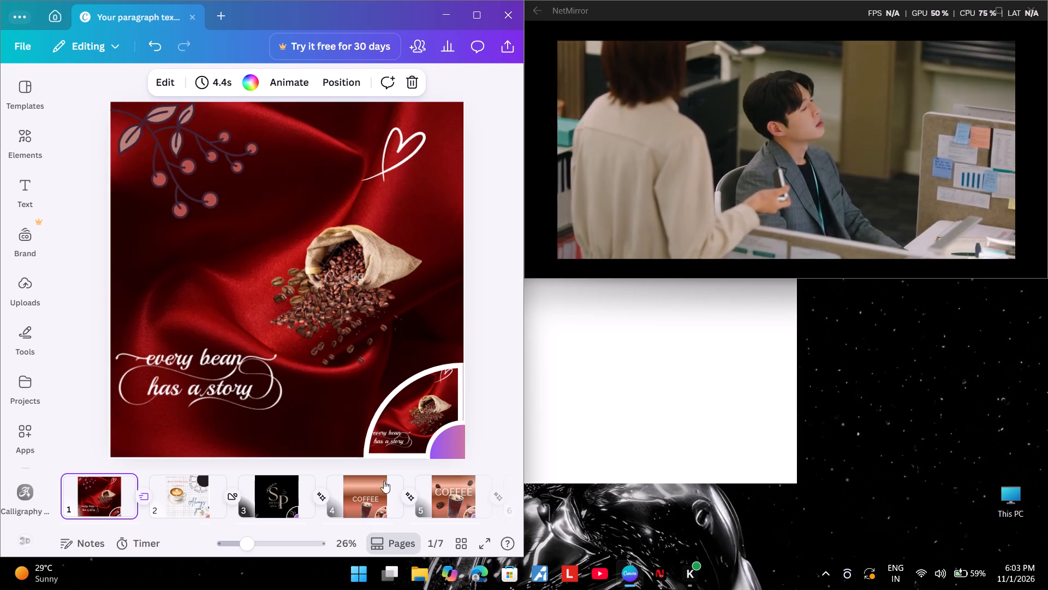
scroll(385, 491, left, 3)
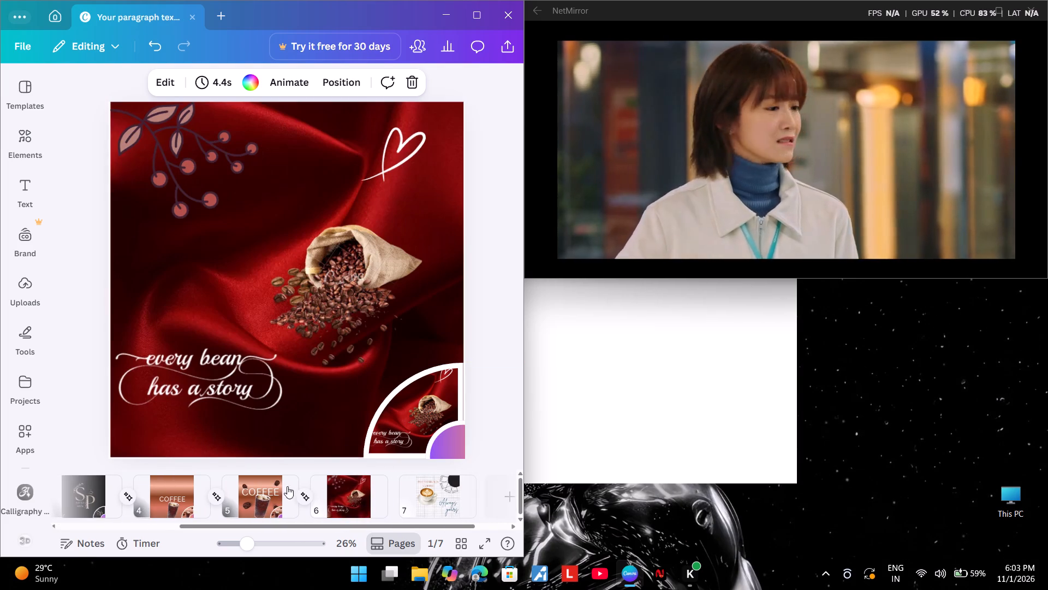
click(177, 489)
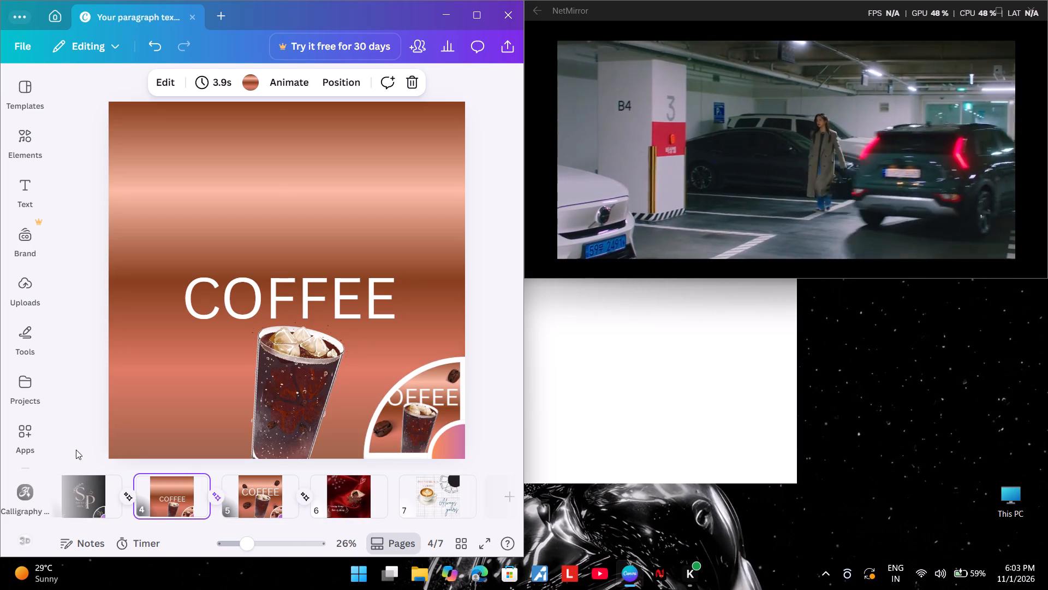
click(264, 500)
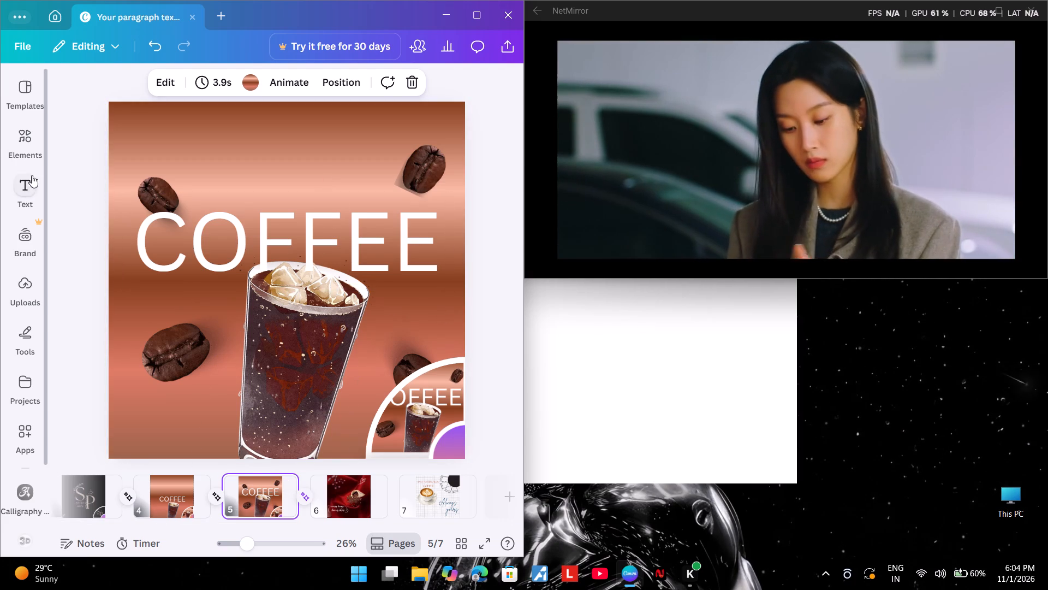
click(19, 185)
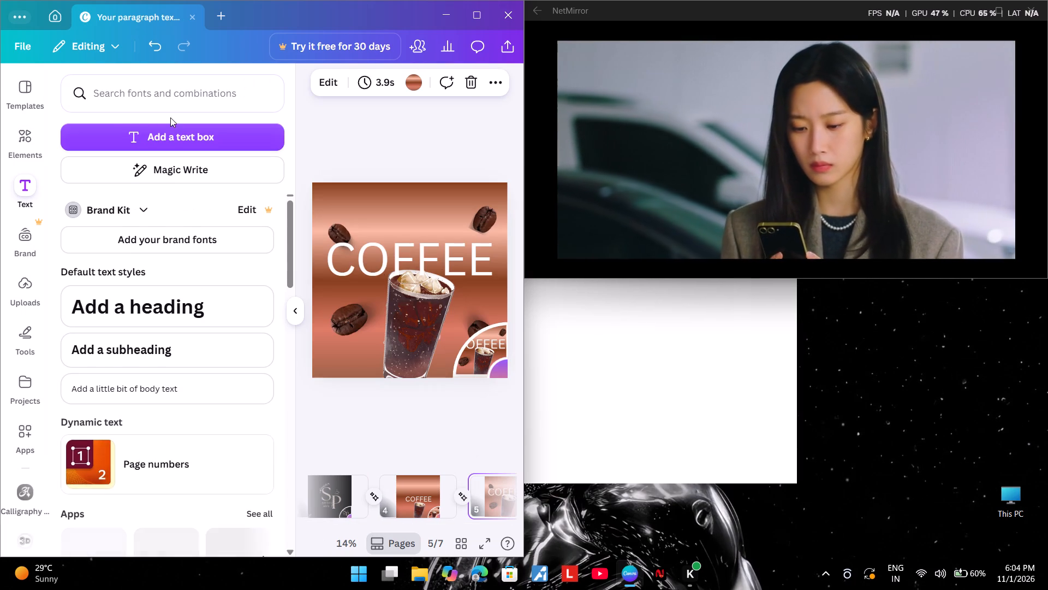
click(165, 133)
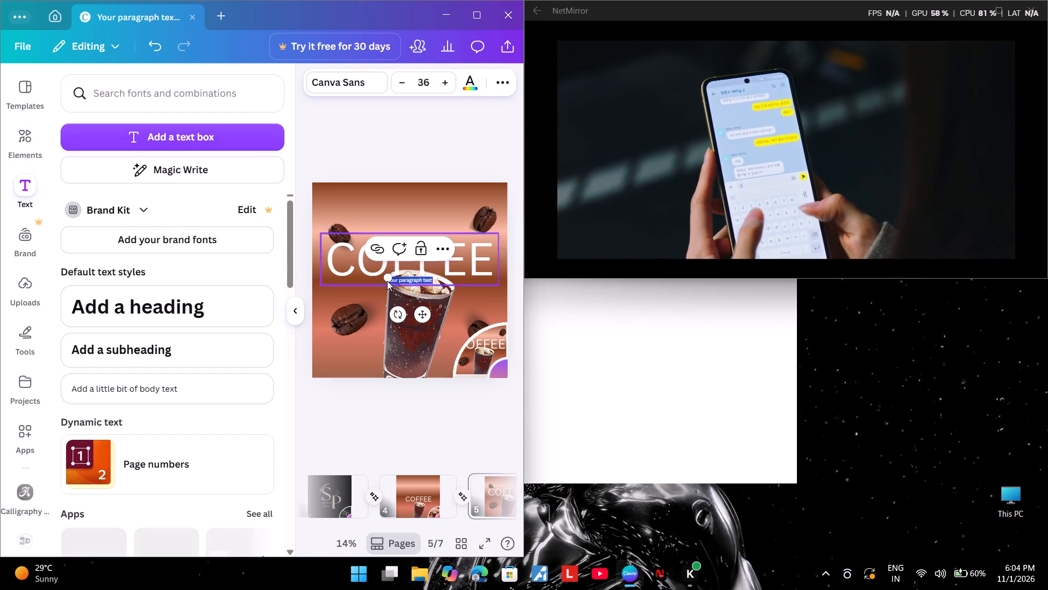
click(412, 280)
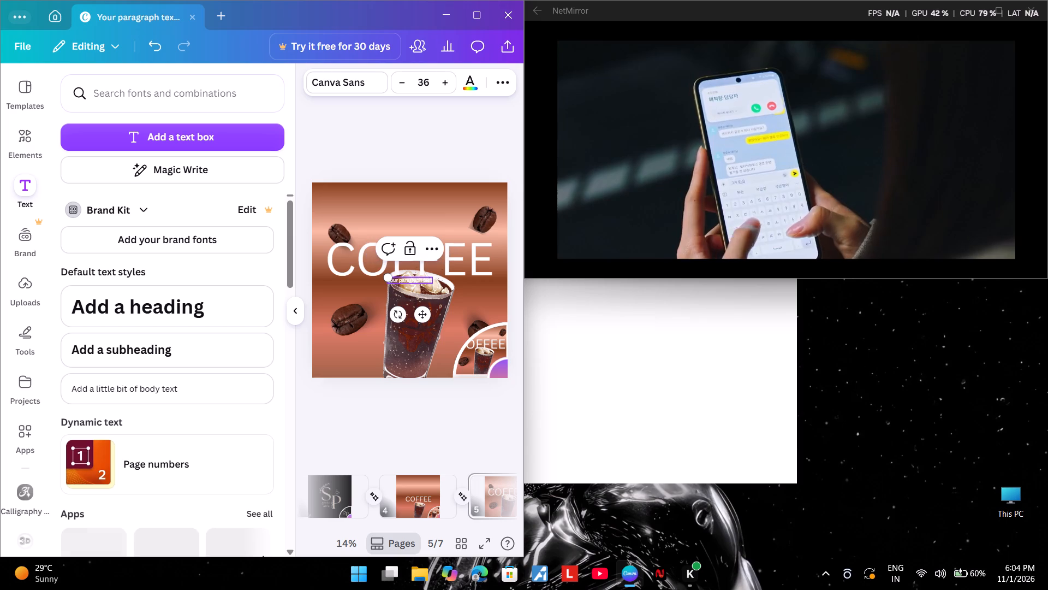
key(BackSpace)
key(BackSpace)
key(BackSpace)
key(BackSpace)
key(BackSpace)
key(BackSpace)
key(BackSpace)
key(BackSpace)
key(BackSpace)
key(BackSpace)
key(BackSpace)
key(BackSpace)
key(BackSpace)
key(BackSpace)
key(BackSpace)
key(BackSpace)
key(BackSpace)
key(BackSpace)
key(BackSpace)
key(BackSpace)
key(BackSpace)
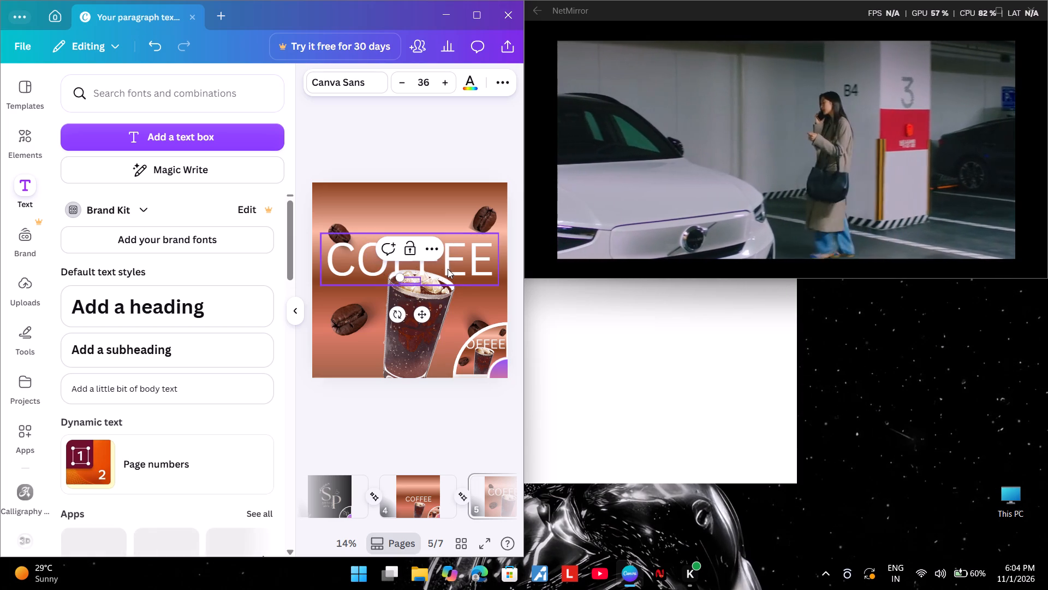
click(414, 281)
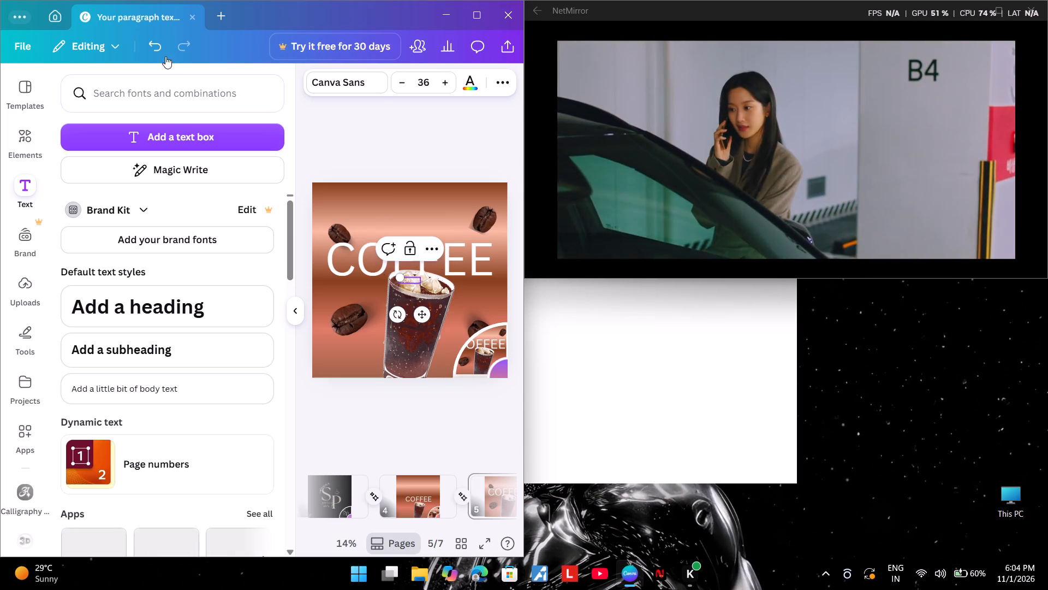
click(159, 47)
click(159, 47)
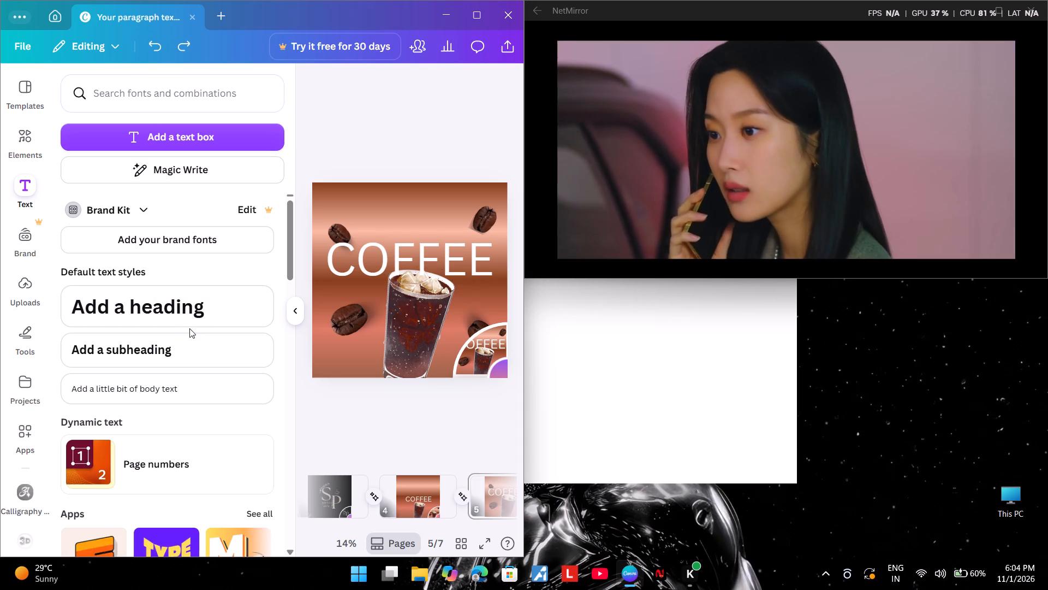
Add a text box to page 5, the COFFEE page with the beans, reading "sip your soul into every si".
click(237, 140)
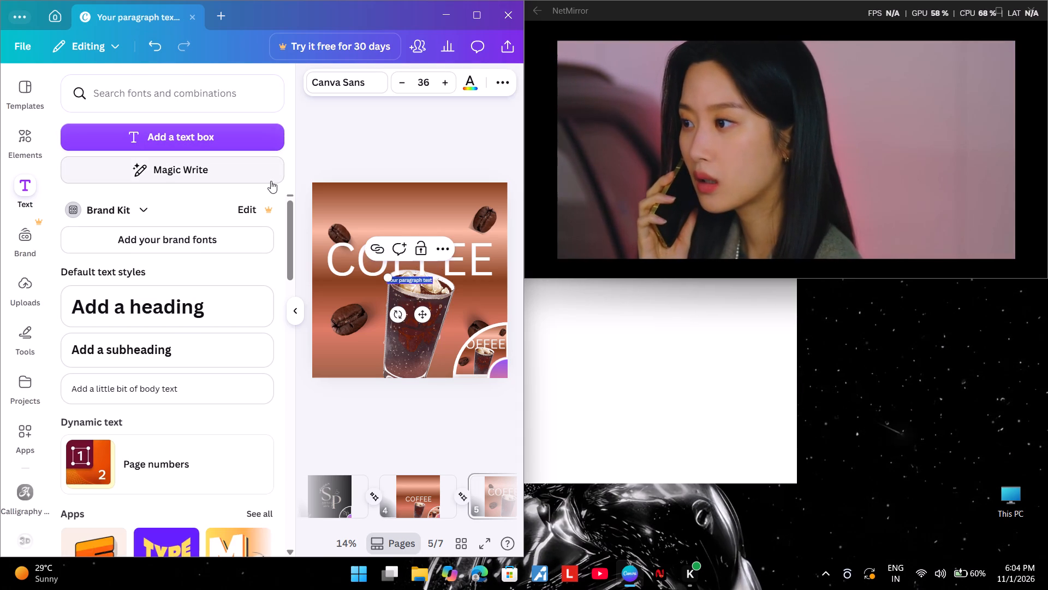
key(BackSpace)
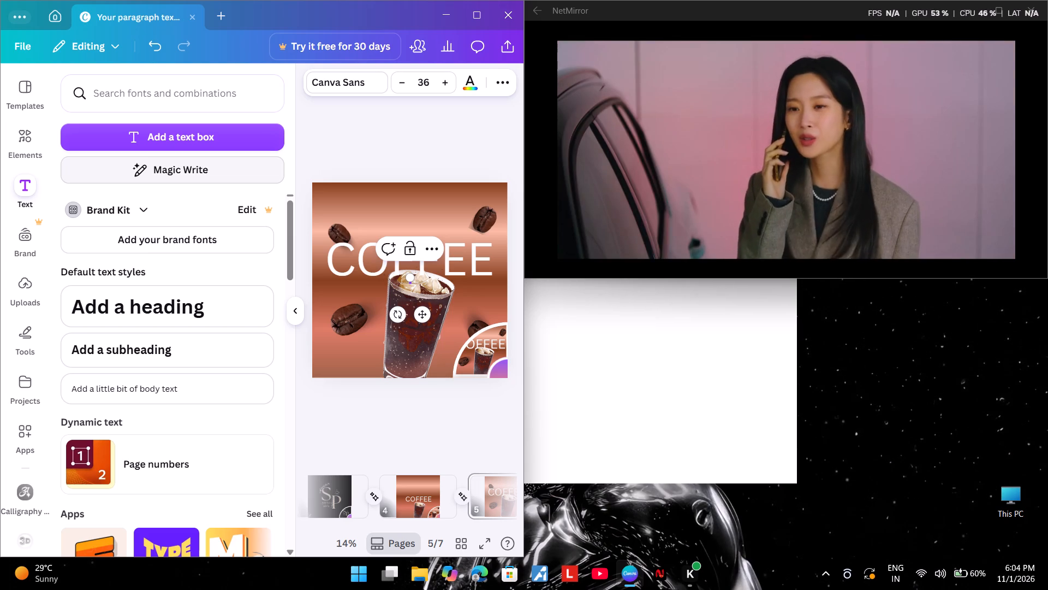
text(sip)
key(space)
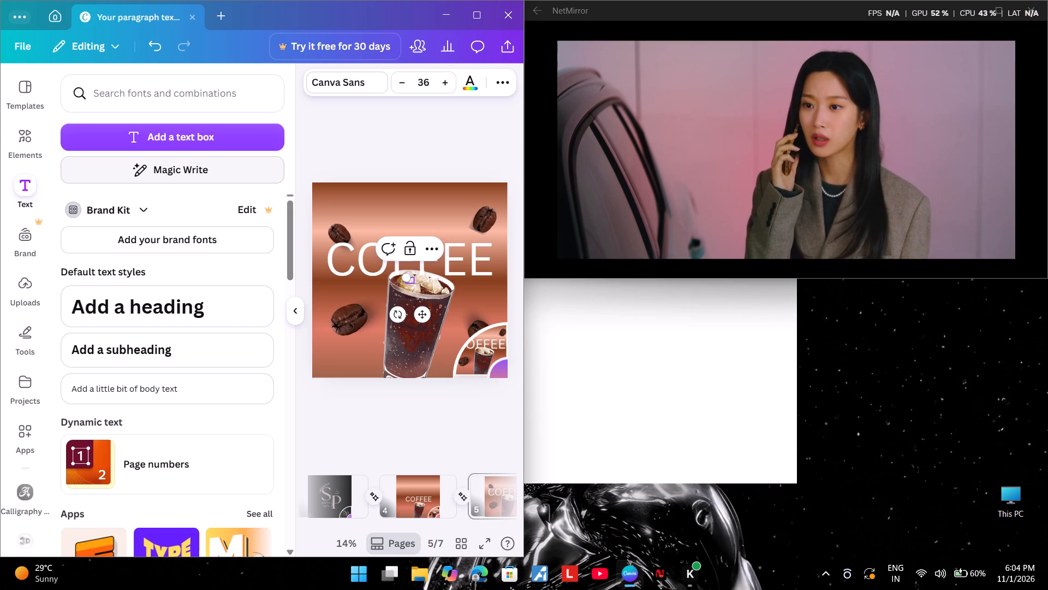
text(your)
key(space)
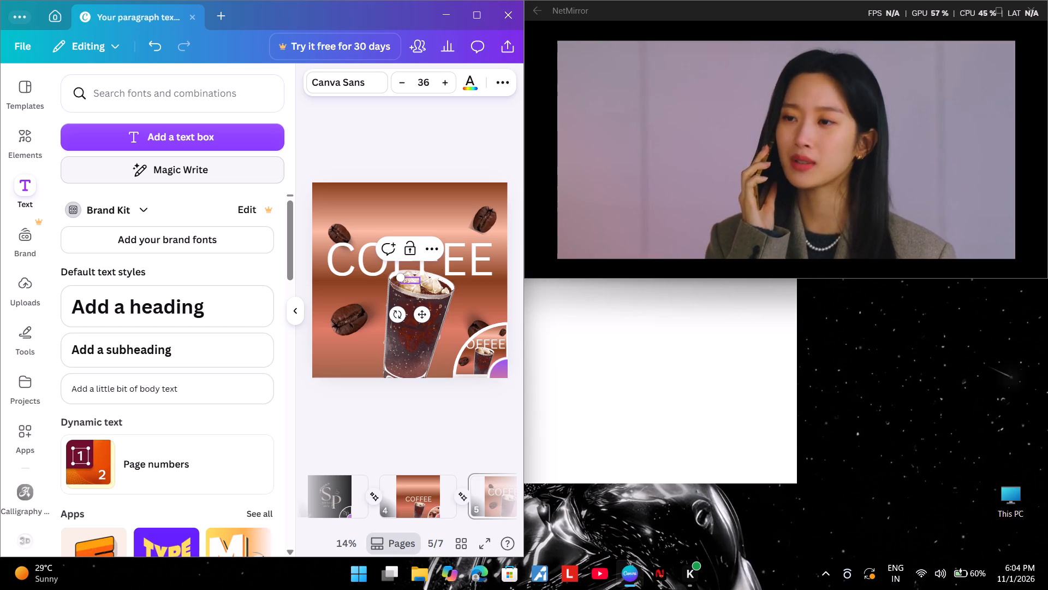
text(soul into every si)
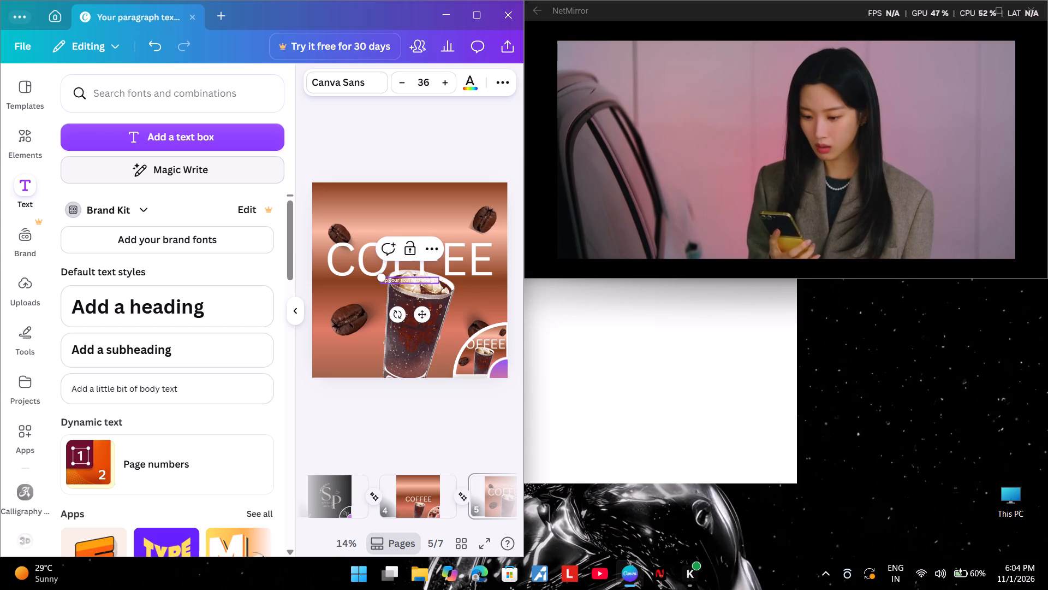
Erase the wording of the new text box on page 5 back toward its beginning.
key(BackSpace)
key(BackSpace)
key(BackSpace)
key(BackSpace)
key(BackSpace)
key(BackSpace)
key(BackSpace)
key(BackSpace)
key(BackSpace)
key(BackSpace)
key(BackSpace)
key(BackSpace)
key(BackSpace)
key(BackSpace)
key(BackSpace)
key(BackSpace)
key(BackSpace)
key(BackSpace)
key(BackSpace)
key(BackSpace)
key(BackSpace)
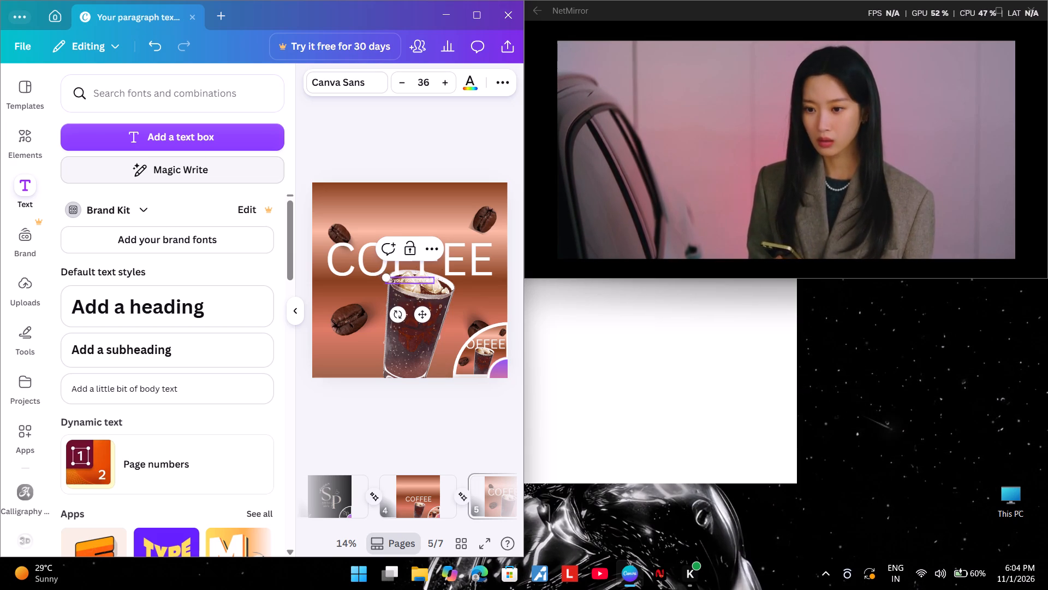
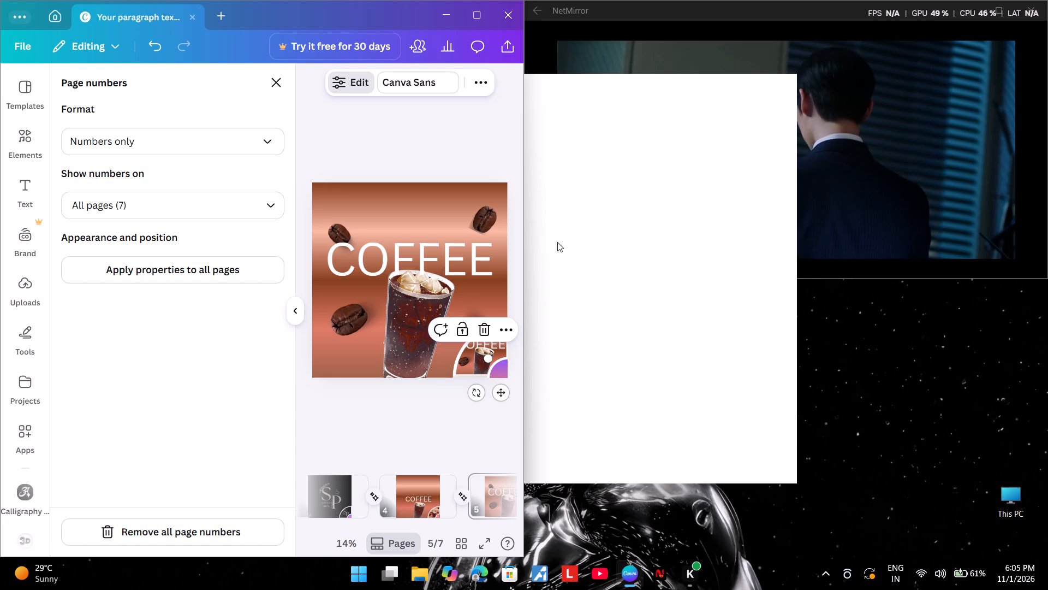
scroll(666, 493, down, 5)
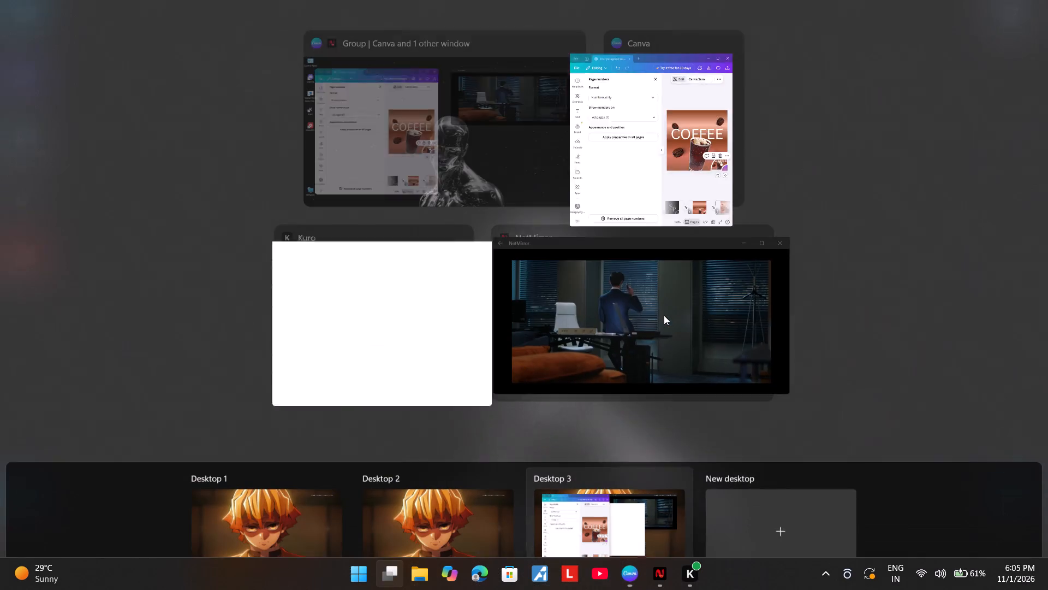
click(525, 163)
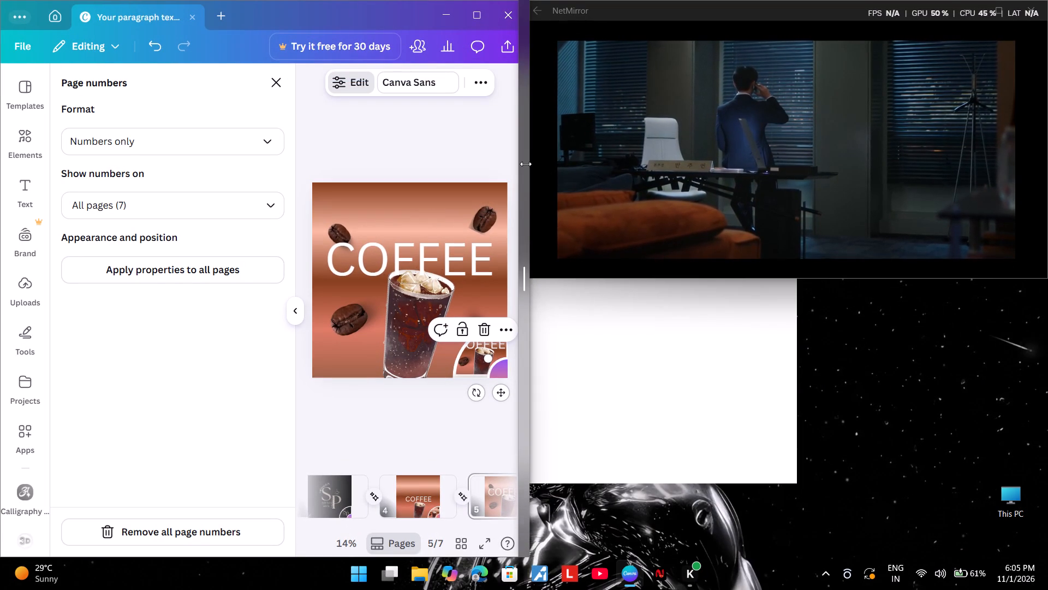
text(ch)
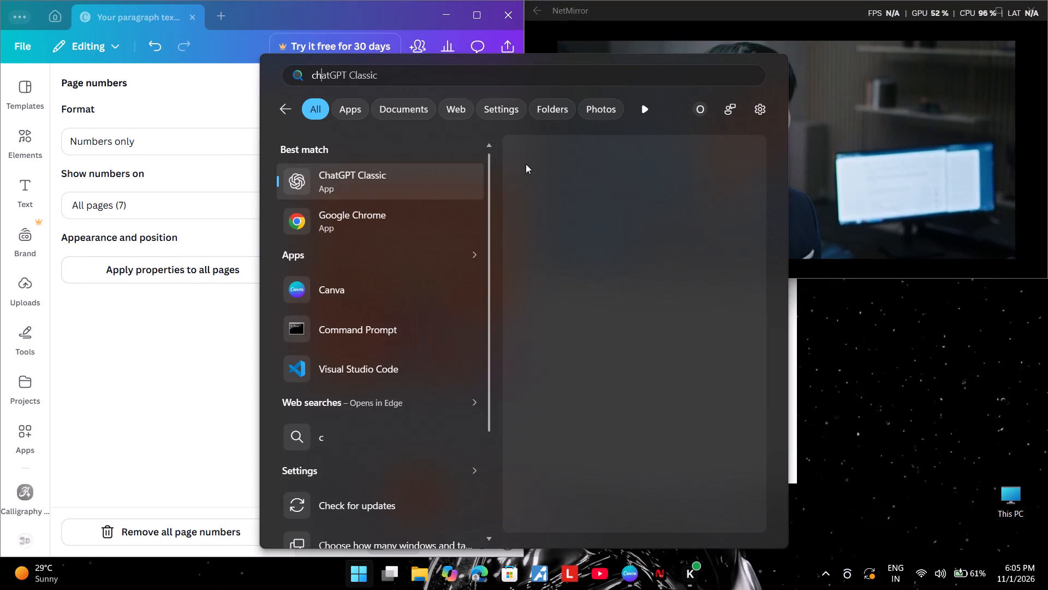
click(451, 178)
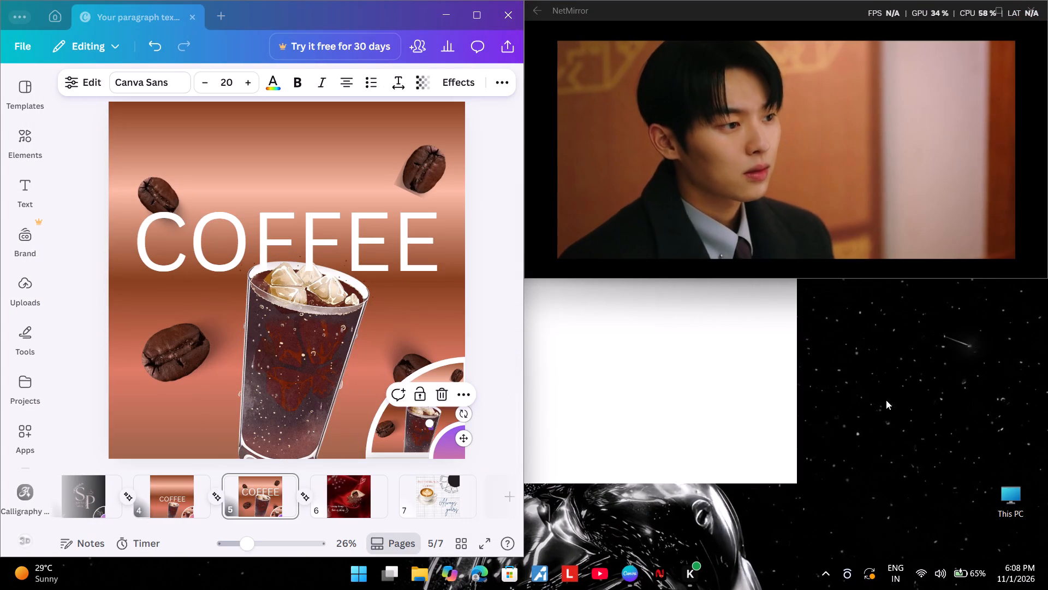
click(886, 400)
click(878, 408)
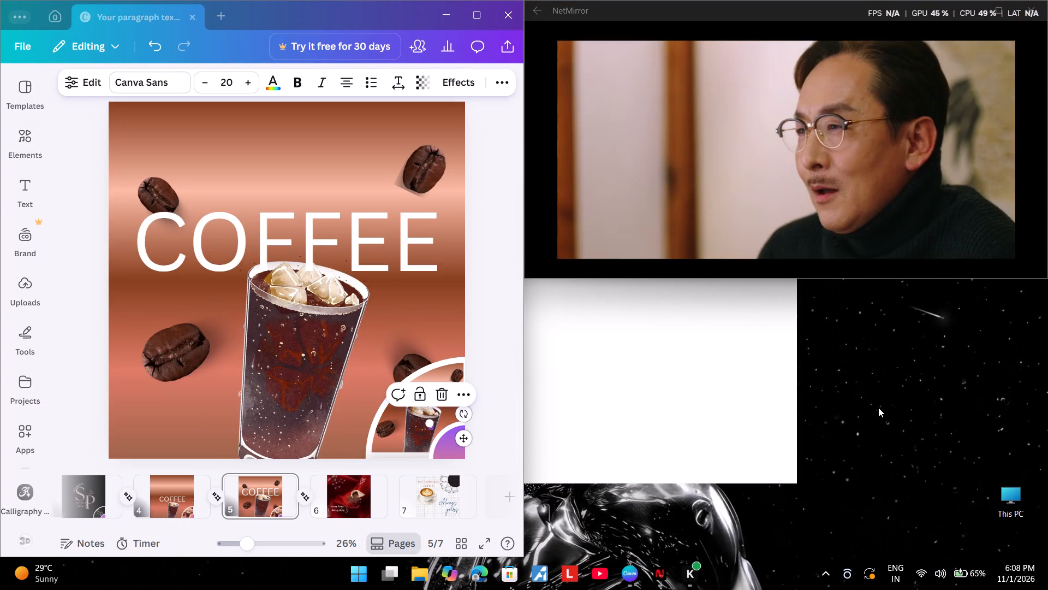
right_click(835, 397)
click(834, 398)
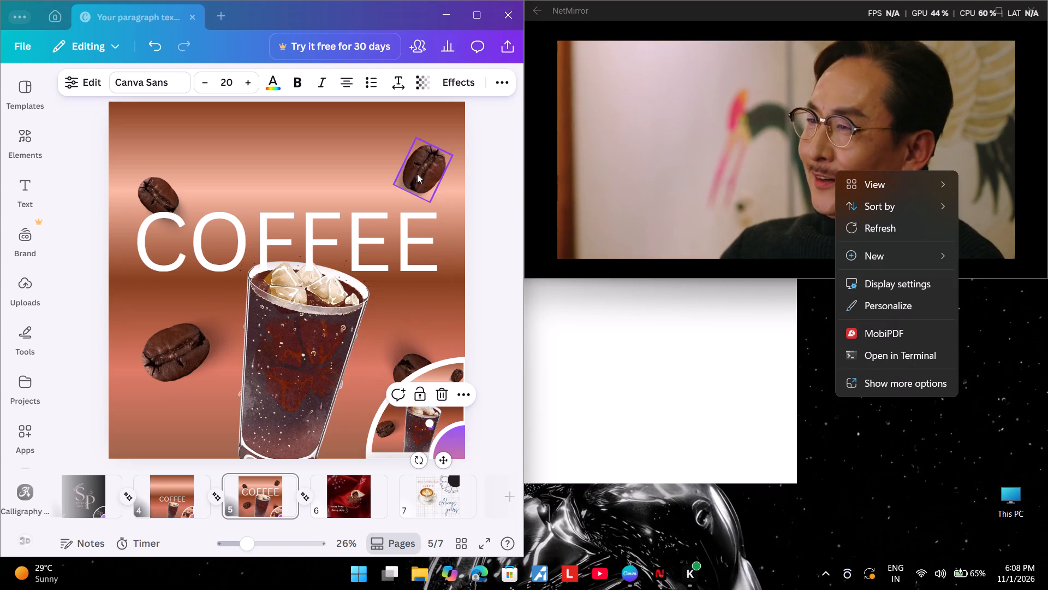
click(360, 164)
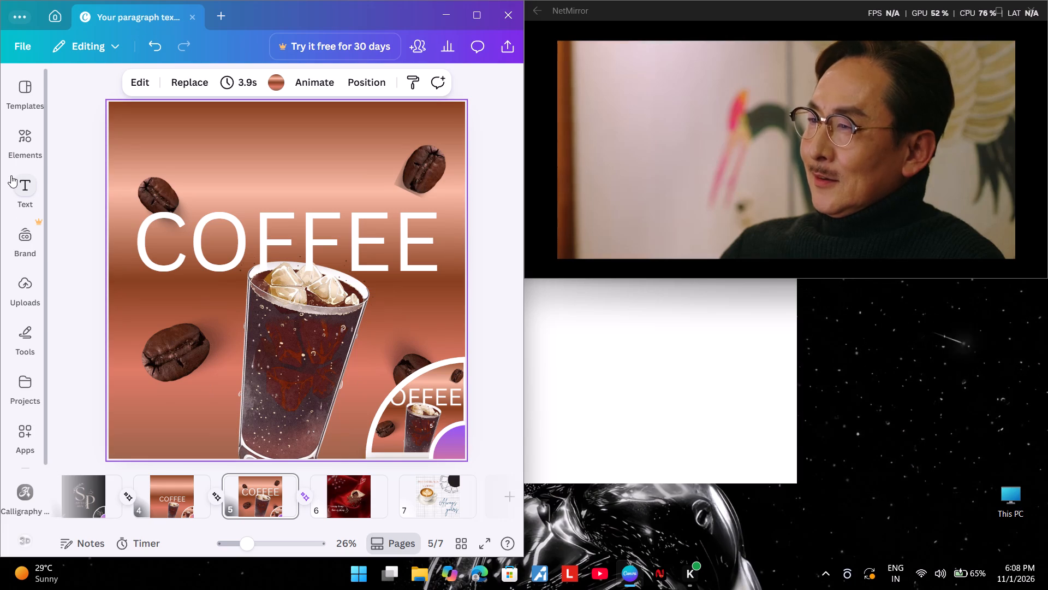
Add a text box to page 5 with the tagline "POUR YOUR SOUL INTO EVERY SIP".
click(11, 176)
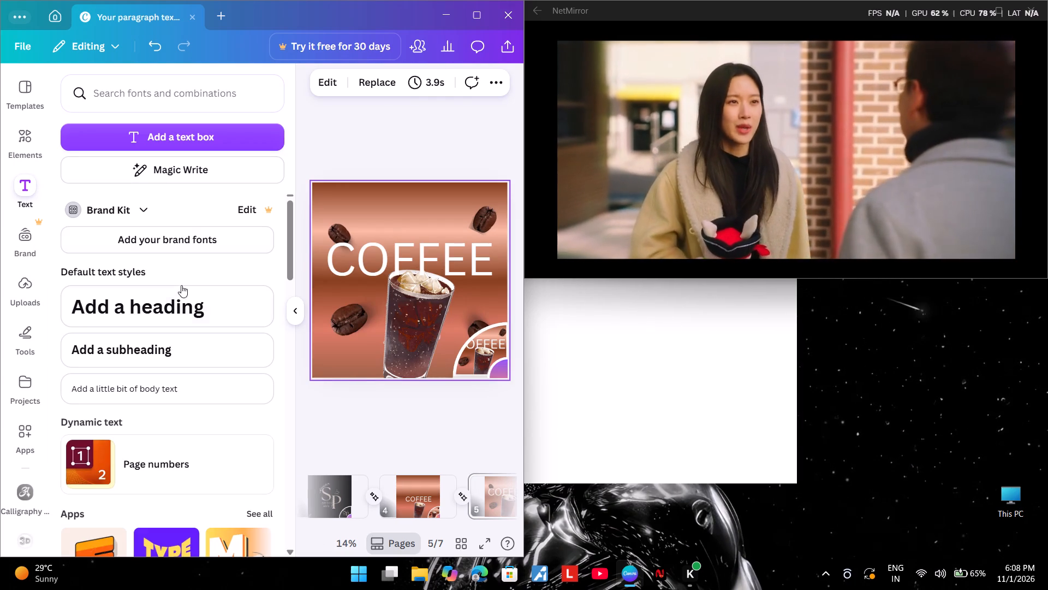
click(187, 132)
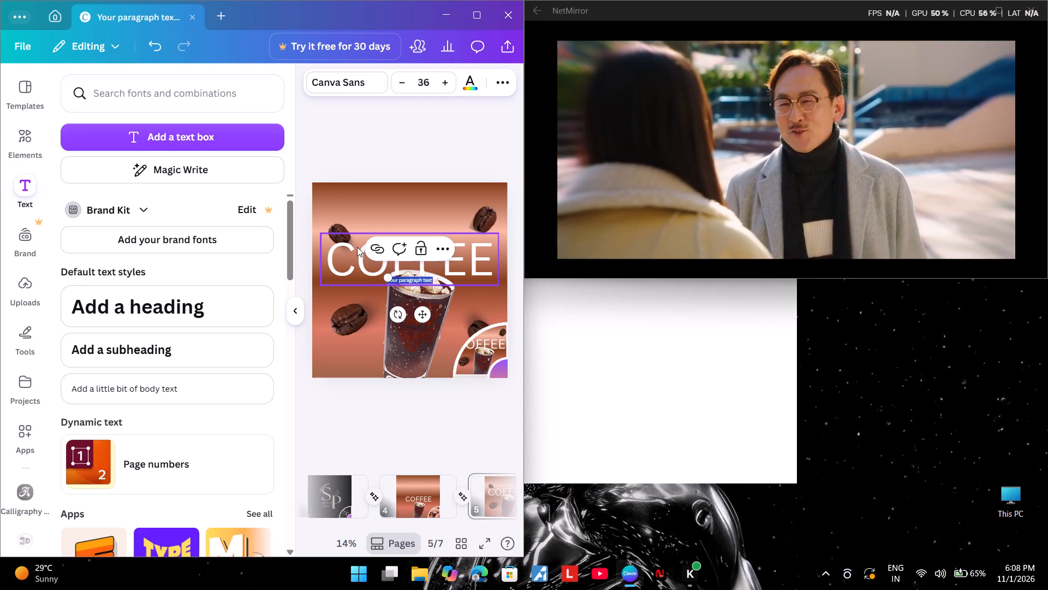
key(BackSpace)
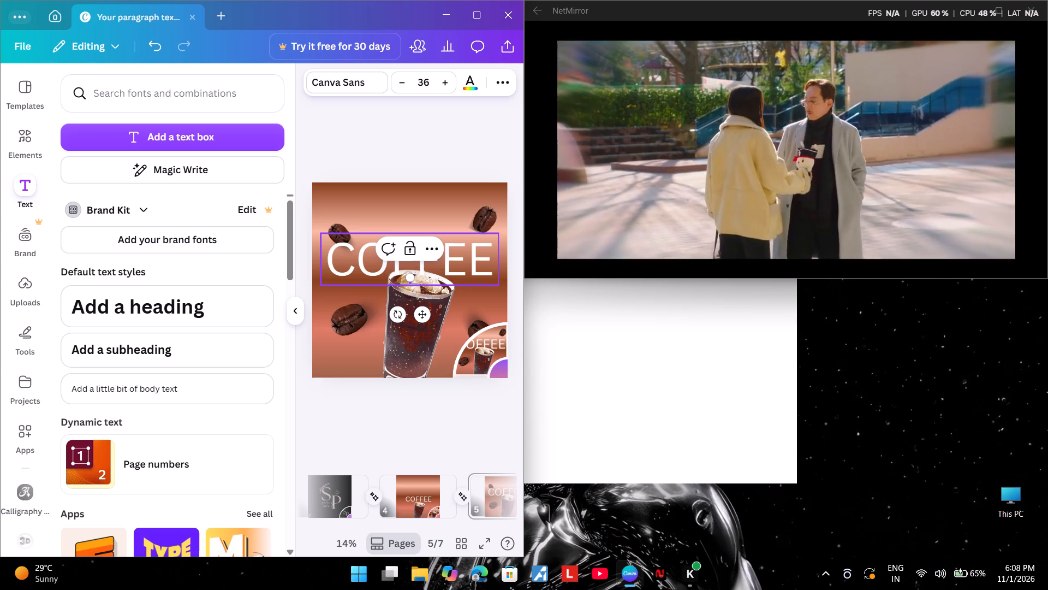
text(PO)
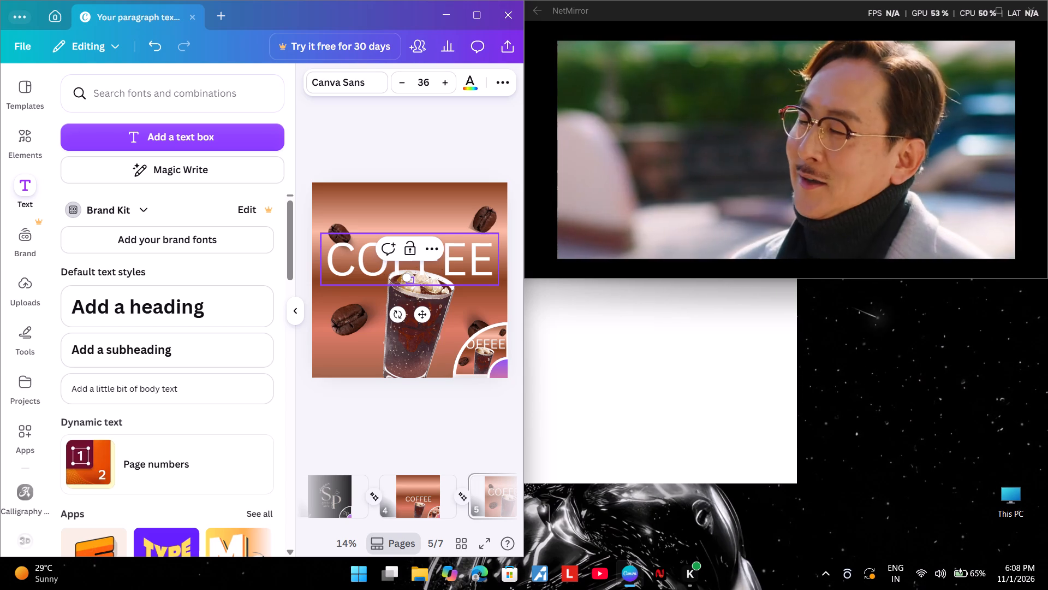
key(u)
text(R YOU)
text(R SOUL)
key(space)
text(INT)
key(o)
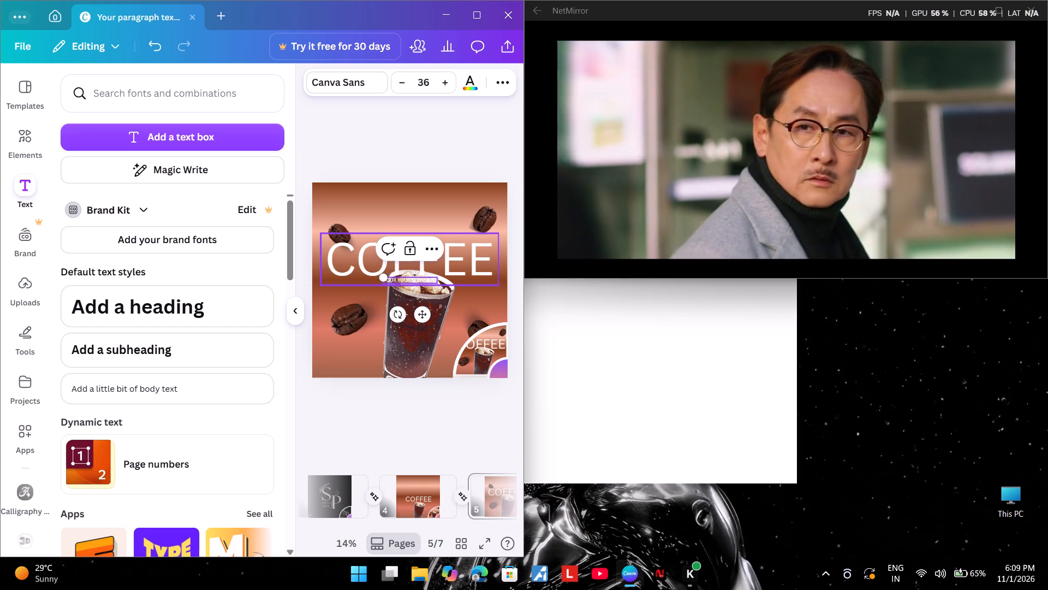
key(space)
text(EVERY)
key(space)
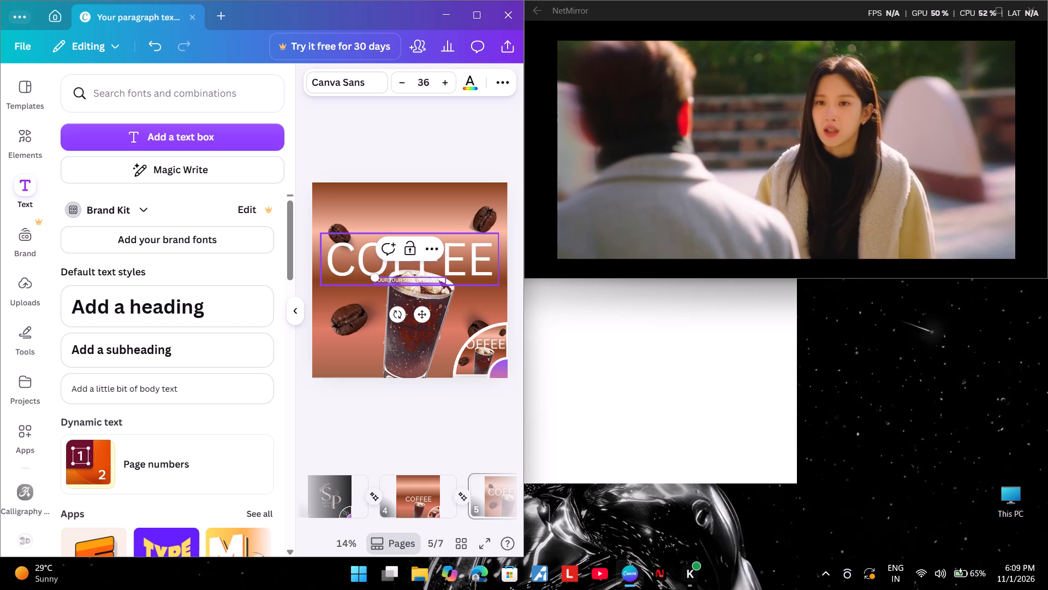
text(SIP)
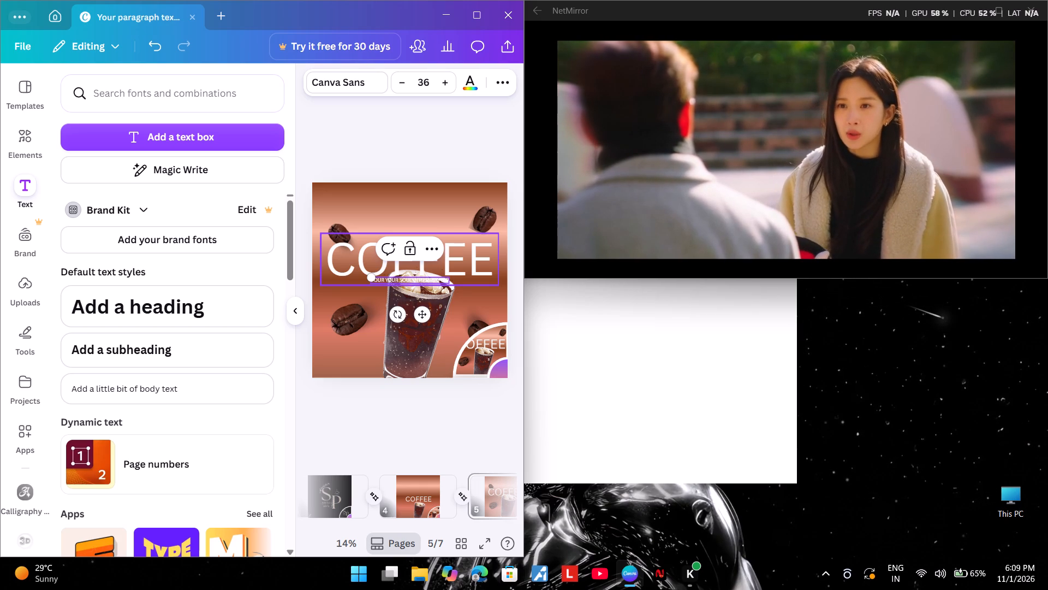
Enlarge the tagline text below the COFFEE title to a font size of about 57.1.
drag(374, 277, 331, 238)
click(331, 238)
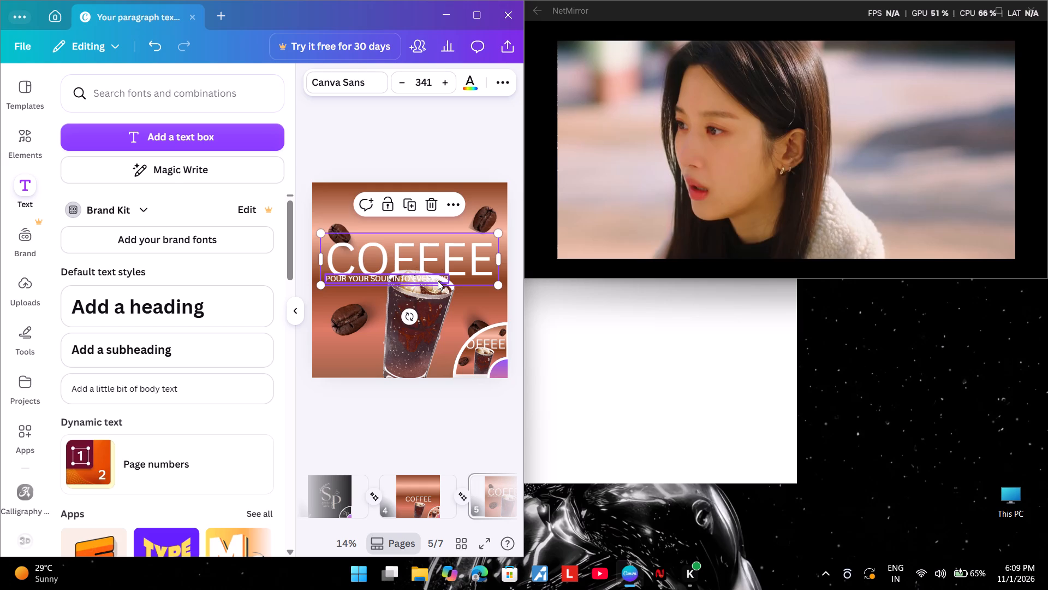
Widen the tagline's text box so it spans nearly the full width of the COFFEE title.
click(438, 279)
click(448, 278)
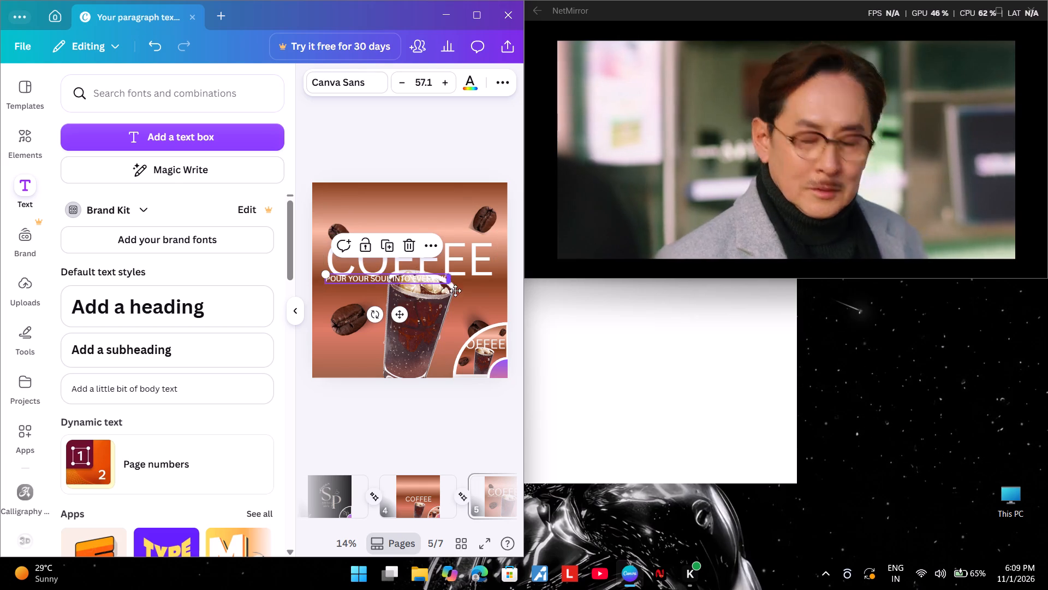
triple_click(449, 276)
double_click(449, 276)
drag(449, 280, 451, 282)
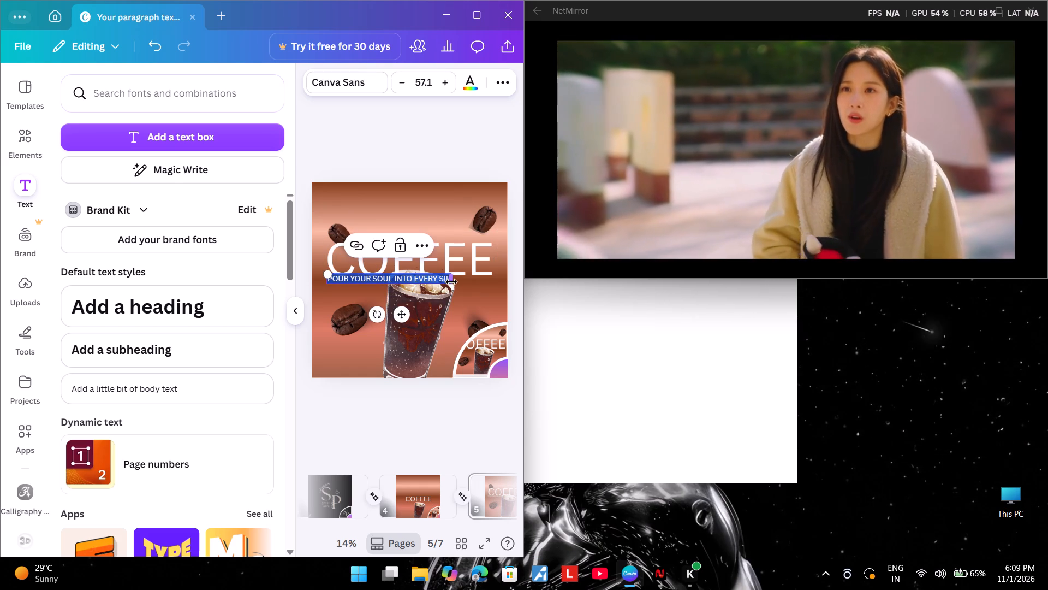
drag(451, 282, 476, 284)
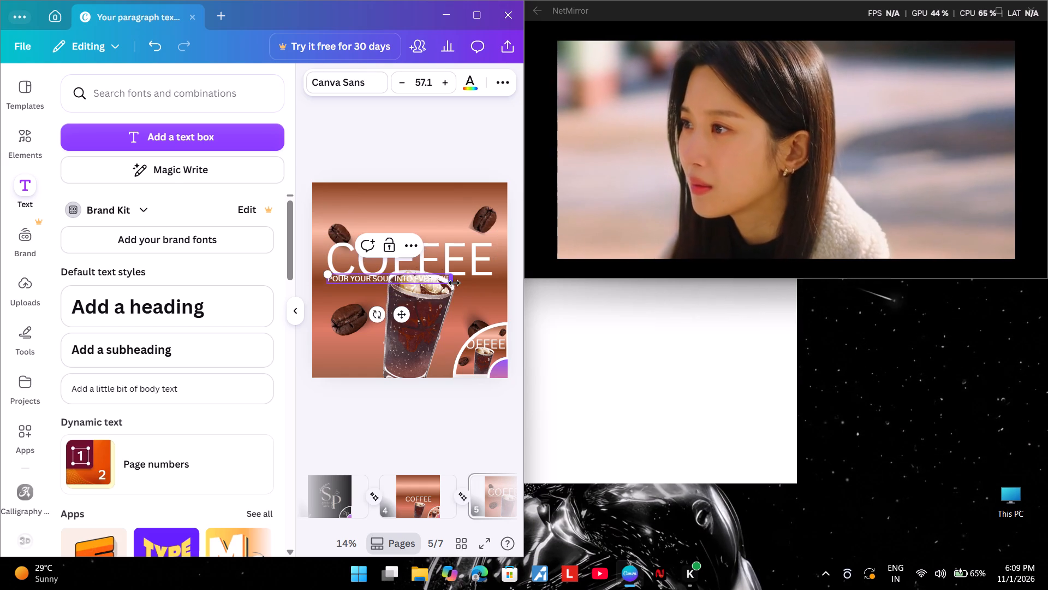
drag(453, 282, 481, 279)
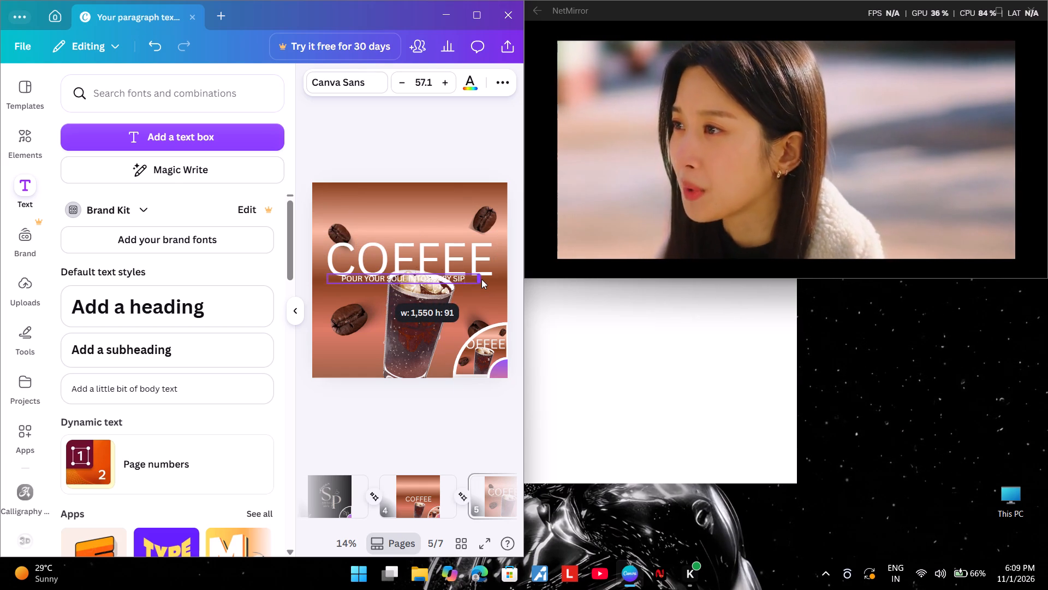
drag(481, 279, 486, 279)
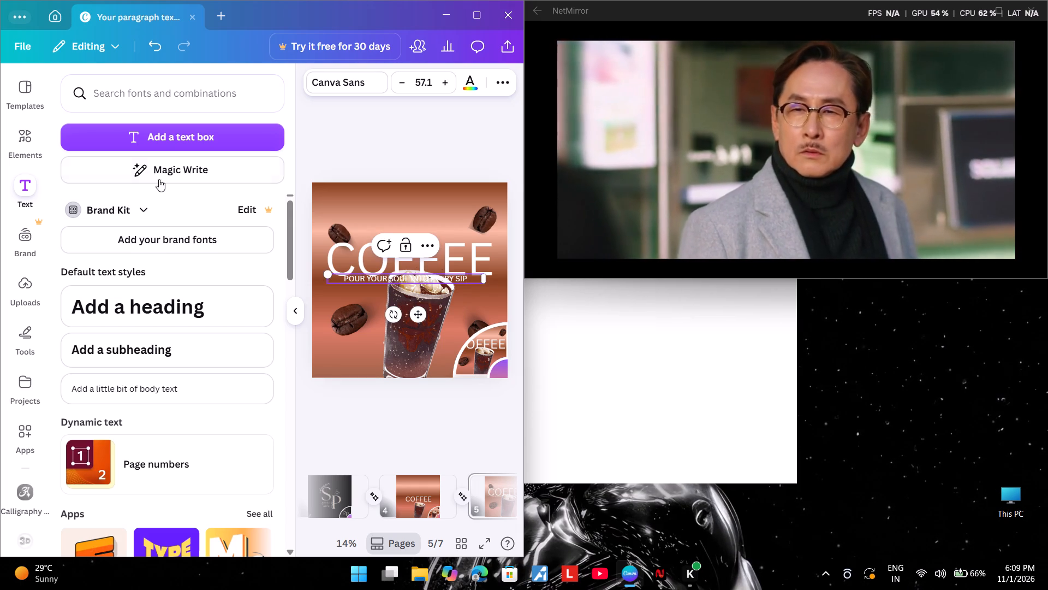
Try the Anton font and then the Brittany font on the tagline text.
click(318, 82)
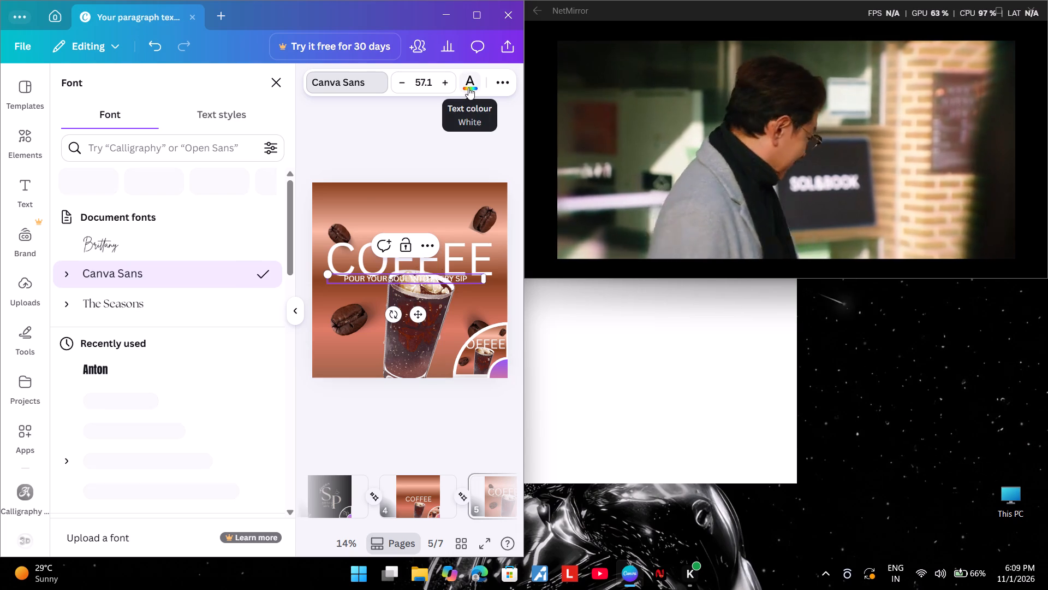
click(152, 374)
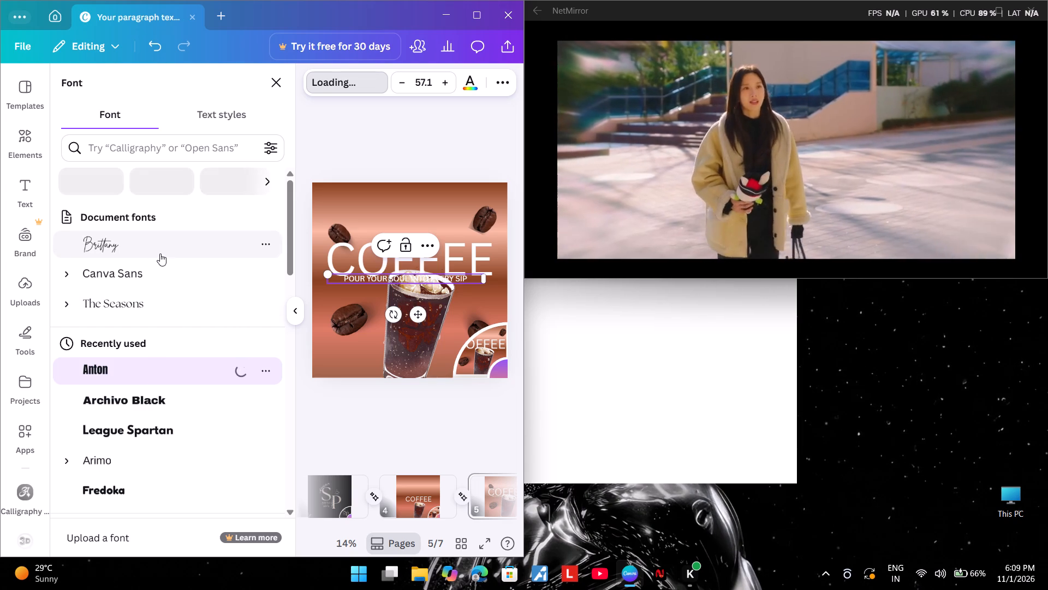
drag(160, 253, 154, 256)
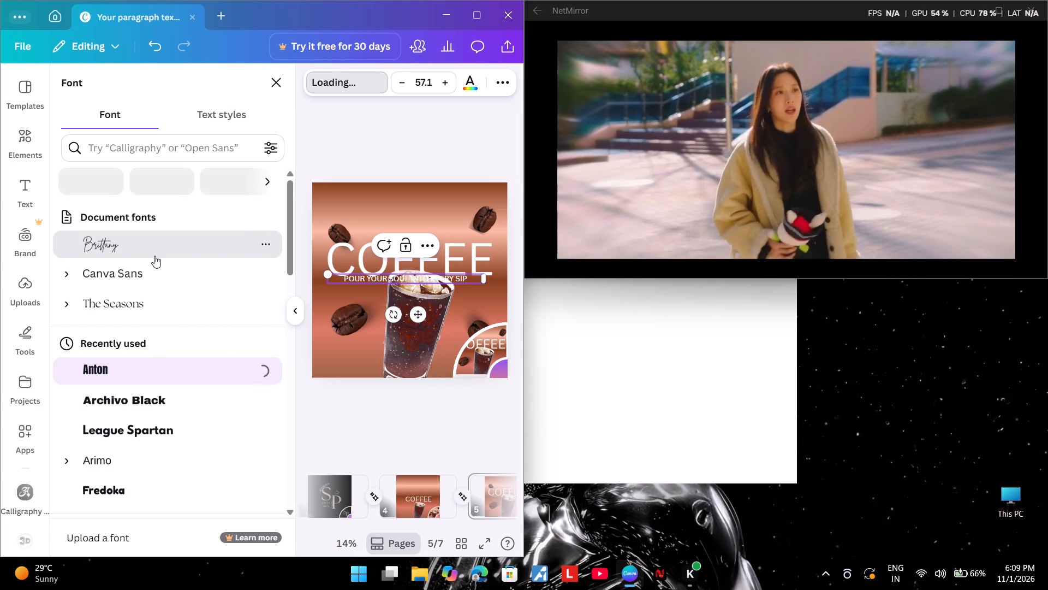